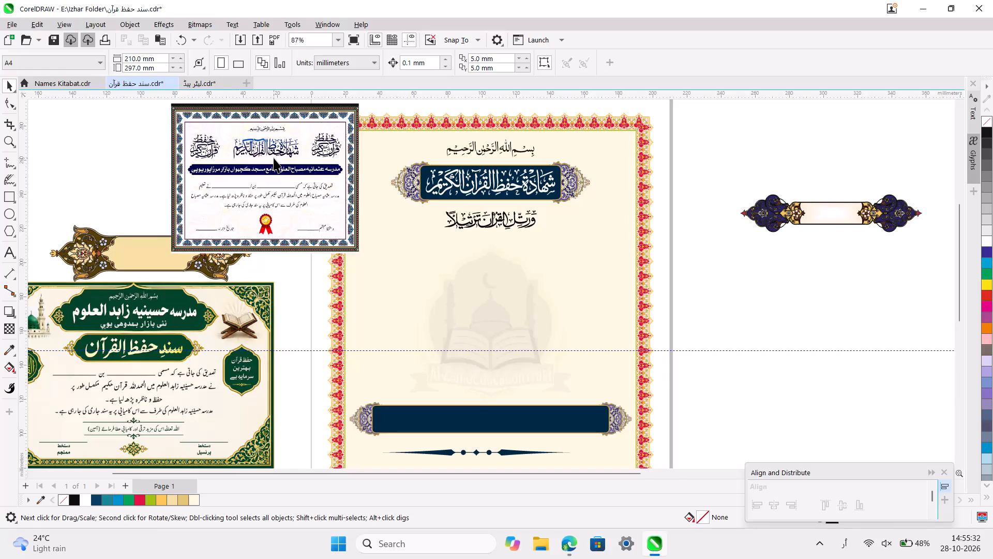
Move the reference certificate image with the red ribbon seal off the page, between the purple and gold ornament frames.
ctrl+scroll(274, 158, up, 3)
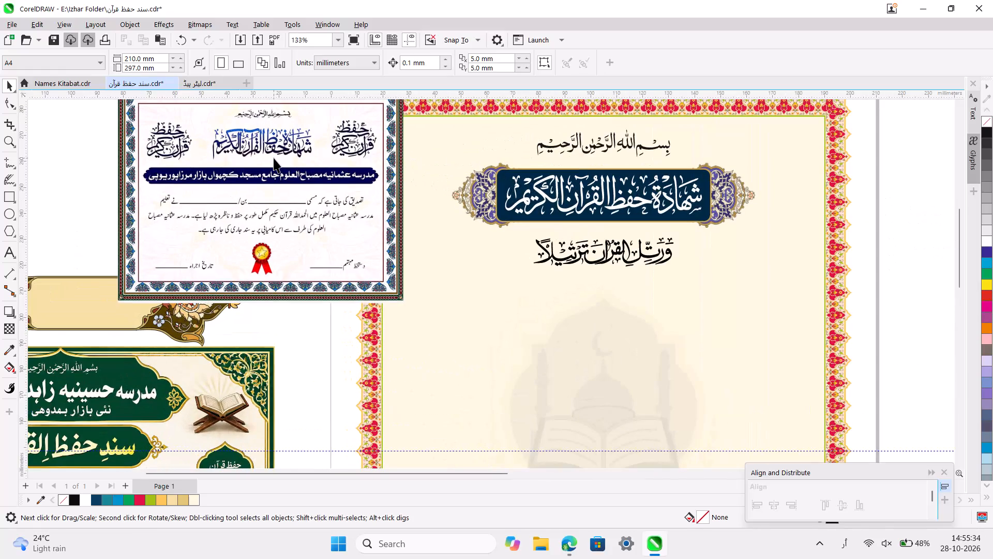
ctrl+scroll(274, 158, down, 3)
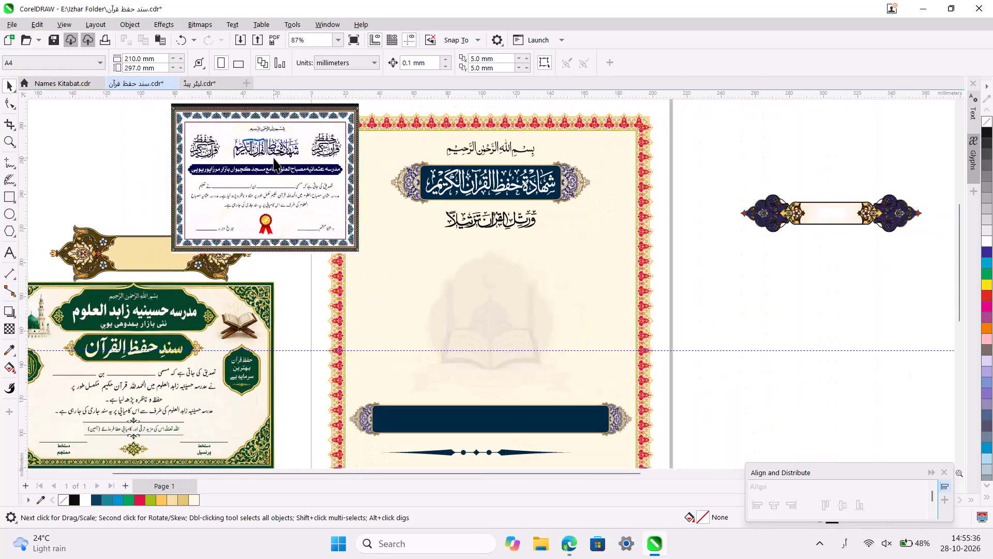
click(274, 152)
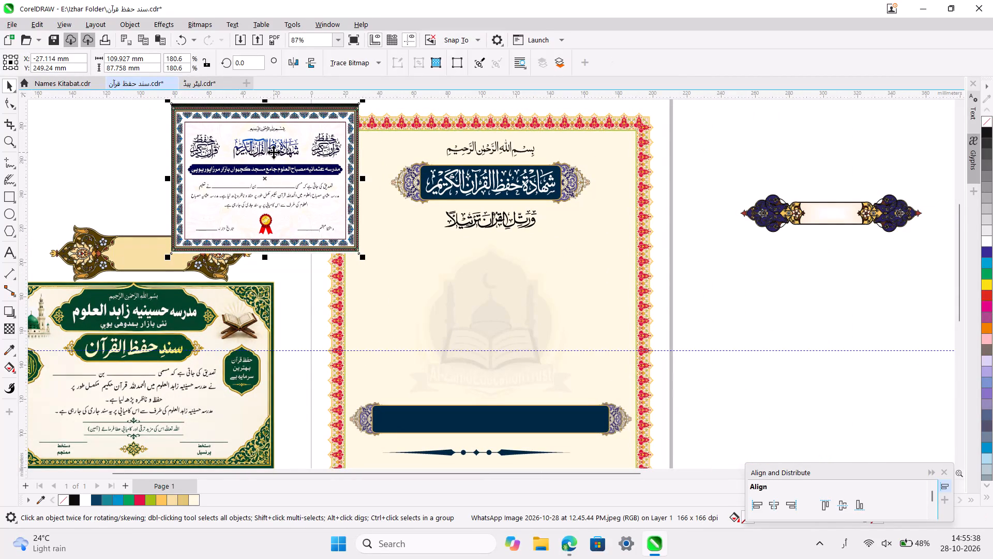
ctrl+scroll(274, 152, down, 3)
drag(274, 152, 712, 266)
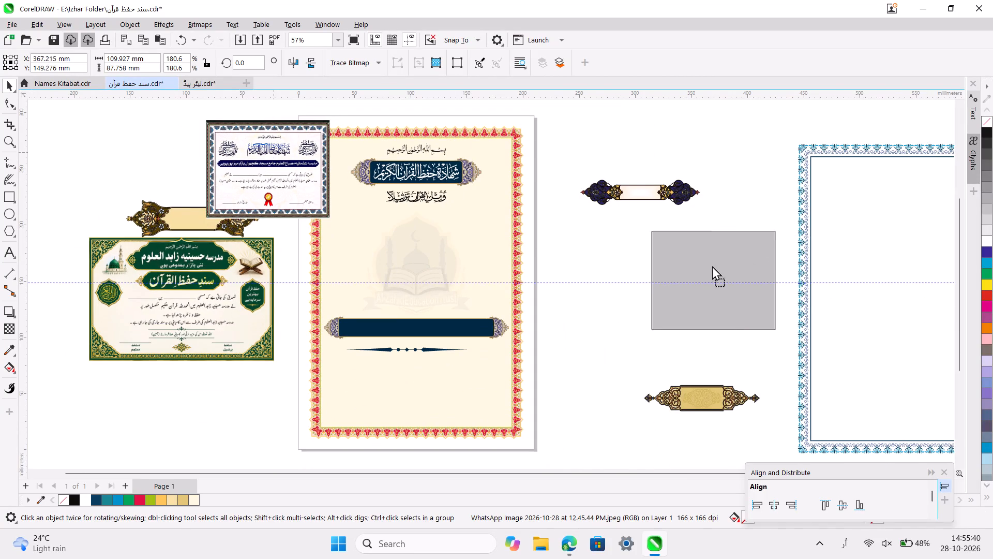
drag(712, 266, 701, 268)
click(643, 125)
Examine the certificate's heading, blank navy banner and divider placement alongside the reference designs.
ctrl+scroll(391, 248, up, 1)
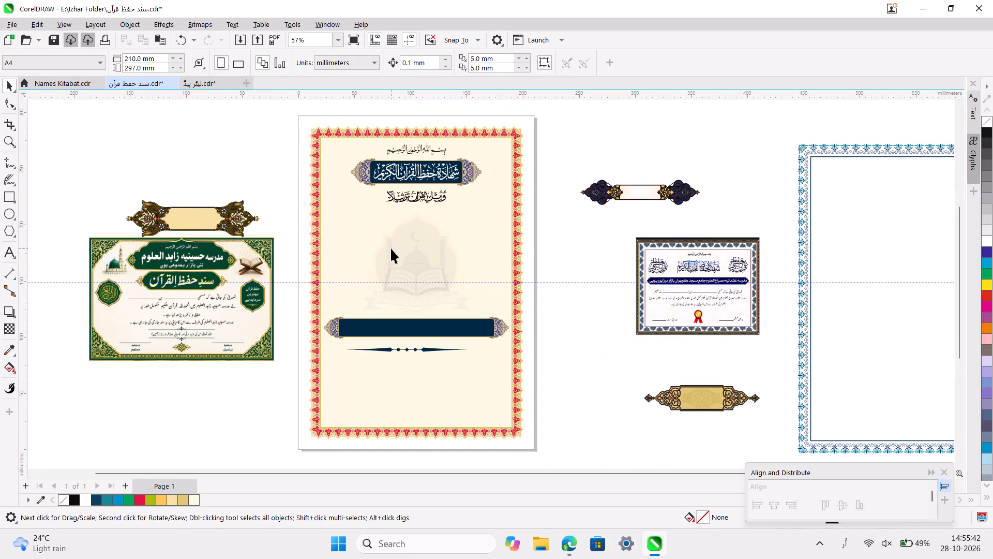
ctrl+scroll(391, 248, up, 2)
click(442, 365)
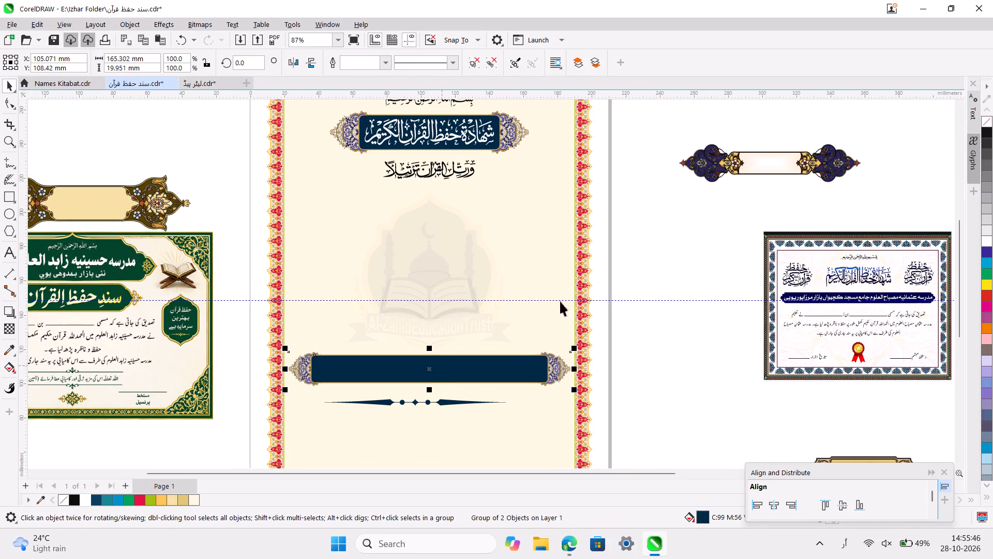
click(683, 264)
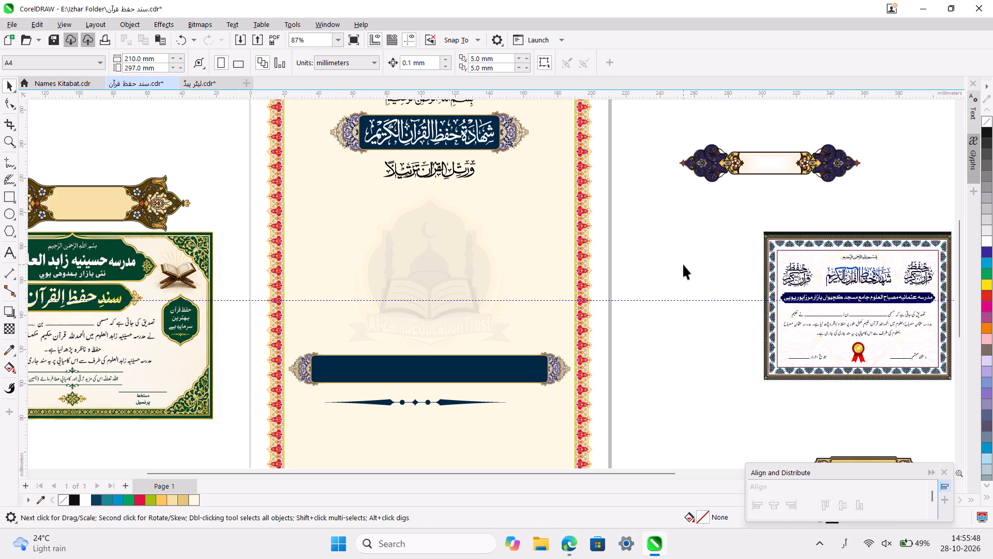
scroll(683, 264, down, 2)
click(504, 290)
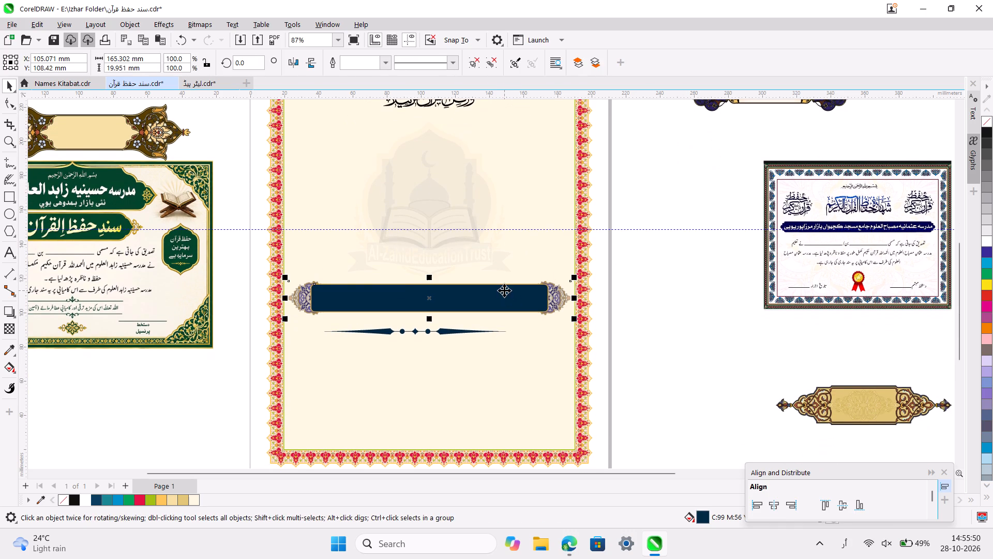
click(681, 303)
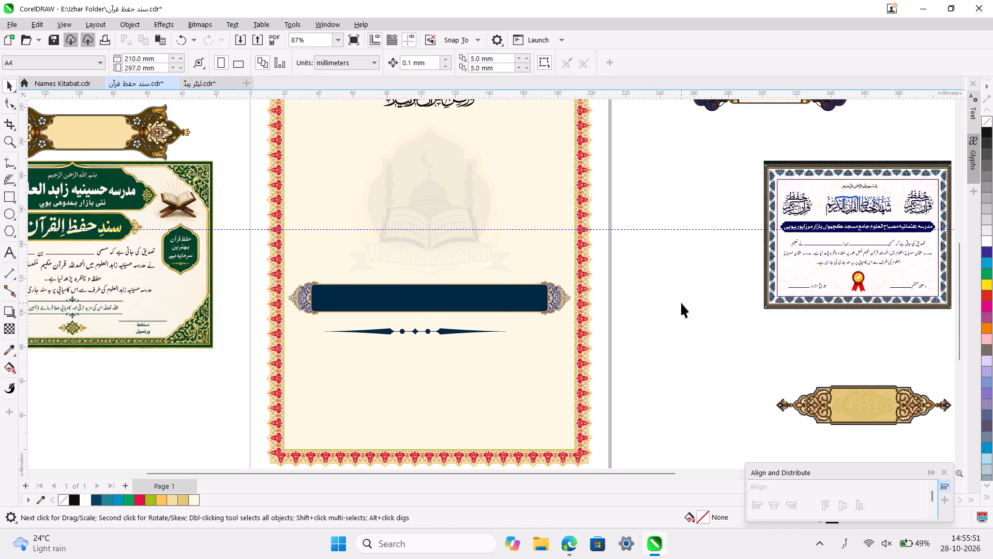
scroll(681, 303, up, 3)
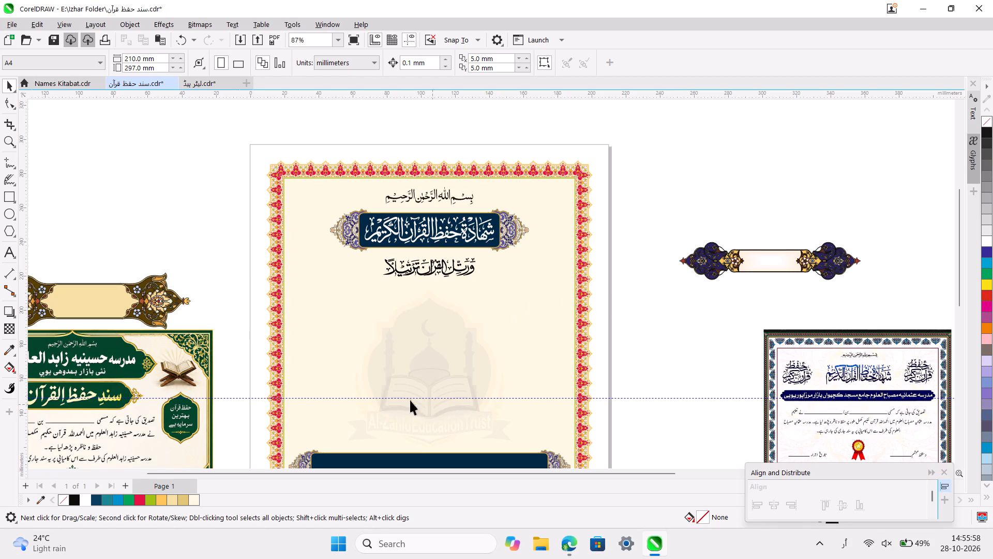
scroll(218, 363, right, 1)
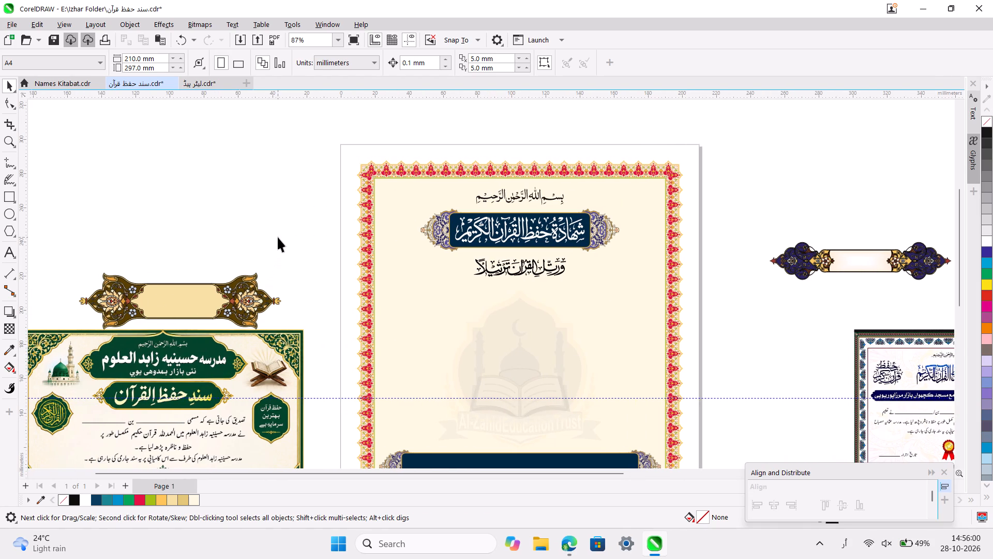
click(278, 237)
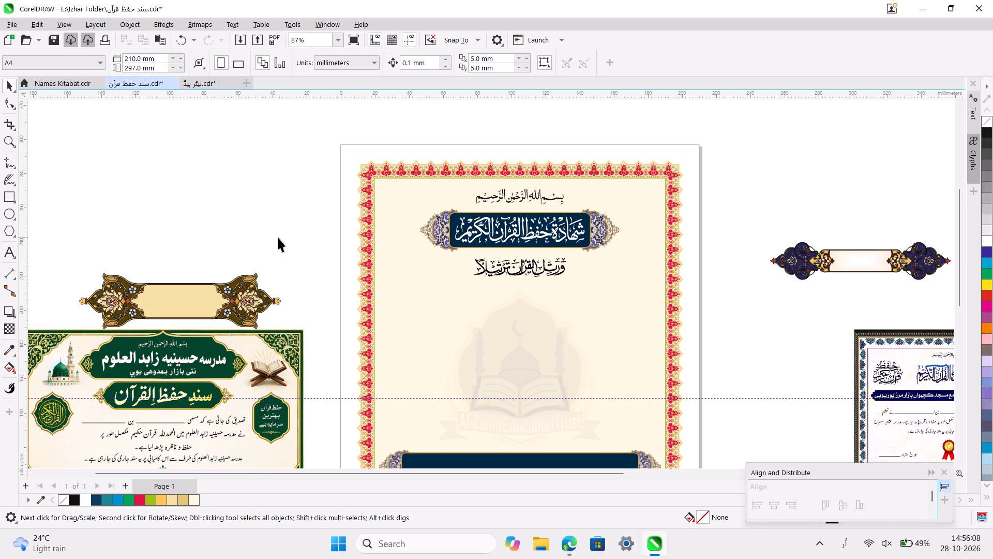
scroll(278, 237, down, 2)
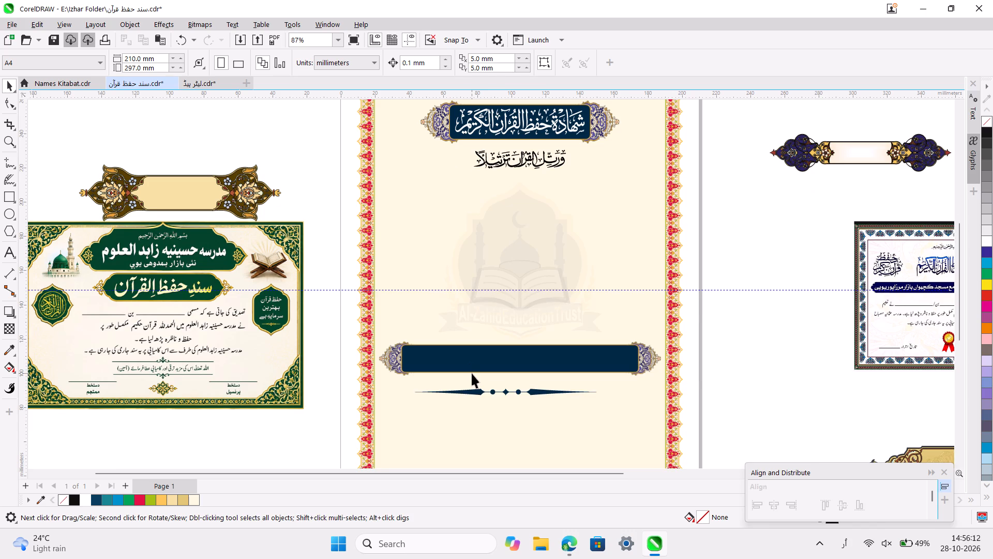
scroll(472, 373, up, 2)
scroll(472, 373, down, 3)
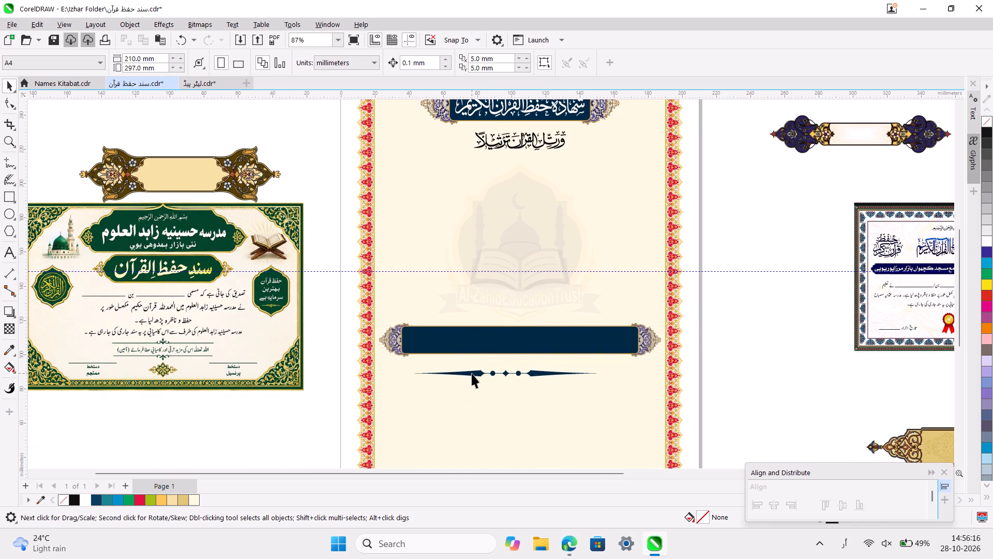
scroll(472, 373, up, 1)
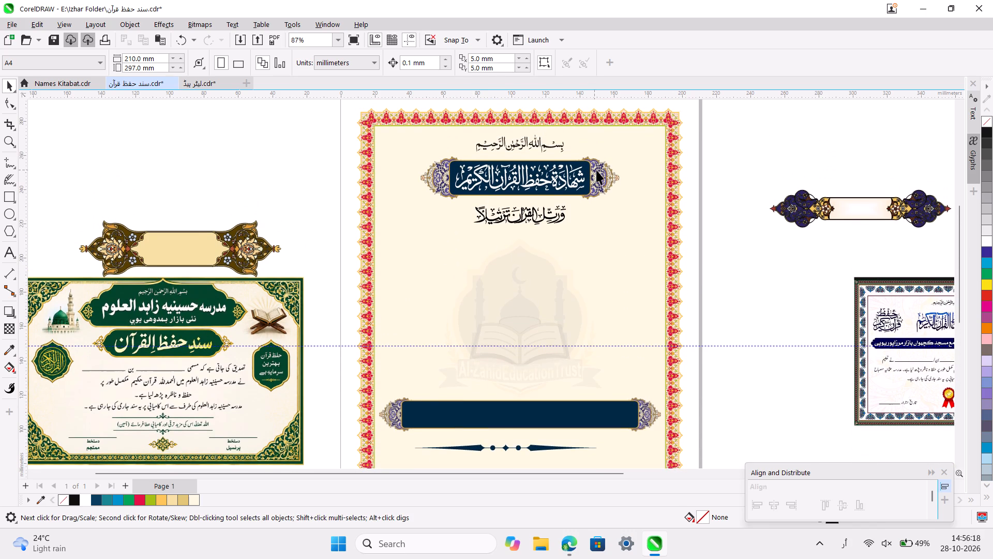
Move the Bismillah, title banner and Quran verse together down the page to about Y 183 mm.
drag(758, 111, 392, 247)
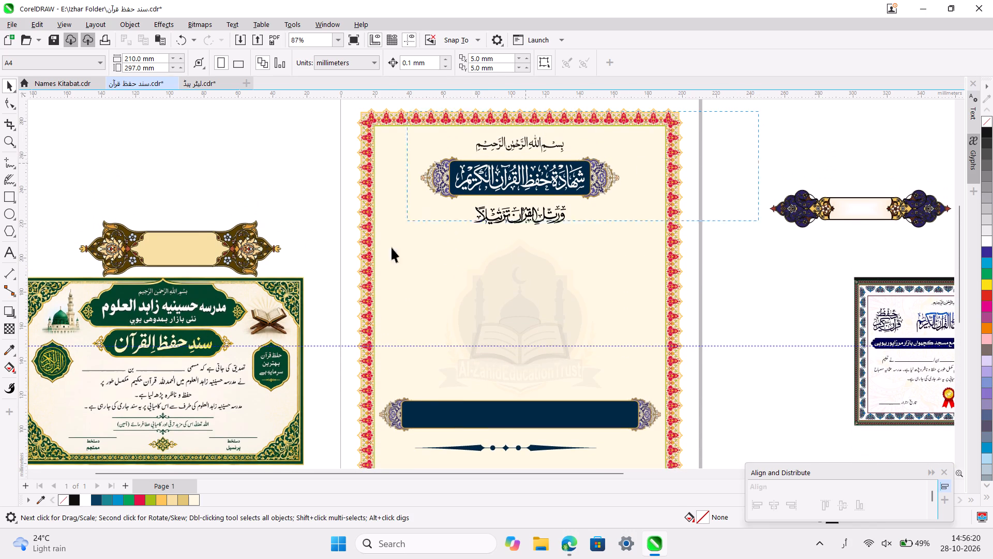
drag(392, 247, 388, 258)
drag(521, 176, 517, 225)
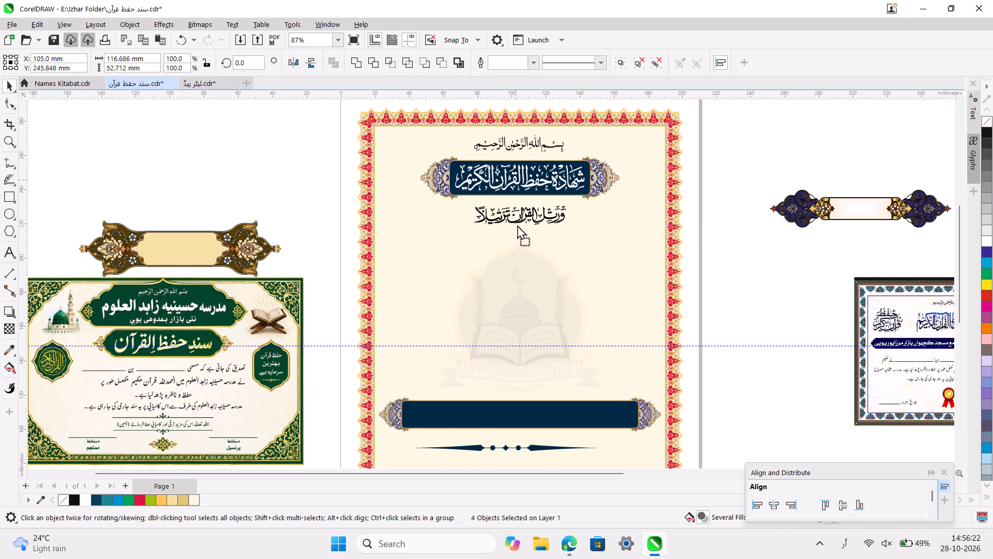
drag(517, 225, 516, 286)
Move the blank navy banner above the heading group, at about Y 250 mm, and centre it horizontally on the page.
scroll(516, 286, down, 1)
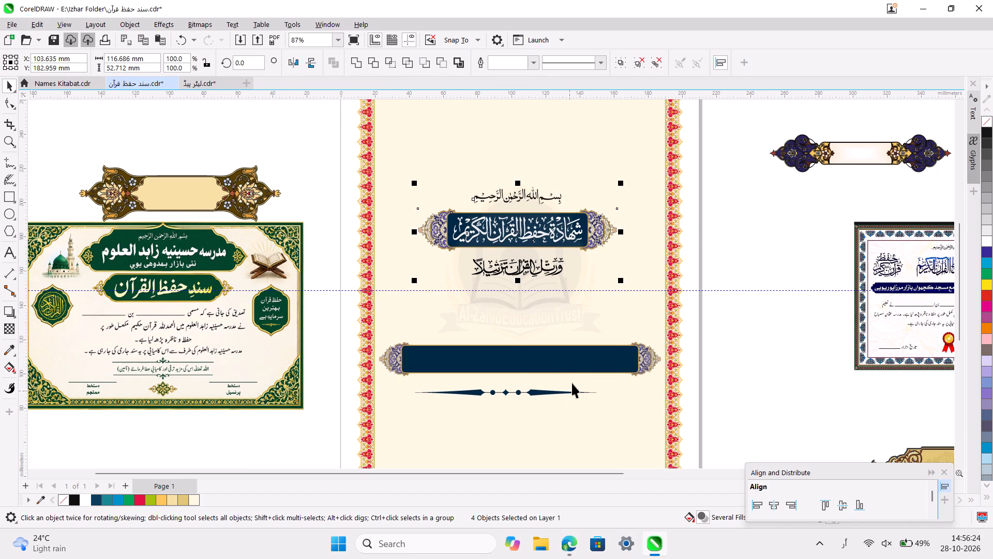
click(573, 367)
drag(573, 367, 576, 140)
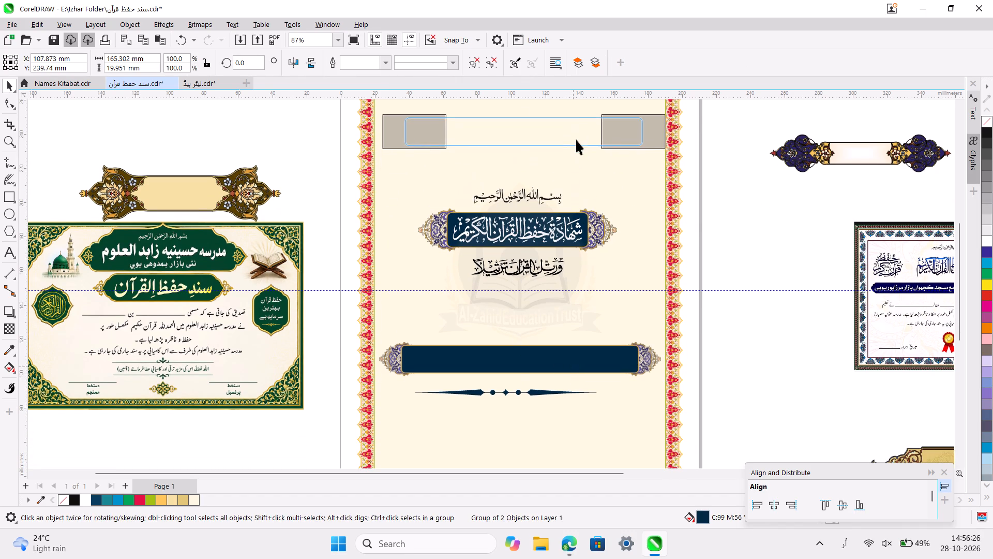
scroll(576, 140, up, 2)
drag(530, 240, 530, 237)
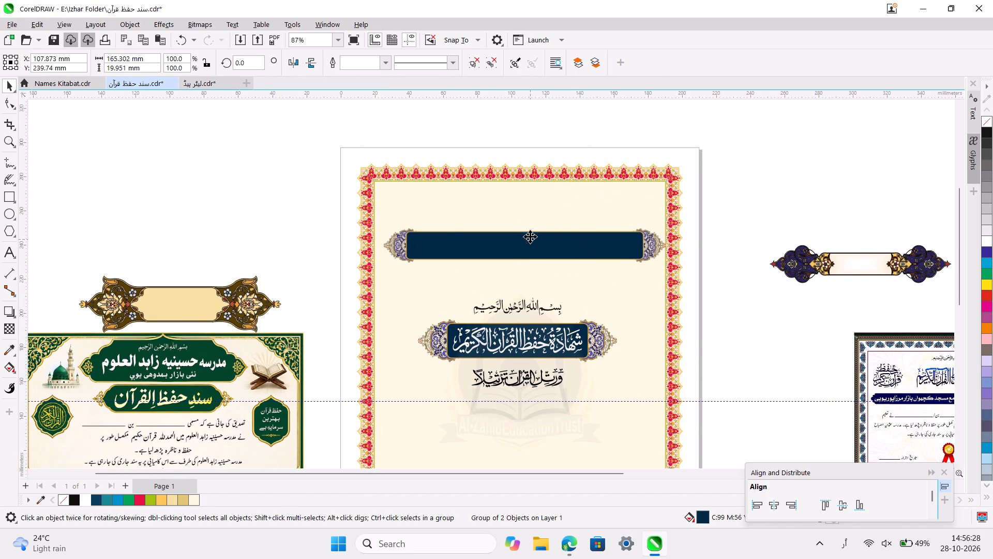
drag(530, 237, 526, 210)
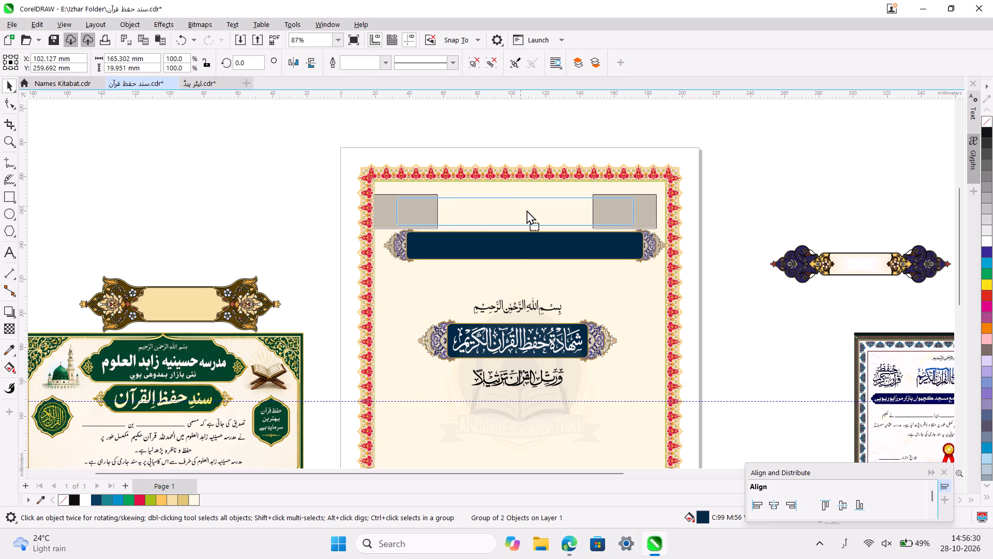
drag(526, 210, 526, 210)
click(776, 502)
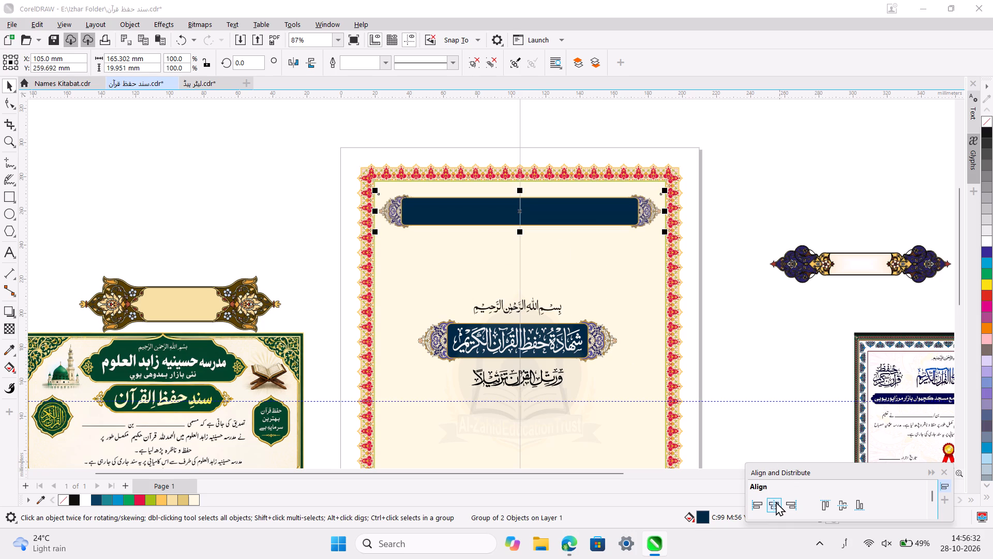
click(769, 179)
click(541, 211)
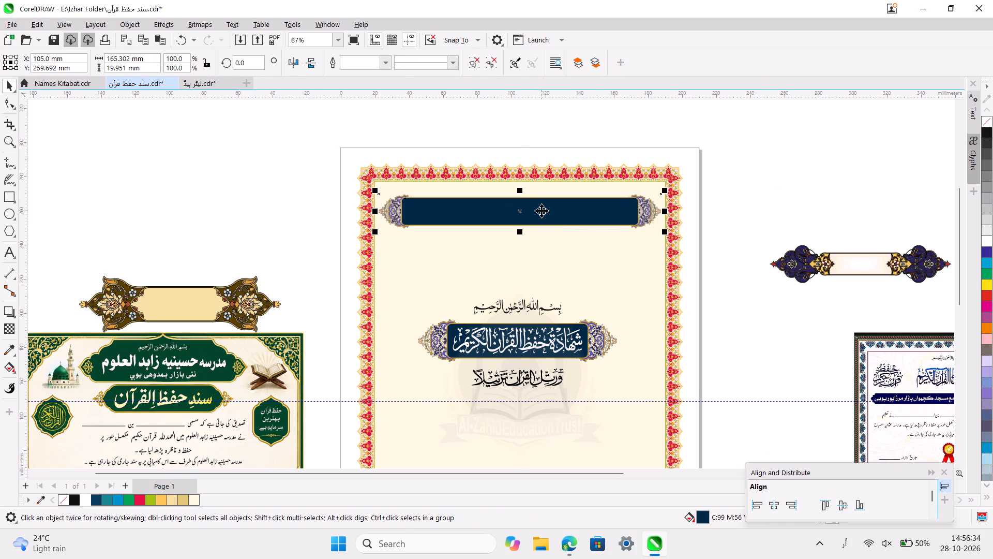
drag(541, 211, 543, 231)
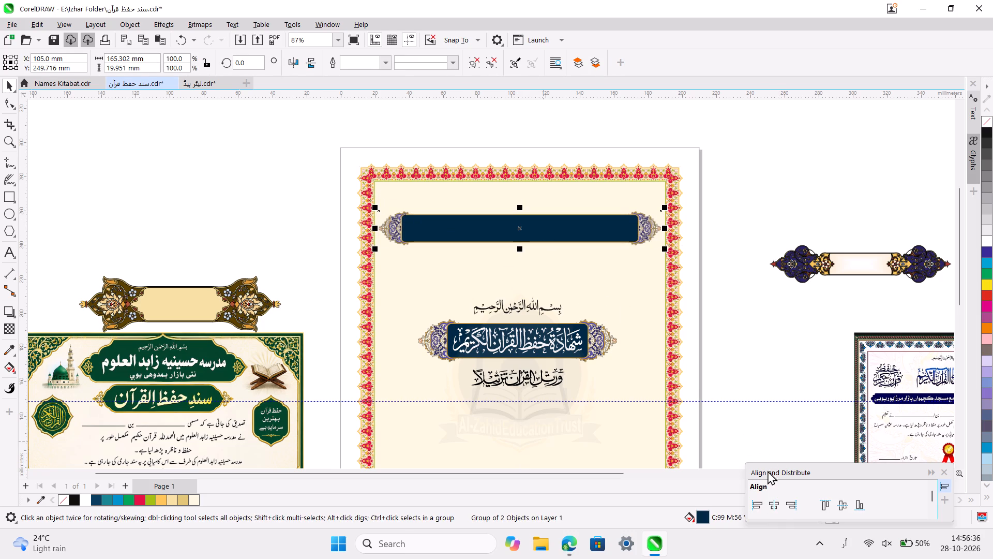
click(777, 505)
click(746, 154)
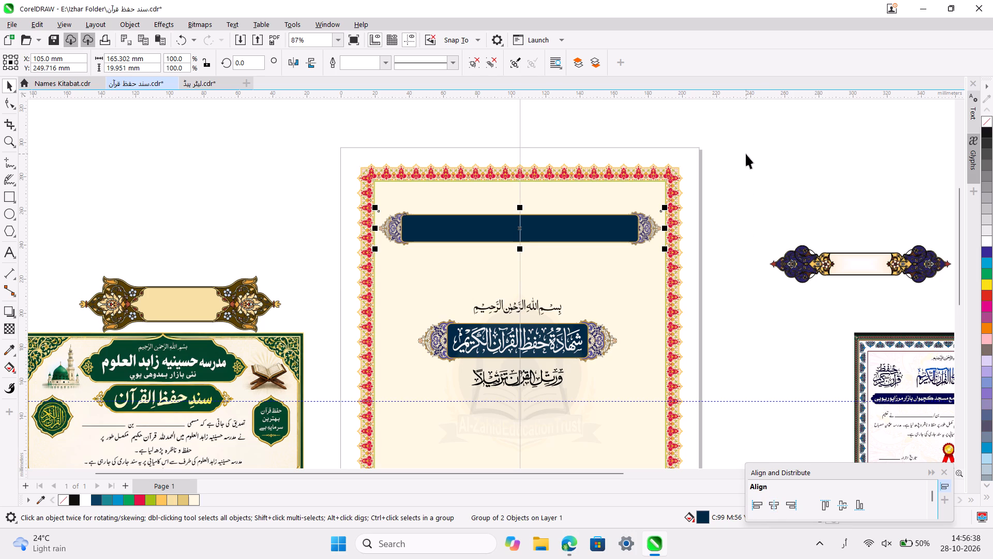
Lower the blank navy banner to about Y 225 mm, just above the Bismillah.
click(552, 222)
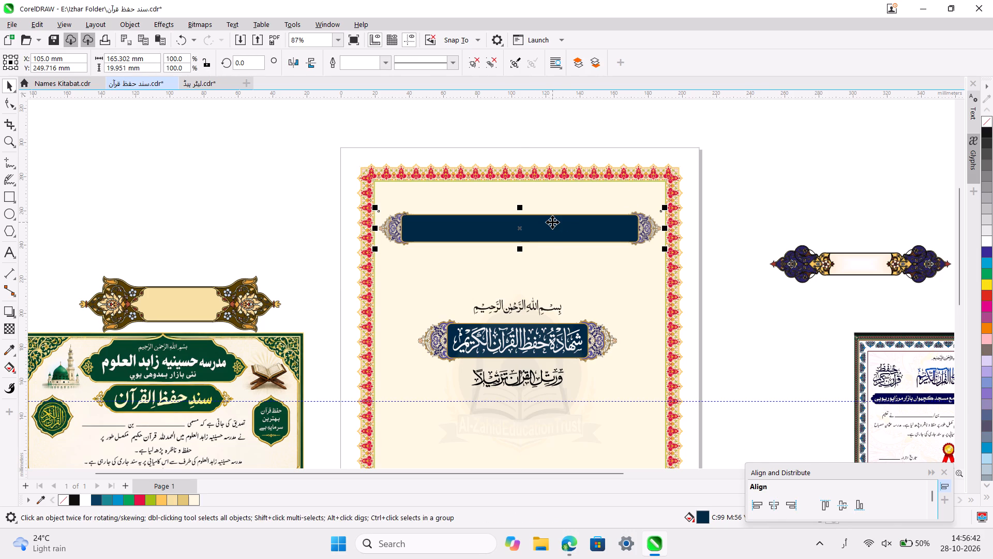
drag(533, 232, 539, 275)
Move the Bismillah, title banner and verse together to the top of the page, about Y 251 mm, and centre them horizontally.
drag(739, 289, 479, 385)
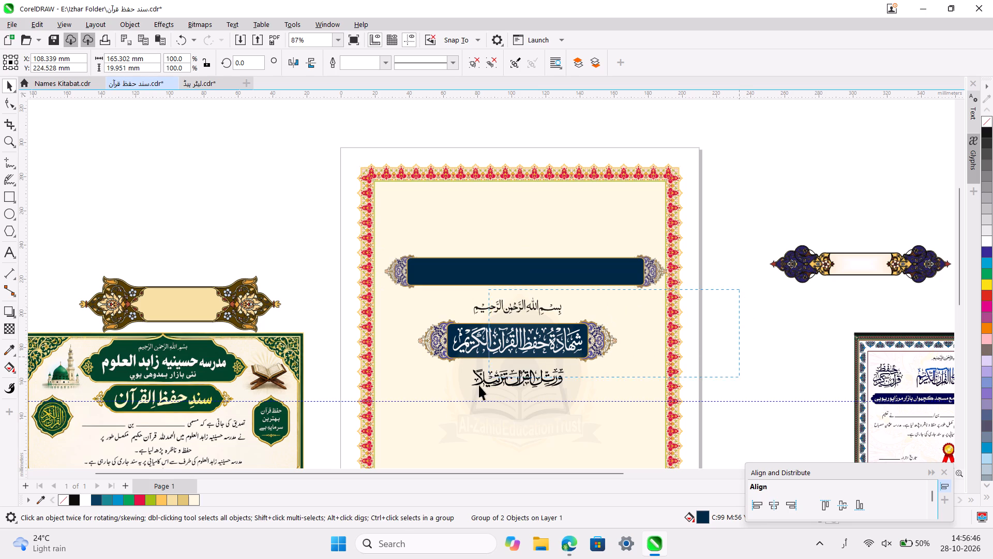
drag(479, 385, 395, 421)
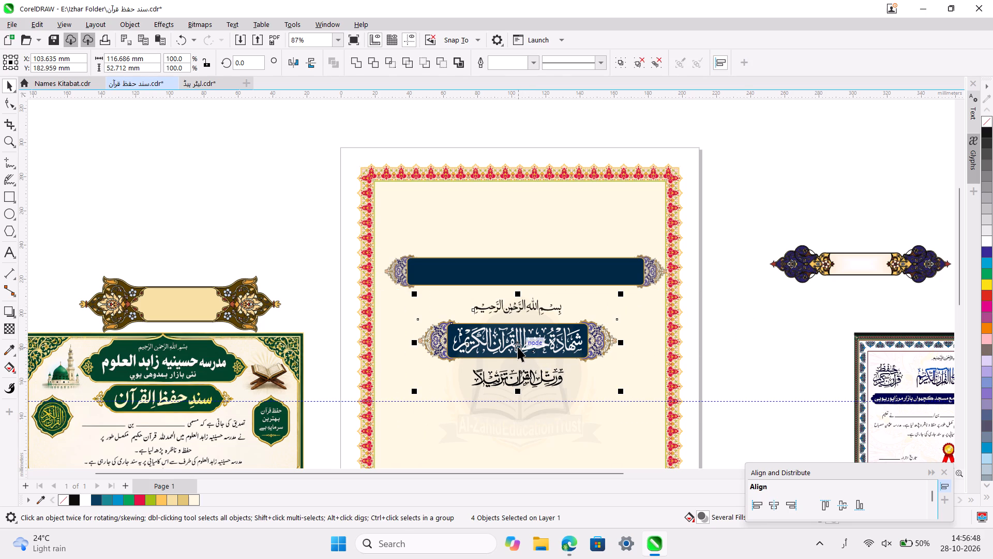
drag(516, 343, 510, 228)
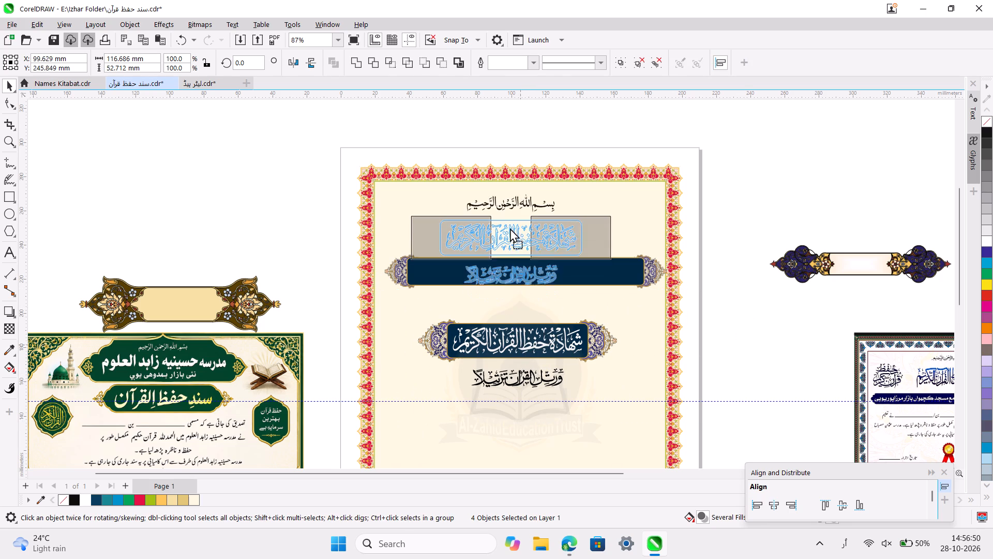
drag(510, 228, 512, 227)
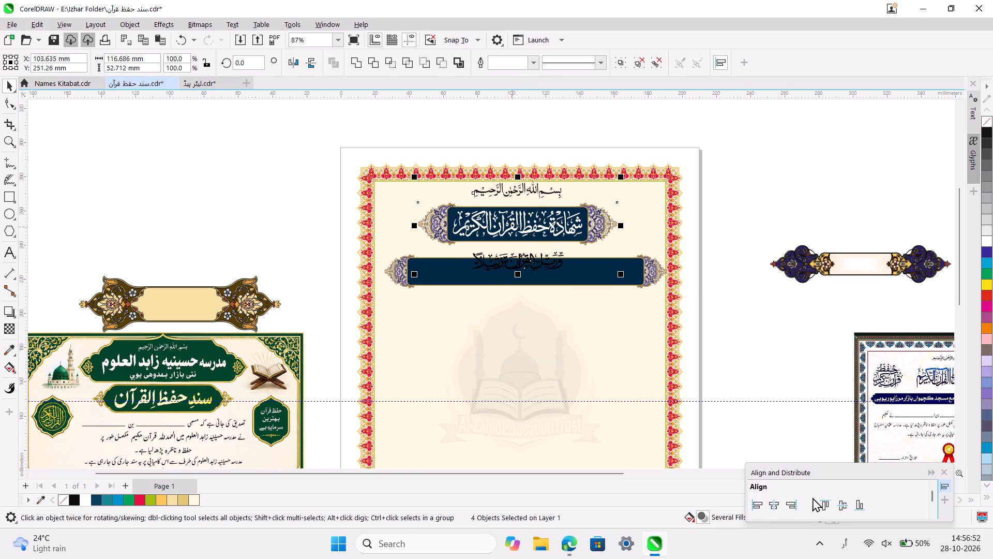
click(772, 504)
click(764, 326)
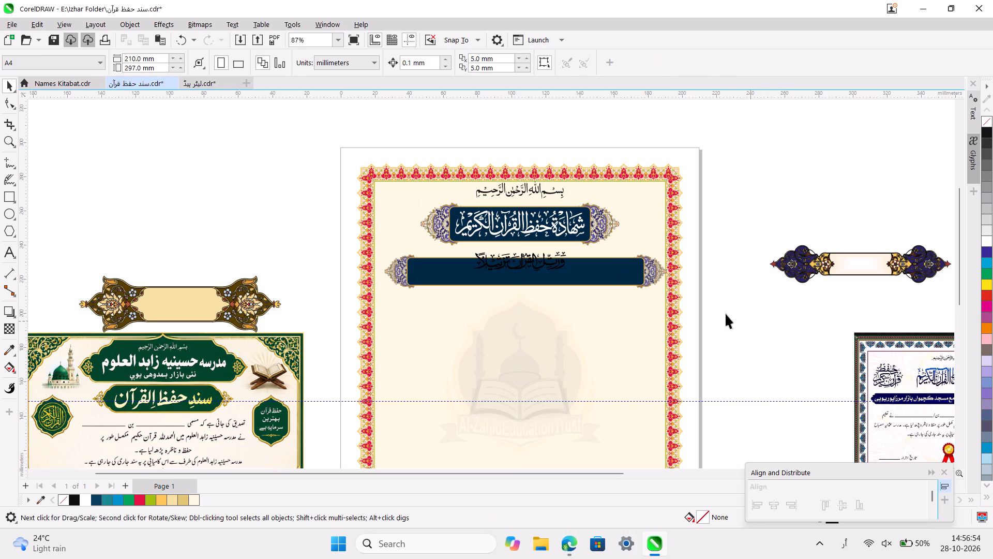
Move the blank navy banner below the Quran verse, centred on the page at about Y 195 mm.
click(620, 269)
drag(620, 269, 616, 318)
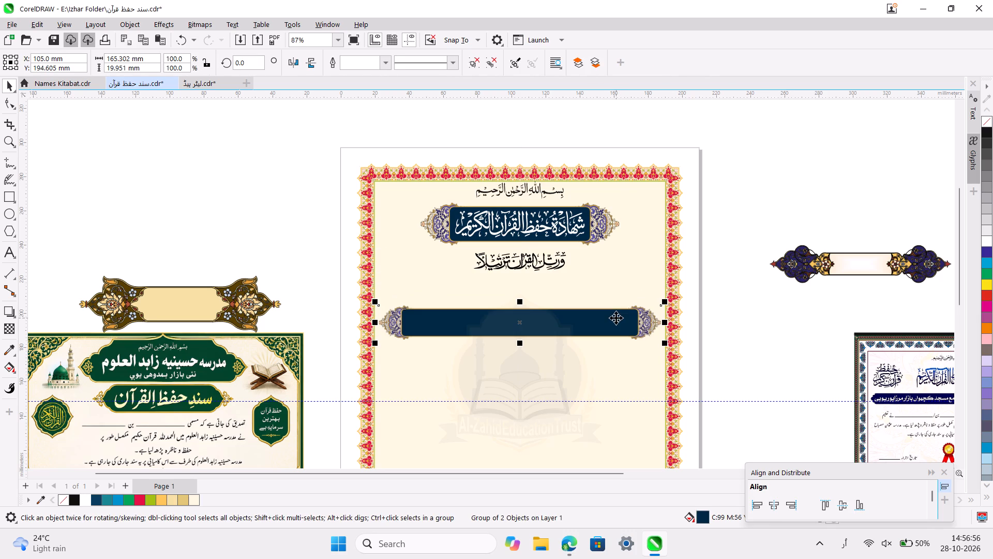
Lower the Bismillah, title banner and verse together to about Y 236 mm and centre them horizontally on the page.
drag(739, 135, 384, 284)
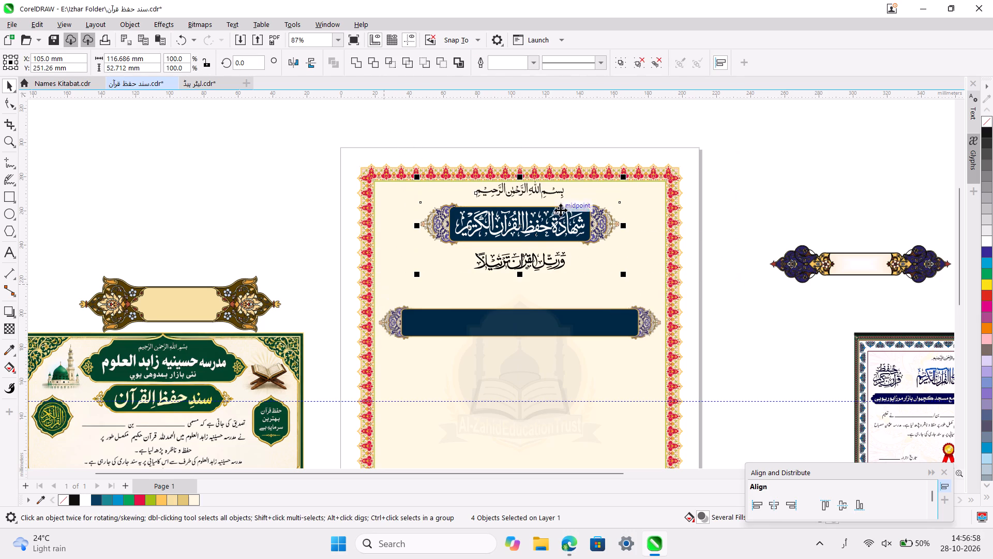
drag(522, 216, 516, 242)
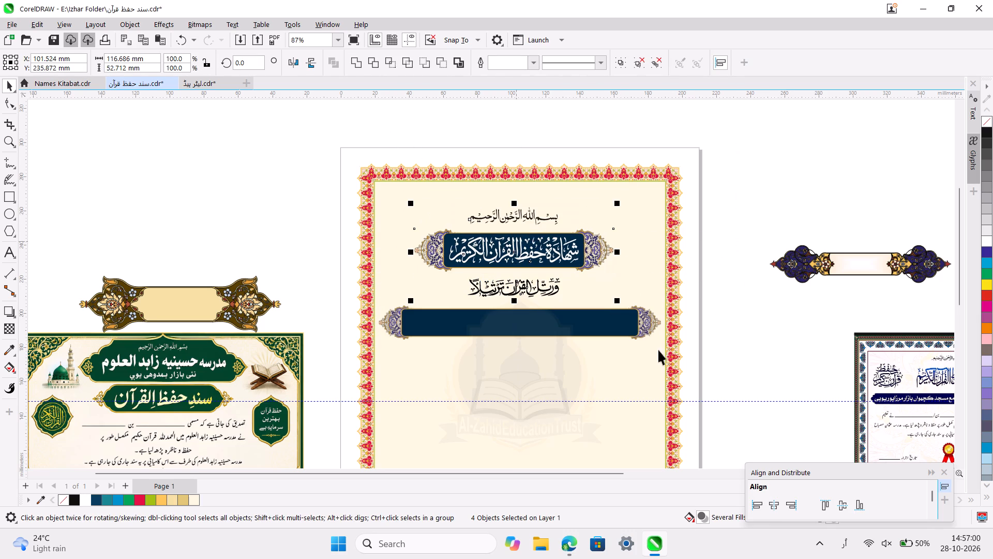
click(770, 502)
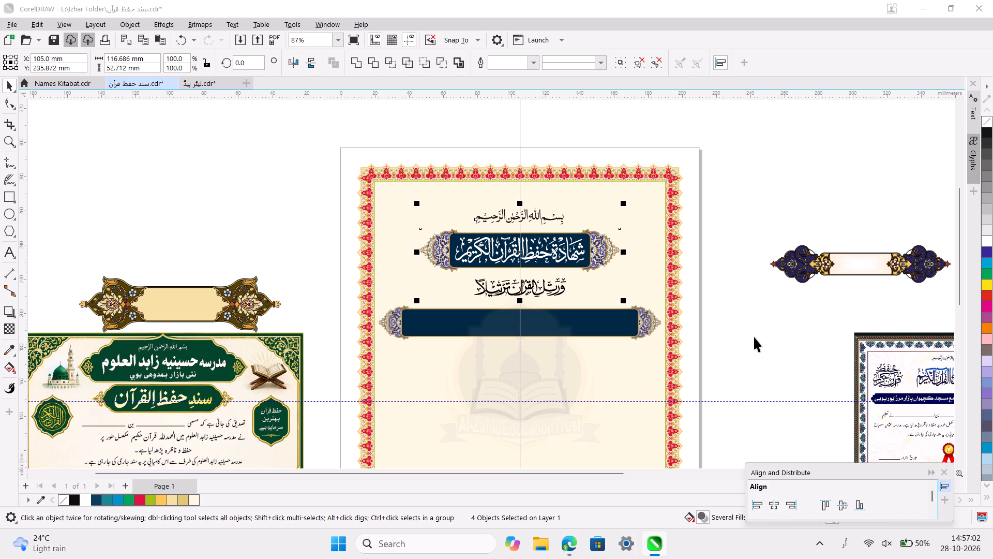
Copy the header text and logo from the letterhead document into the certificate document, placing them off the page at about X 241, Y 325 mm.
click(754, 336)
scroll(488, 347, down, 2)
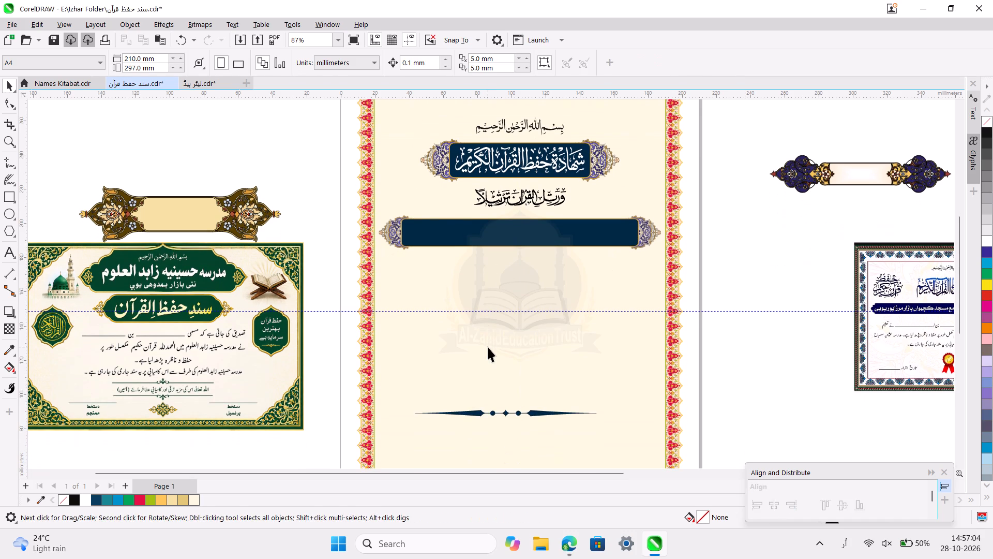
click(193, 79)
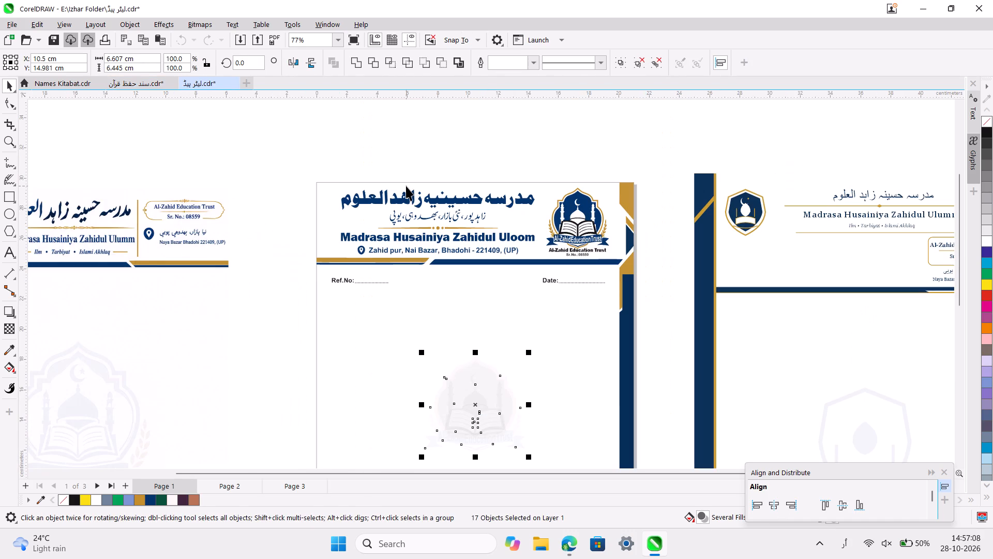
drag(293, 155, 642, 276)
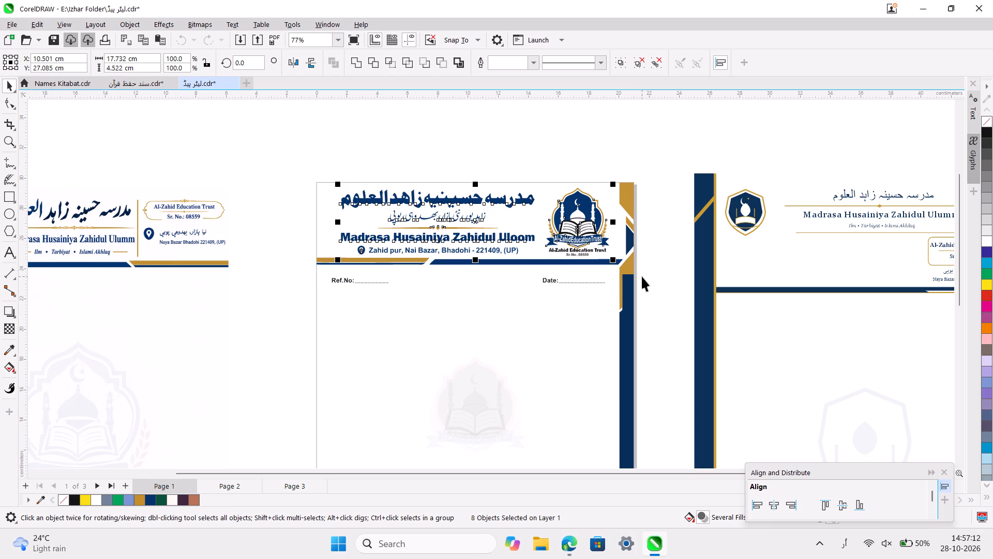
key(ctrl+c)
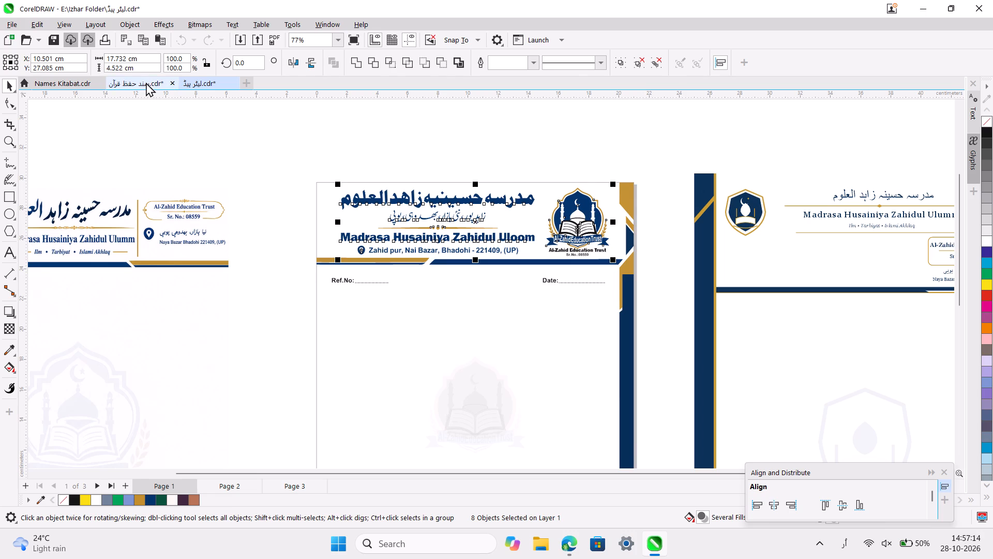
click(146, 82)
click(742, 266)
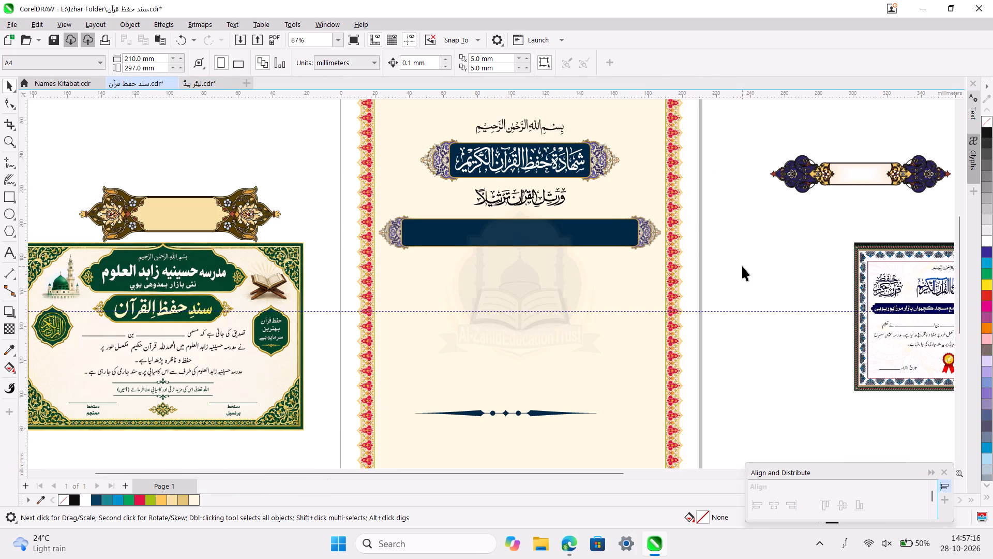
key(ctrl+v)
scroll(582, 253, up, 2)
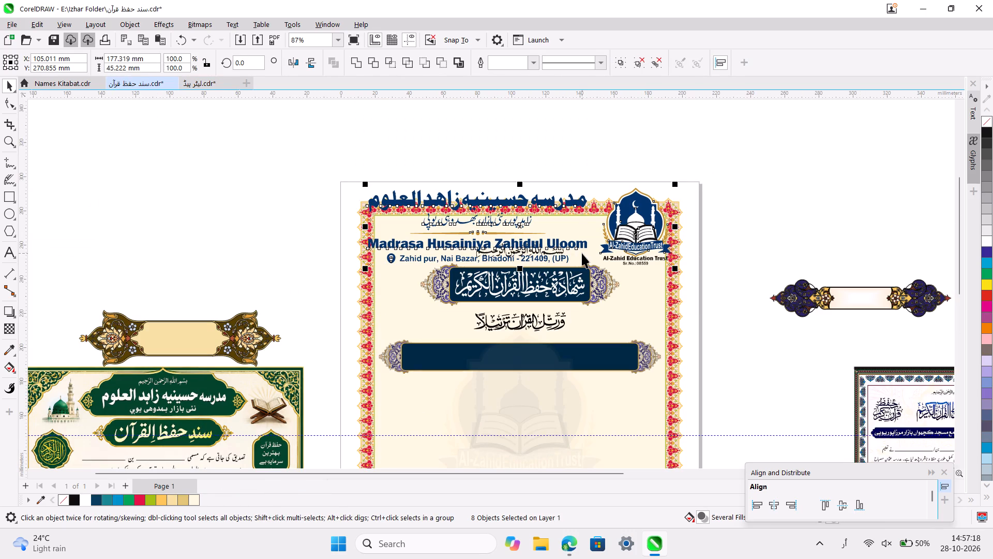
drag(518, 227, 724, 205)
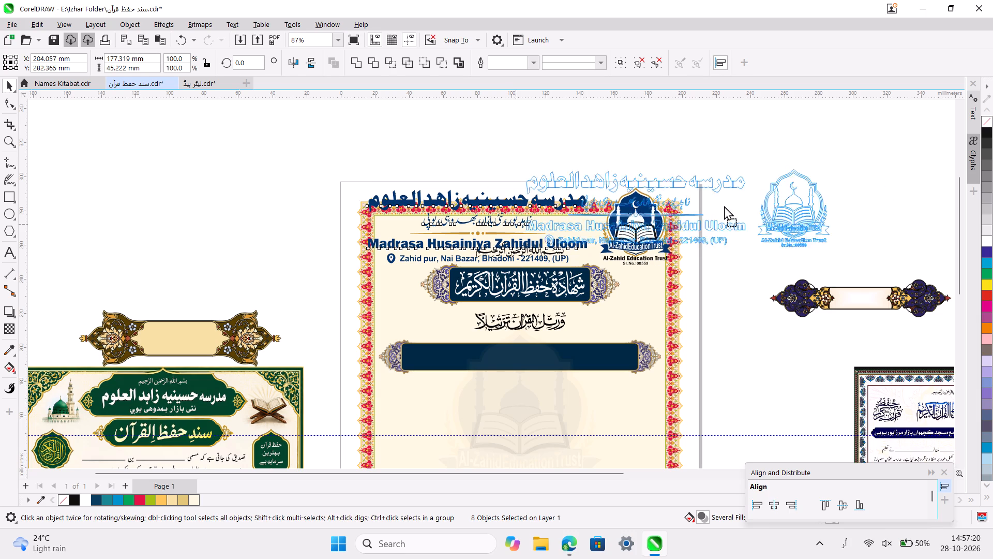
drag(724, 205, 749, 139)
click(800, 228)
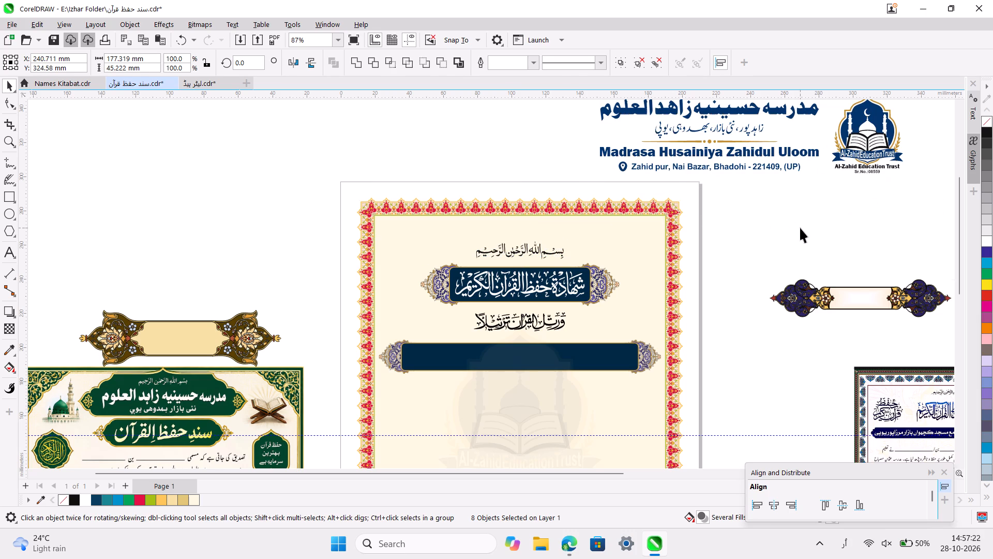
Place the large Urdu madrasa name on the blank navy banner at about Y 194 mm, fill it white and centre it horizontally.
scroll(800, 228, up, 1)
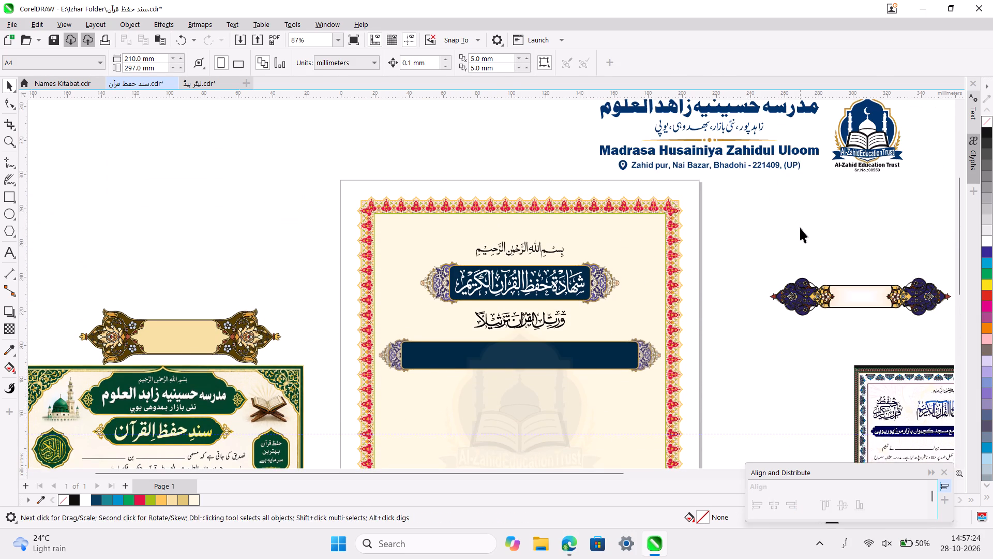
click(797, 111)
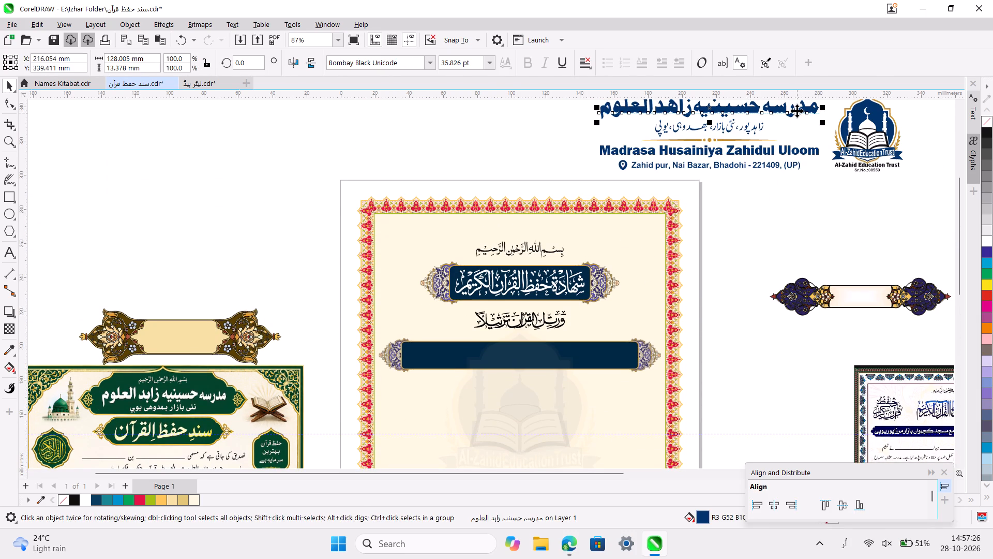
scroll(797, 111, up, 1)
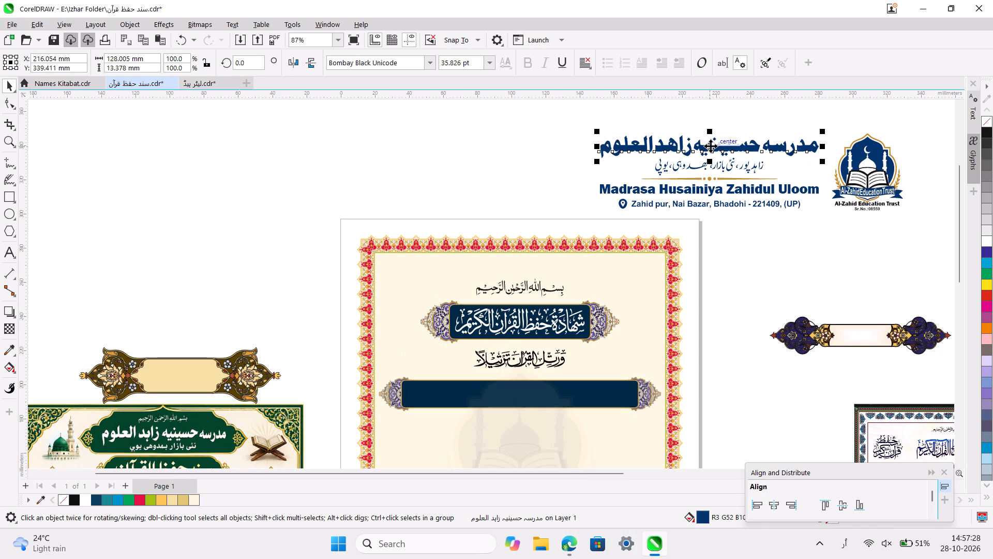
drag(711, 146, 527, 396)
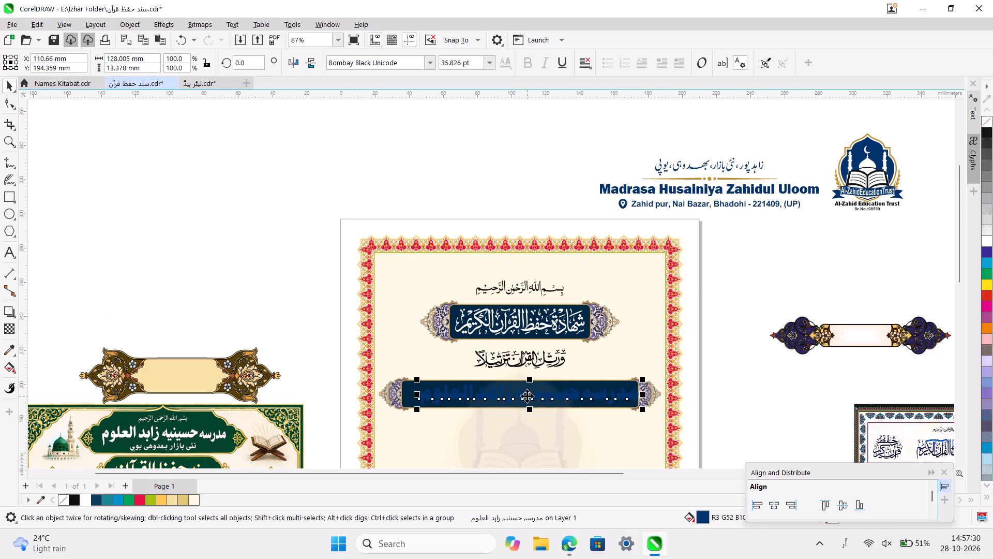
click(86, 497)
click(776, 508)
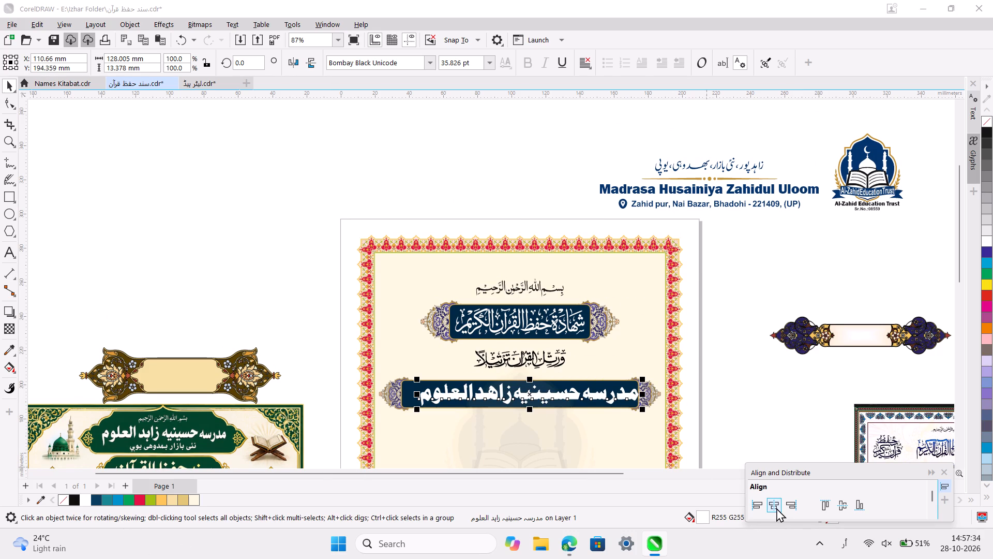
click(750, 403)
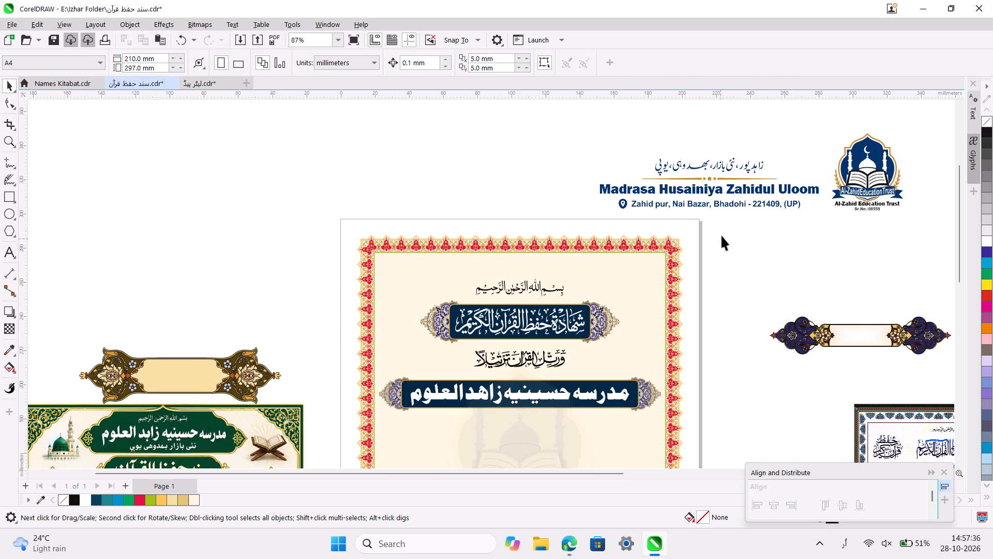
Move the Urdu address line just below the madrasa name banner, at about Y 179 mm, and centre it horizontally on the page.
click(726, 168)
drag(726, 168, 623, 294)
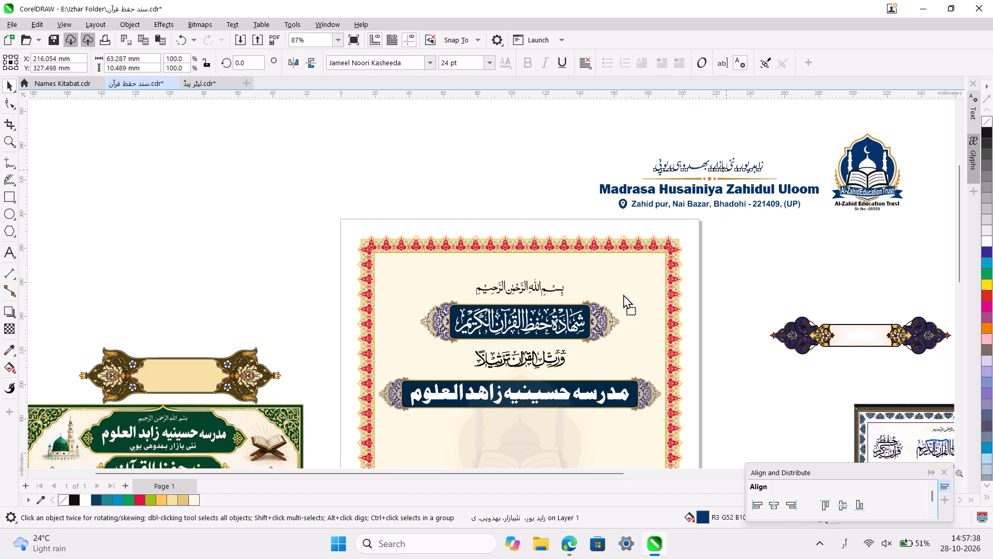
drag(623, 294, 529, 423)
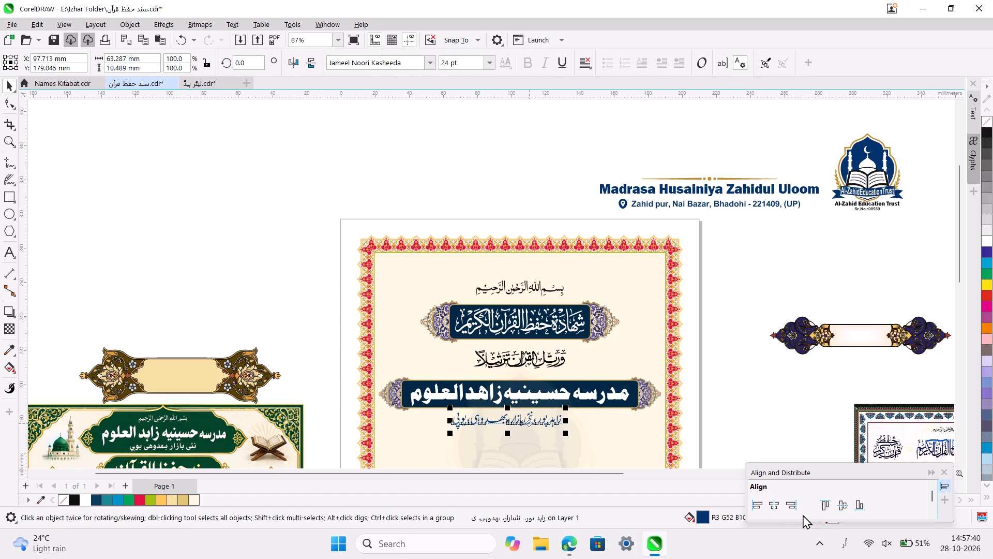
click(774, 506)
click(768, 386)
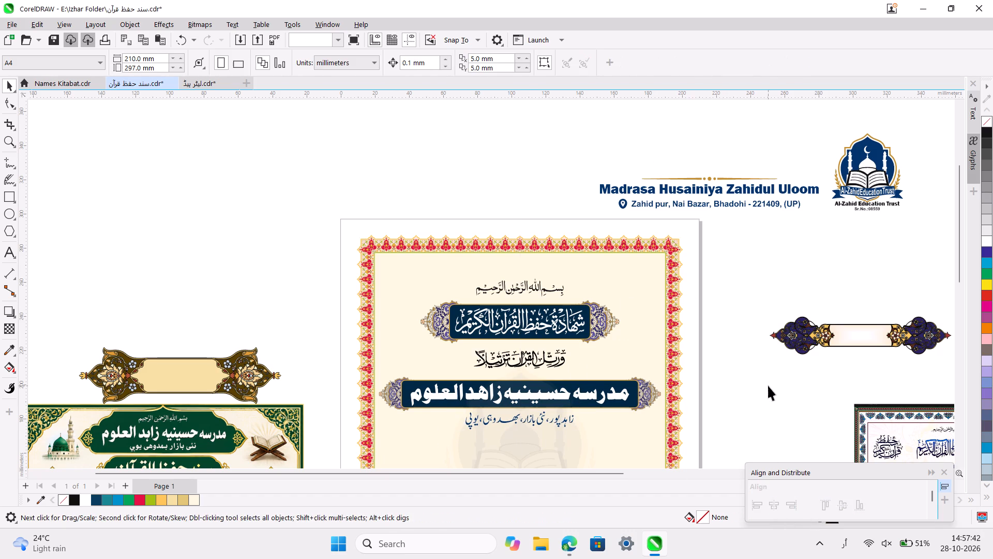
Review the certificate's layout together with the remaining letterhead text and logo outside the page.
scroll(768, 386, down, 1)
ctrl+scroll(768, 386, down, 1)
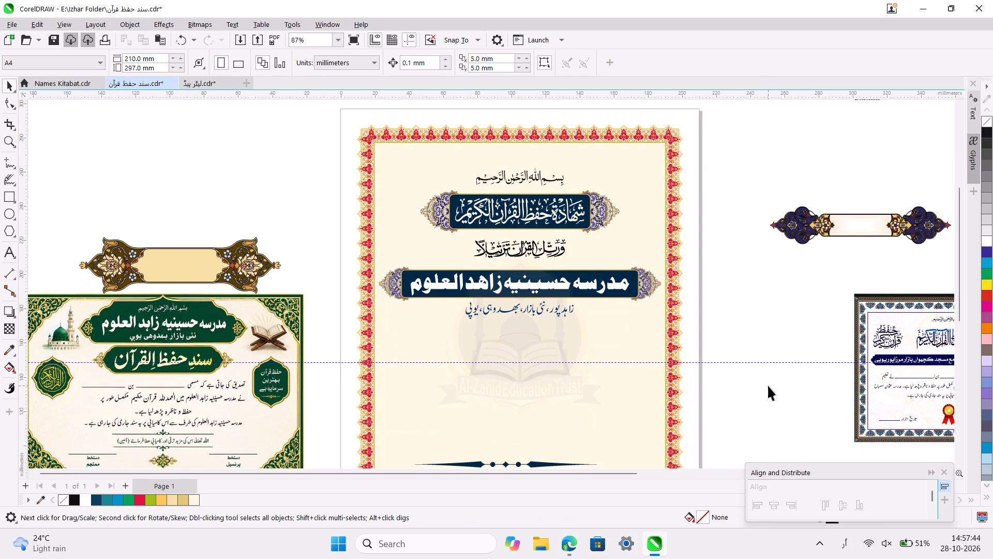
ctrl+scroll(768, 386, down, 1)
scroll(768, 386, down, 1)
scroll(768, 386, up, 1)
ctrl+scroll(647, 253, up, 3)
scroll(647, 253, up, 1)
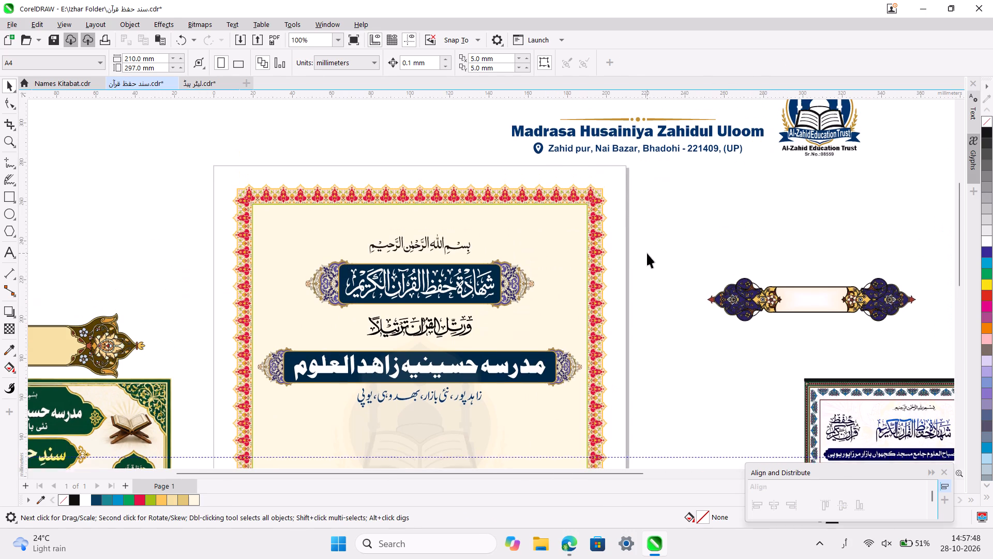
scroll(647, 253, up, 1)
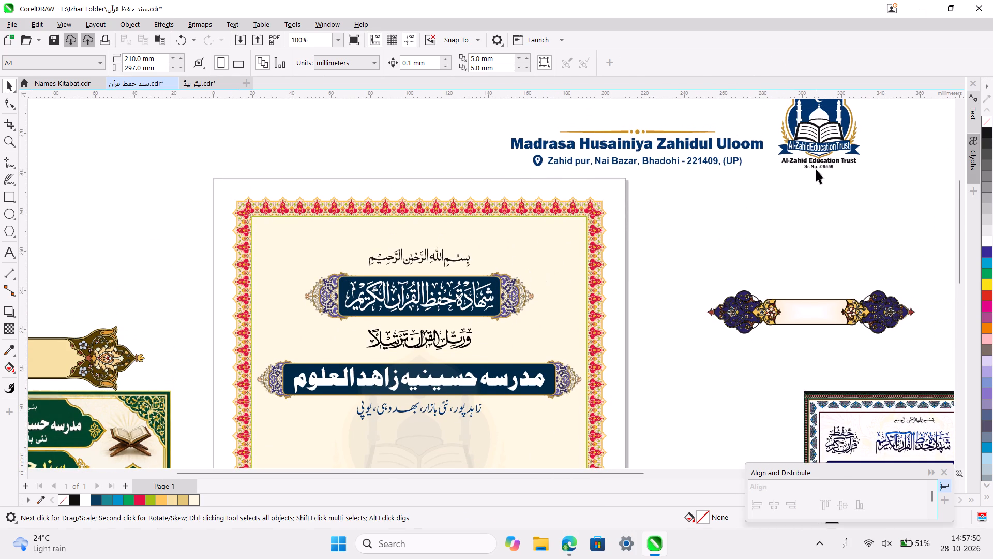
scroll(816, 169, up, 1)
scroll(827, 178, down, 1)
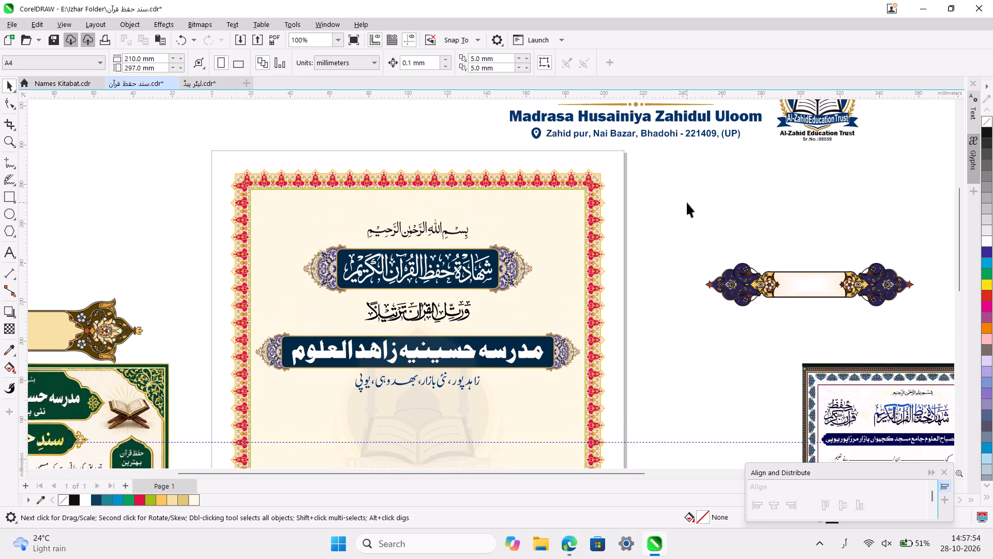
scroll(687, 202, up, 1)
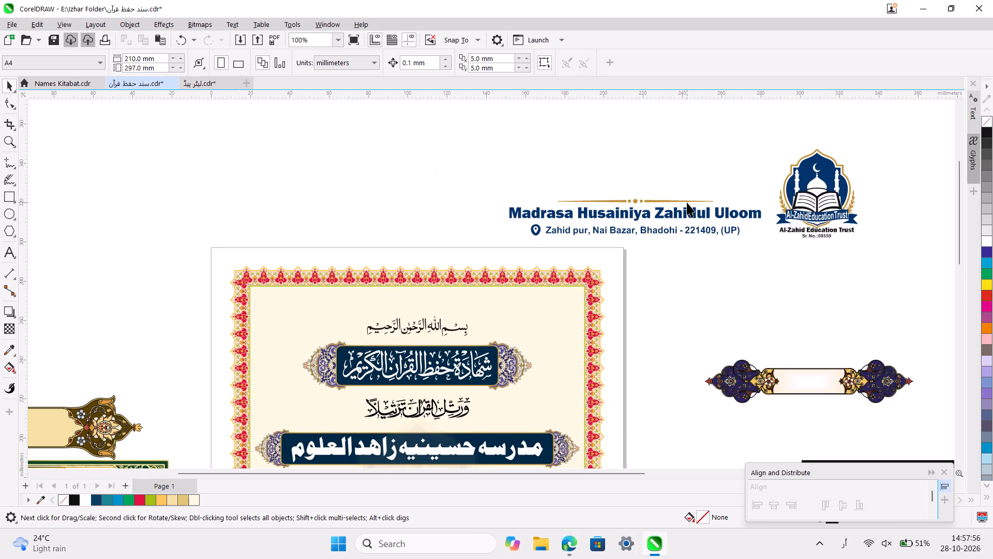
scroll(596, 219, down, 2)
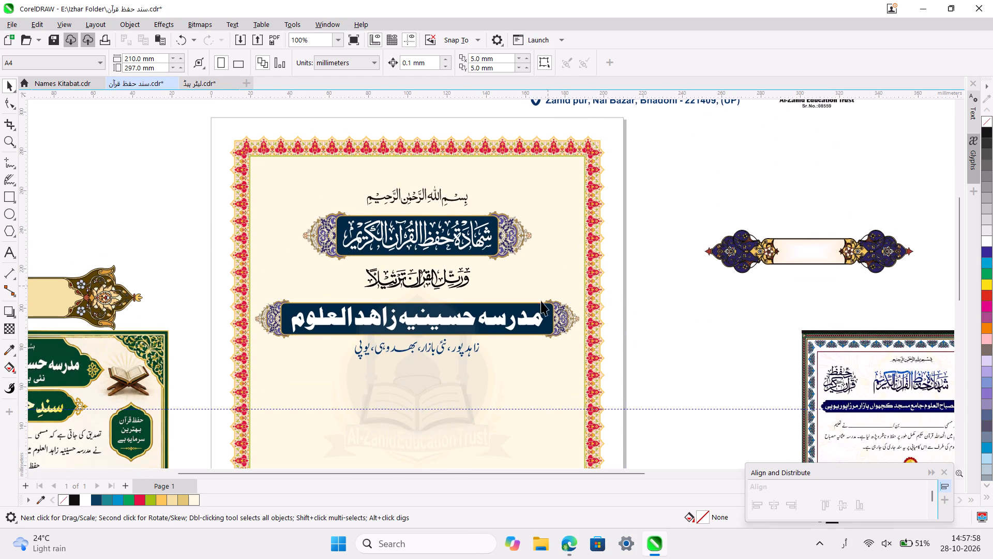
scroll(515, 348, up, 1)
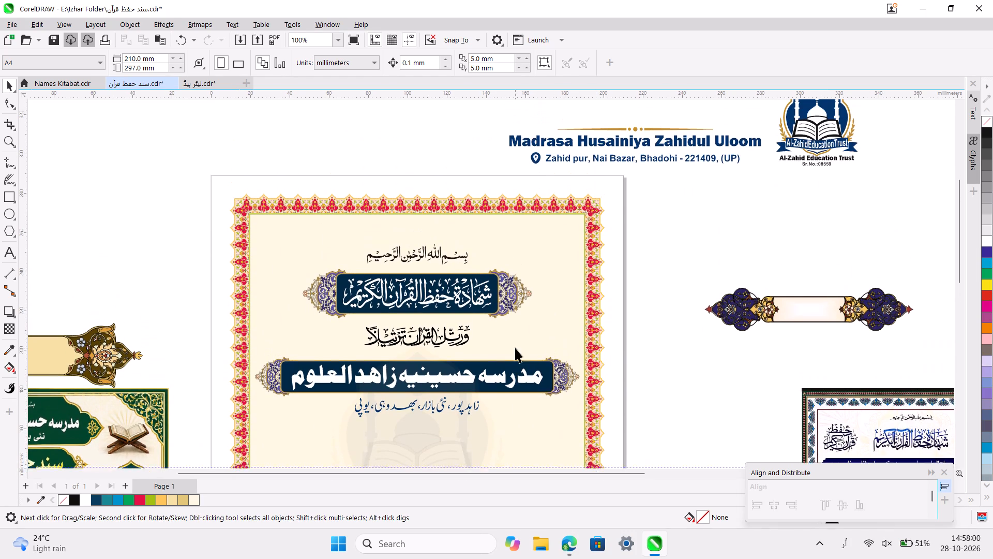
scroll(515, 348, up, 1)
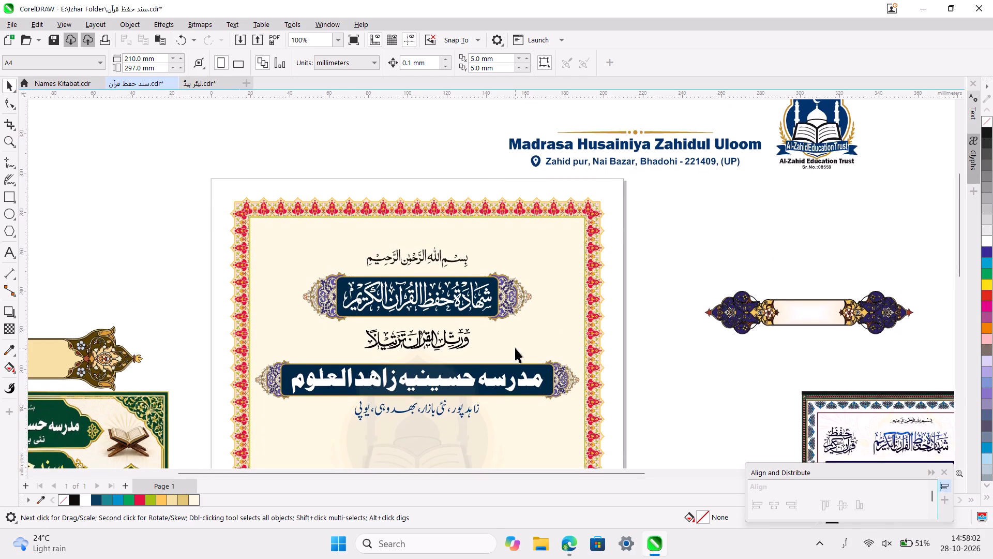
scroll(515, 348, up, 1)
click(824, 171)
scroll(824, 171, down, 1)
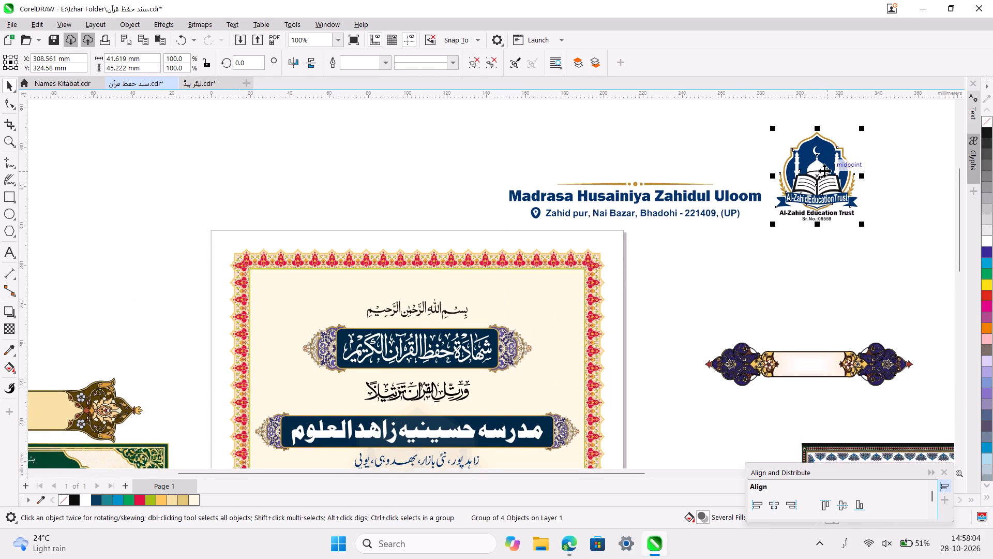
scroll(824, 171, down, 1)
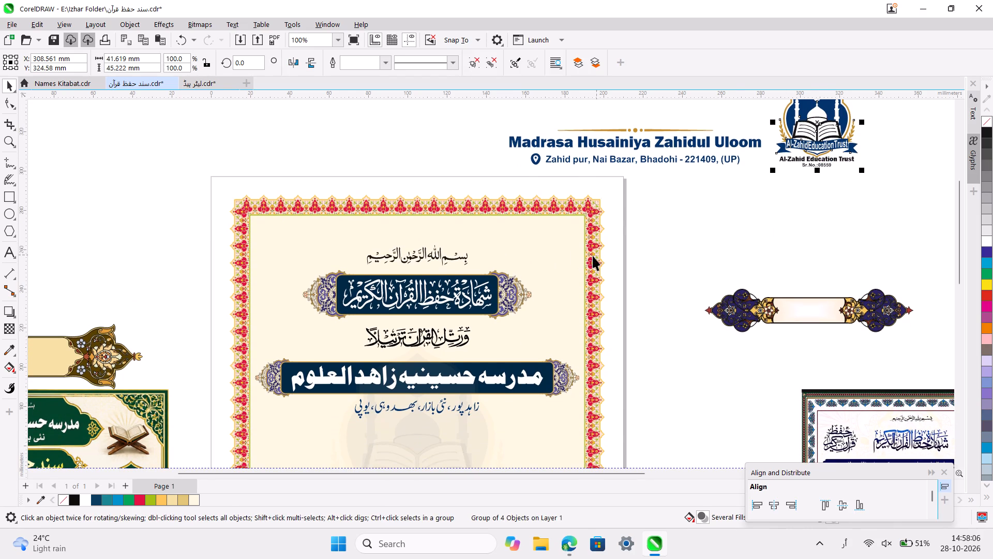
Shrink the title banner with its calligraphy to about 101 × 22 mm and centre it horizontally on the page.
click(504, 289)
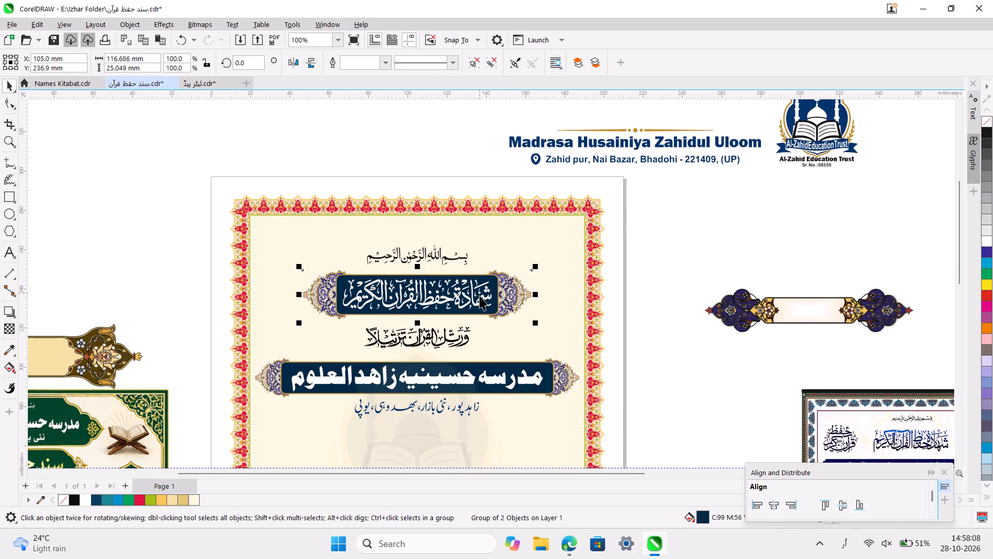
shift+click(479, 298)
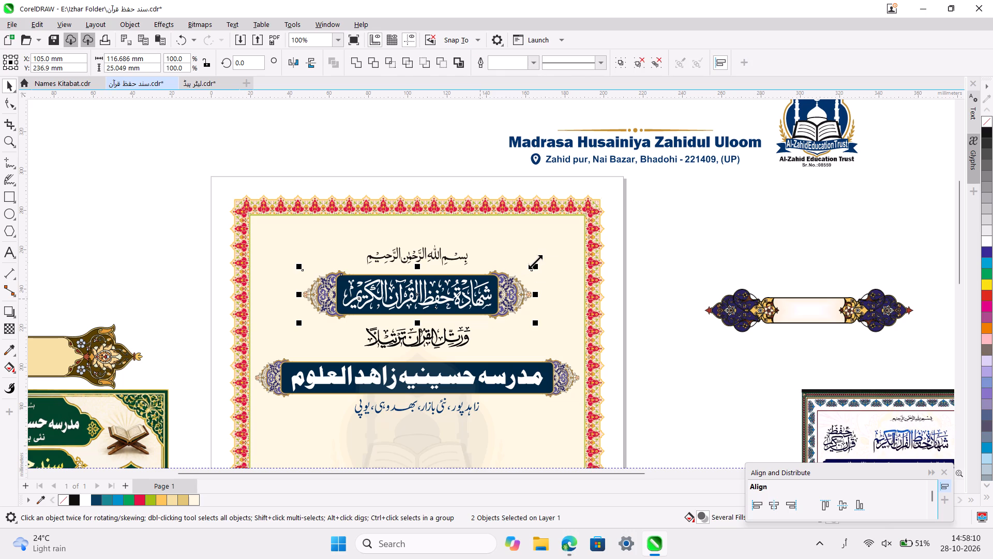
drag(535, 262, 513, 260)
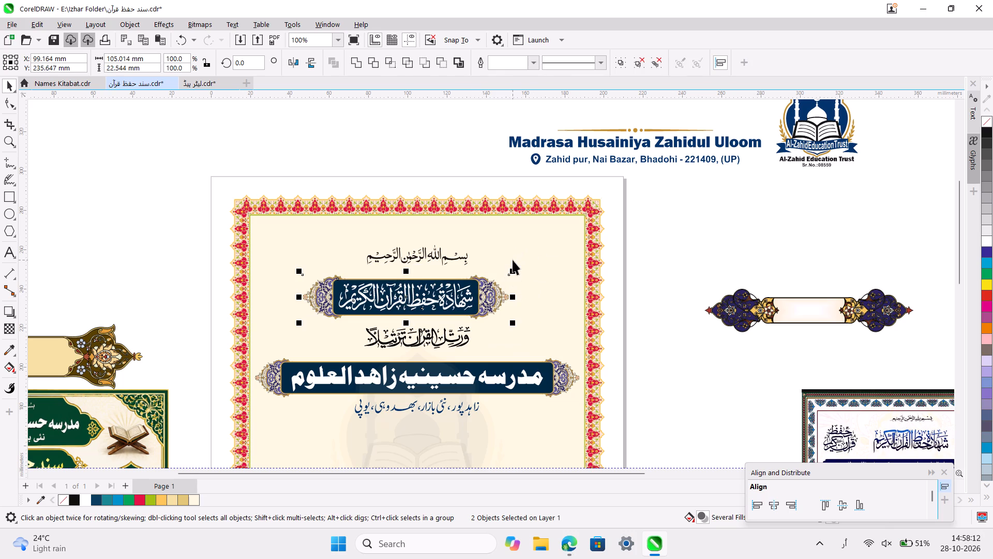
drag(517, 267, 510, 267)
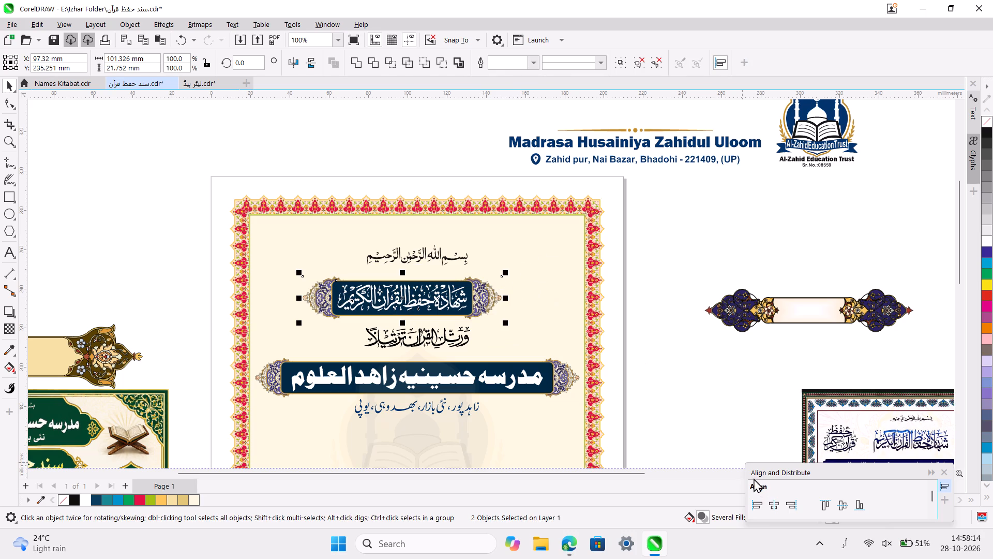
click(769, 498)
click(727, 398)
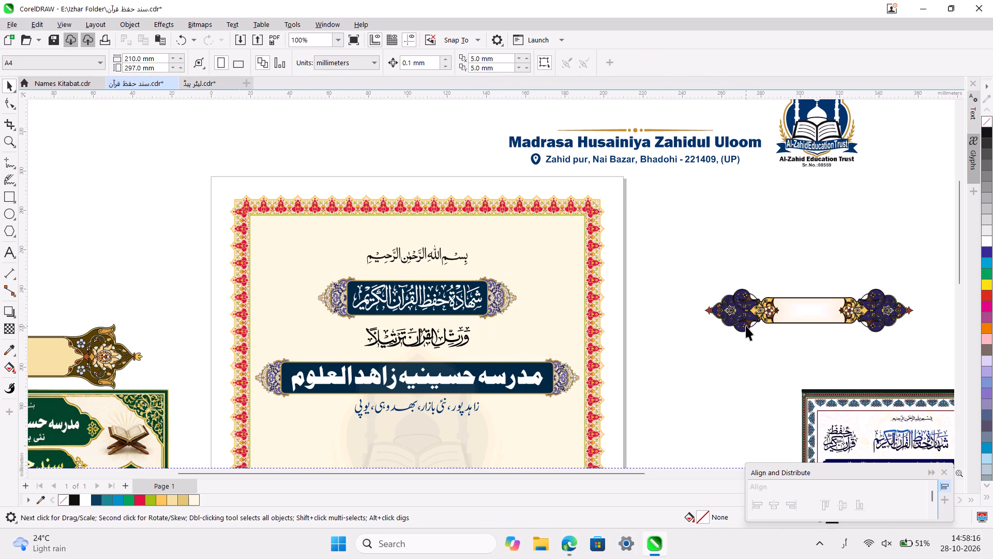
Shrink the Al-Zahid Education Trust logo to about 30 × 33 mm and place it inside the certificate's top-right corner, at about X 171, Y 252 mm.
scroll(748, 318, up, 1)
click(781, 219)
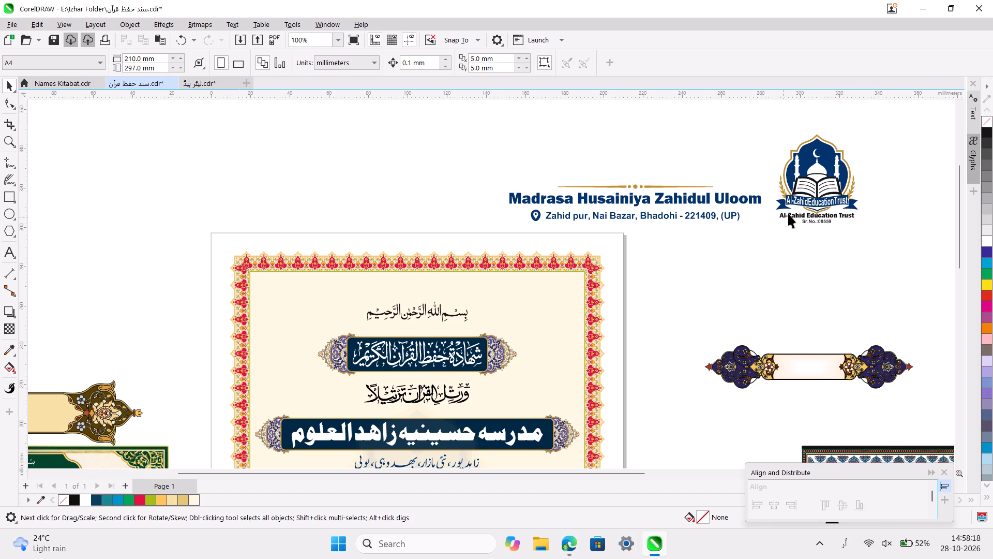
click(791, 210)
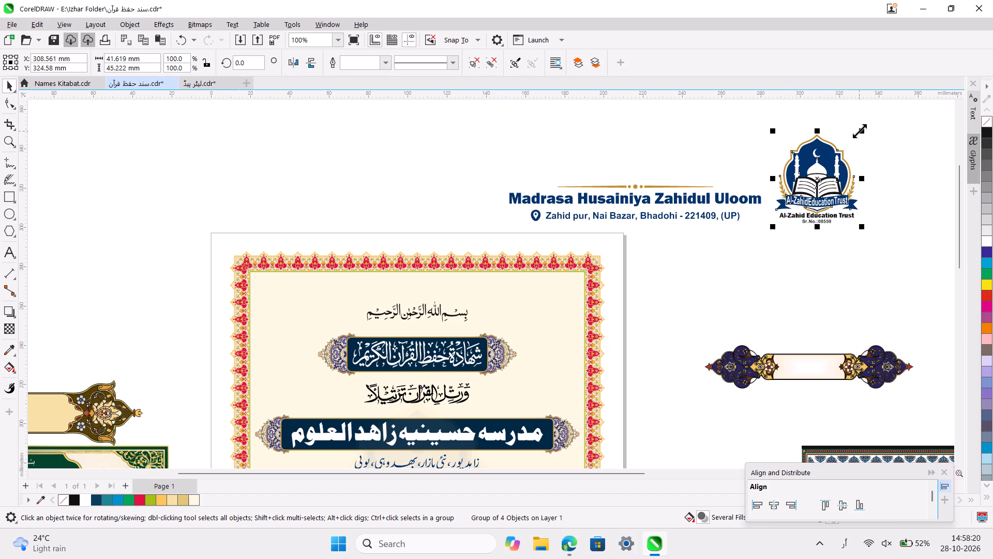
drag(860, 131, 838, 140)
drag(809, 193, 650, 292)
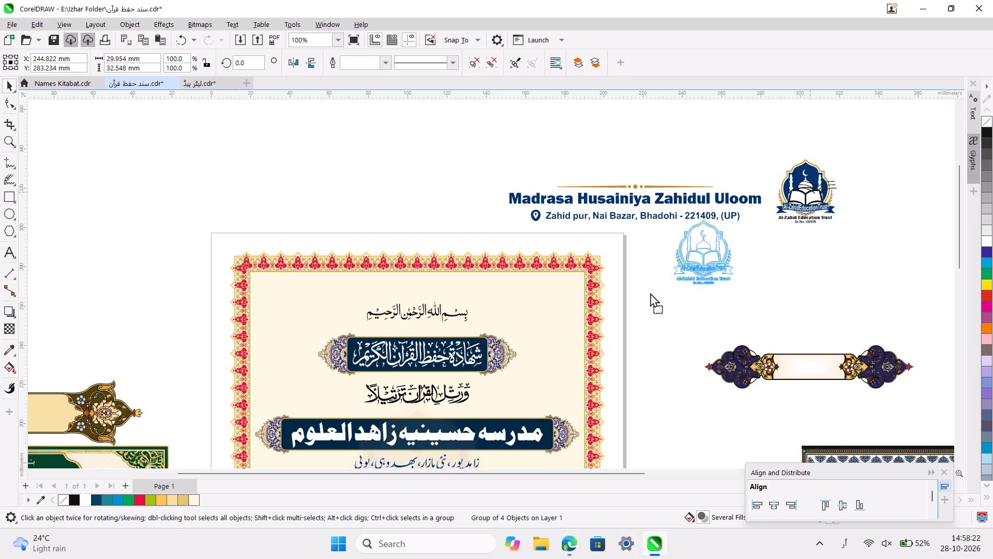
drag(650, 292, 550, 323)
click(699, 286)
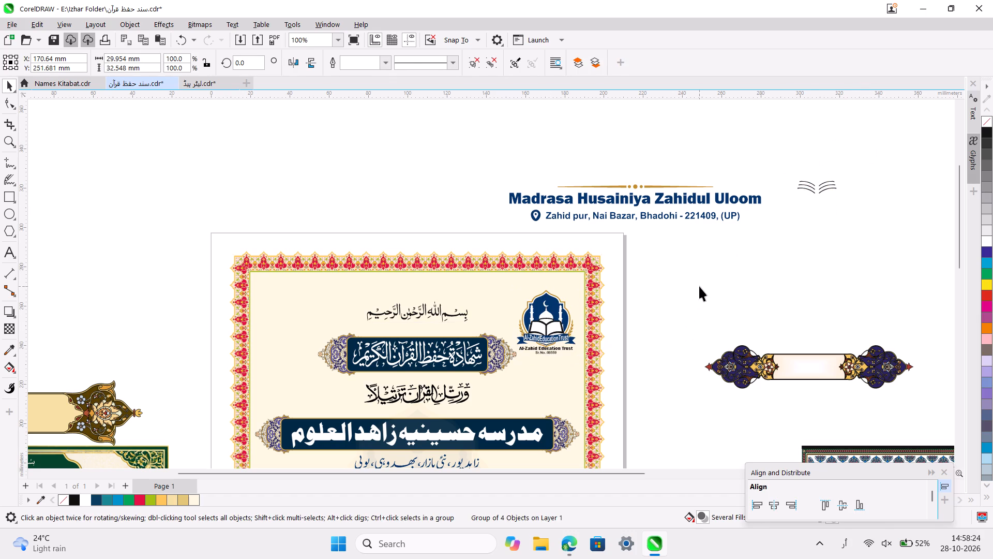
Shift the trust logo slightly closer to the certificate's top-right inner border corner, at about X 172, Y 257 mm.
ctrl+scroll(570, 332, up, 3)
scroll(570, 332, down, 1)
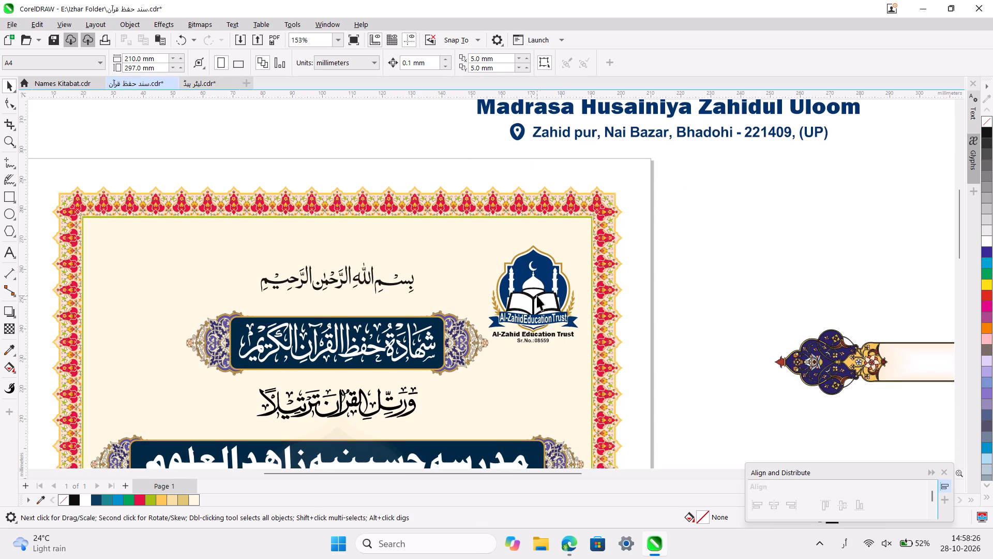
click(537, 296)
scroll(537, 296, down, 1)
drag(534, 277, 537, 266)
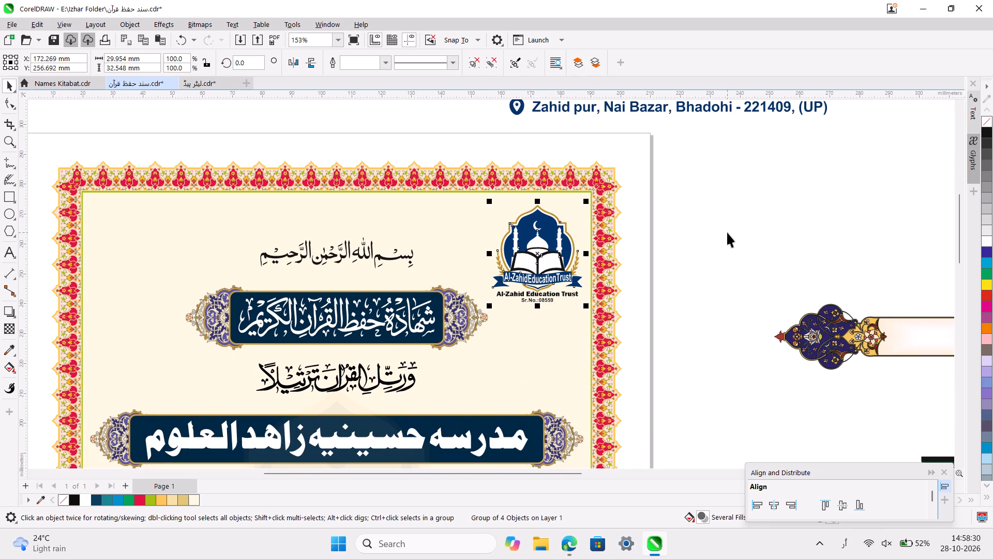
scroll(654, 262, right, 2)
scroll(654, 262, down, 1)
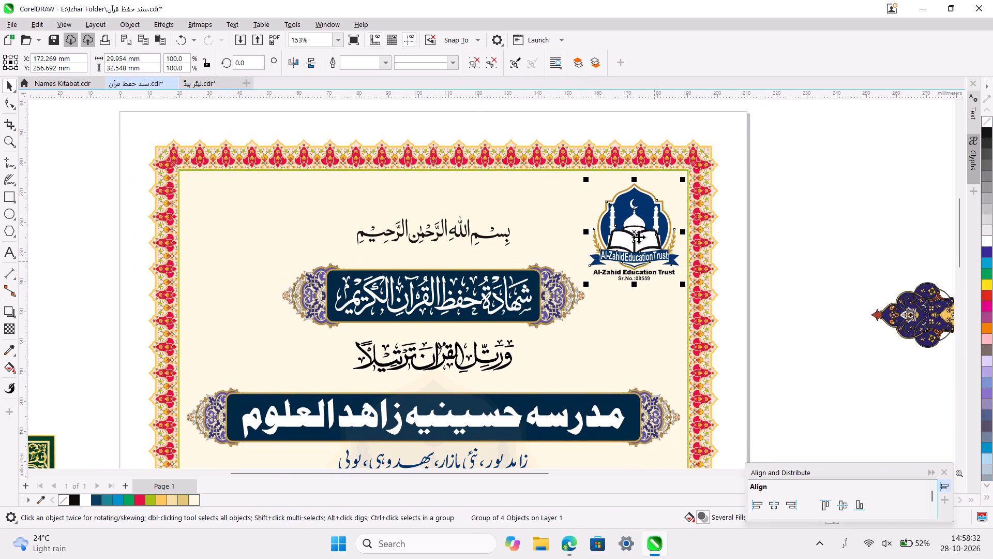
click(800, 292)
Review the certificate's layout overall and up close around the logo and heading banners, alongside the green reference certificate.
ctrl+scroll(800, 292, down, 3)
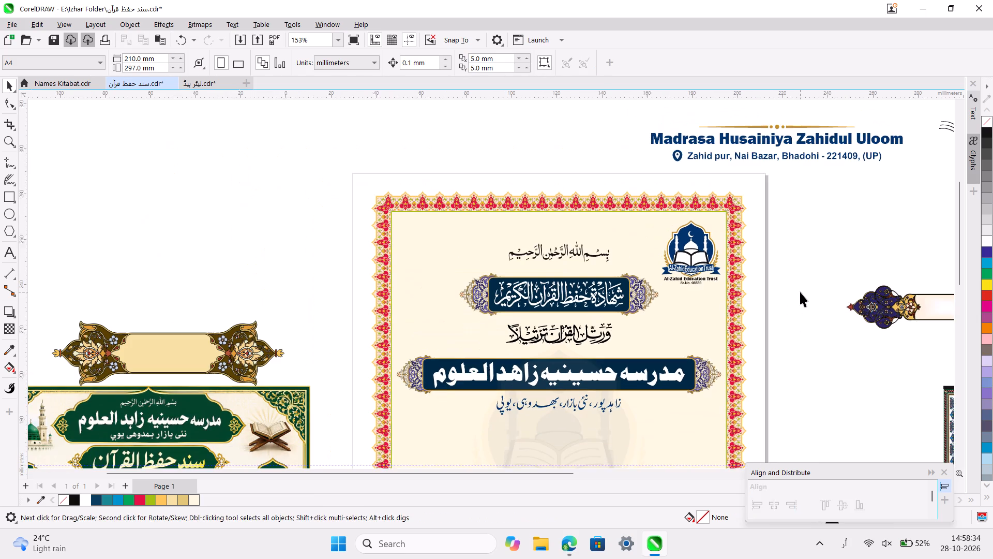
scroll(800, 292, down, 4)
scroll(800, 292, up, 2)
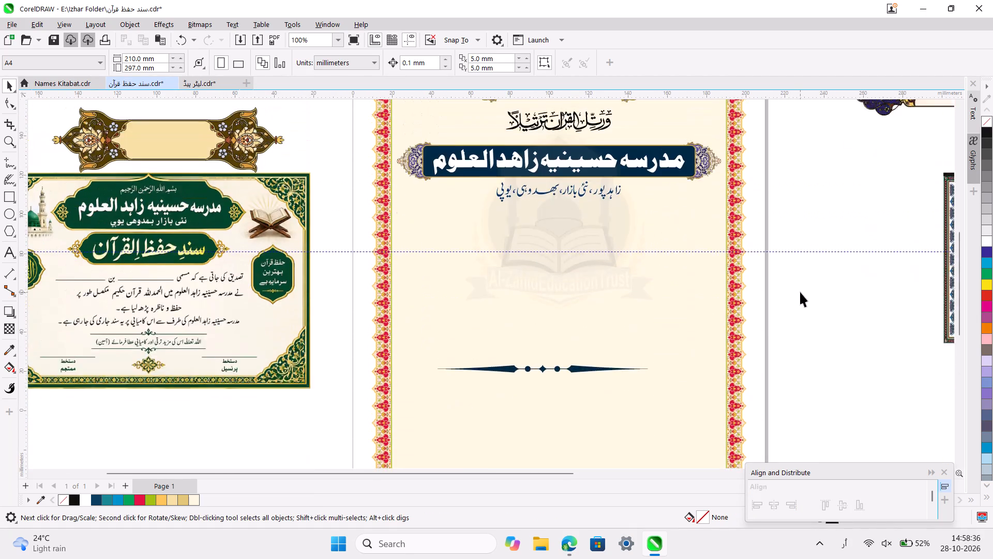
scroll(800, 292, up, 3)
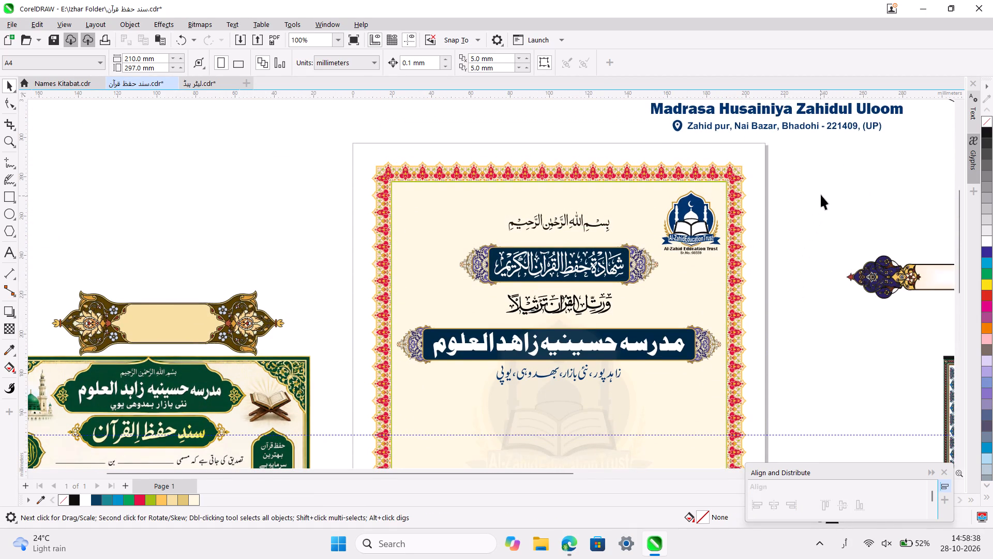
ctrl+scroll(775, 208, up, 3)
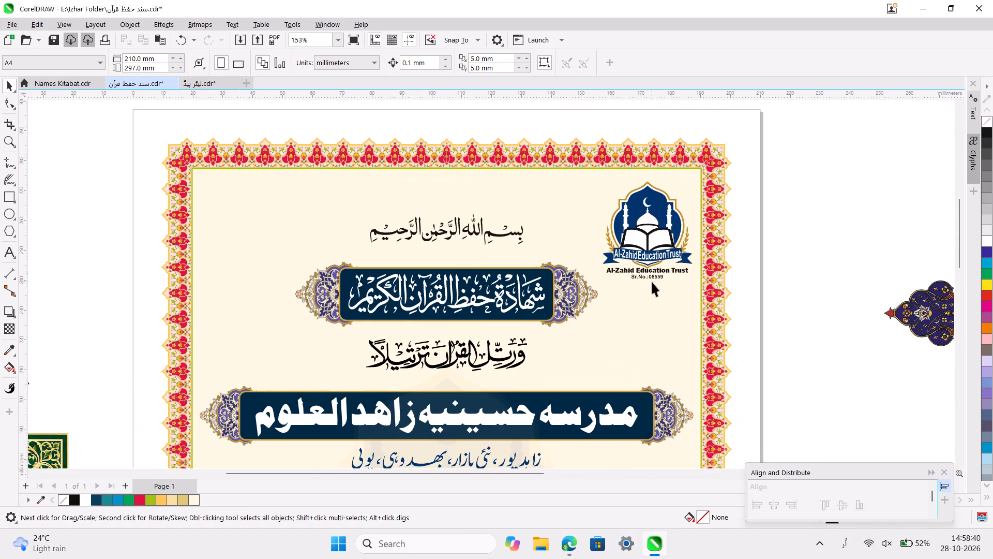
ctrl+scroll(652, 282, up, 2)
scroll(652, 282, up, 1)
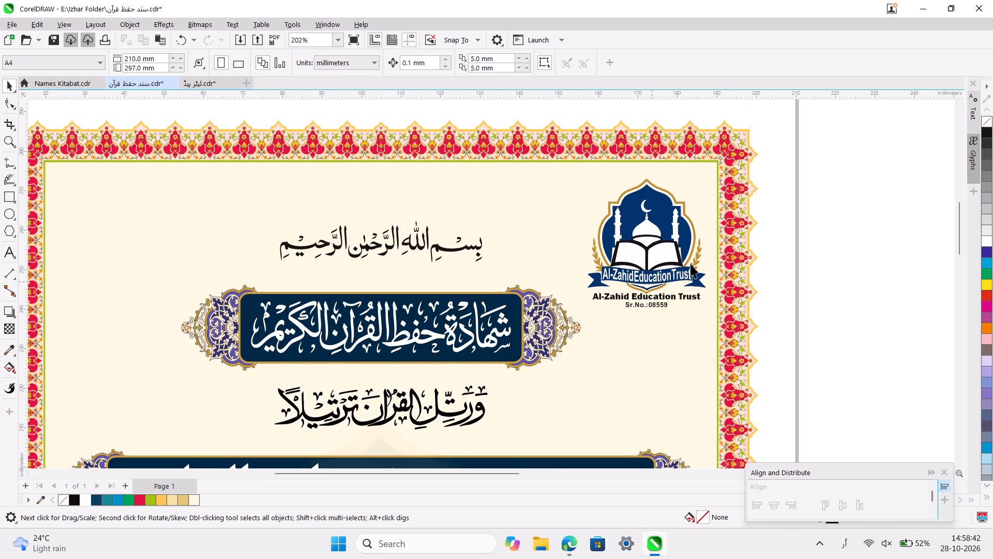
click(854, 242)
ctrl+scroll(854, 242, down, 4)
scroll(854, 242, down, 2)
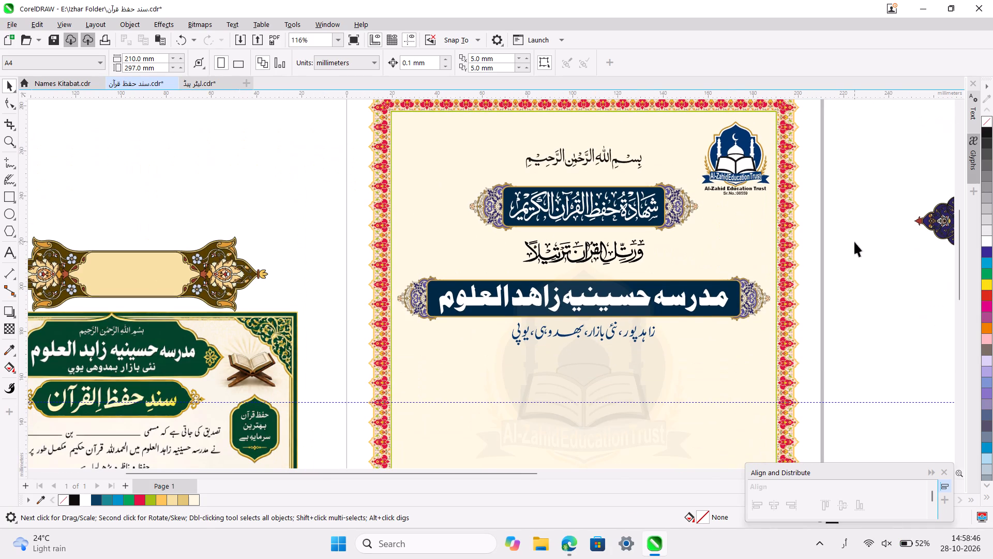
scroll(742, 296, up, 1)
click(224, 221)
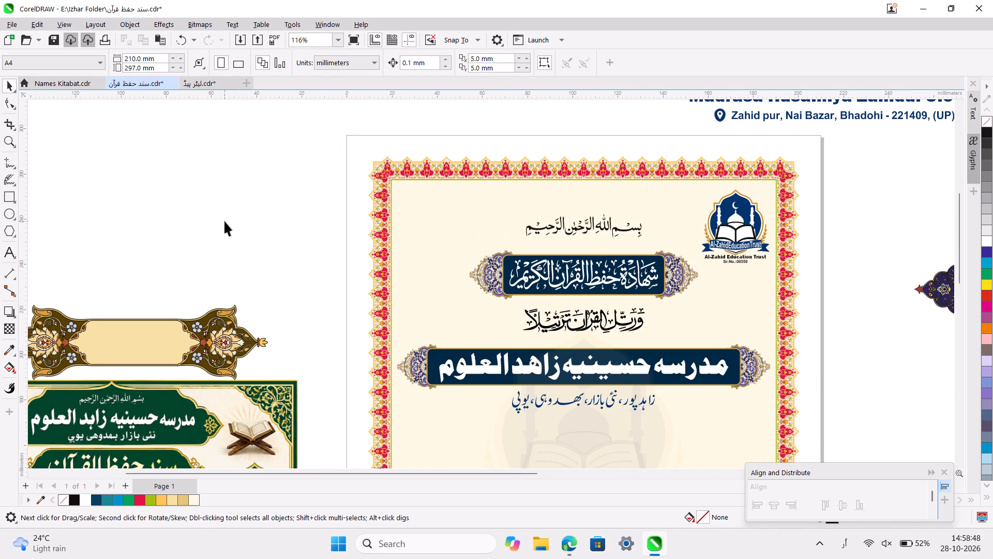
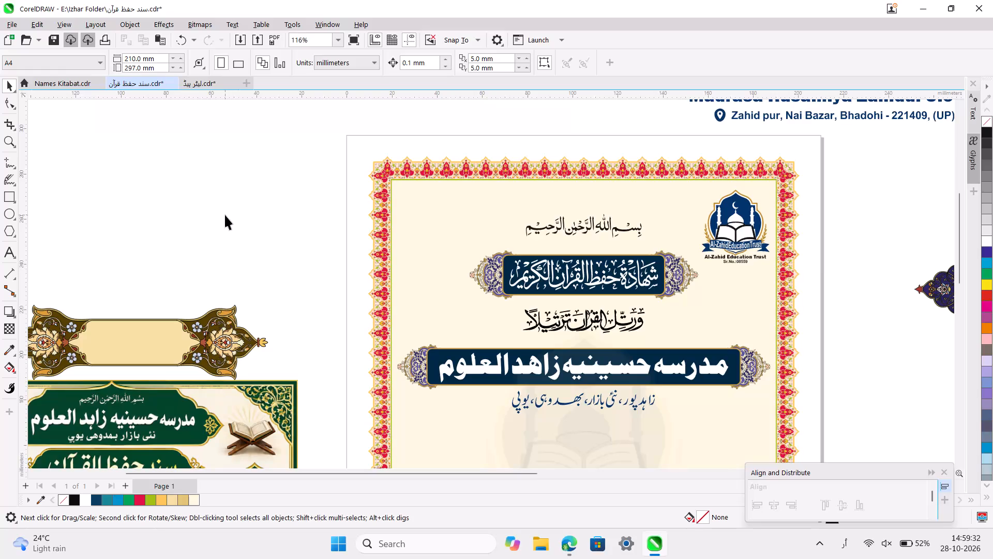
Open the Quran Png folder on USB Drive (G:) for importing an image, with its files displayed as picture thumbnails.
key(ctrl+i)
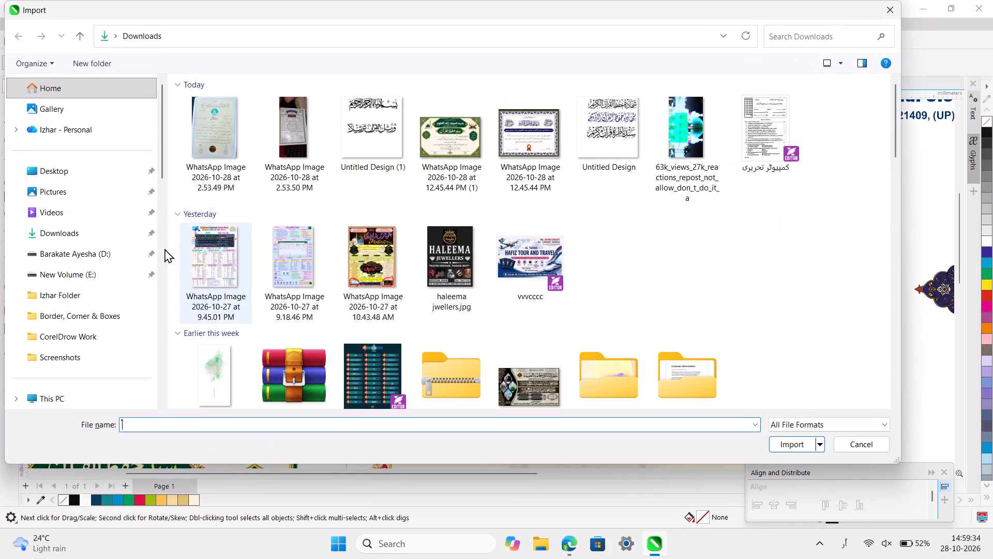
scroll(123, 347, down, 3)
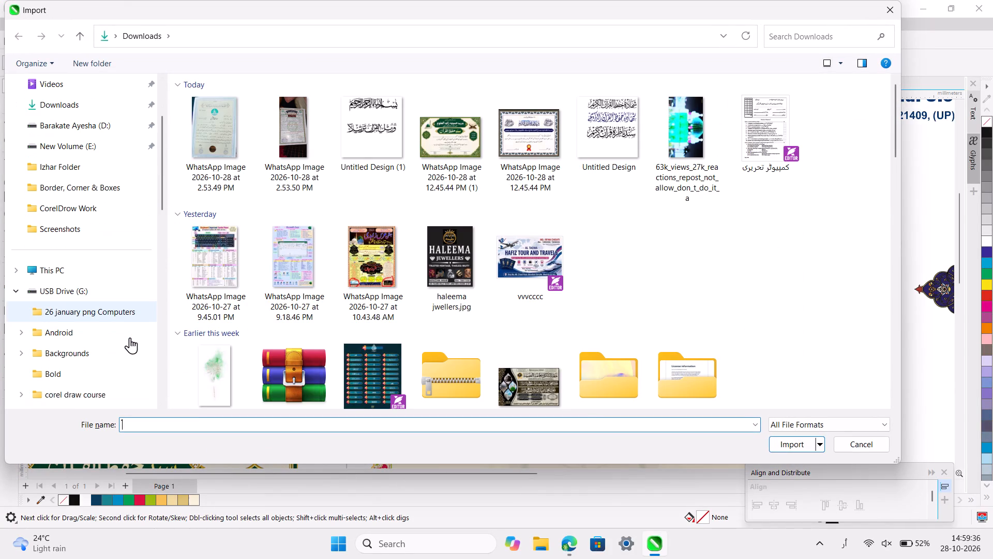
scroll(130, 337, down, 4)
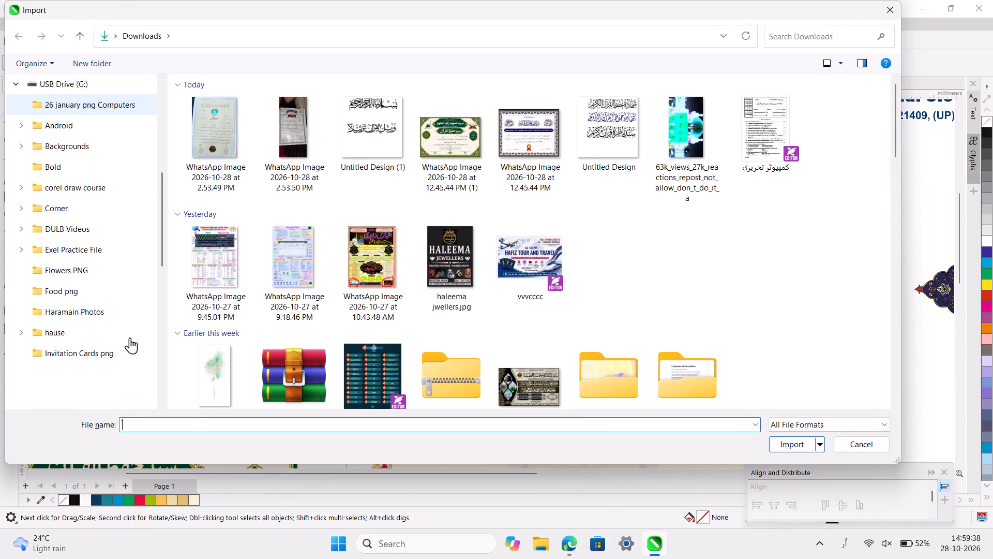
scroll(115, 363, down, 1)
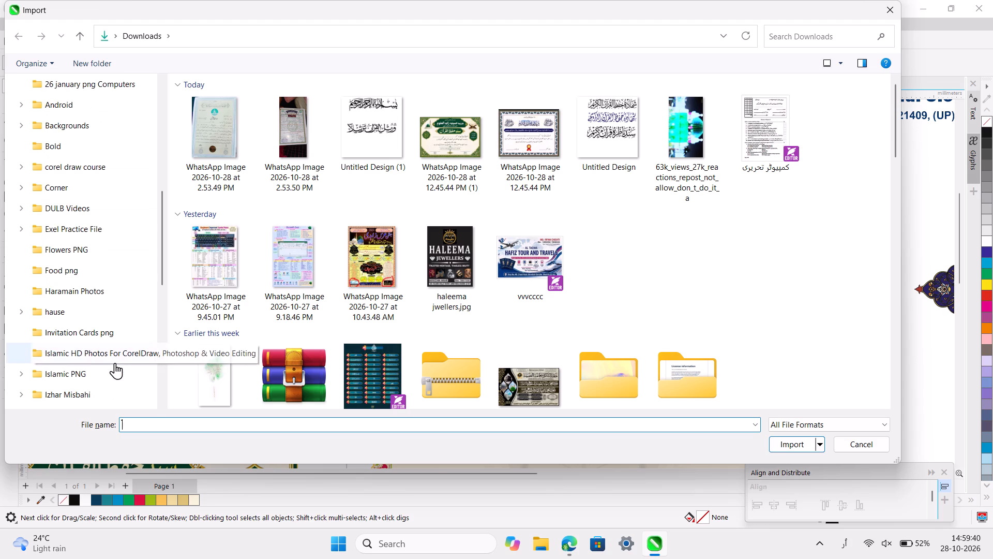
scroll(115, 363, down, 4)
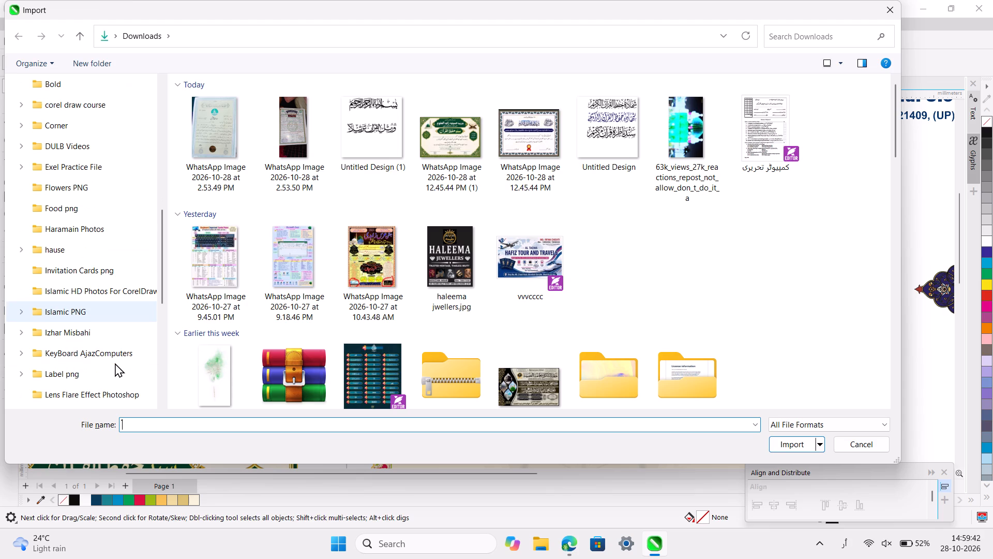
scroll(115, 363, down, 3)
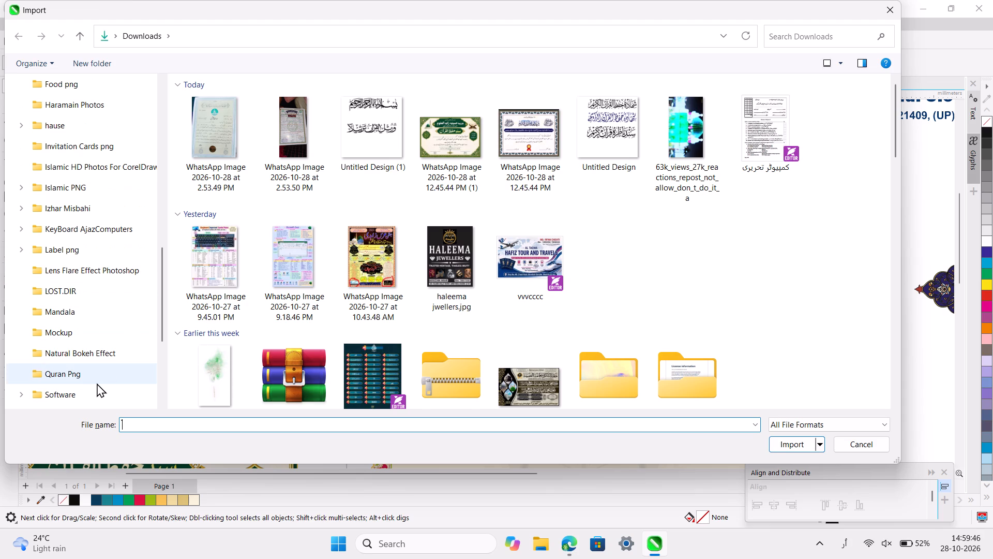
click(97, 383)
ctrl+scroll(496, 291, up, 3)
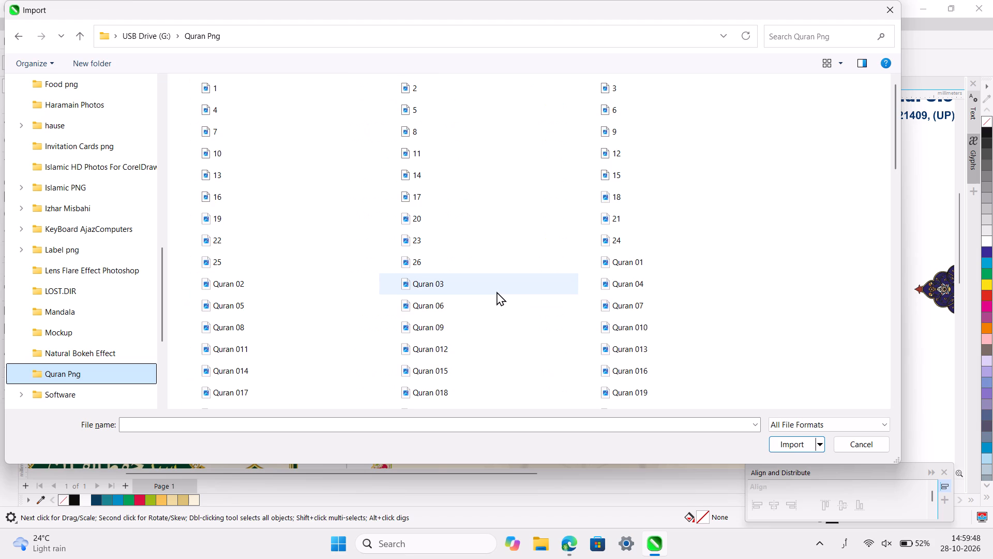
ctrl+scroll(496, 291, up, 14)
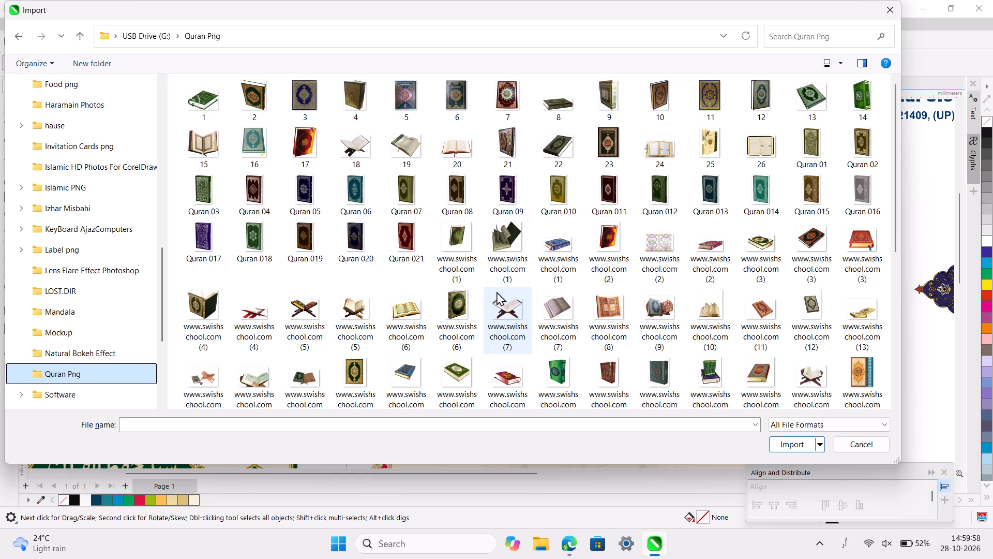
Look through the Quran Png folder's thumbnails for a Quran picture to import into the certificate.
scroll(496, 291, down, 5)
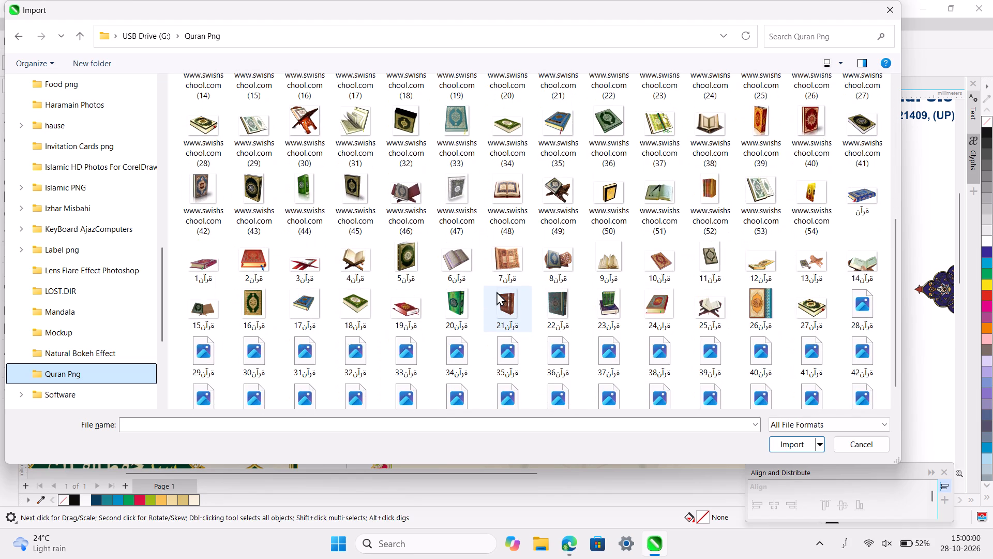
scroll(496, 291, down, 4)
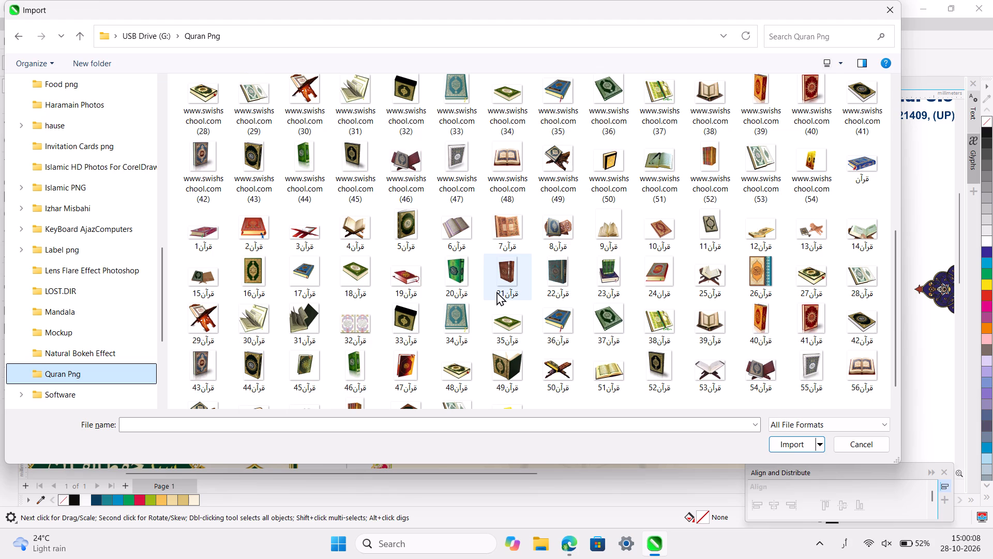
scroll(496, 291, down, 3)
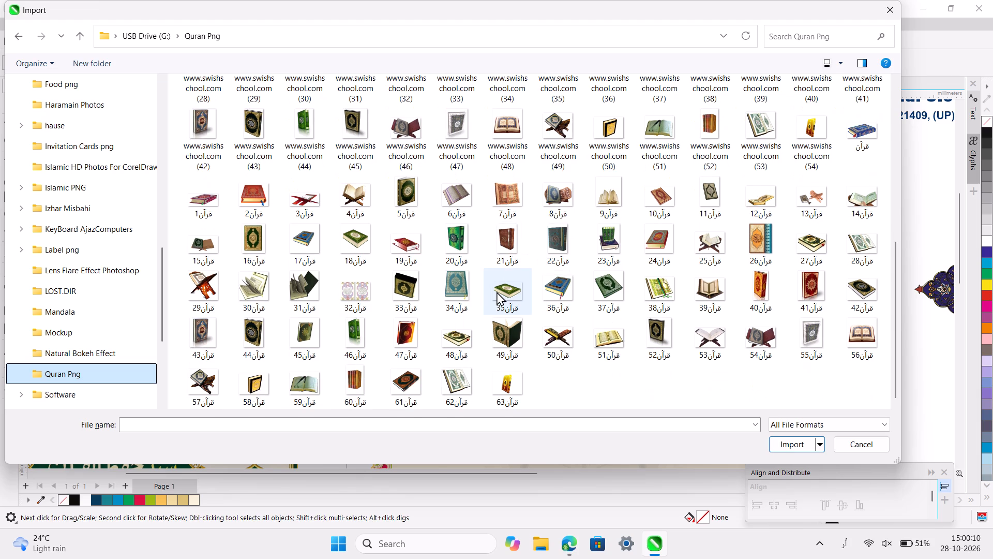
scroll(496, 291, up, 1)
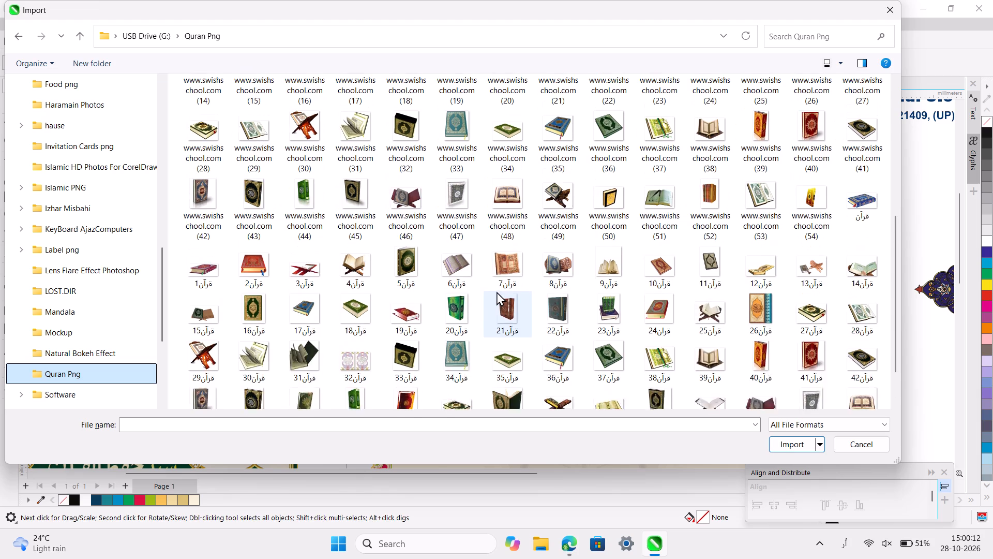
scroll(496, 291, up, 3)
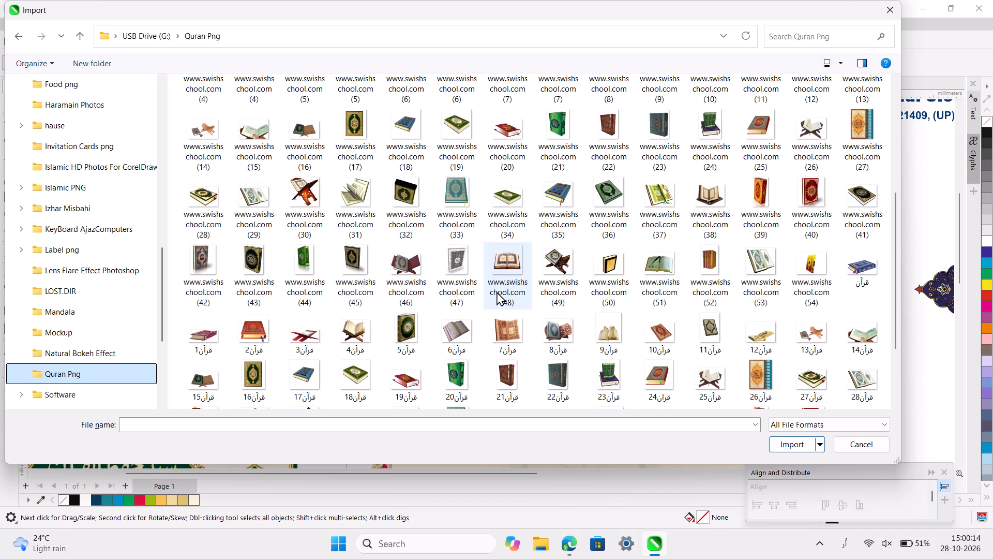
scroll(496, 291, up, 2)
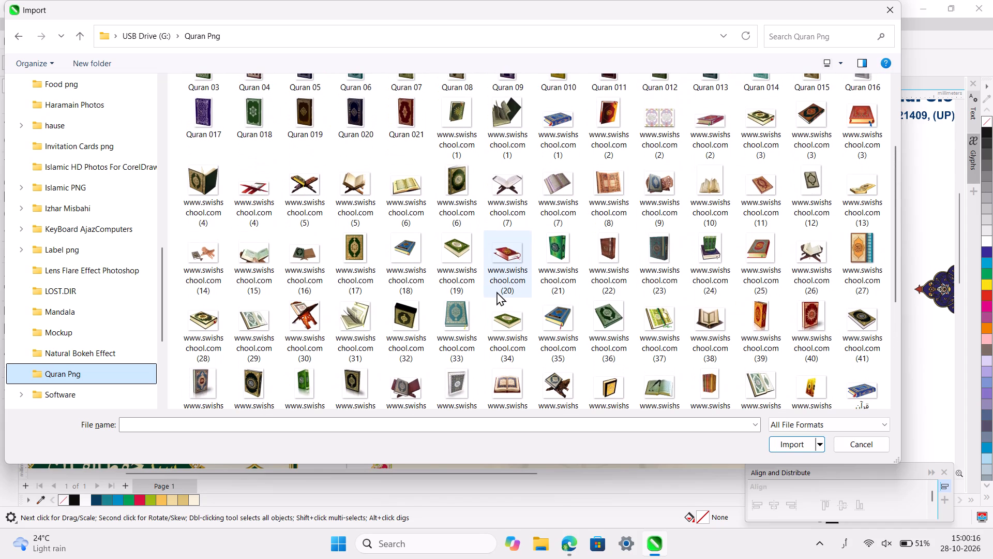
scroll(496, 291, up, 2)
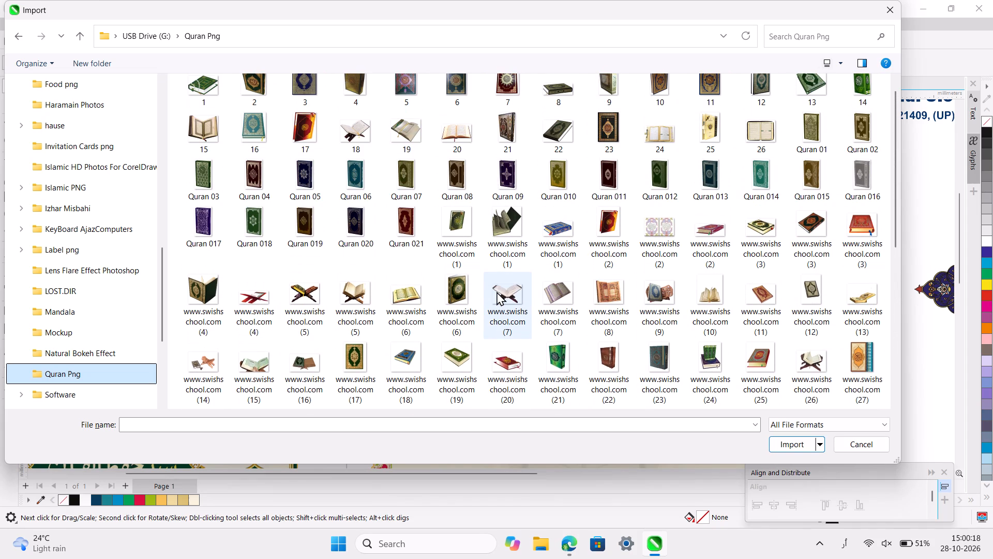
scroll(496, 291, up, 3)
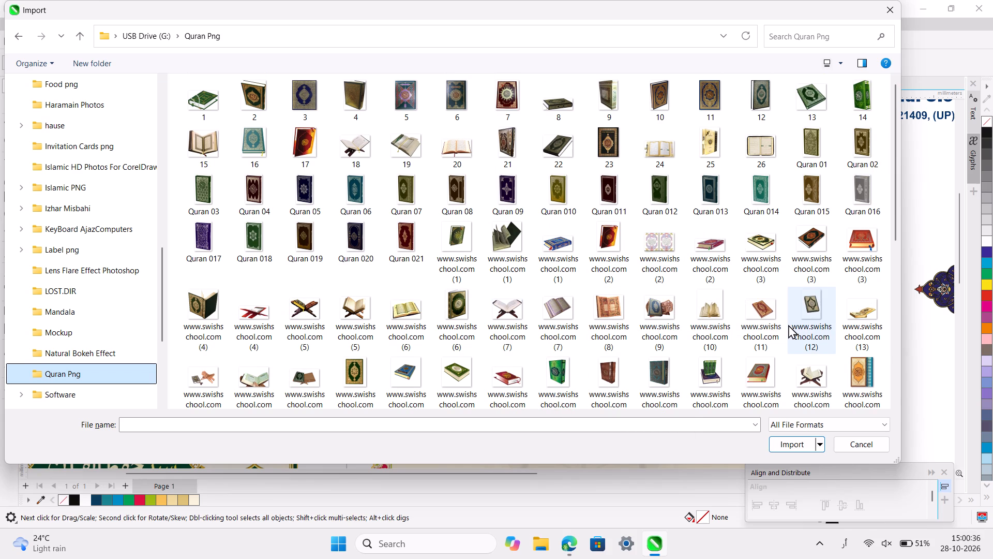
scroll(788, 325, down, 8)
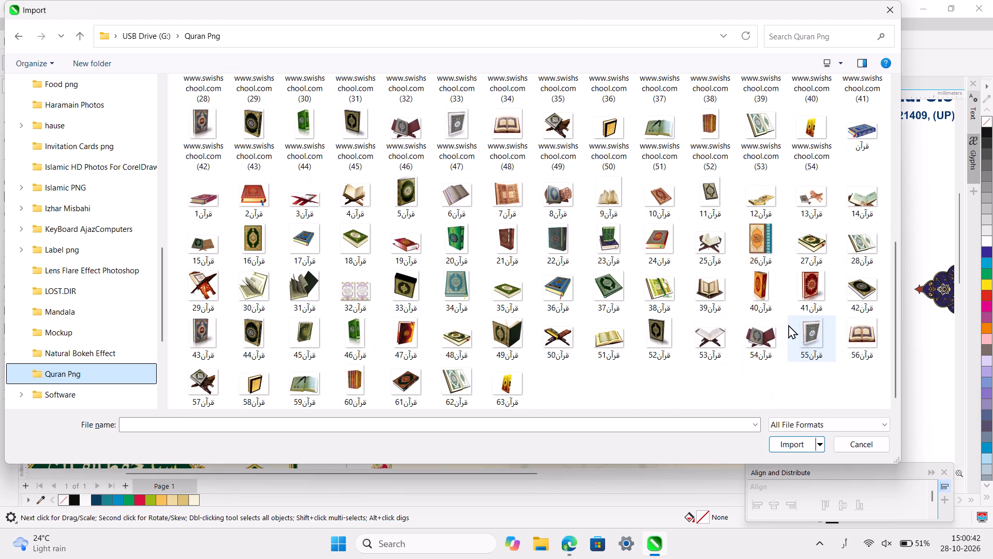
scroll(788, 325, up, 7)
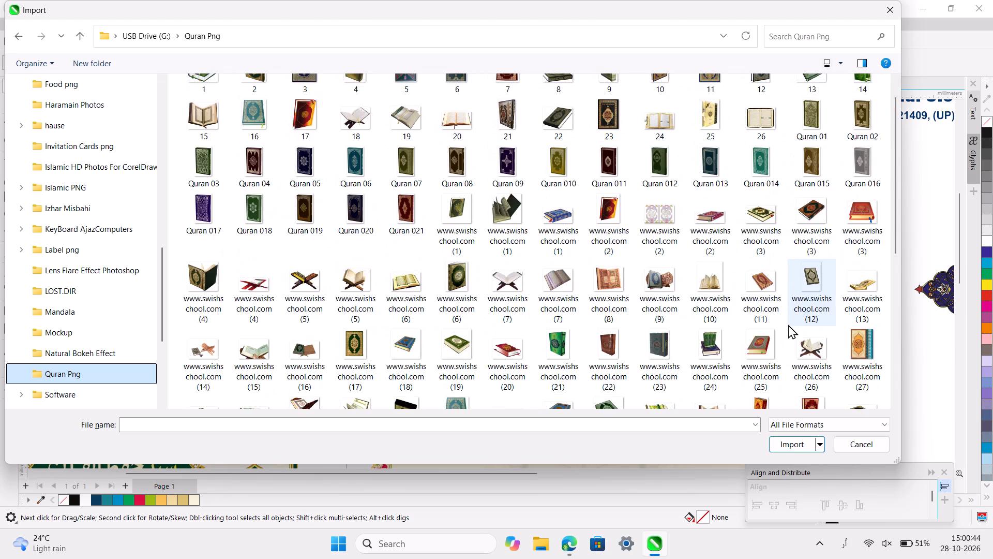
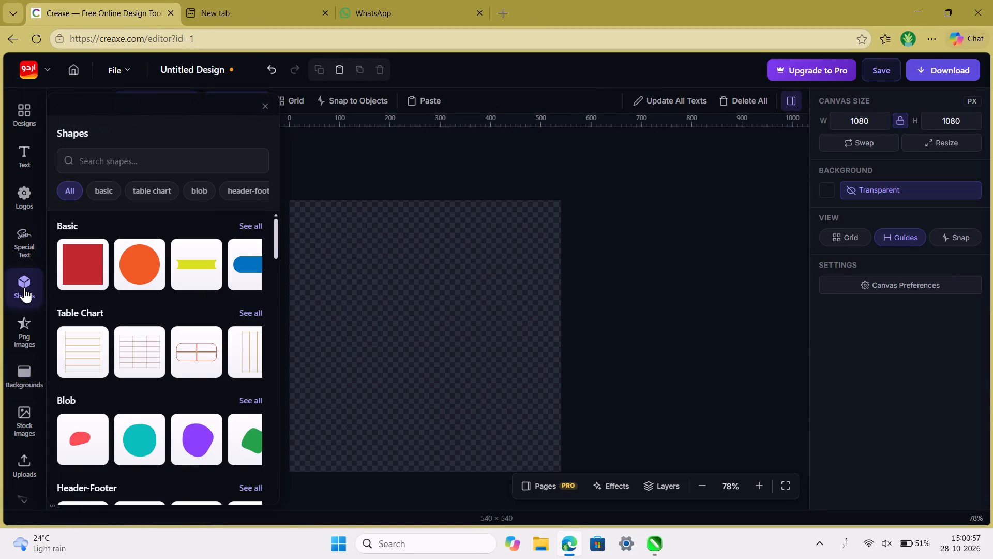
Search Creaxe's PNG image library for "قرآن".
click(22, 330)
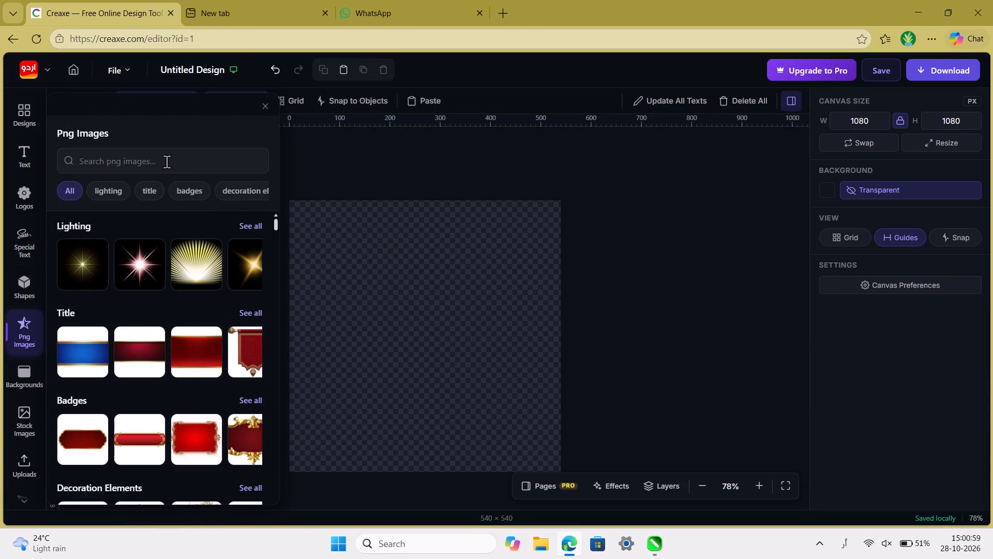
click(167, 161)
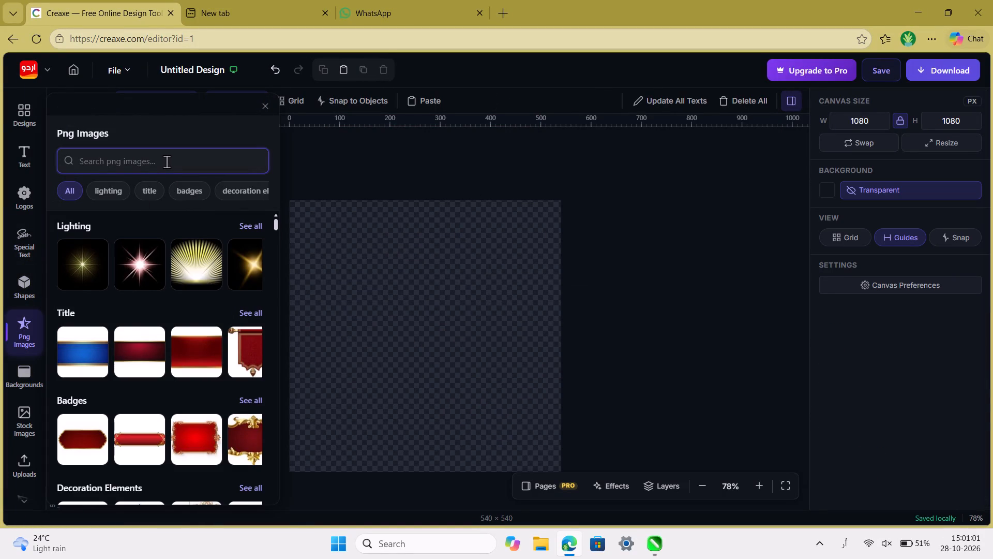
text(قرآ)
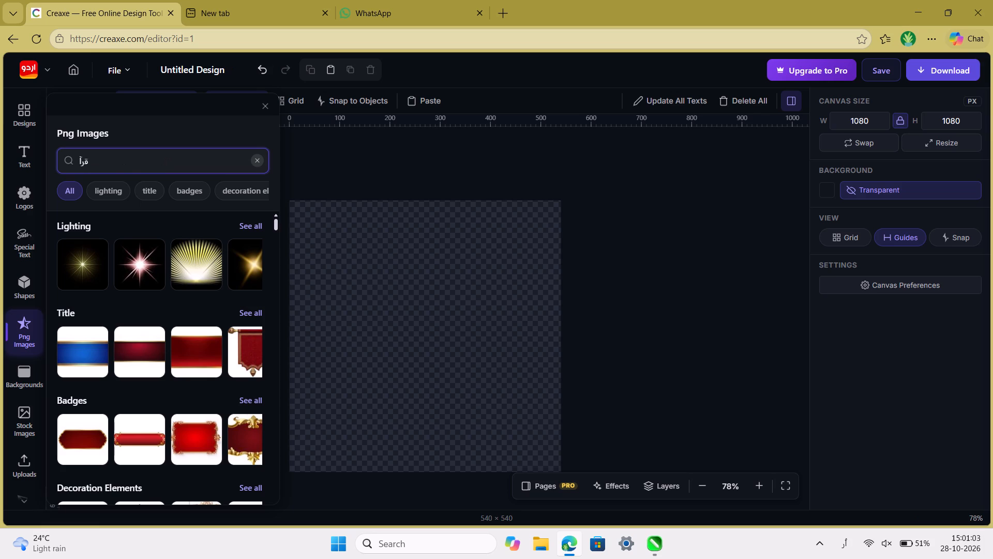
key(Return)
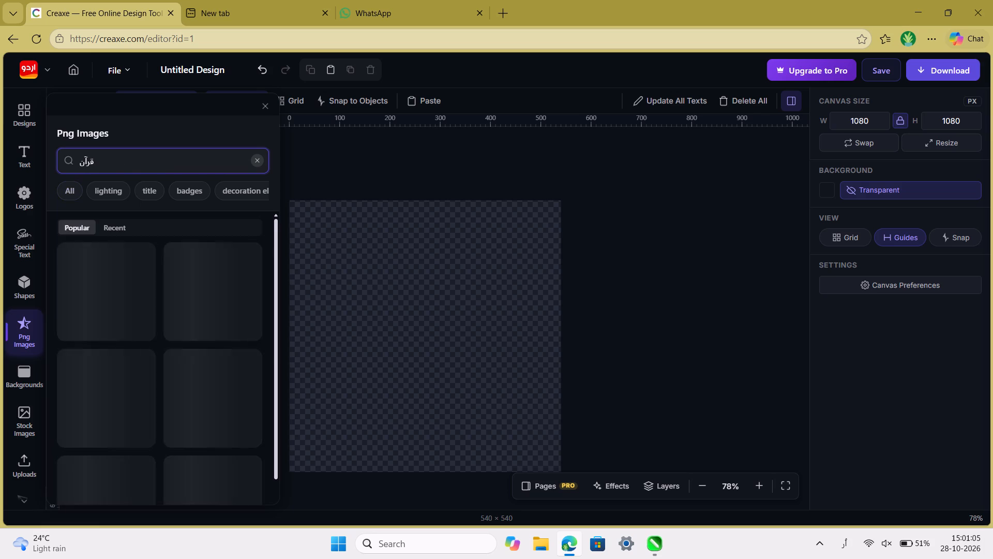
Look through the PNG results for "قرآن" for a Quran picture suitable for the certificate.
scroll(204, 329, down, 3)
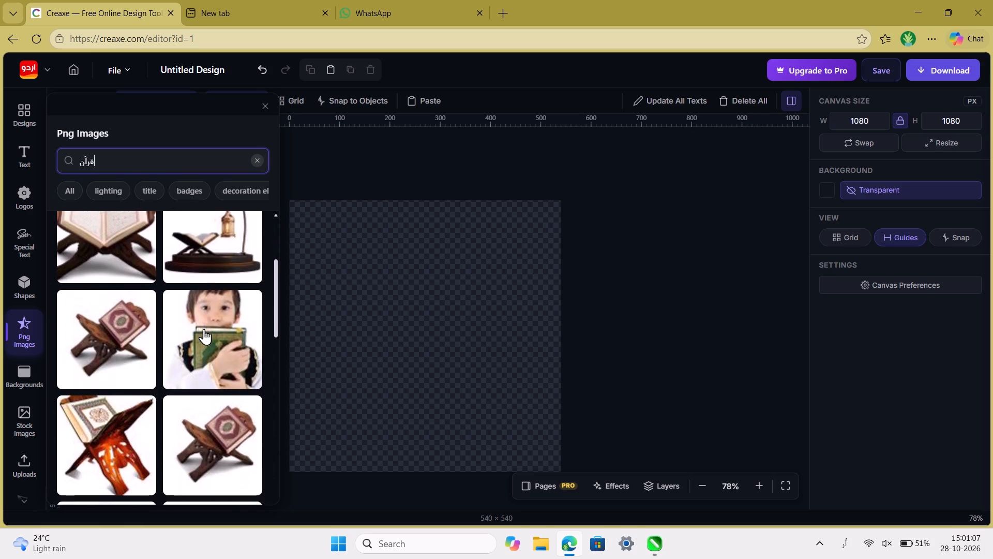
scroll(204, 329, down, 6)
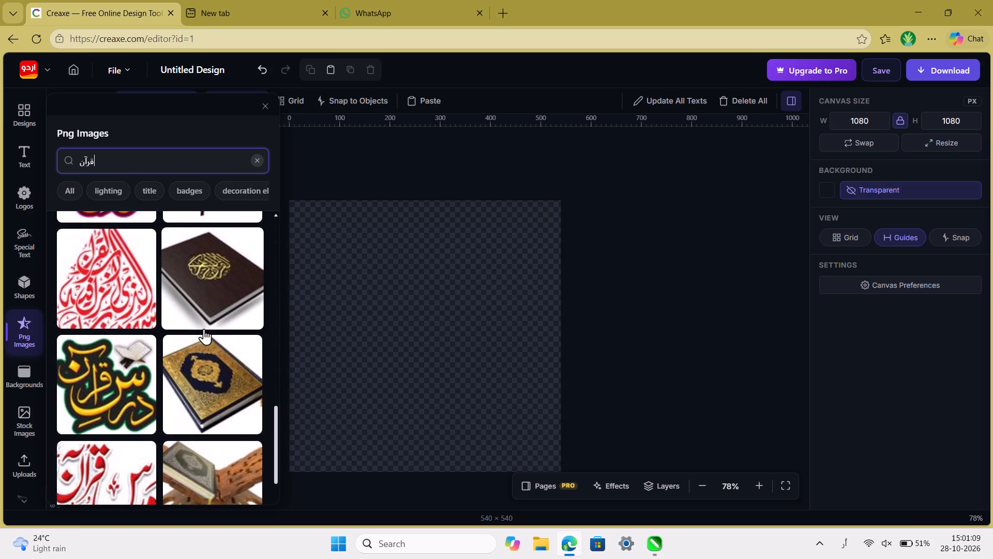
scroll(204, 329, down, 6)
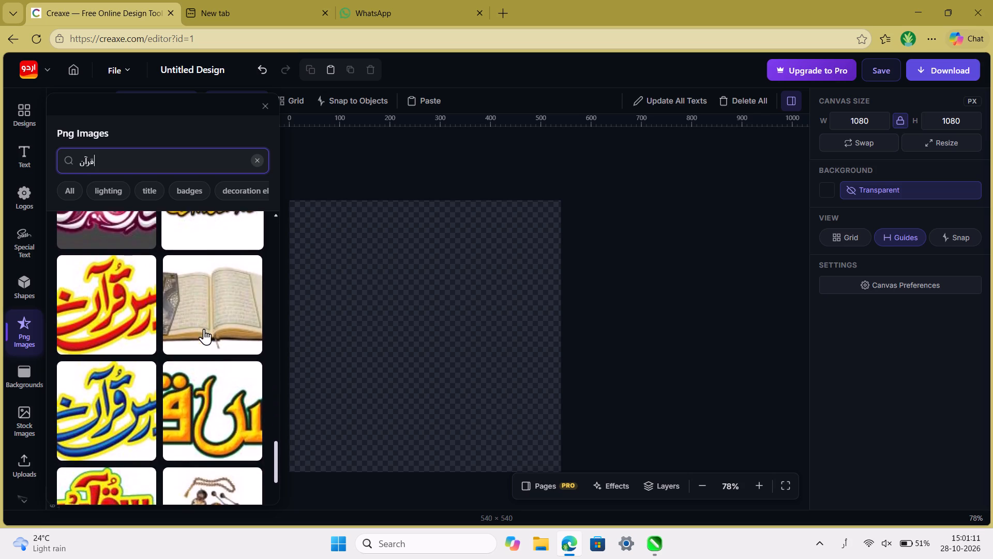
scroll(204, 329, down, 7)
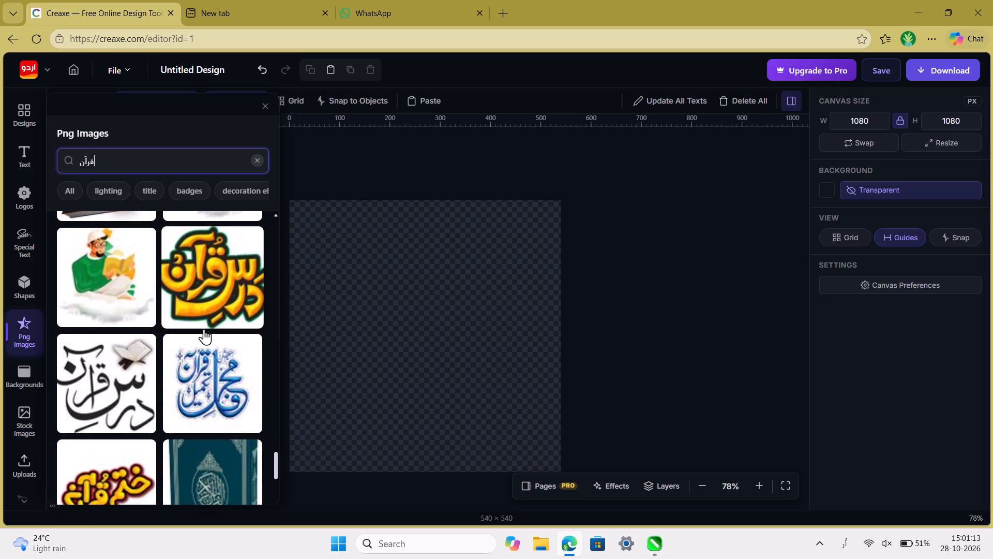
scroll(204, 329, right, 1)
scroll(204, 329, down, 2)
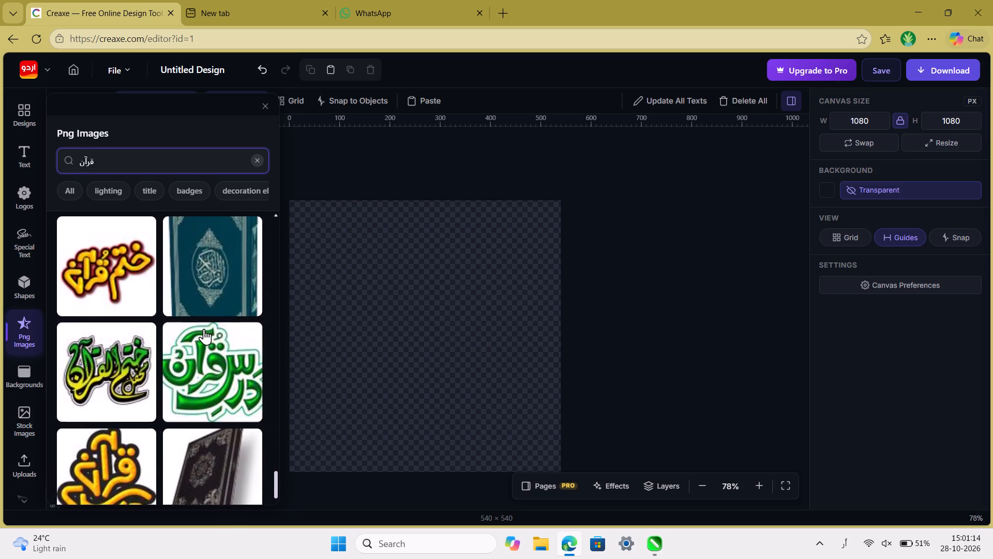
scroll(204, 329, down, 6)
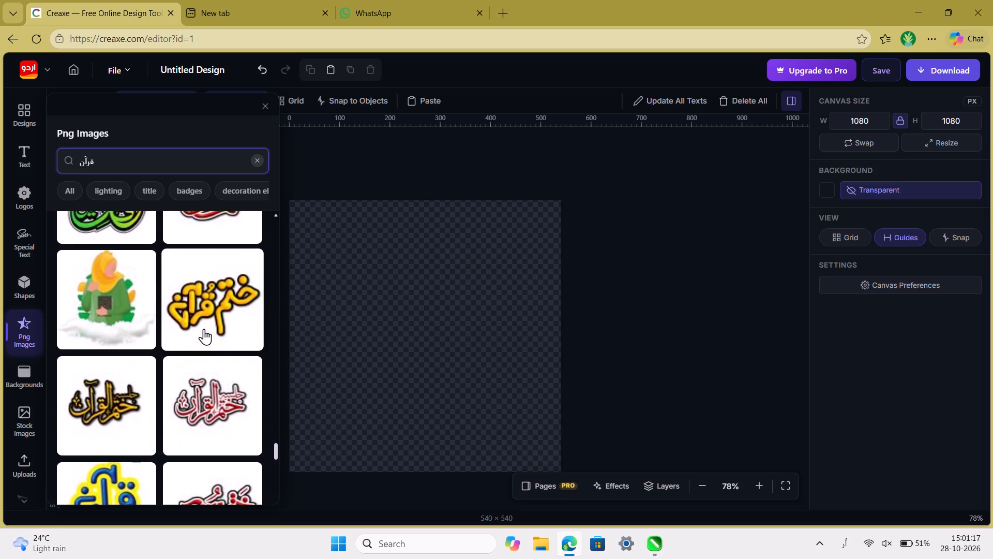
scroll(204, 329, down, 8)
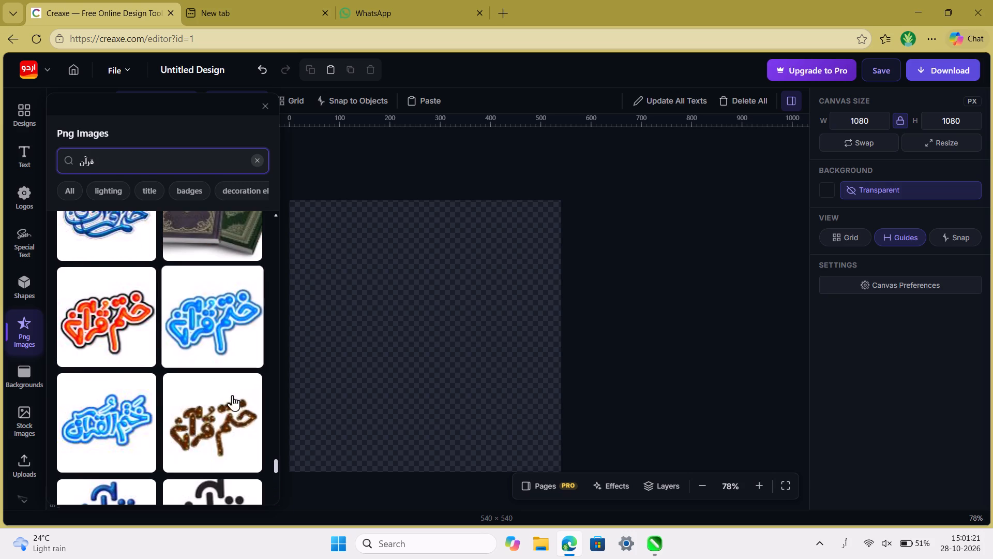
scroll(237, 413, down, 3)
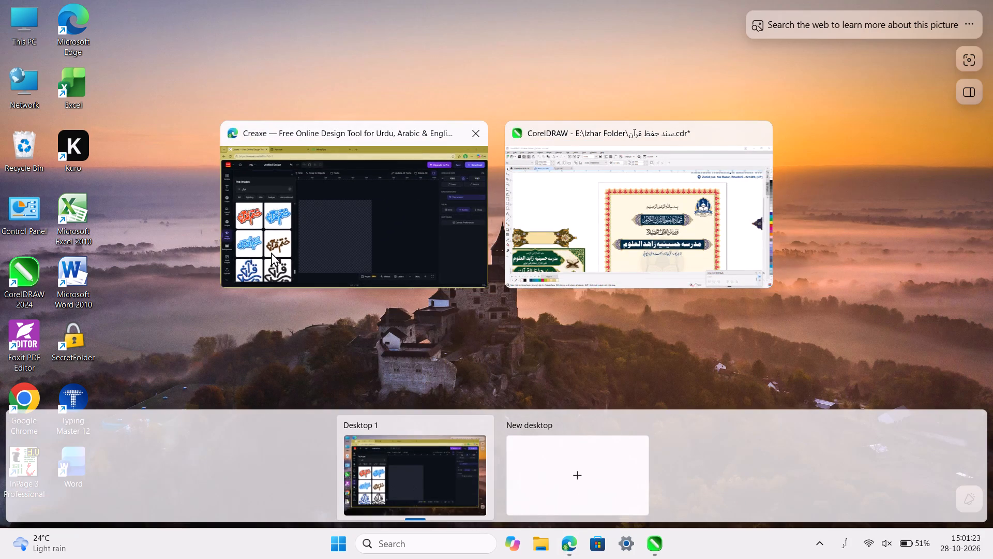
click(271, 252)
scroll(271, 252, down, 3)
scroll(193, 415, down, 3)
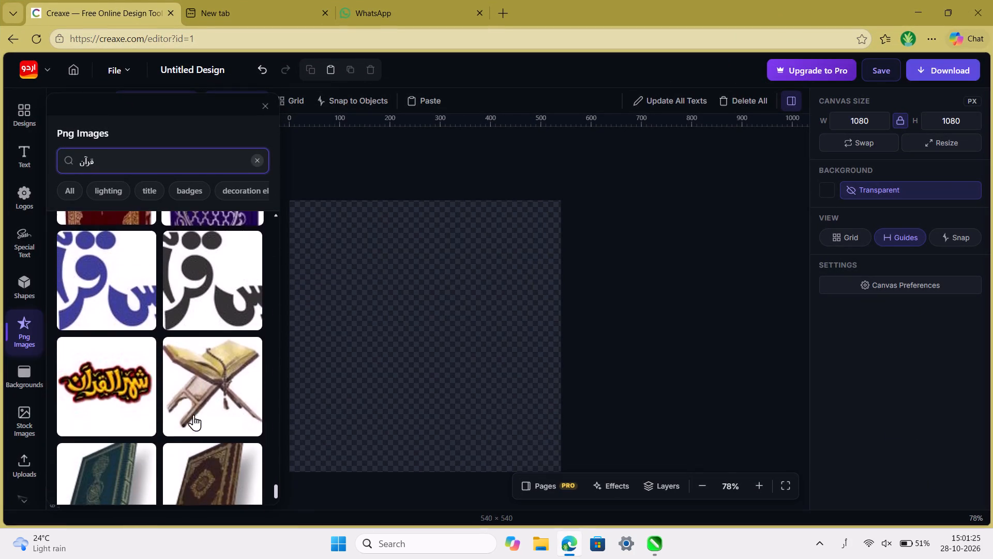
scroll(193, 415, down, 6)
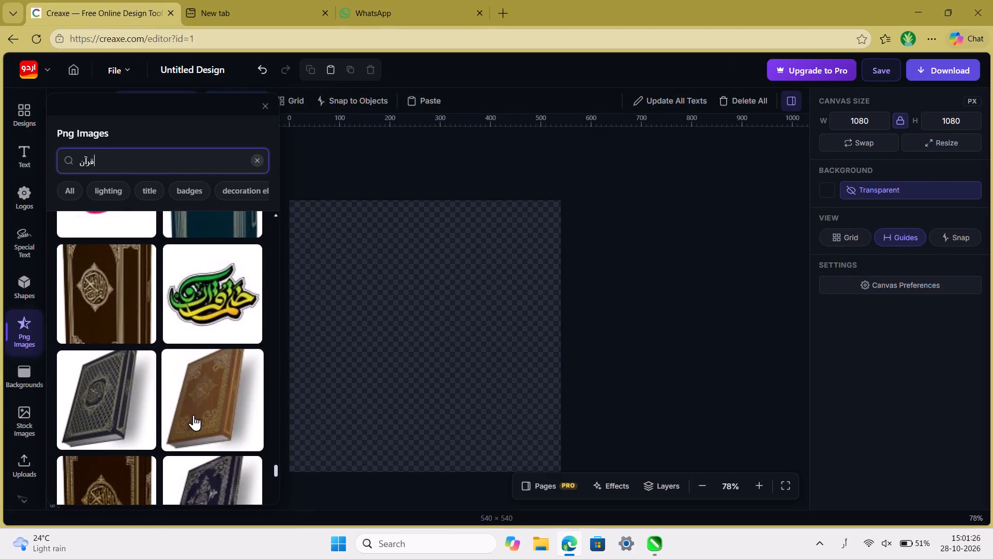
scroll(193, 415, down, 5)
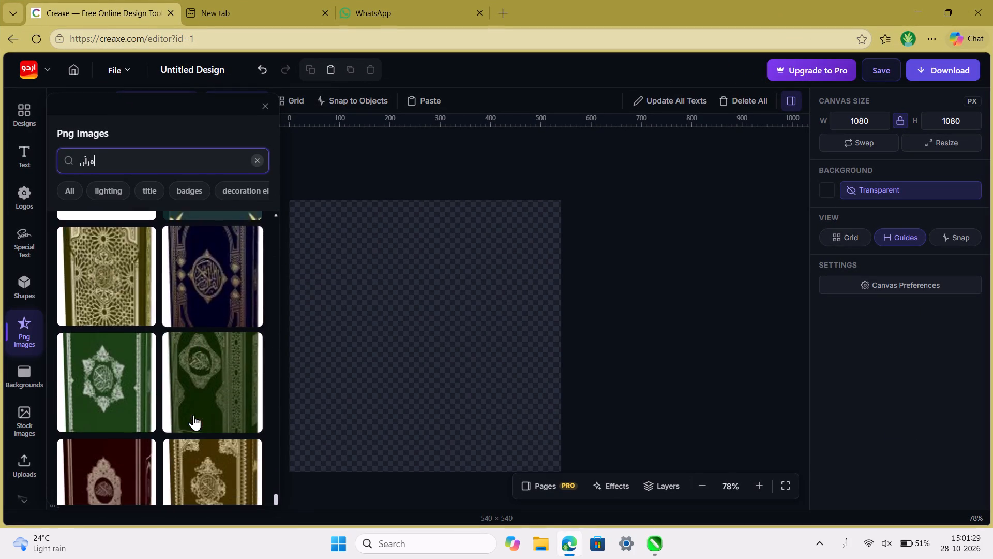
scroll(193, 415, down, 3)
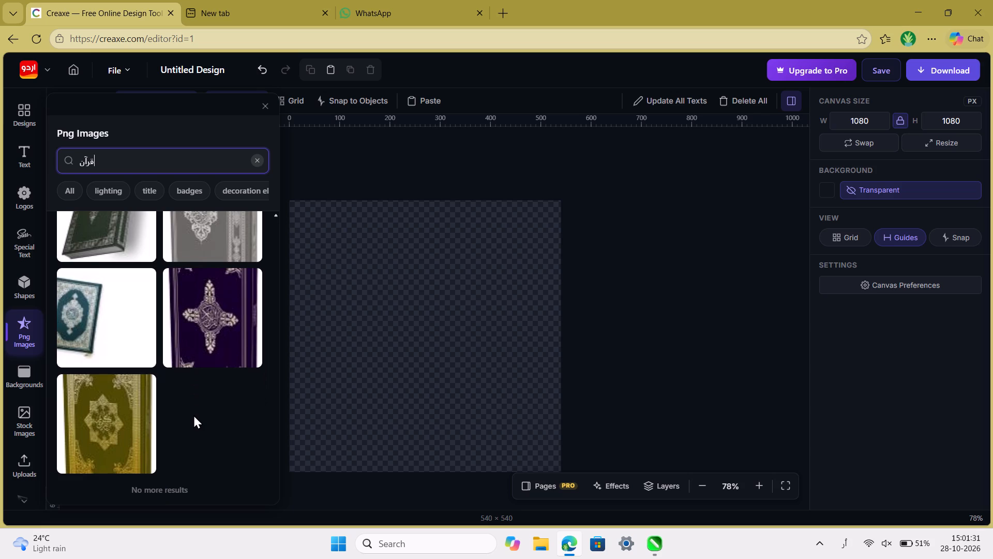
Replace the Urdu search term with the English word "quran" and search the PNG image library.
click(255, 158)
click(214, 158)
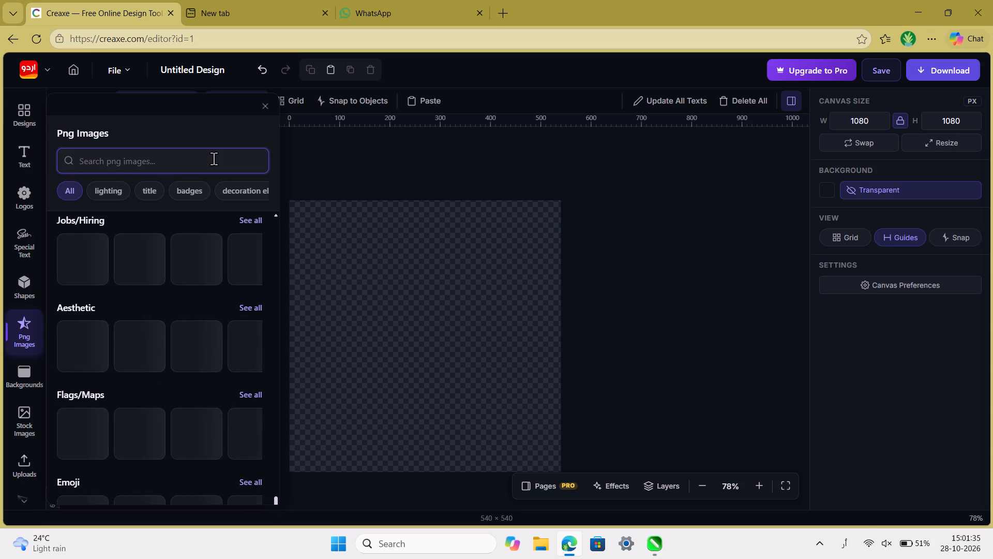
key(super+space)
text(qu)
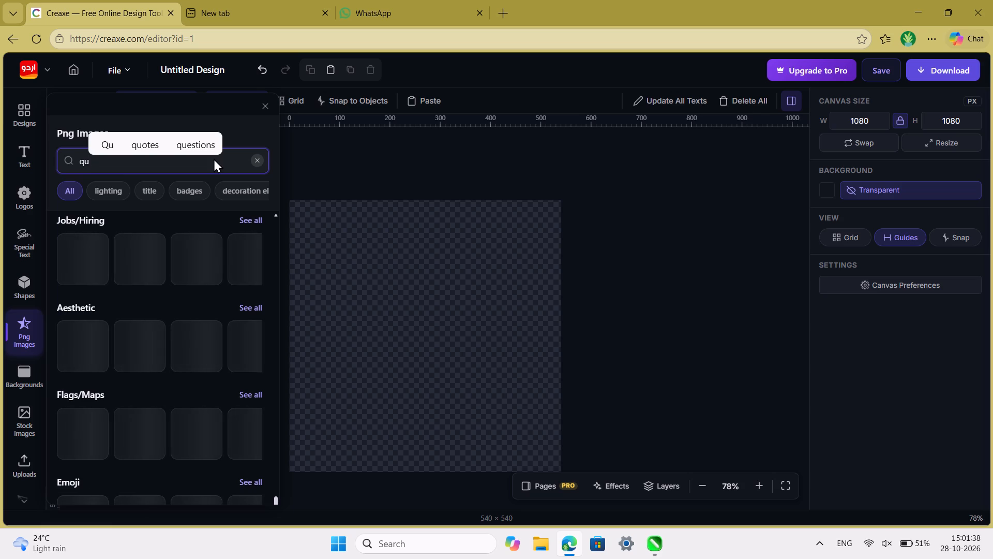
text(ra)
key(comma)
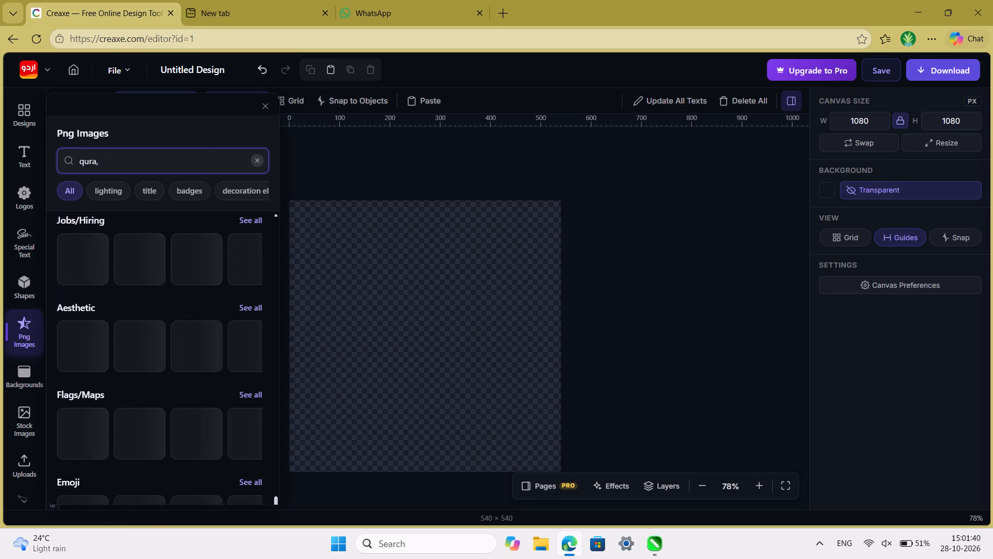
key(Return)
key(BackSpace)
key(BackSpace)
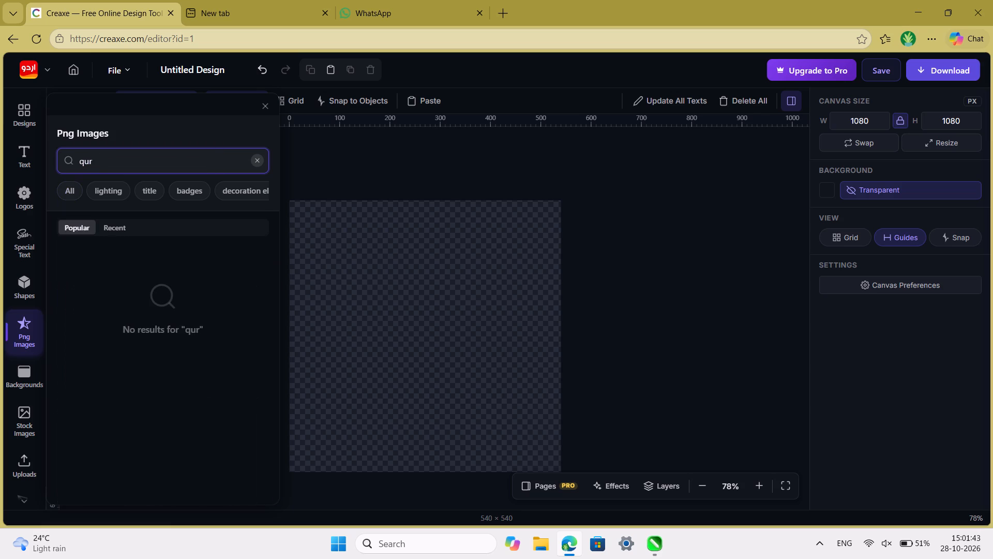
text(an)
key(Return)
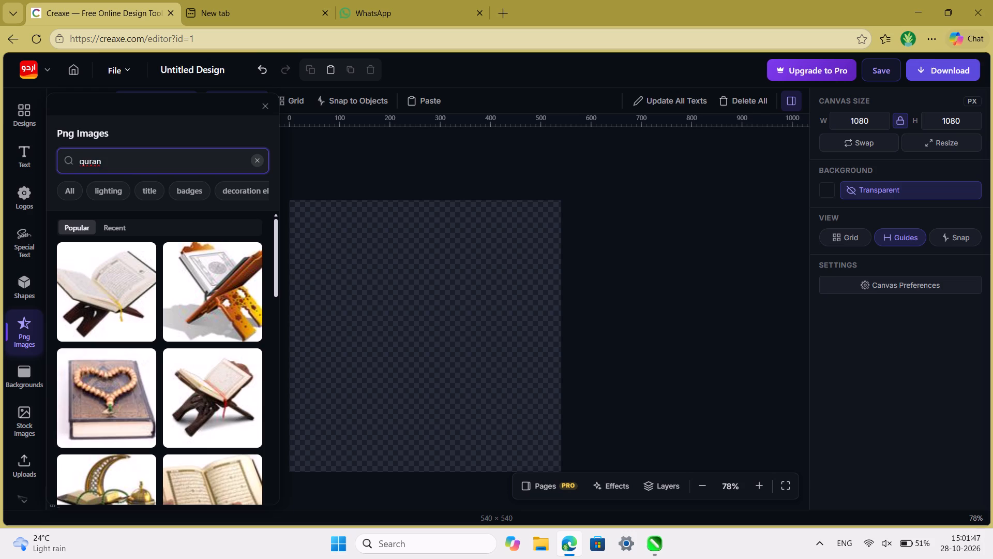
Look through the full list of PNG results for "quran" for a Quran picture suitable for the certificate.
scroll(168, 349, down, 2)
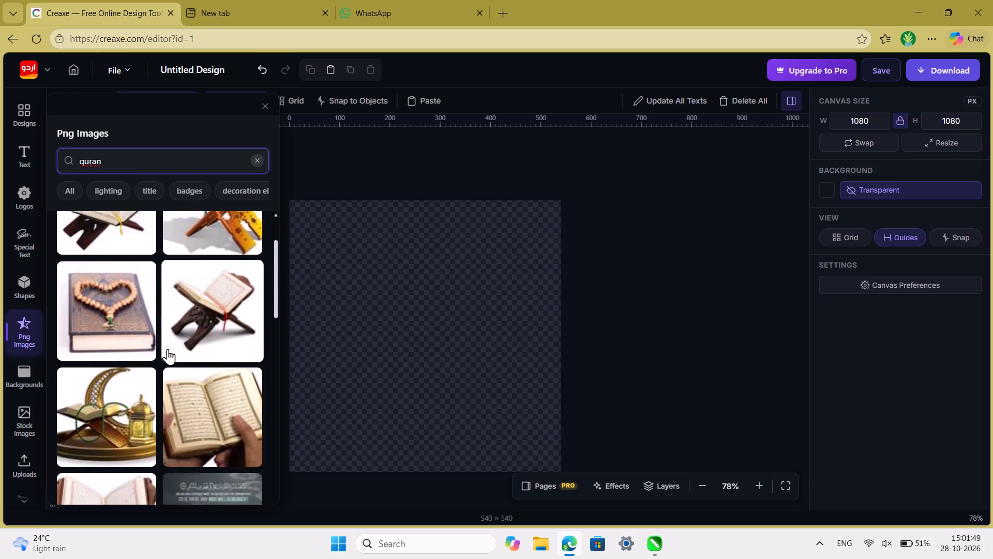
scroll(168, 349, down, 5)
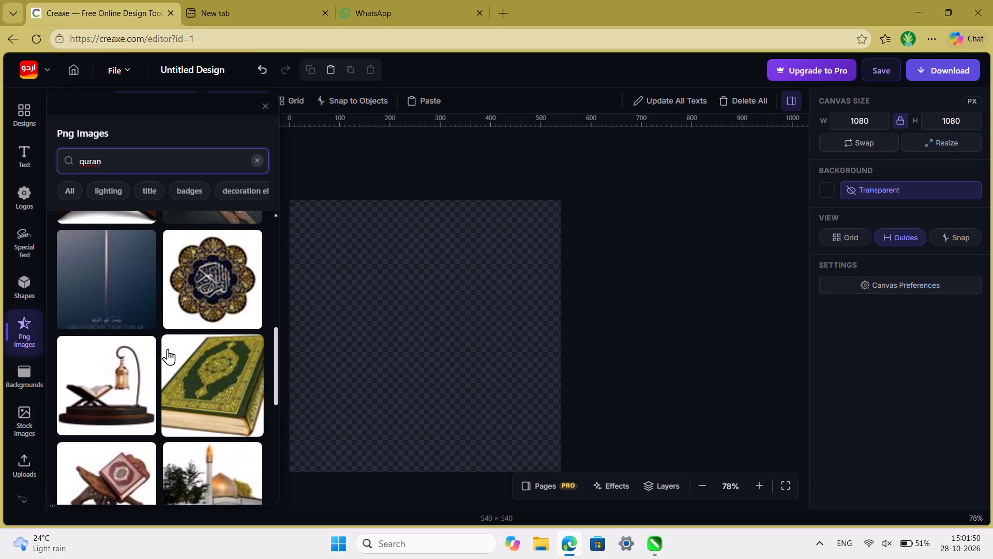
scroll(168, 349, down, 6)
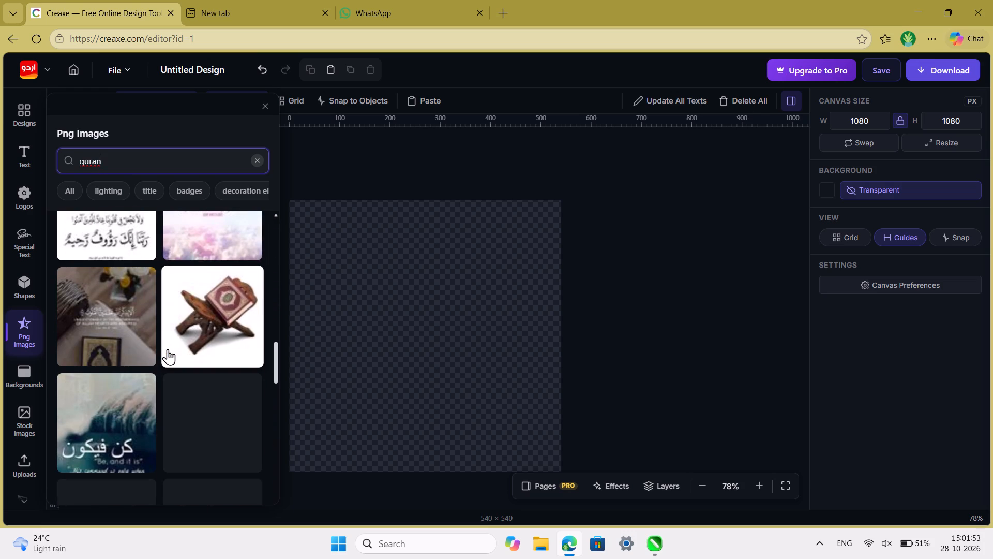
scroll(168, 349, down, 5)
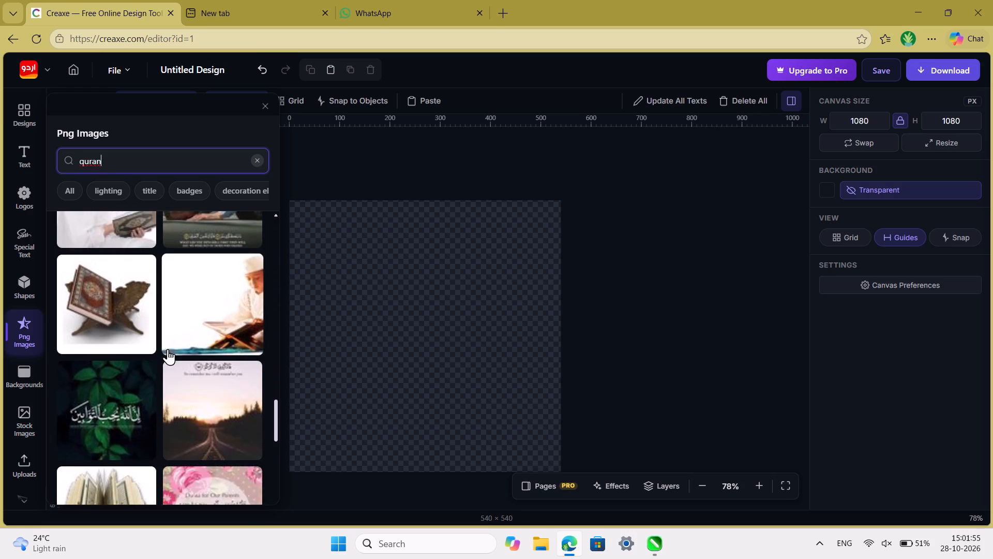
scroll(168, 349, down, 5)
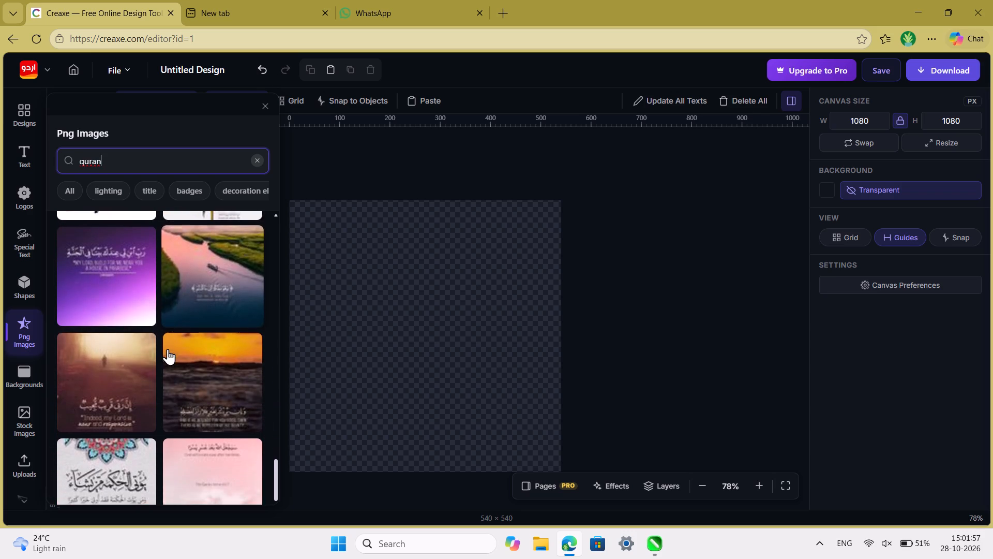
scroll(168, 349, down, 6)
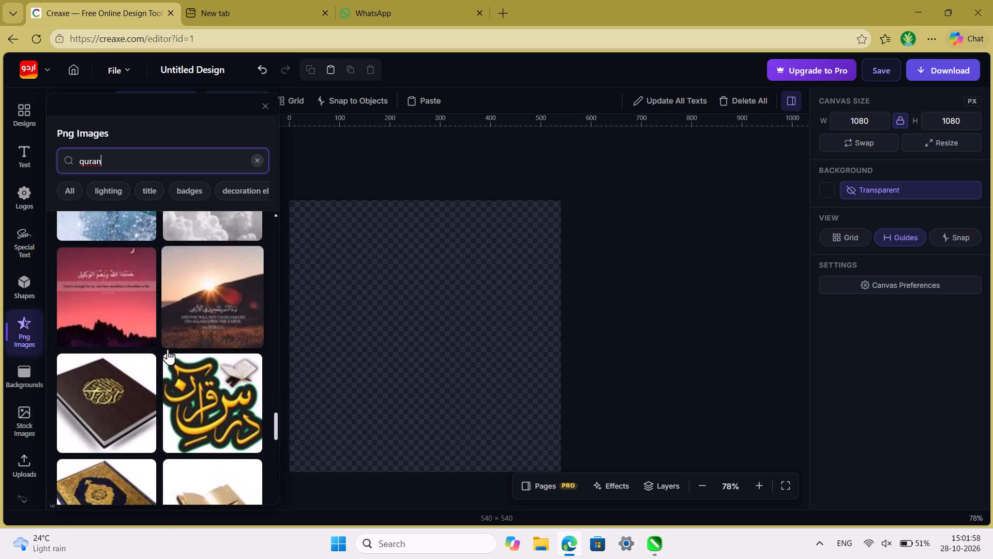
scroll(168, 349, down, 6)
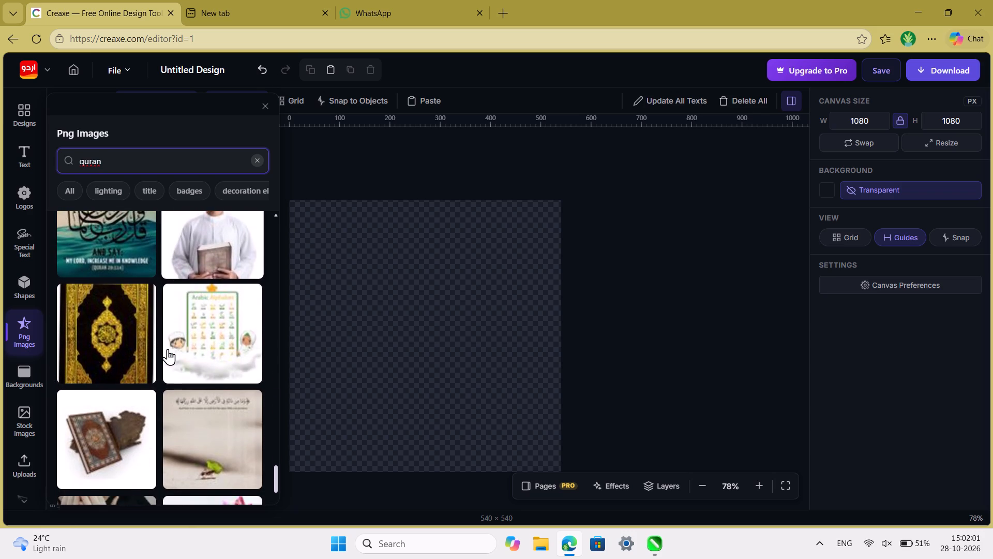
scroll(168, 349, down, 5)
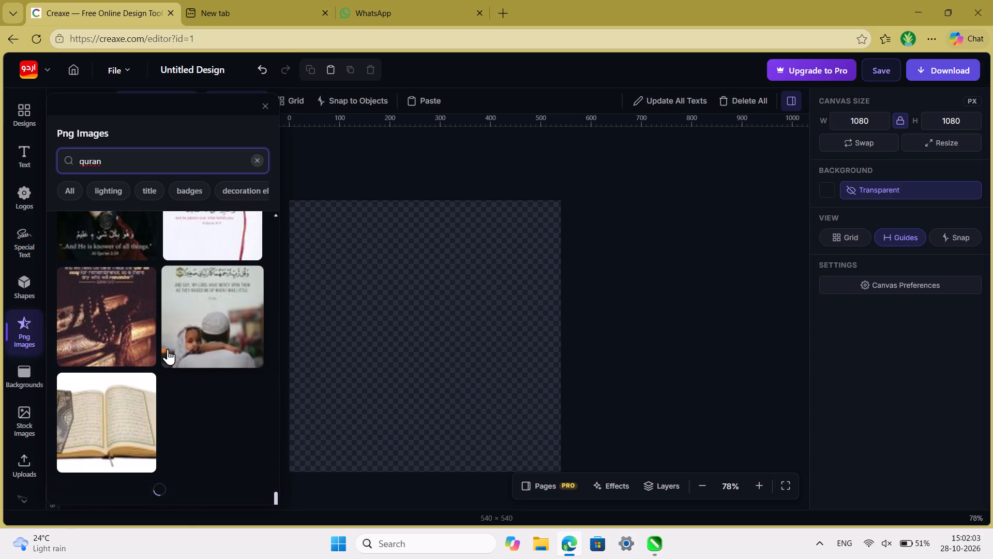
scroll(168, 349, down, 2)
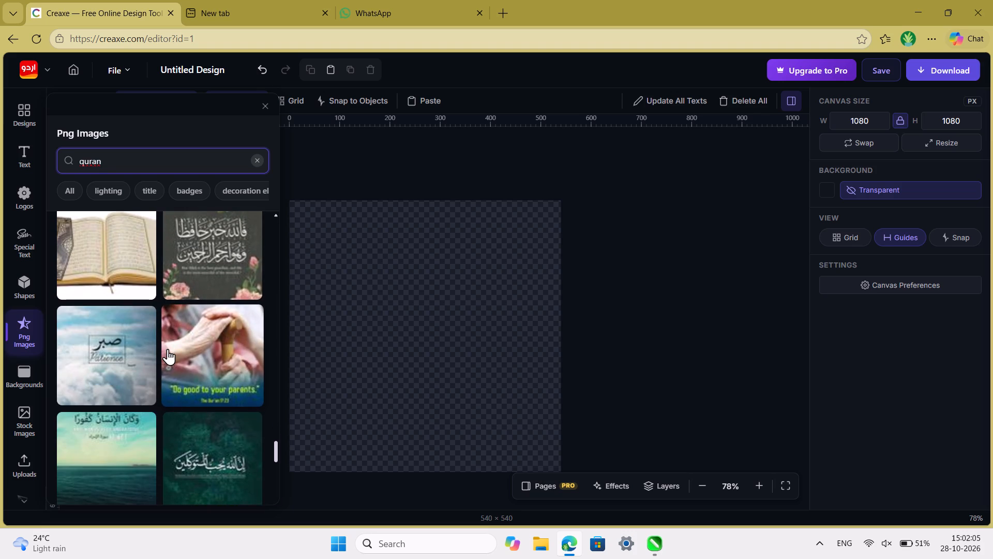
scroll(168, 349, down, 5)
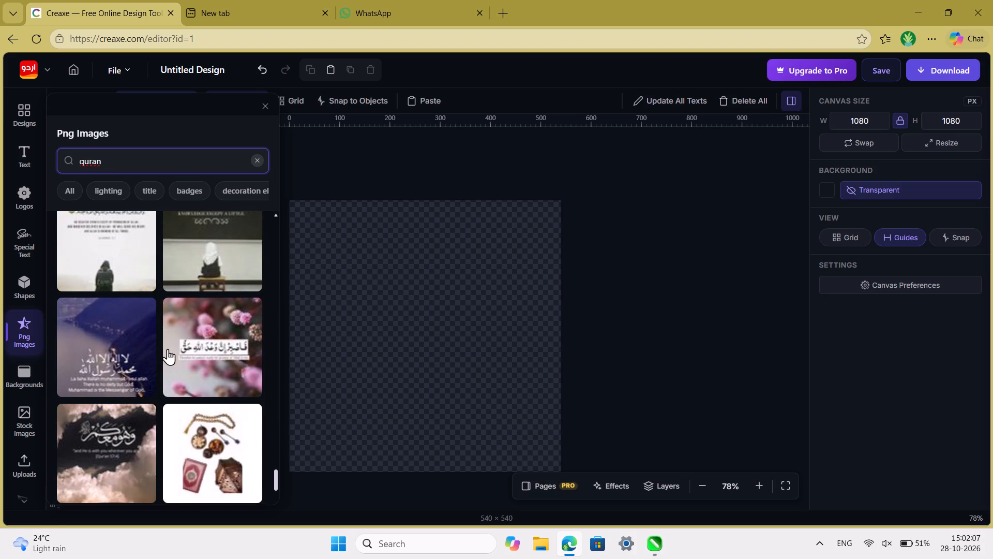
scroll(168, 349, down, 4)
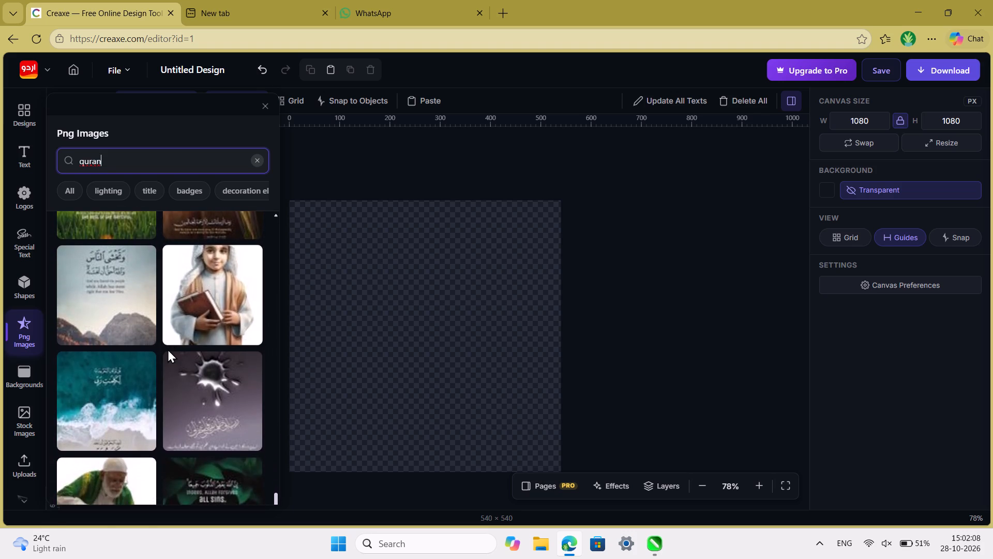
scroll(168, 349, down, 5)
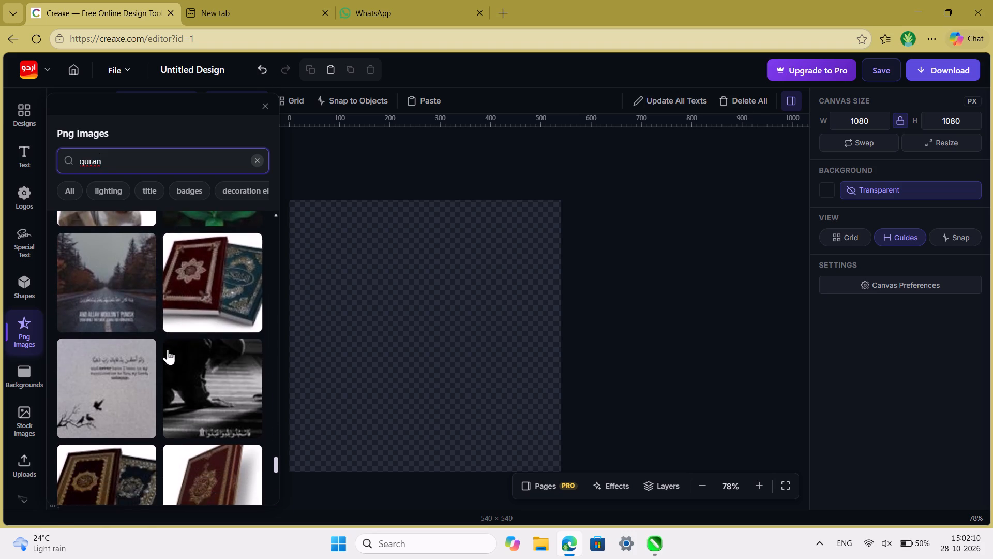
scroll(168, 349, down, 6)
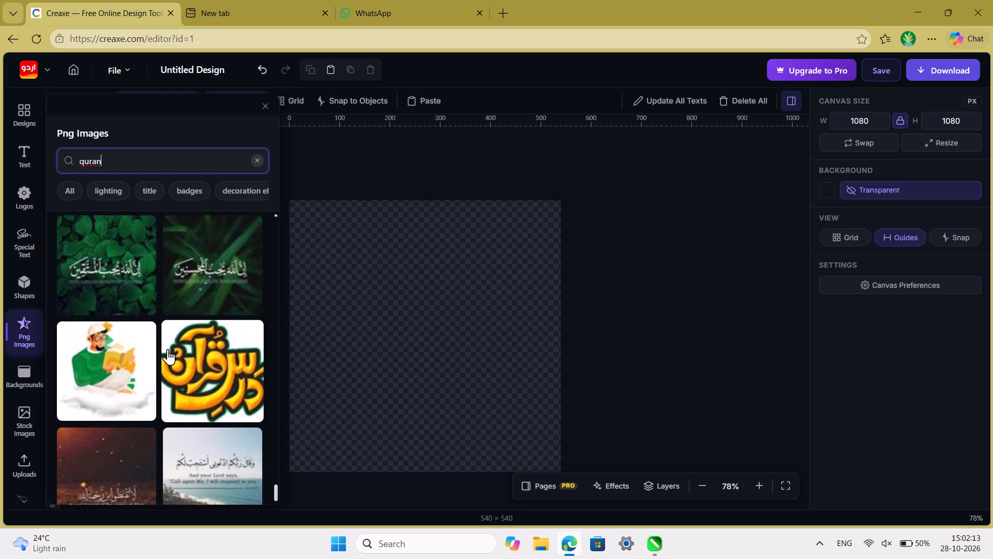
scroll(168, 349, down, 4)
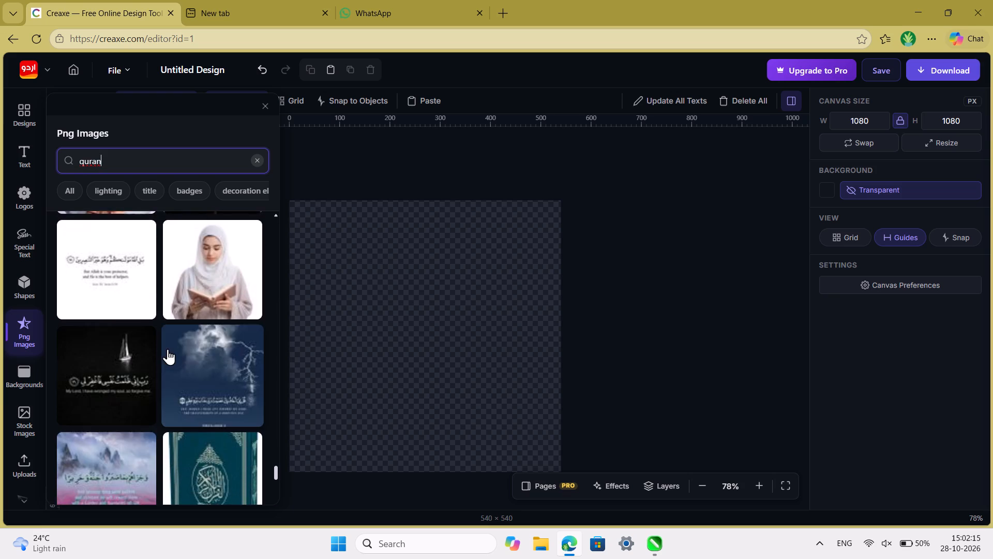
scroll(168, 349, down, 4)
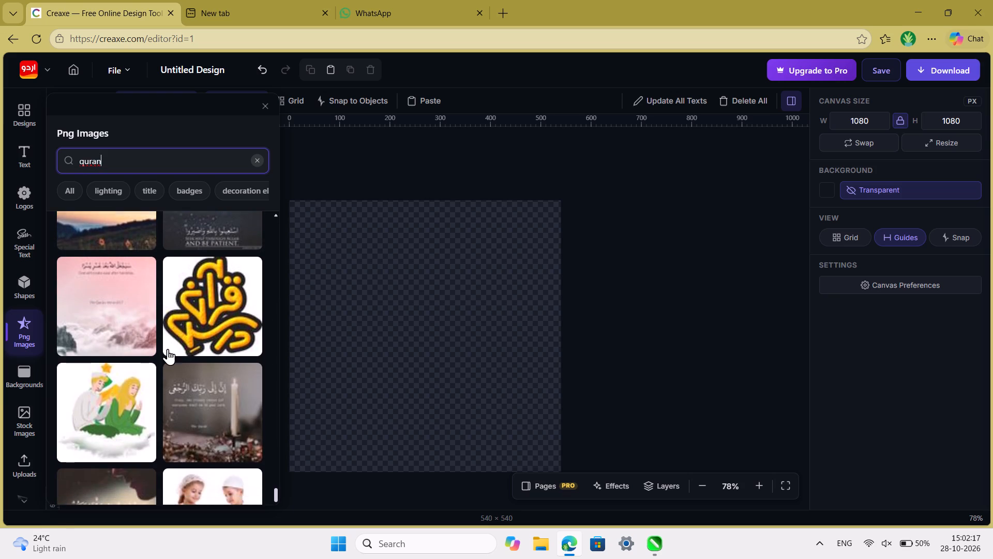
scroll(168, 349, down, 6)
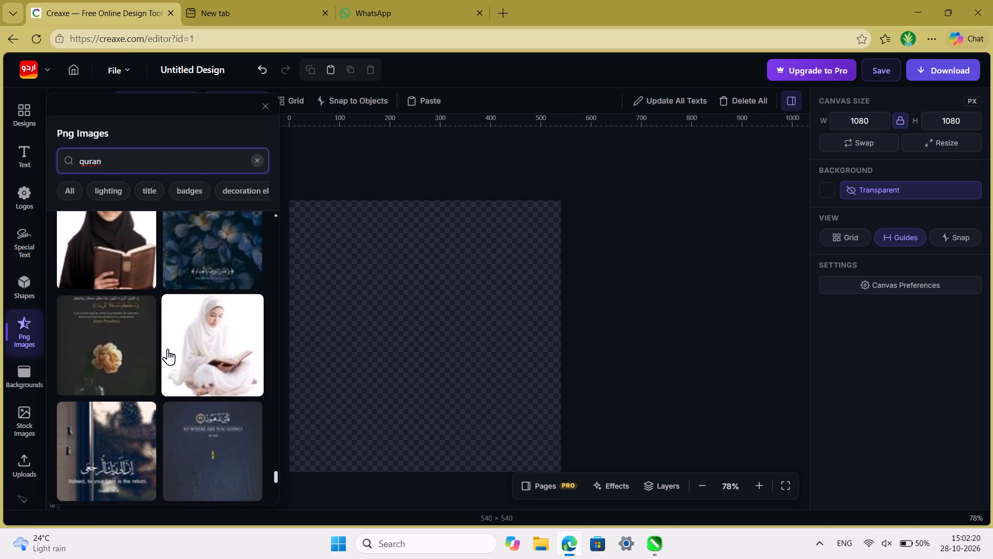
scroll(168, 349, down, 5)
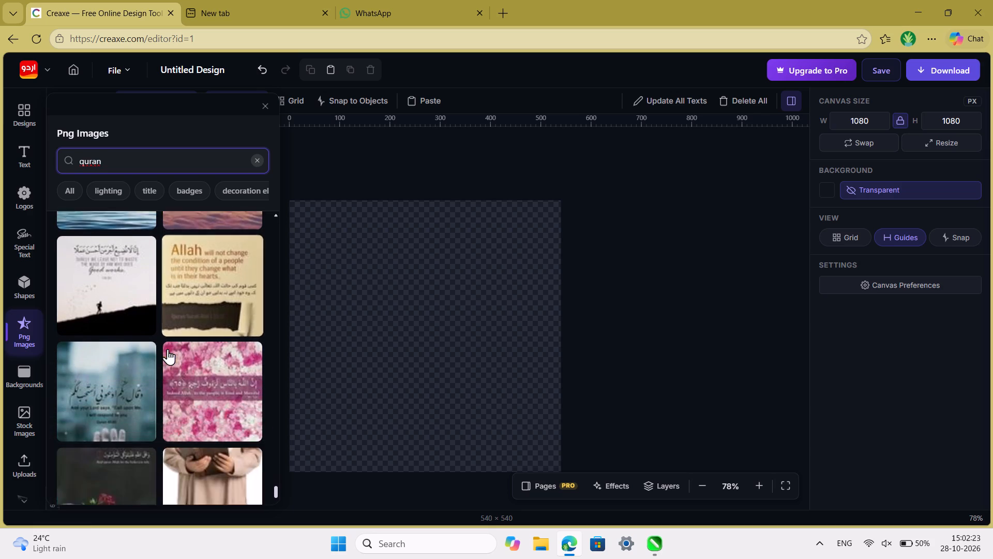
scroll(168, 349, down, 7)
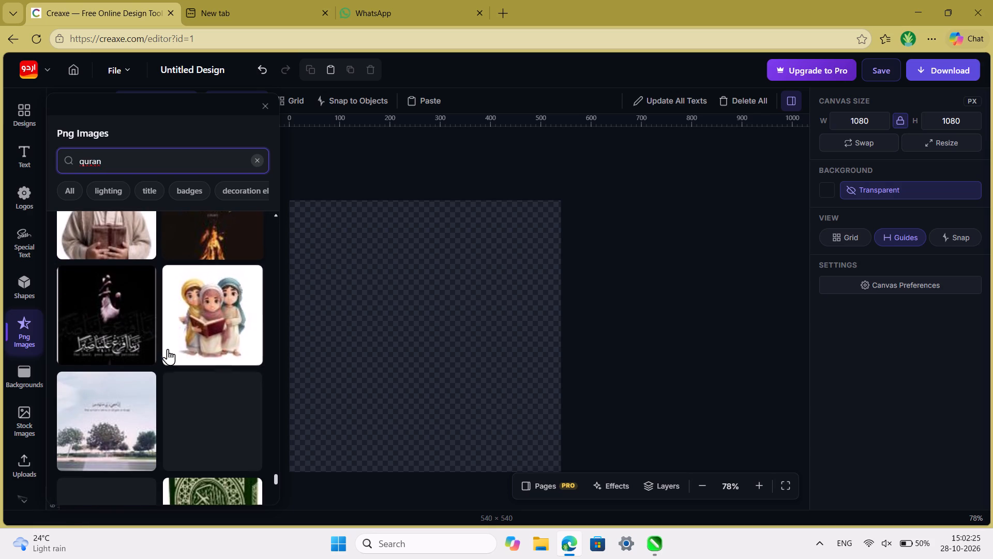
scroll(168, 349, down, 5)
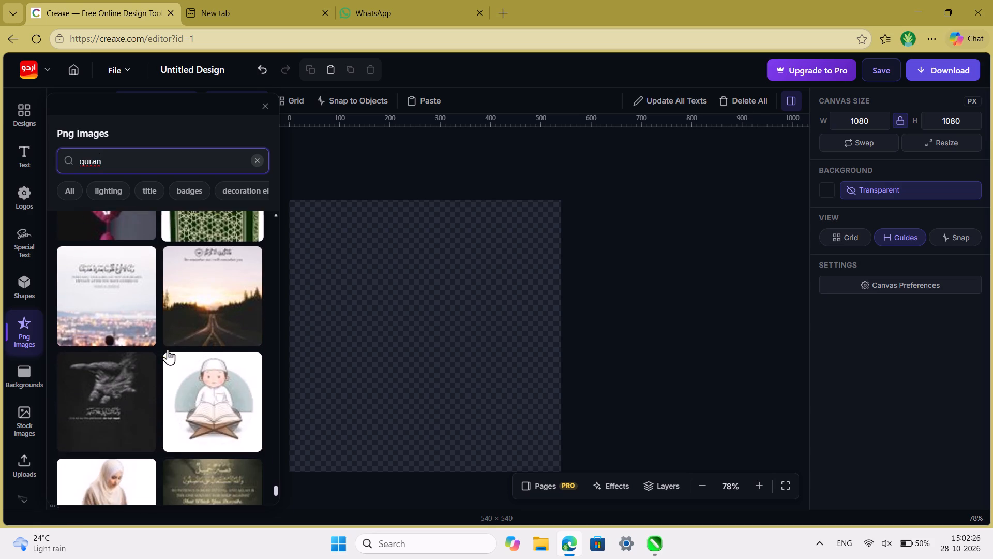
scroll(168, 349, down, 6)
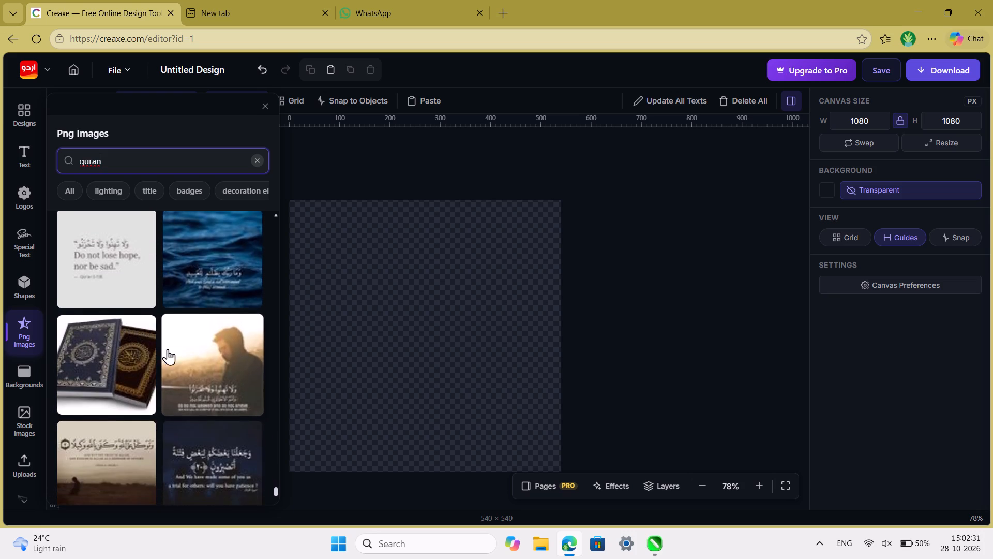
scroll(168, 349, down, 7)
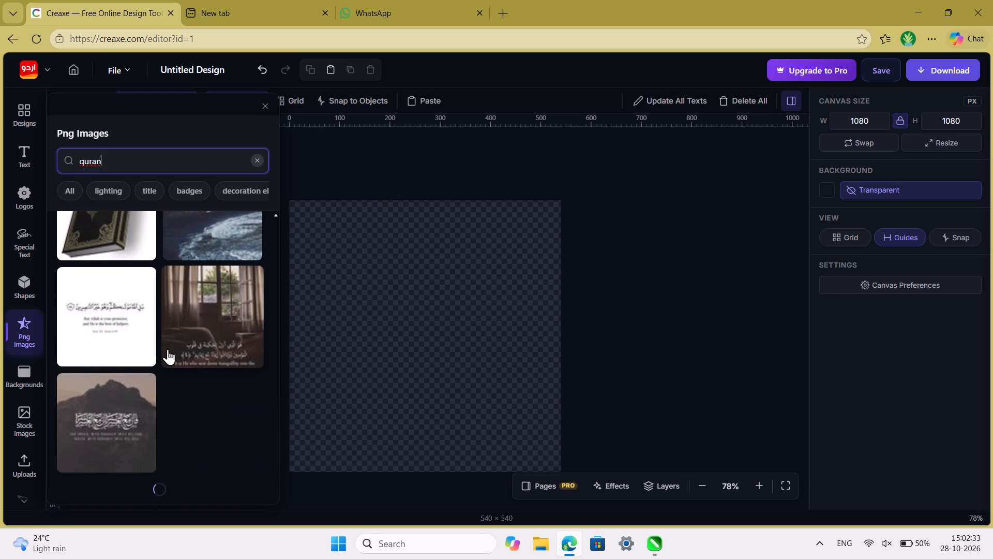
scroll(168, 349, down, 4)
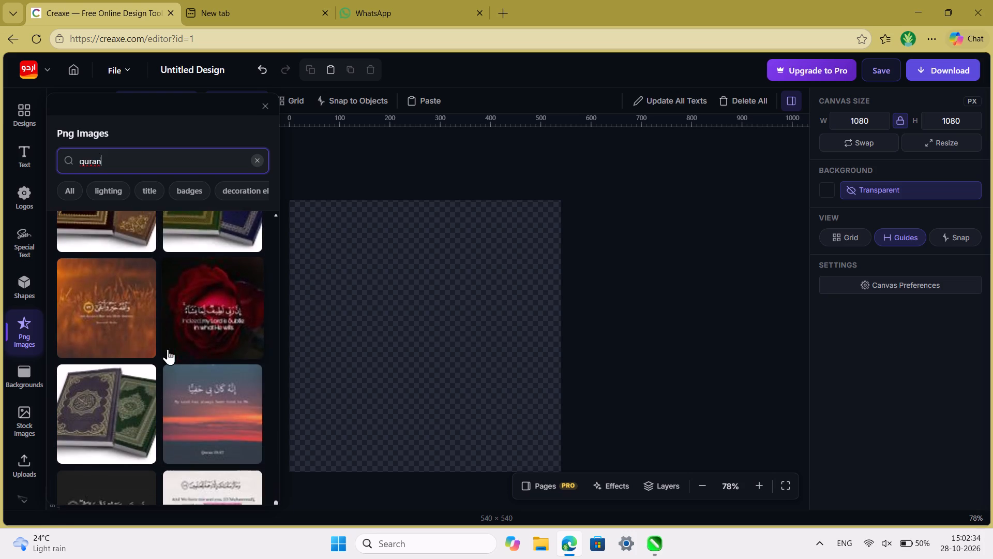
scroll(168, 349, down, 5)
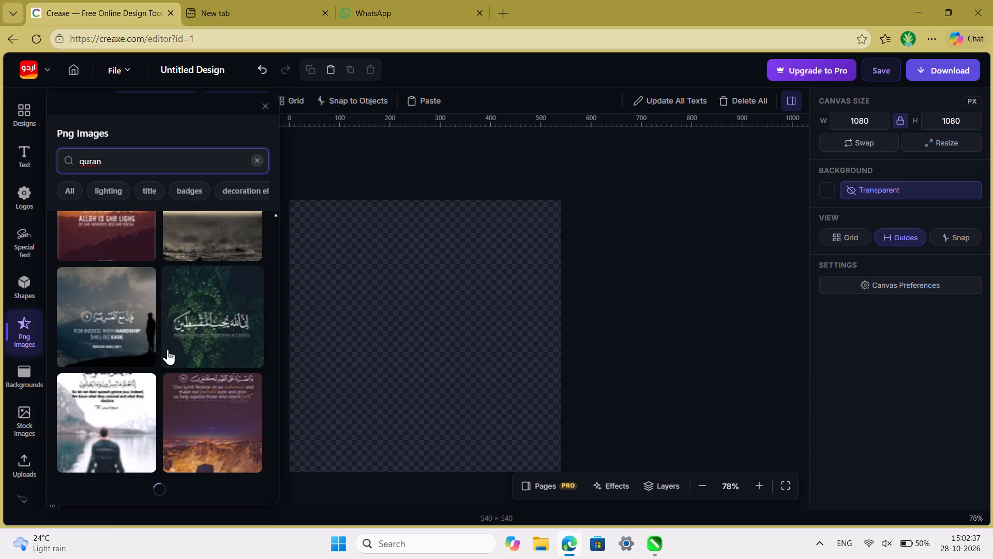
scroll(168, 349, down, 6)
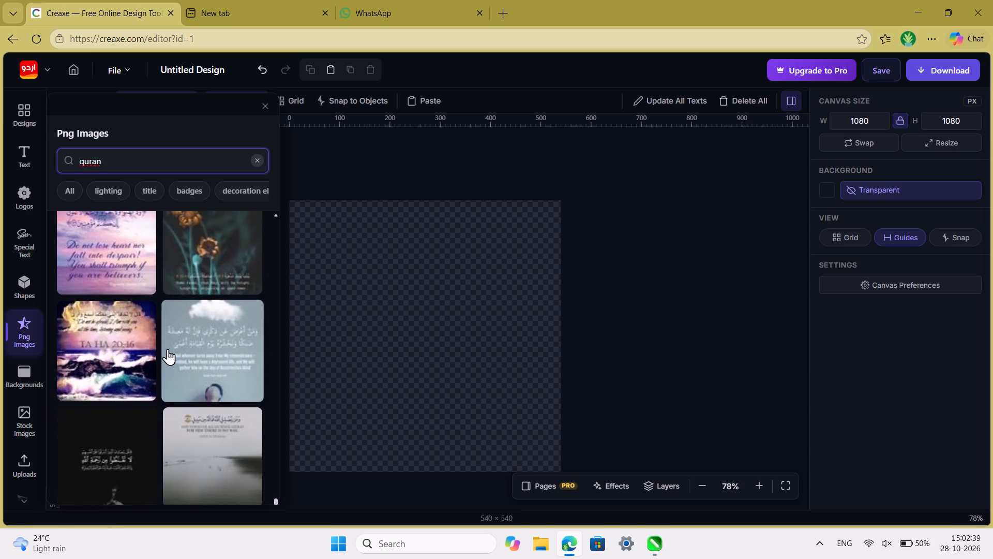
scroll(168, 349, down, 6)
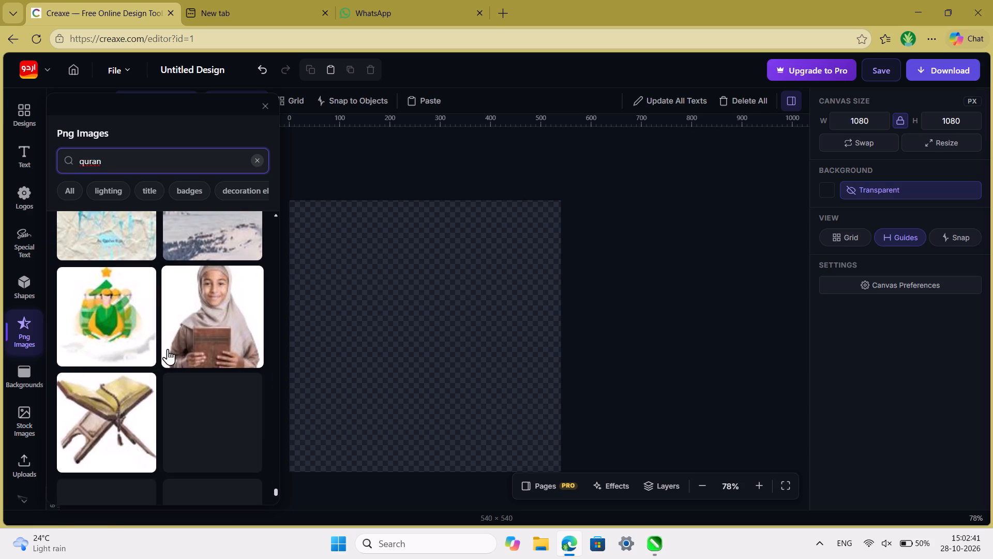
scroll(168, 349, down, 3)
scroll(168, 349, up, 1)
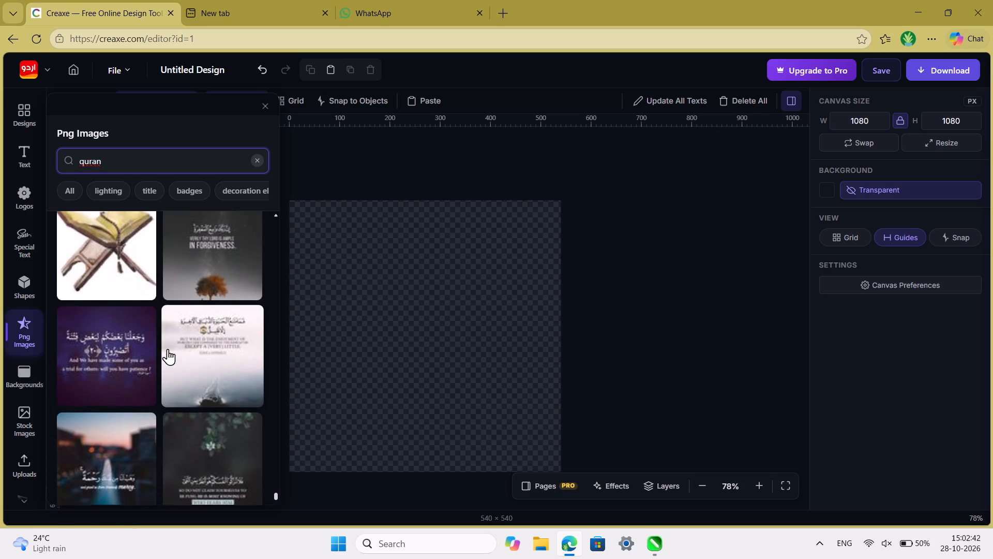
scroll(168, 349, up, 1)
scroll(168, 349, down, 4)
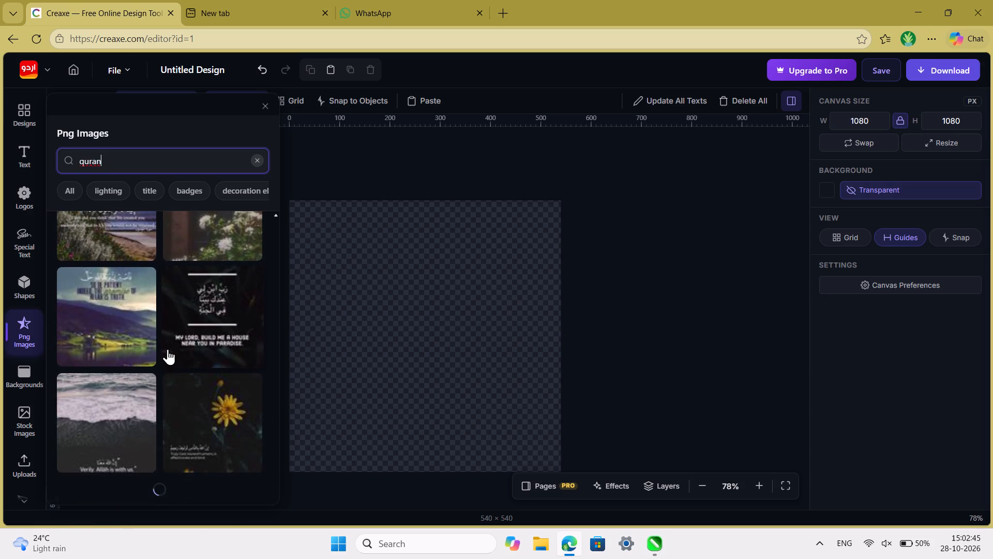
scroll(168, 349, down, 4)
scroll(168, 349, up, 1)
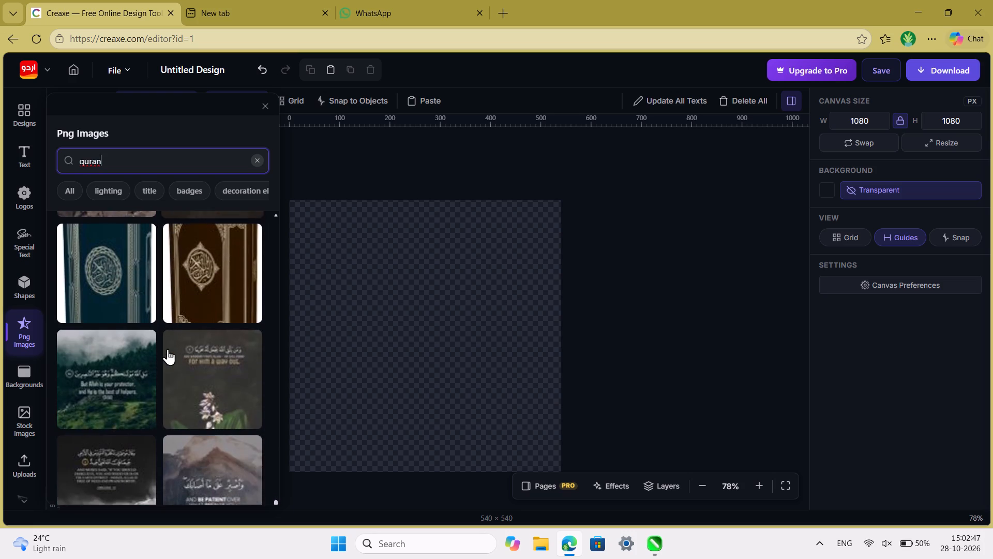
scroll(168, 349, down, 7)
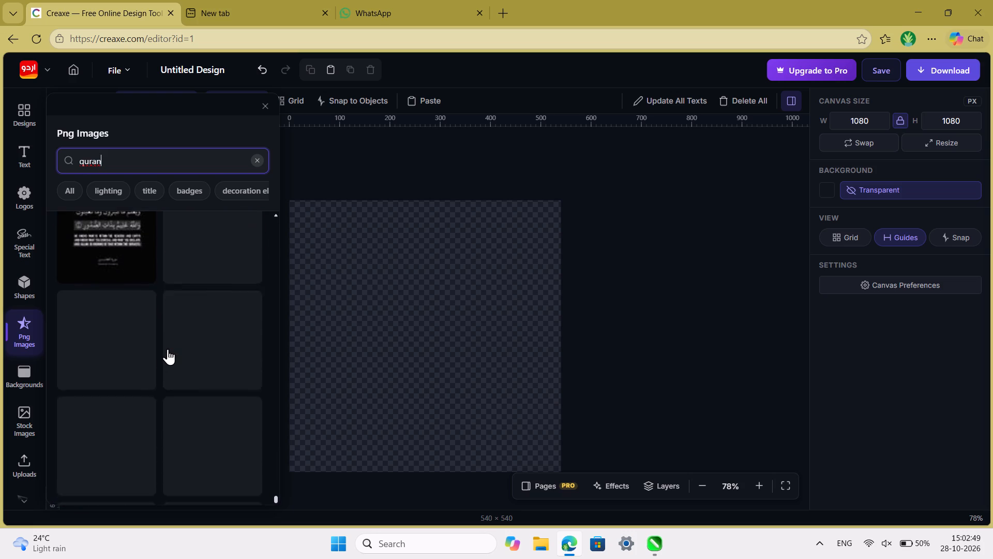
scroll(168, 349, down, 5)
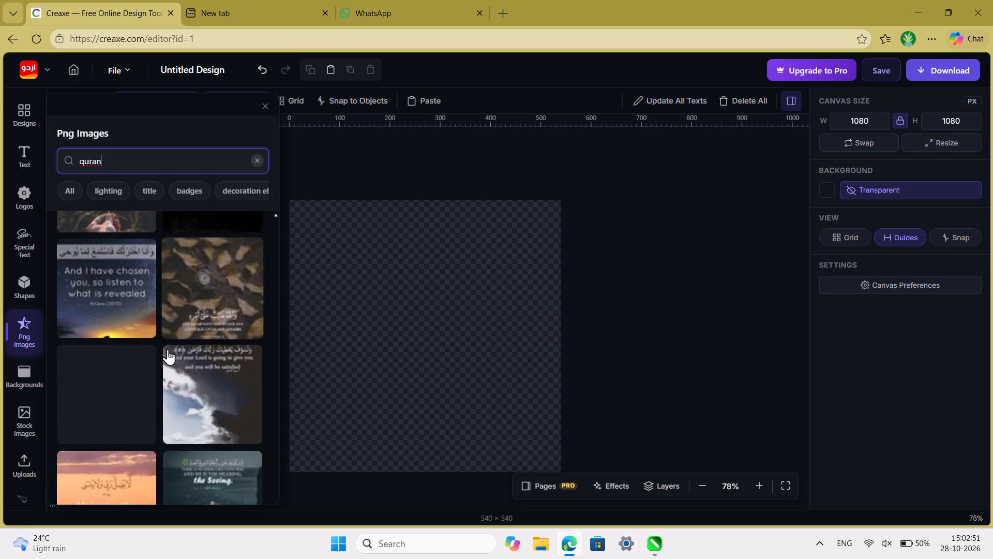
scroll(168, 349, down, 8)
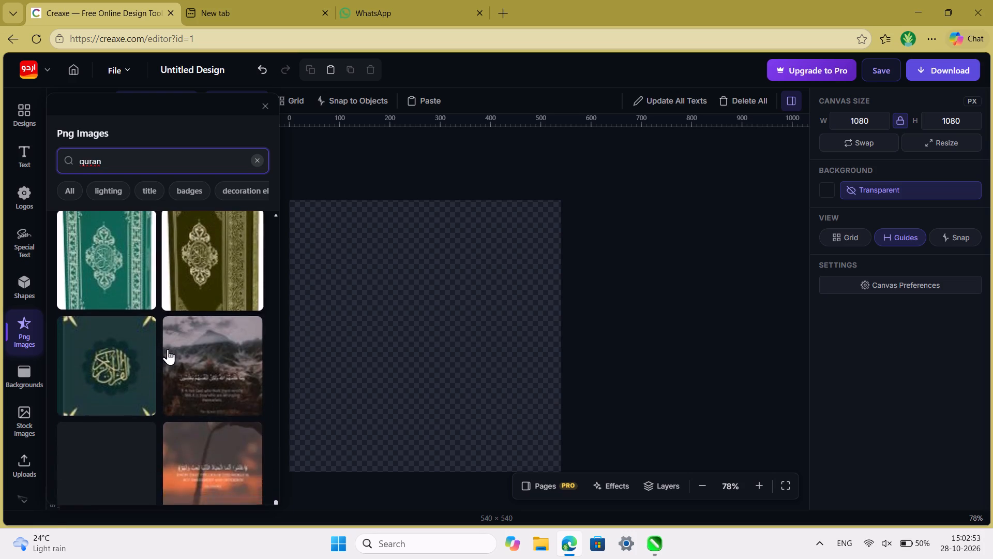
scroll(168, 349, down, 8)
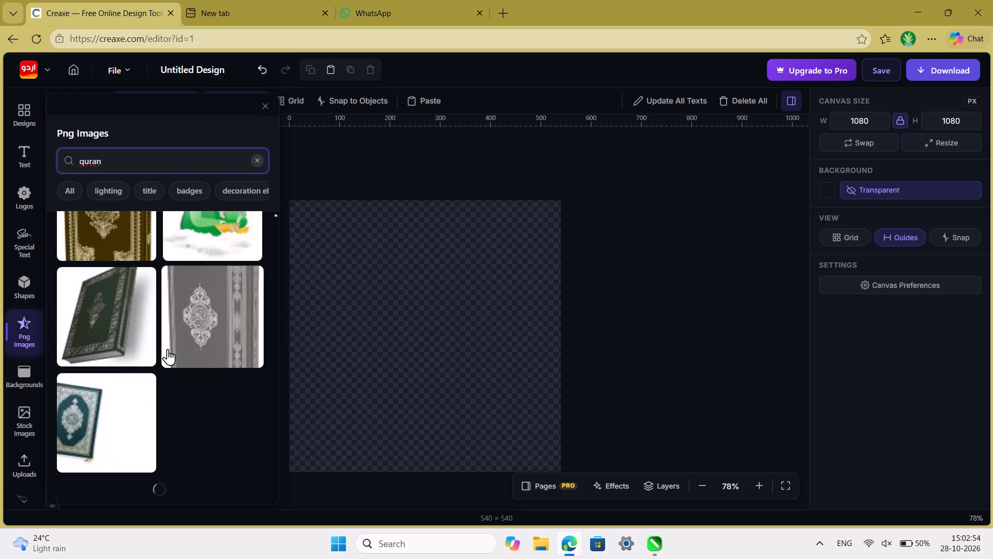
scroll(168, 349, down, 4)
scroll(168, 349, right, 1)
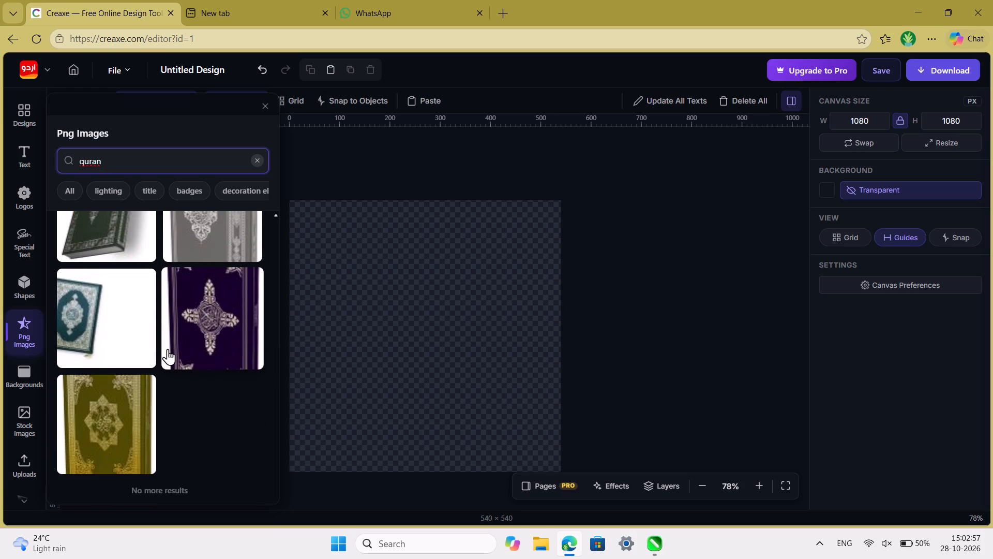
scroll(168, 349, right, 1)
scroll(168, 349, down, 3)
scroll(168, 349, up, 14)
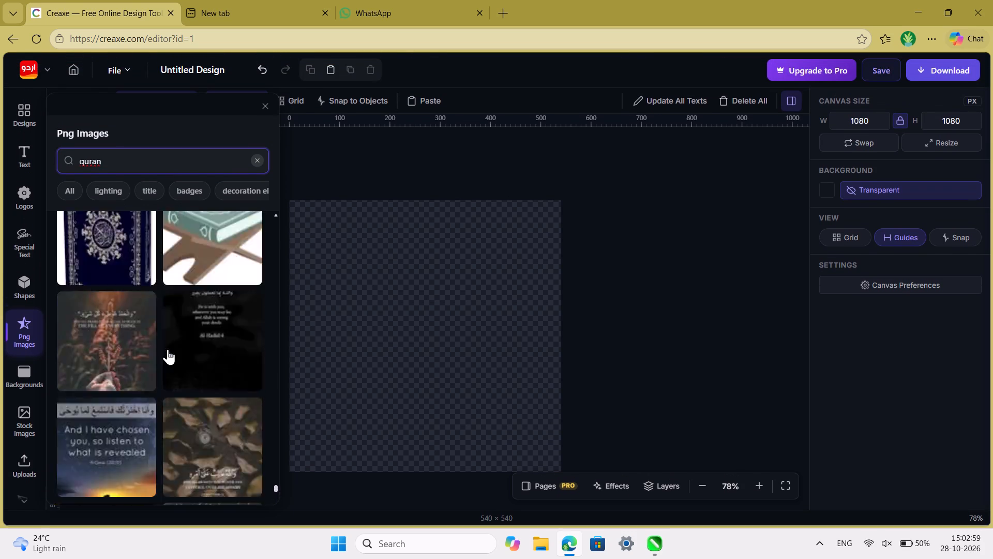
scroll(168, 349, up, 17)
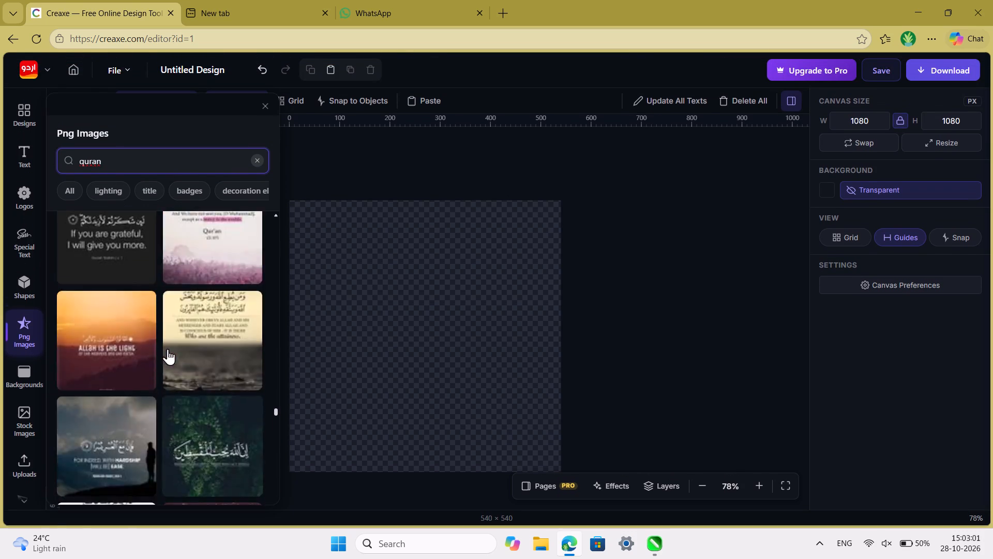
Add the round gold and navy medallion with Quran calligraphy from the "quran" PNG results to the blank canvas.
scroll(168, 349, up, 17)
scroll(168, 349, up, 7)
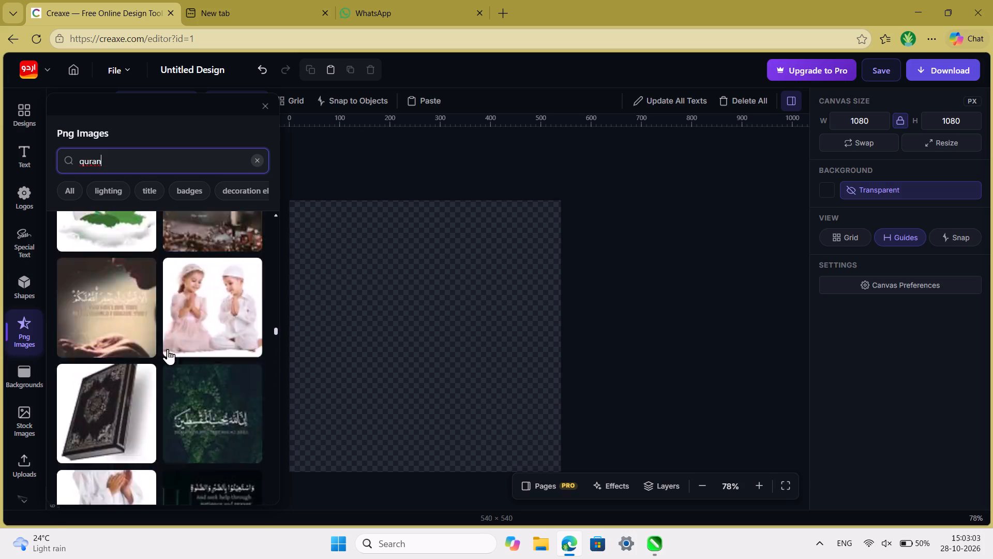
scroll(168, 349, up, 18)
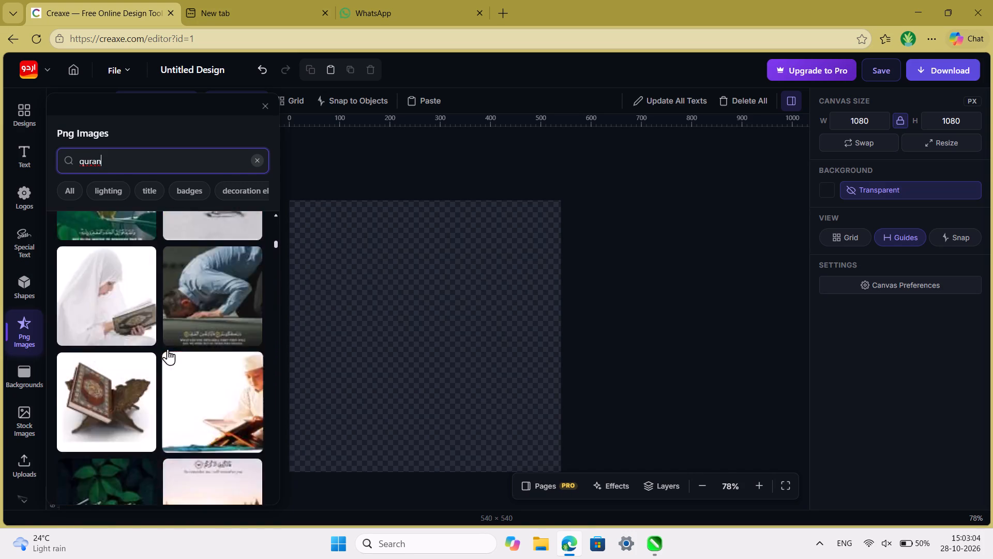
scroll(168, 349, up, 9)
scroll(168, 349, down, 4)
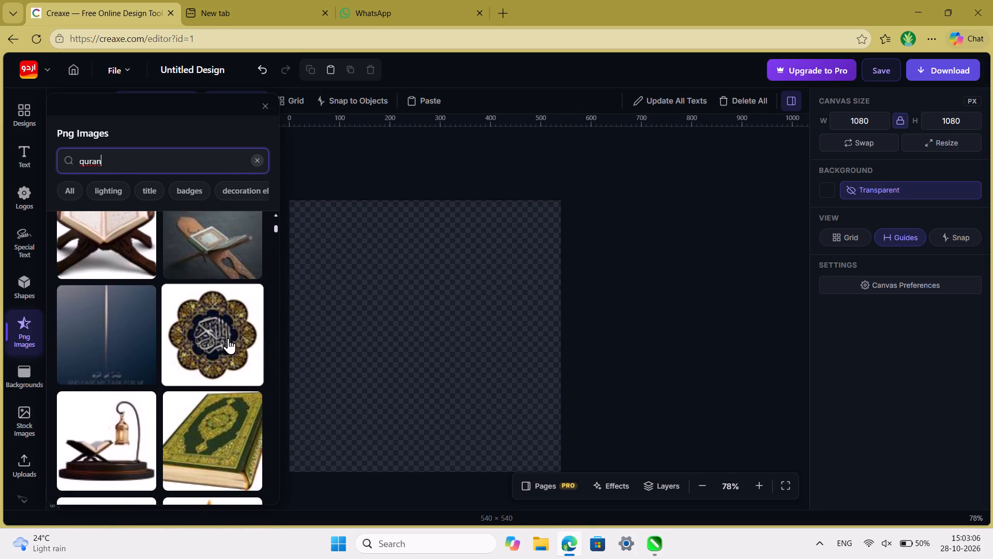
click(211, 336)
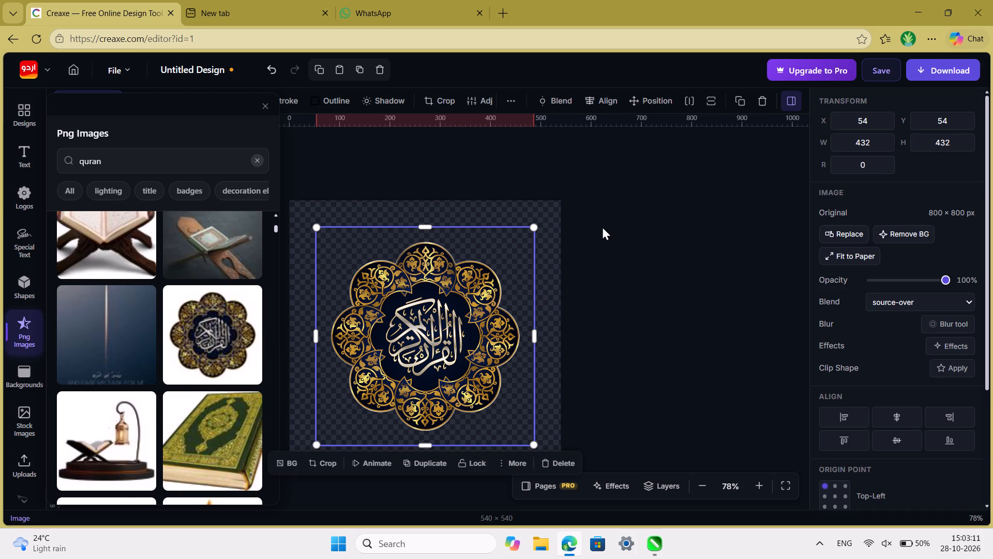
Download the medallion design as a PNG with a transparent background.
click(945, 71)
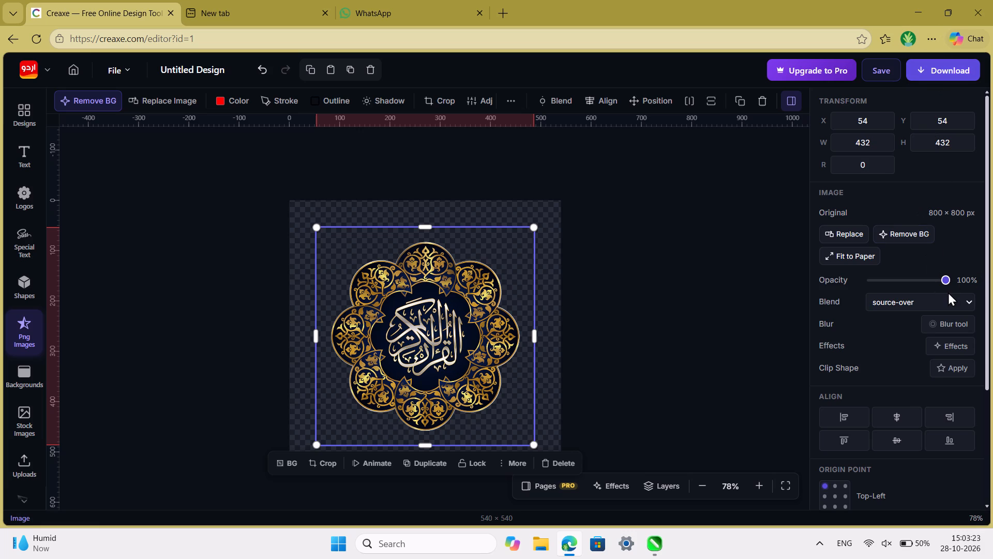
click(948, 68)
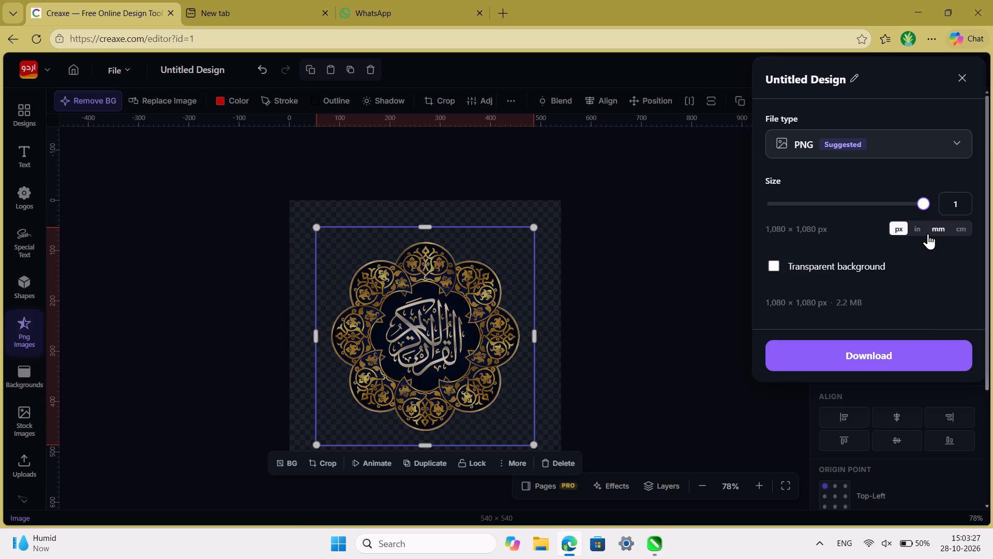
click(952, 232)
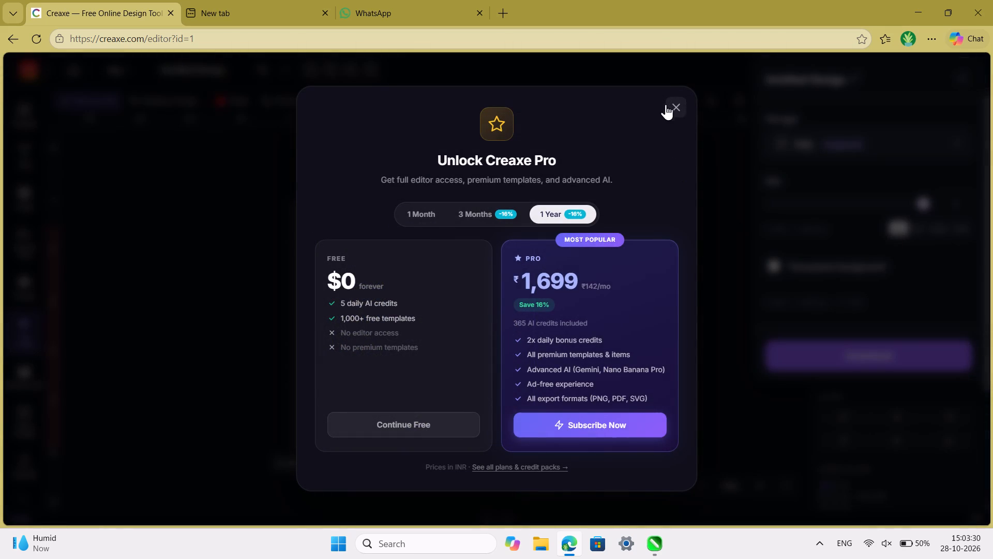
click(672, 104)
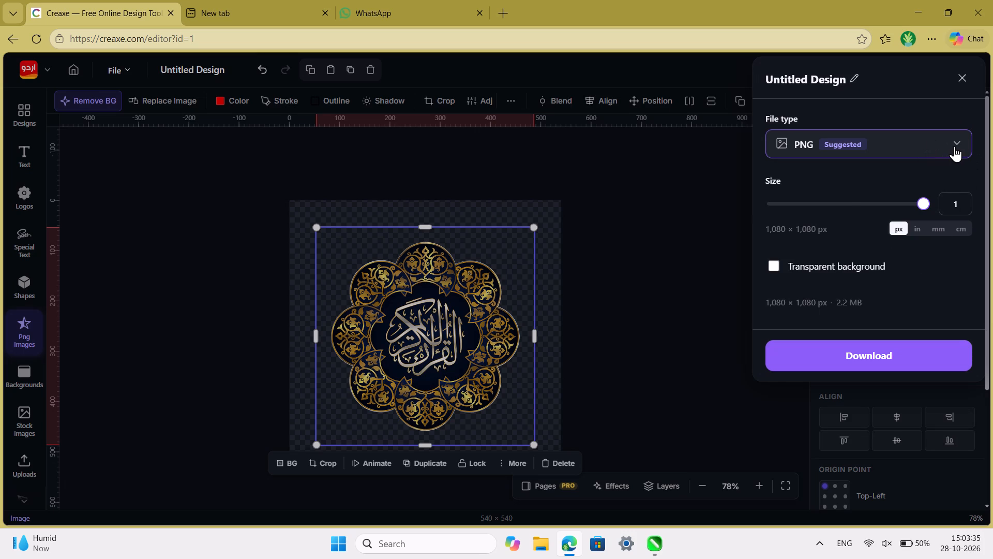
click(773, 264)
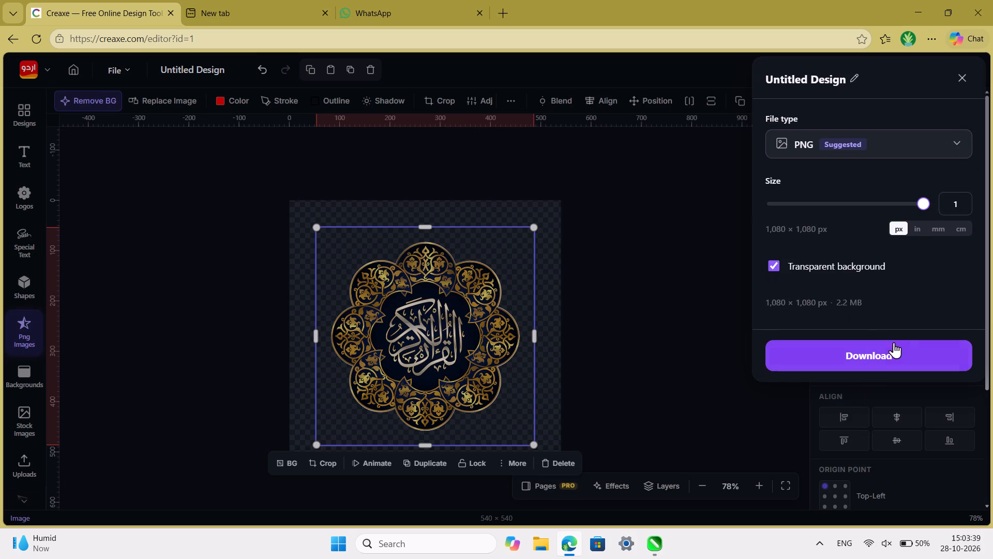
click(885, 349)
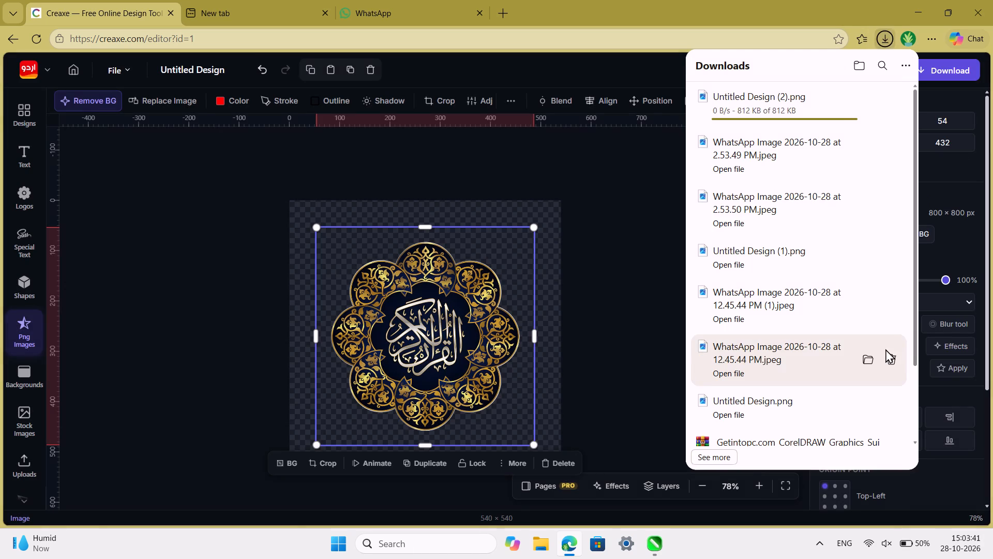
Switch to CorelDRAW and import Untitled Design (2).png at about 37 mm square in the certificate's upper-left corner.
click(651, 552)
click(298, 177)
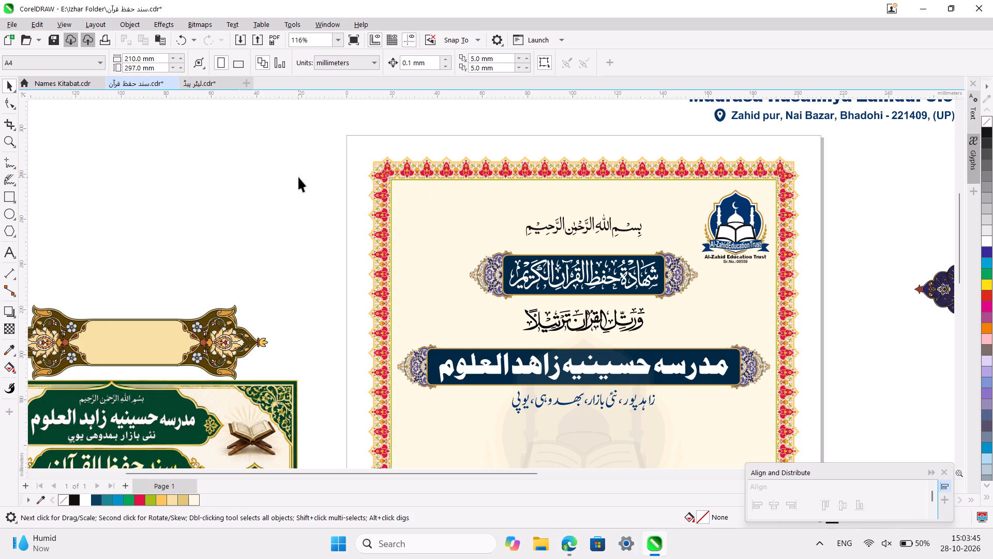
key(ctrl+i)
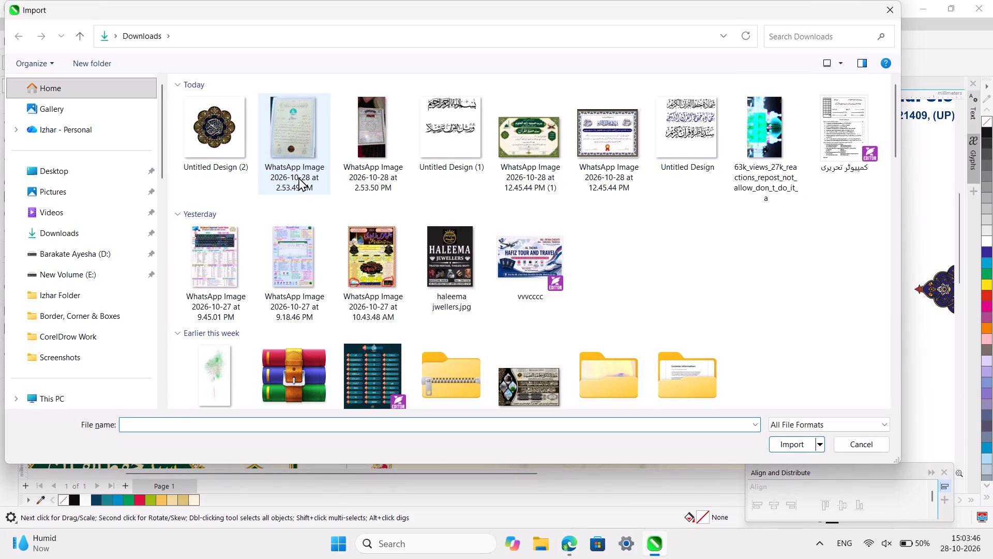
double_click(213, 132)
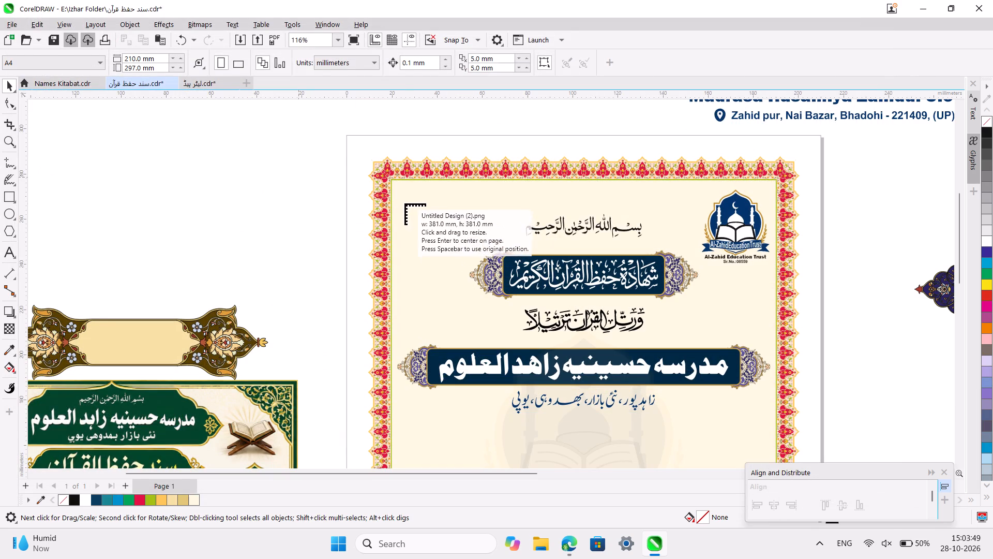
drag(404, 203, 488, 289)
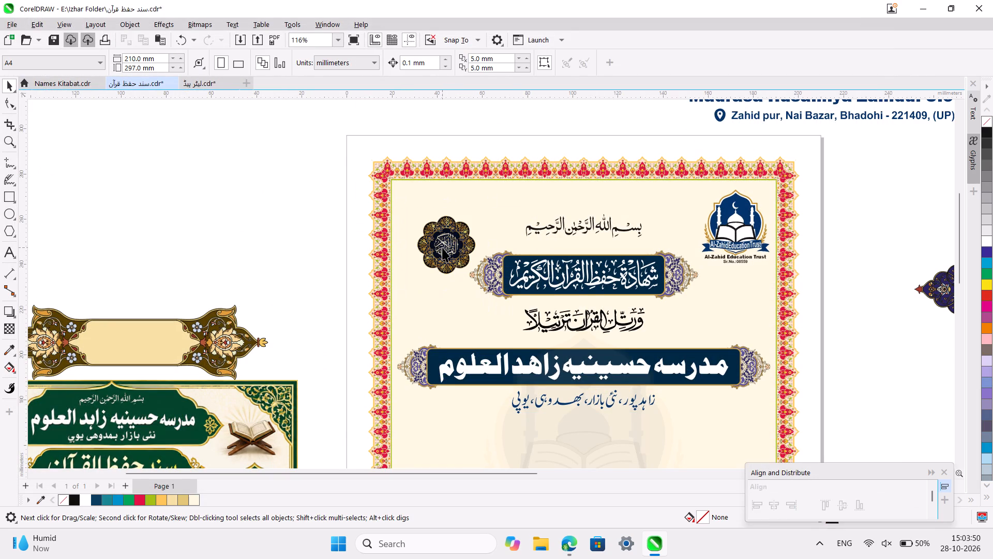
Enlarge the medallion image proportionally to about 49 mm square, extending it towards the certificate's upper-left border corner.
click(442, 247)
ctrl+scroll(442, 247, up, 2)
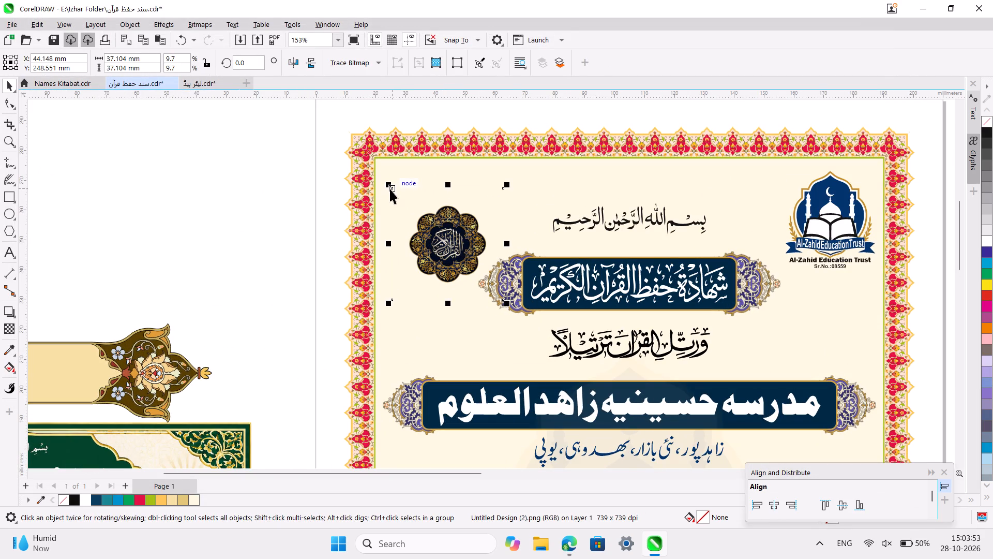
drag(388, 186, 362, 165)
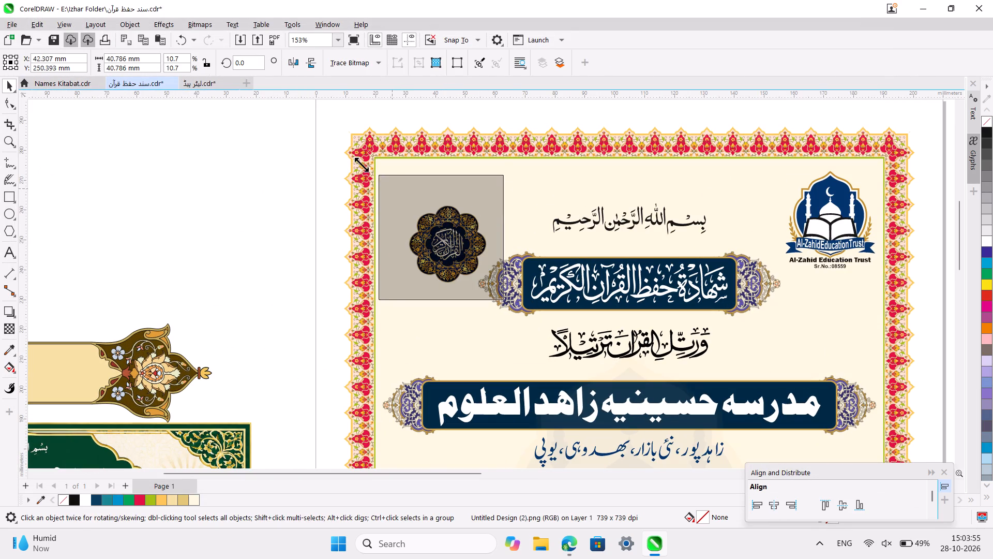
drag(362, 165, 347, 151)
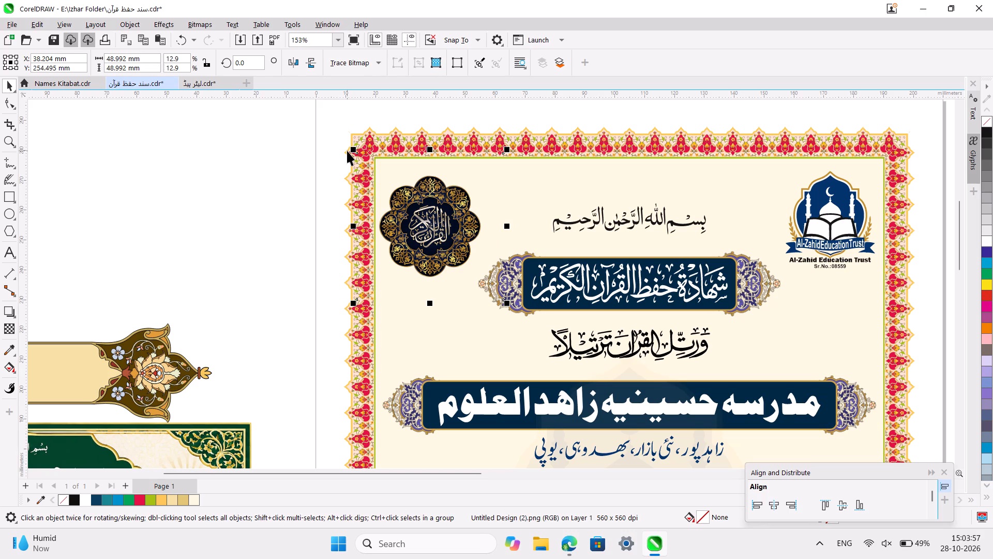
ctrl+scroll(453, 231, up, 3)
scroll(453, 231, right, 2)
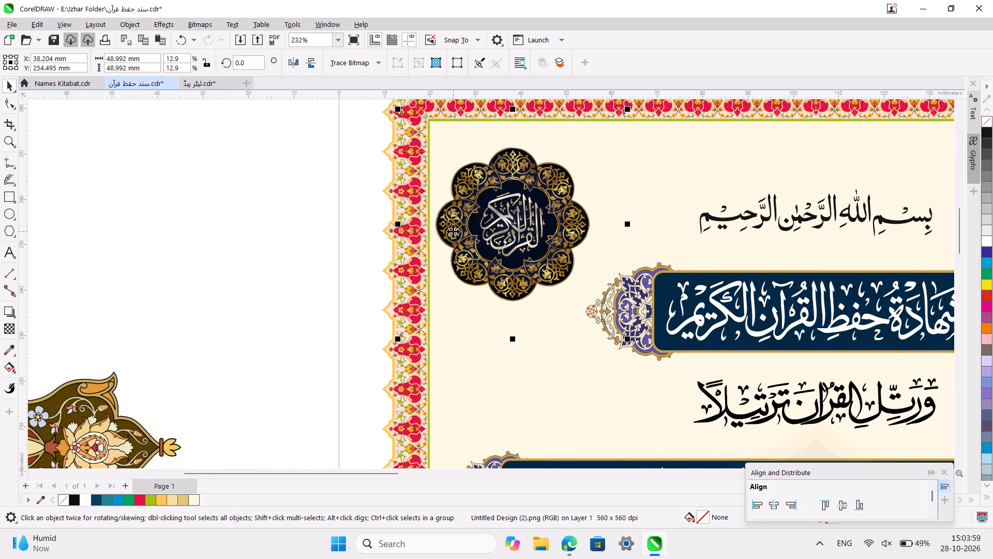
ctrl+scroll(453, 231, down, 5)
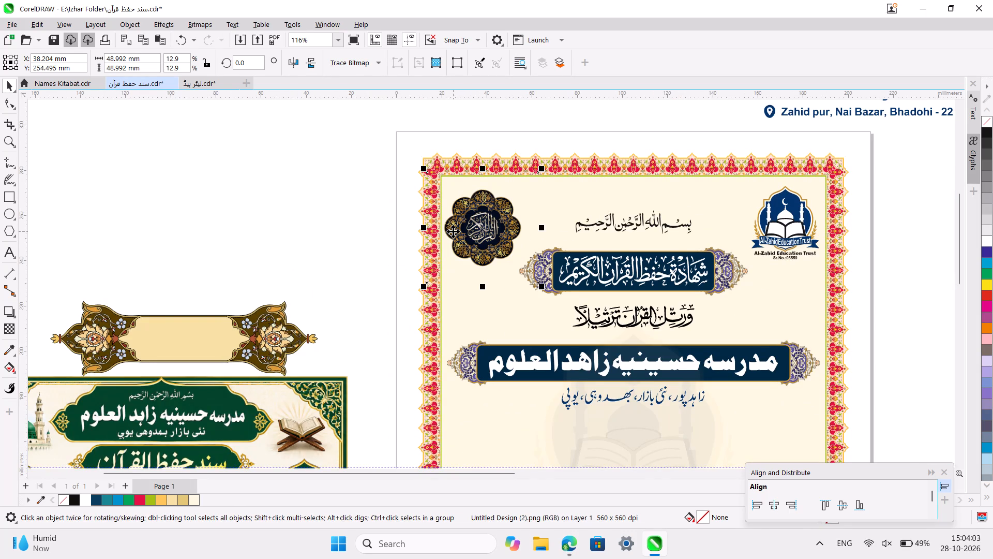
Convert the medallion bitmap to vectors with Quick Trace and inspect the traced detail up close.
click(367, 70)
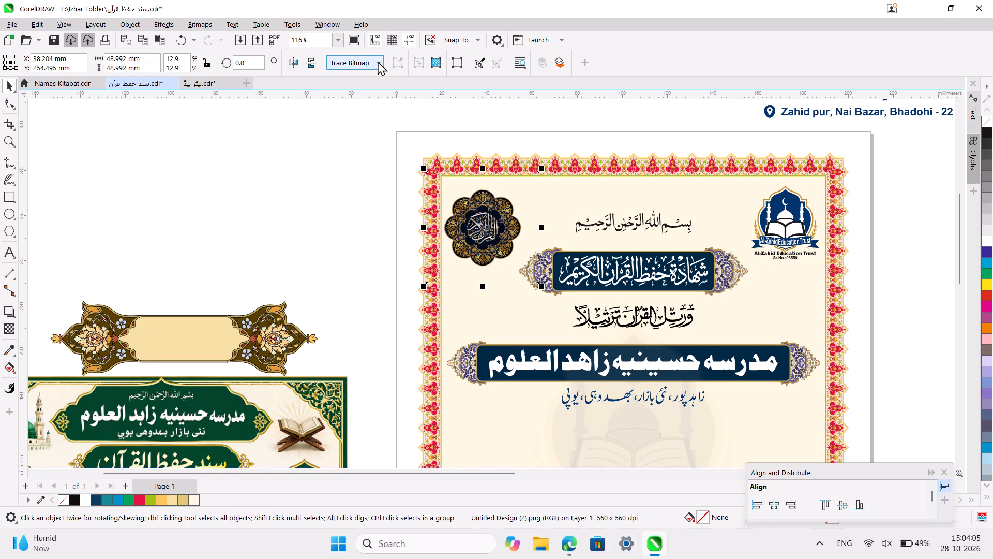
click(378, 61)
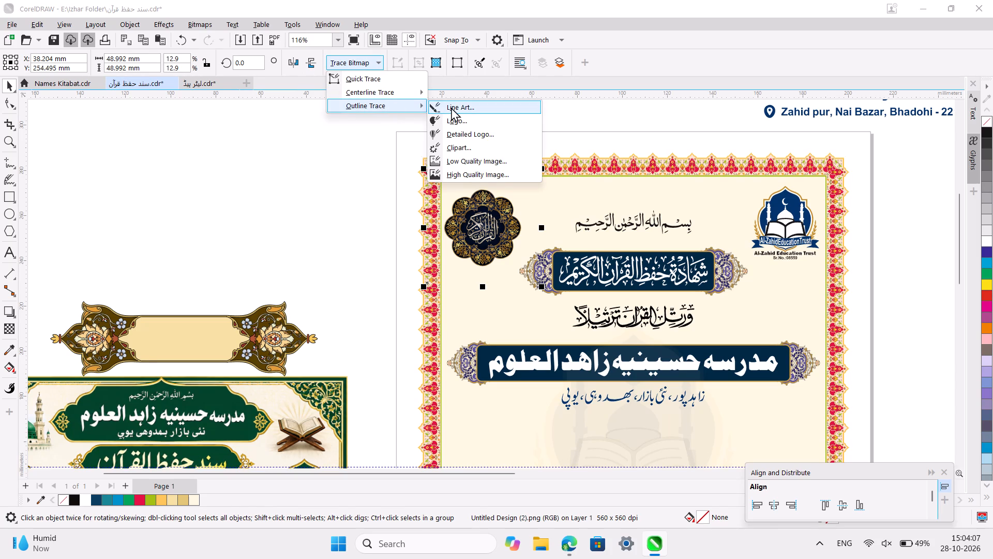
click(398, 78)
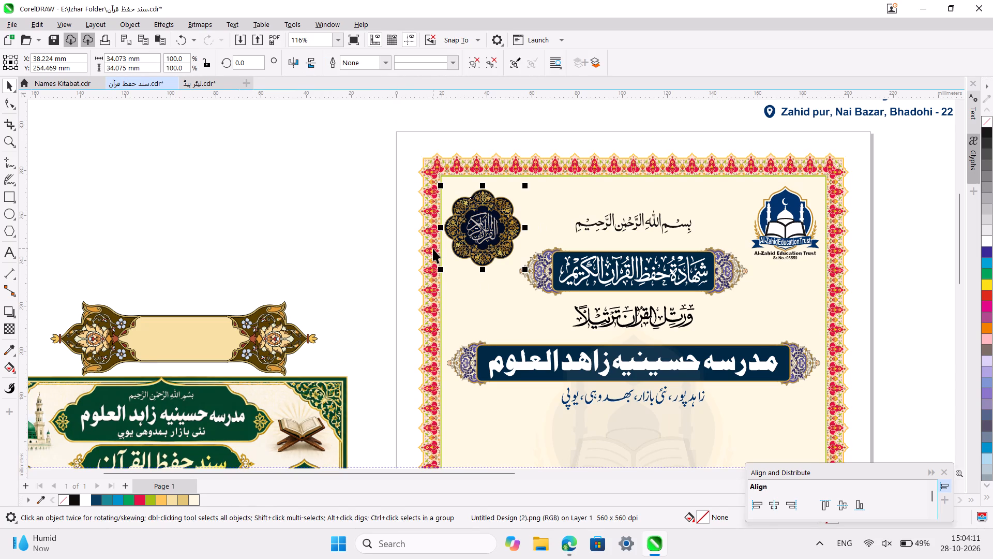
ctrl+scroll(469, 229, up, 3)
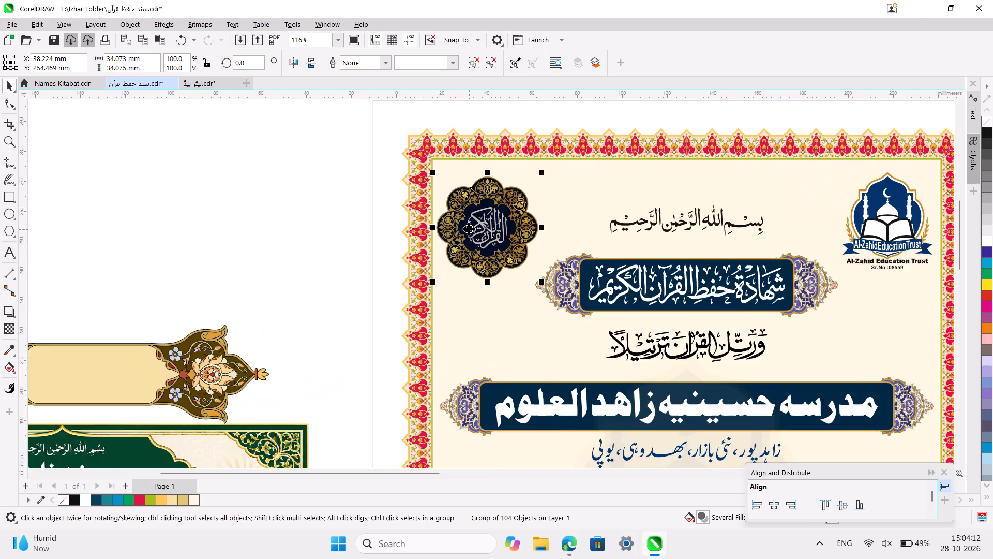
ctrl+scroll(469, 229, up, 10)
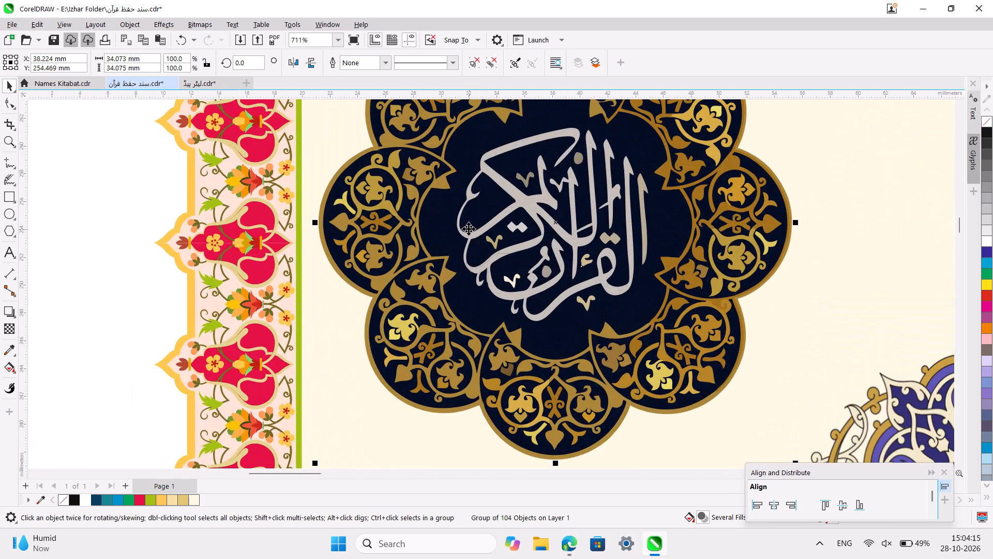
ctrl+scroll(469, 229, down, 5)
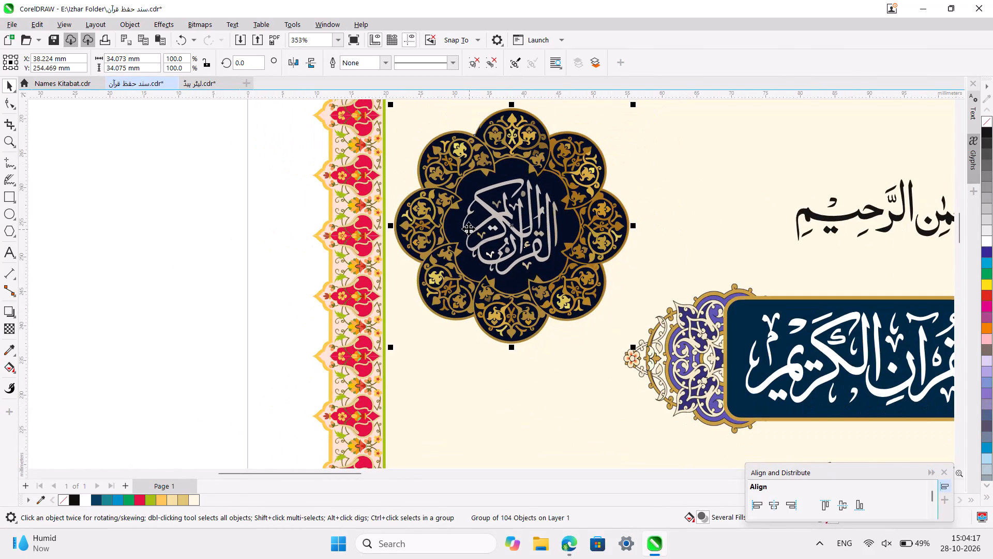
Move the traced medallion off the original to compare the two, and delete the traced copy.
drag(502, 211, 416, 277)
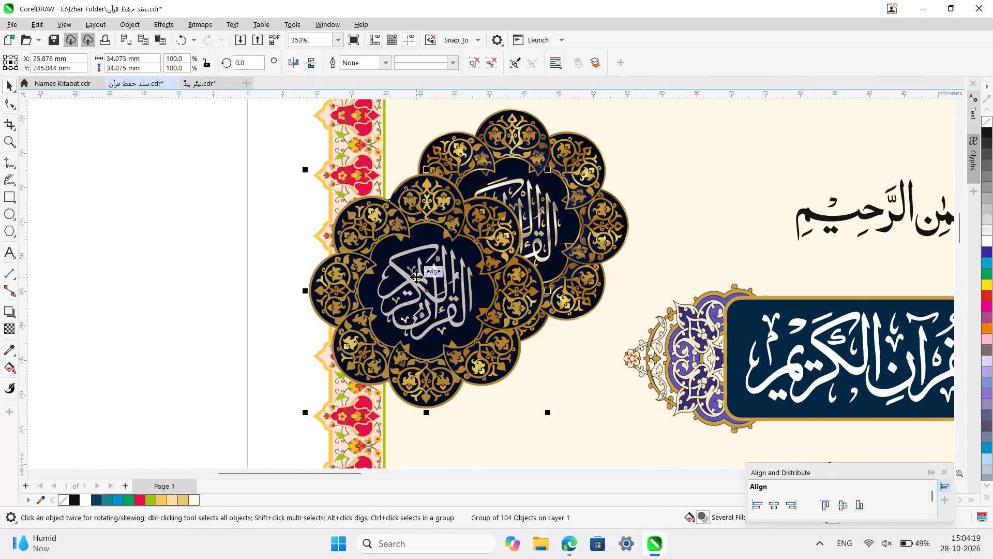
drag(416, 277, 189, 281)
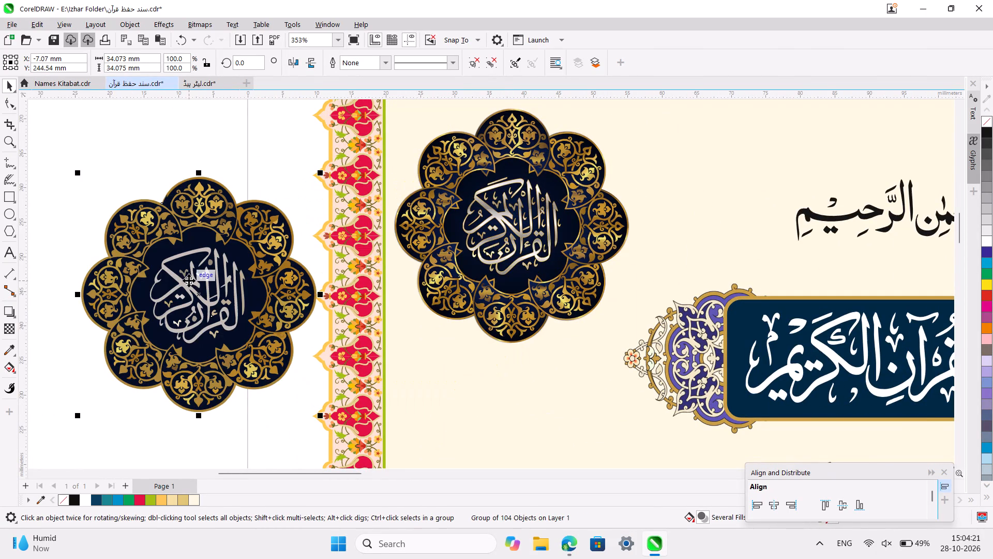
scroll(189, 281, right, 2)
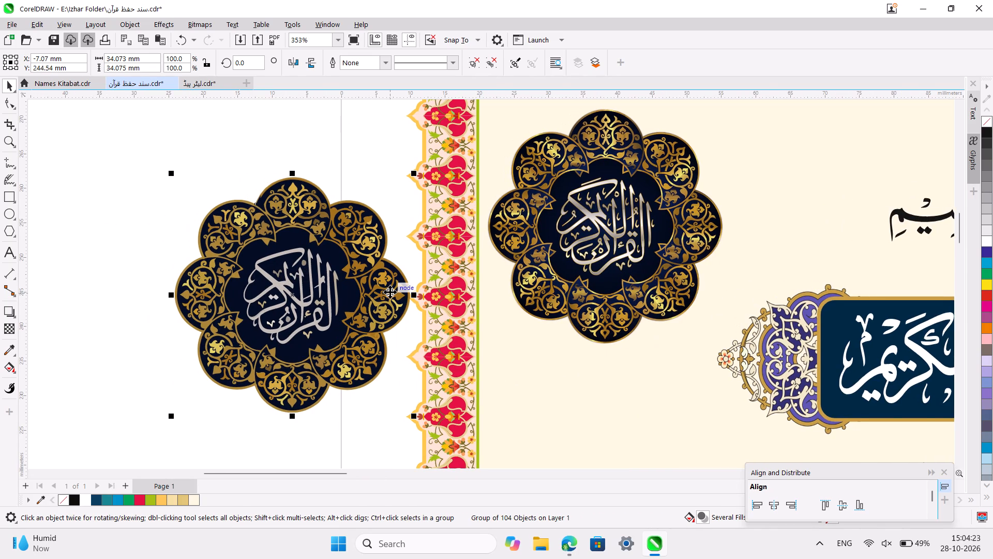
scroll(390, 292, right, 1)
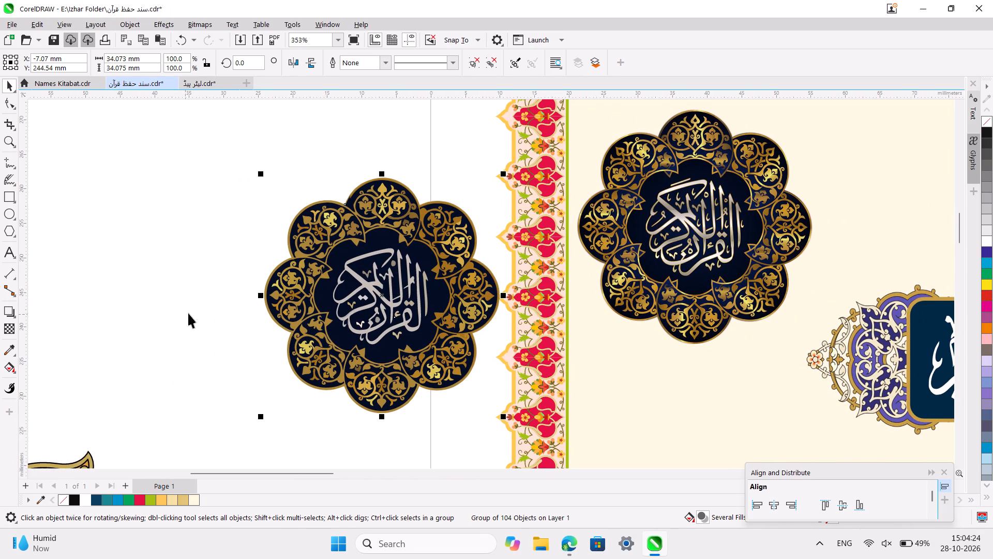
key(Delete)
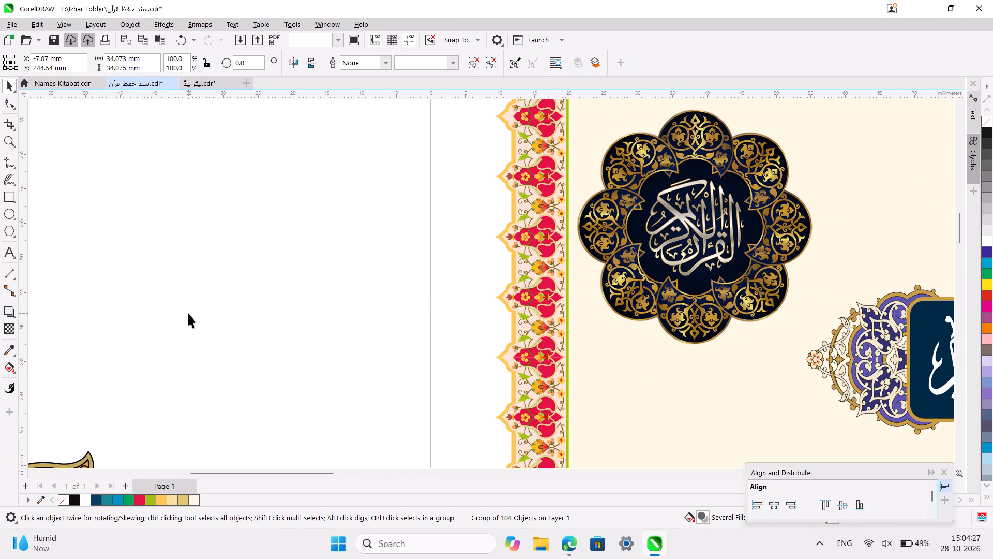
Draw a crop frame about 37 by 35 mm around the Quran medallion bitmap in the certificate's upper-left corner.
click(605, 269)
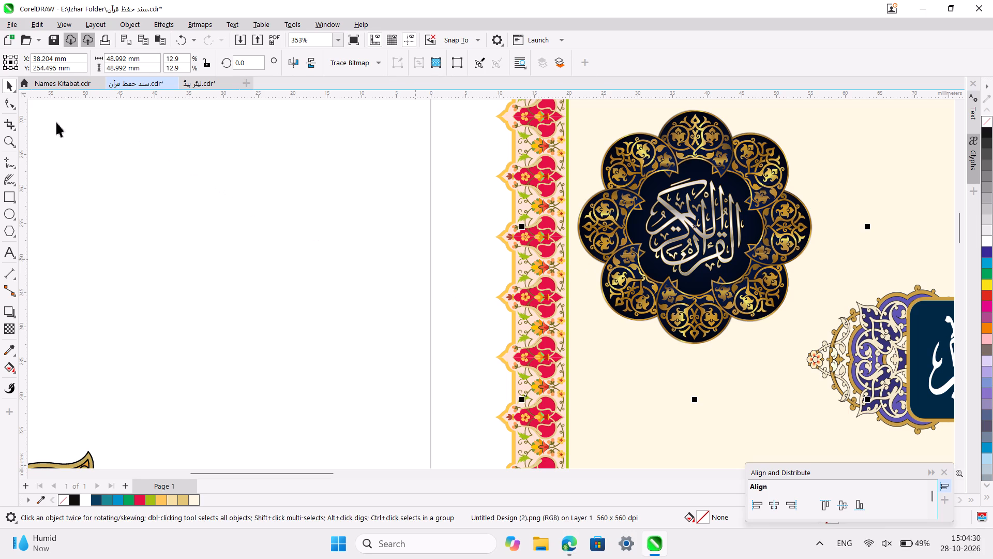
scroll(521, 198, left, 1)
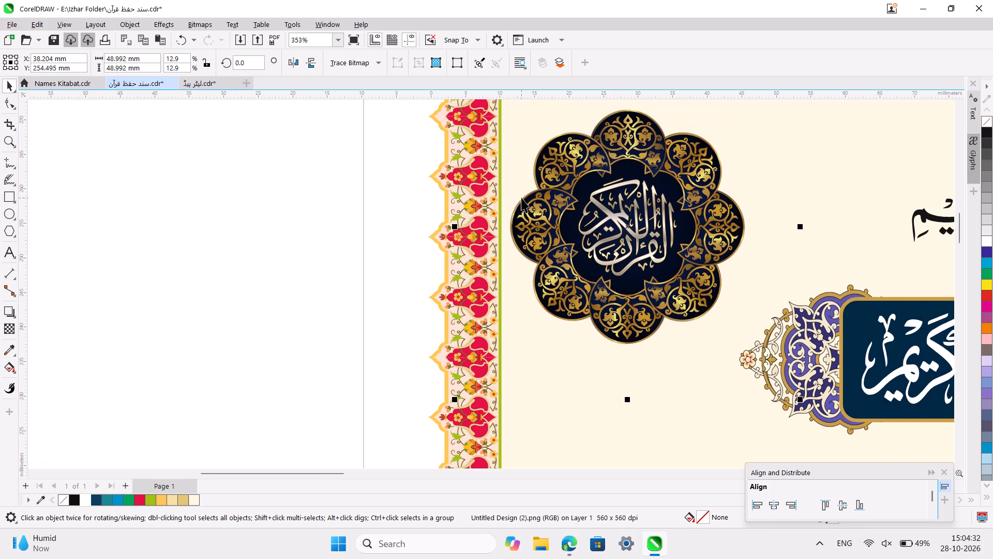
click(10, 119)
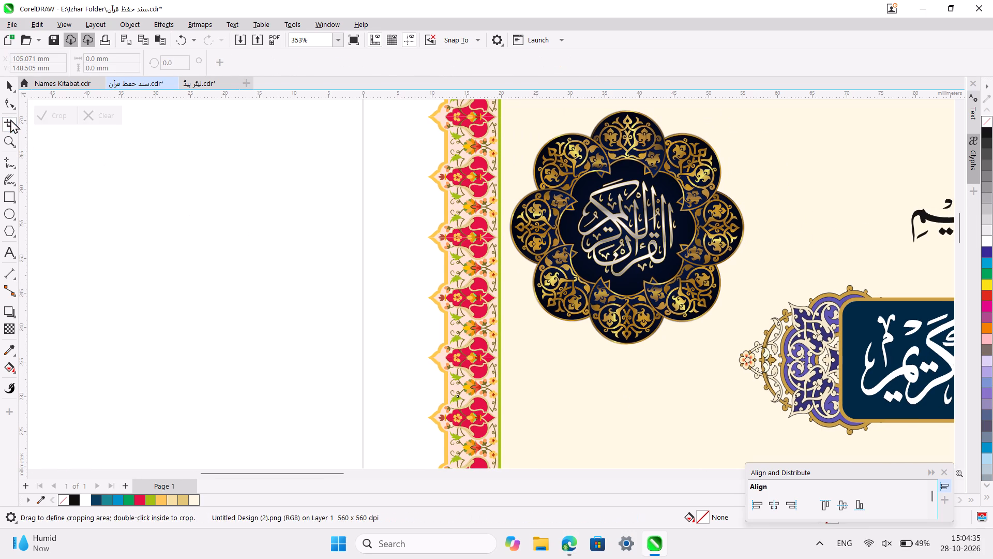
scroll(570, 142, up, 1)
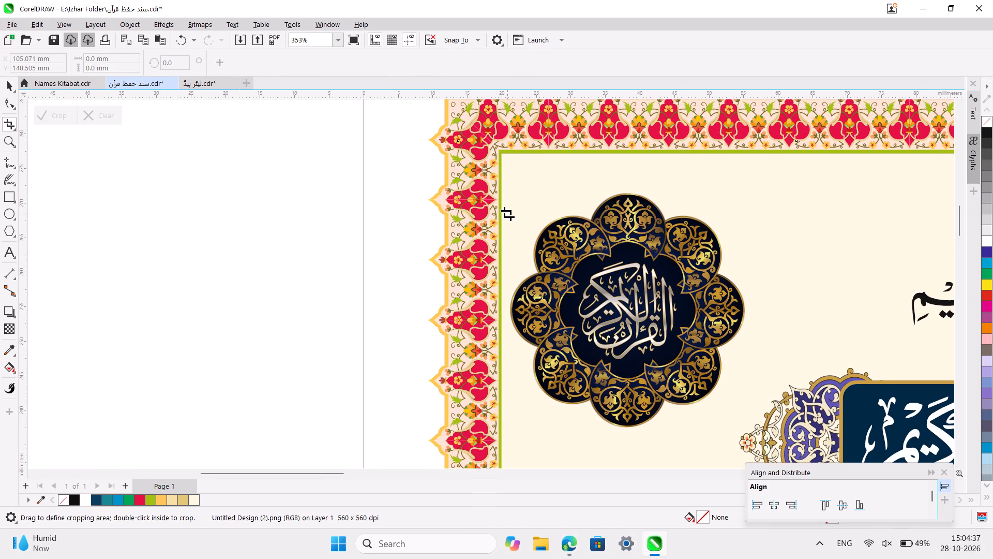
drag(502, 189, 689, 275)
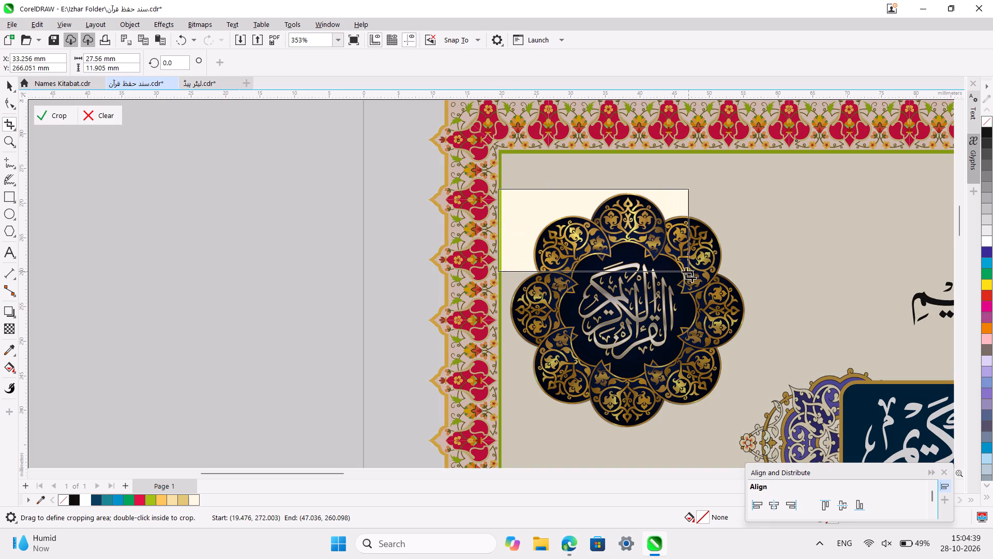
drag(689, 275, 751, 405)
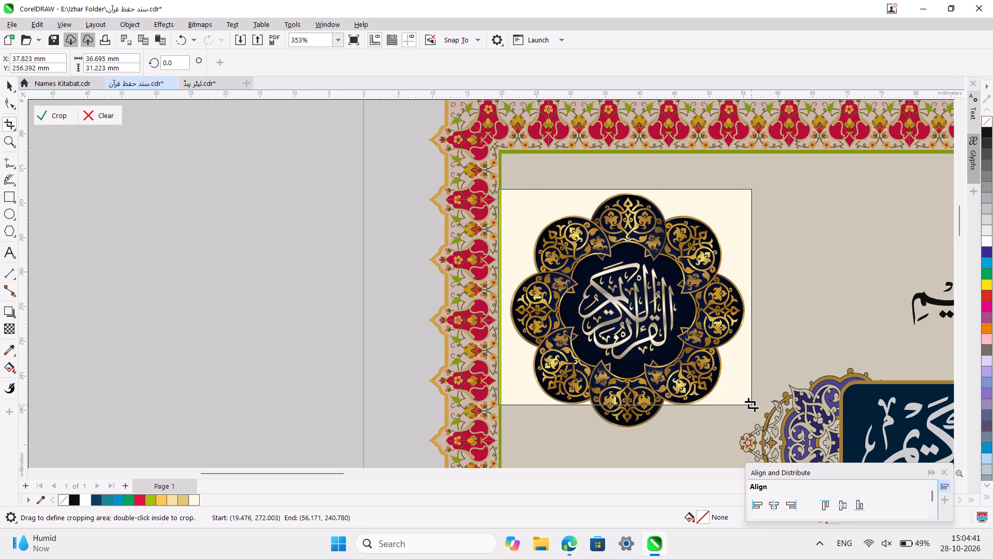
drag(751, 405, 751, 430)
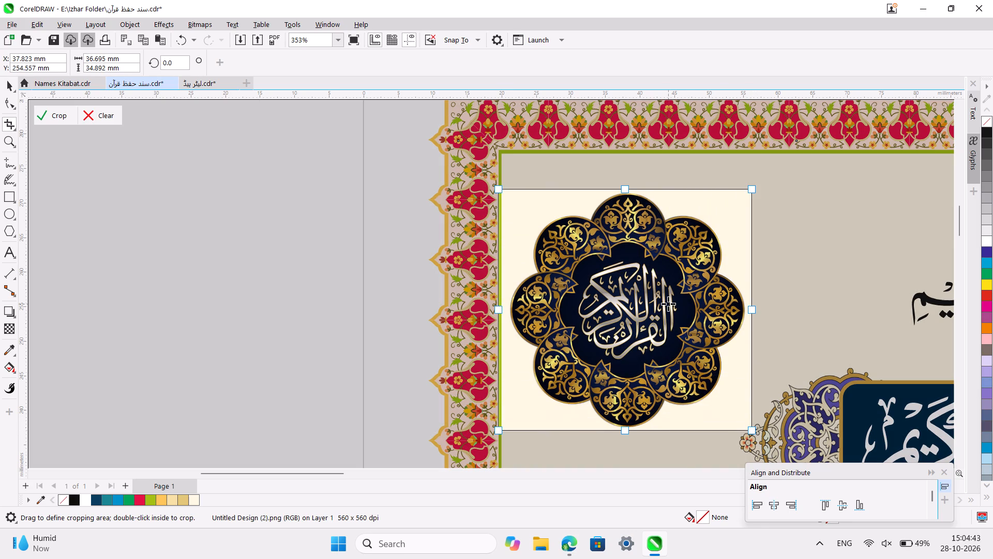
Tighten the crop frame's left and right edges to about 35 mm wide and crop the medallion bitmap to it.
ctrl+scroll(500, 318, up, 3)
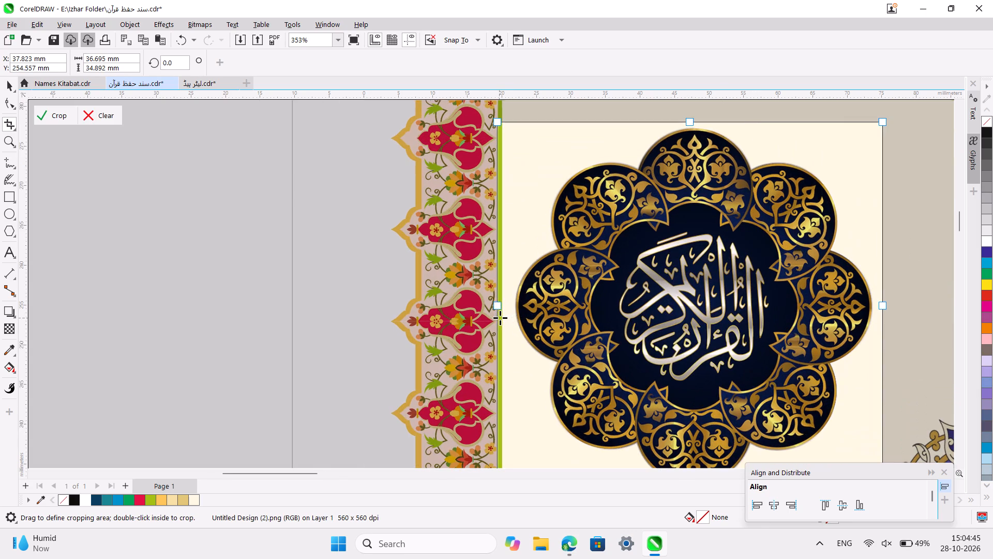
drag(494, 305, 506, 308)
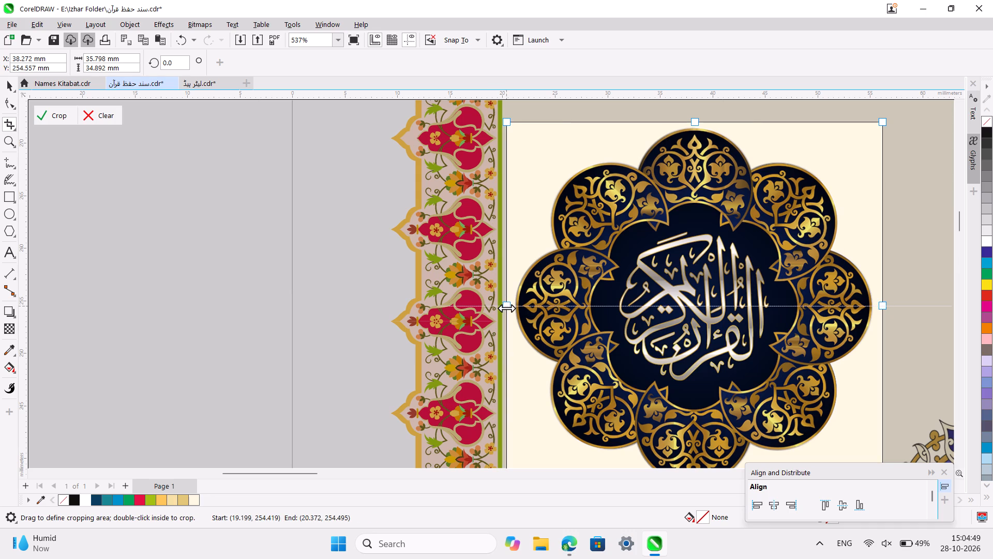
drag(506, 308, 508, 308)
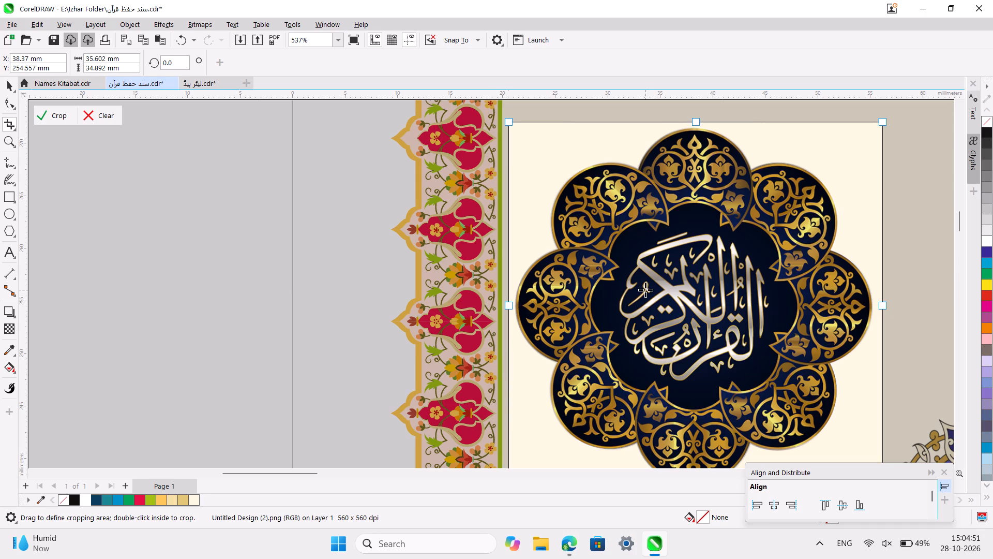
scroll(645, 290, down, 2)
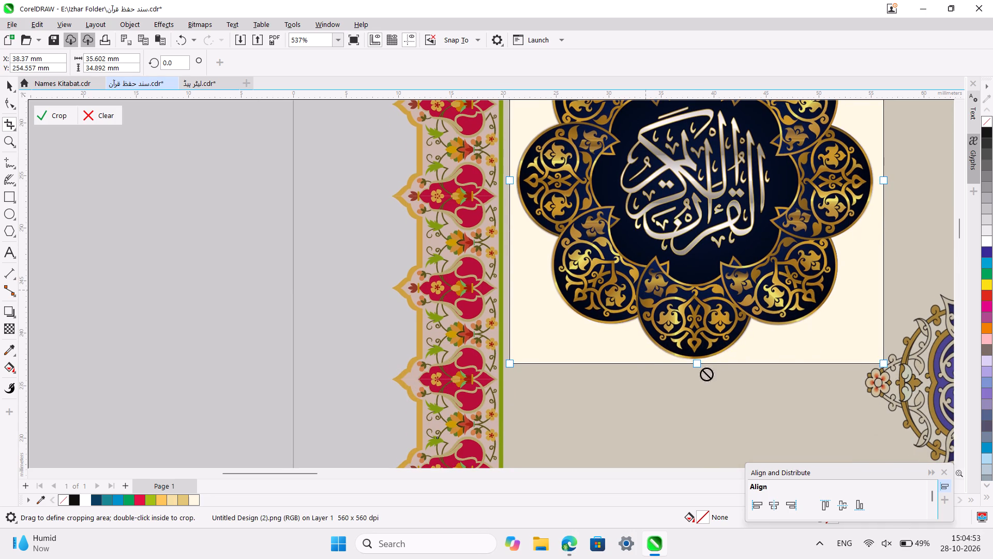
scroll(696, 380, up, 2)
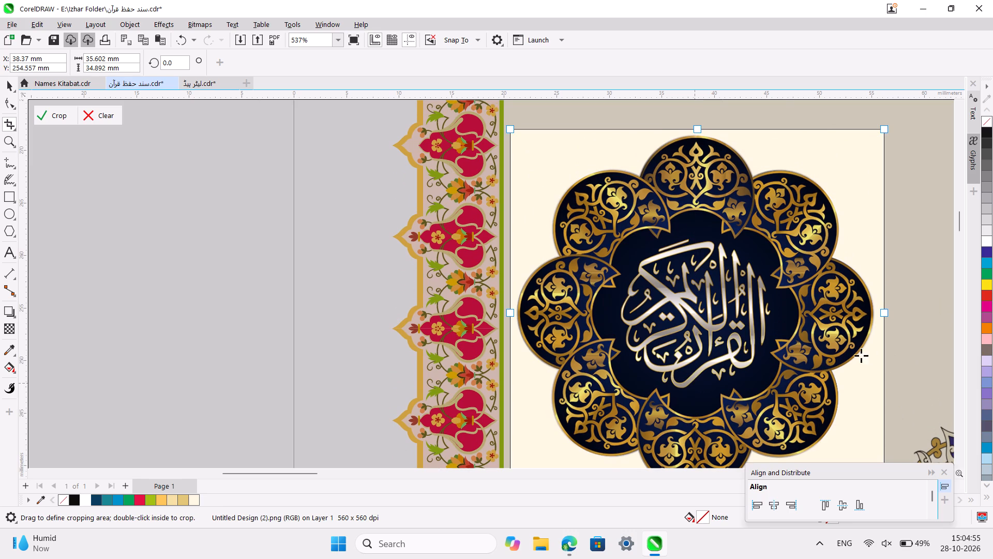
click(886, 313)
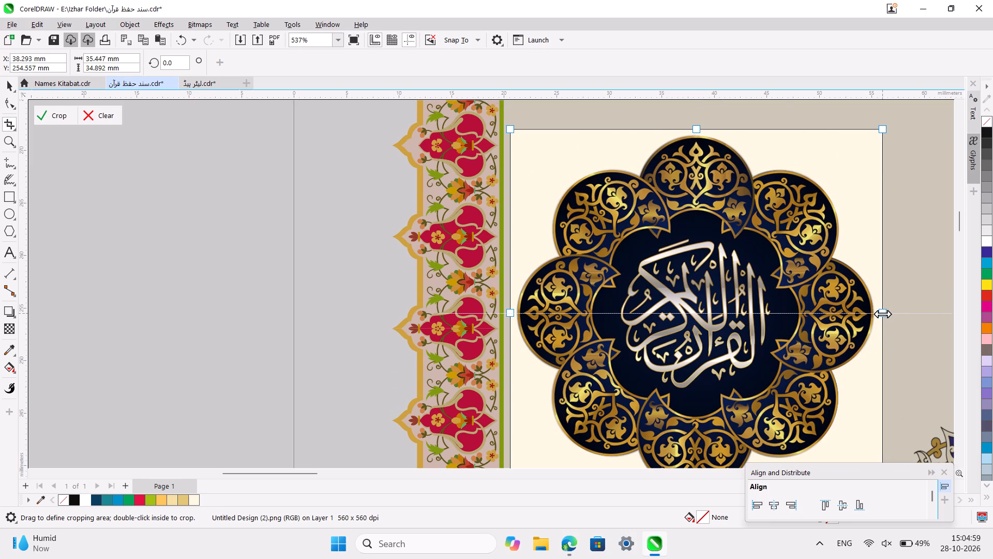
click(882, 314)
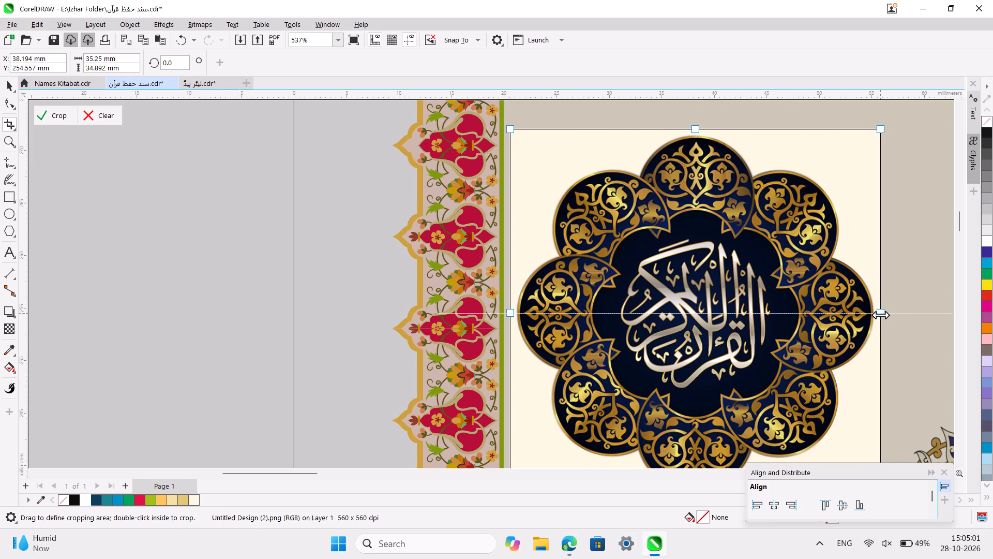
scroll(704, 211, right, 1)
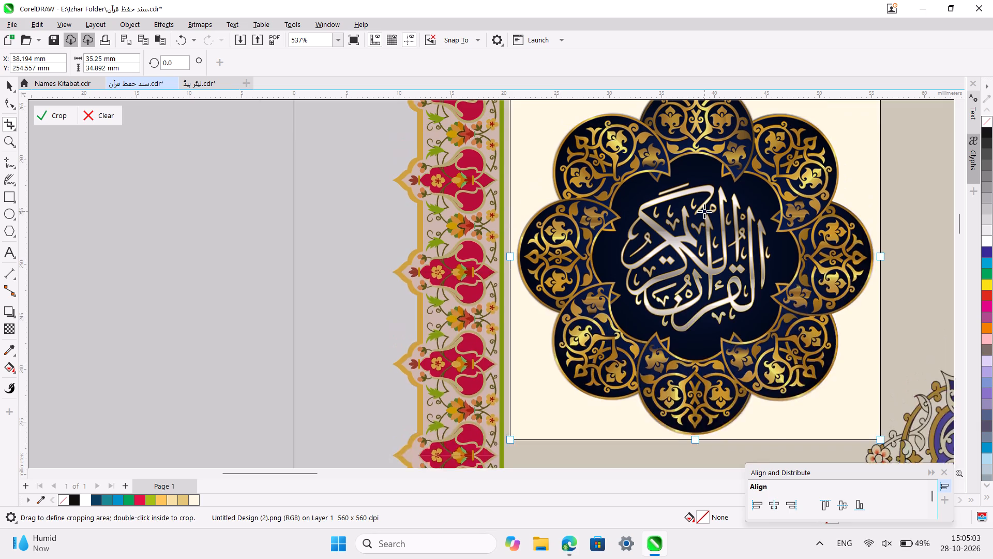
scroll(704, 211, right, 1)
click(57, 116)
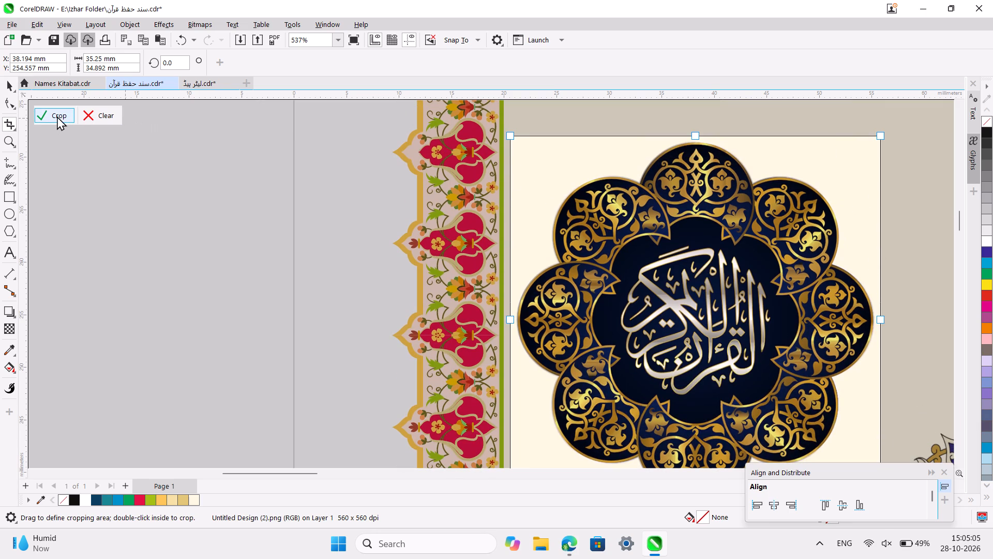
click(13, 86)
Shrink the medallion proportionally to about 31 mm and move it about 6 mm right, away from the border.
ctrl+scroll(363, 277, down, 1)
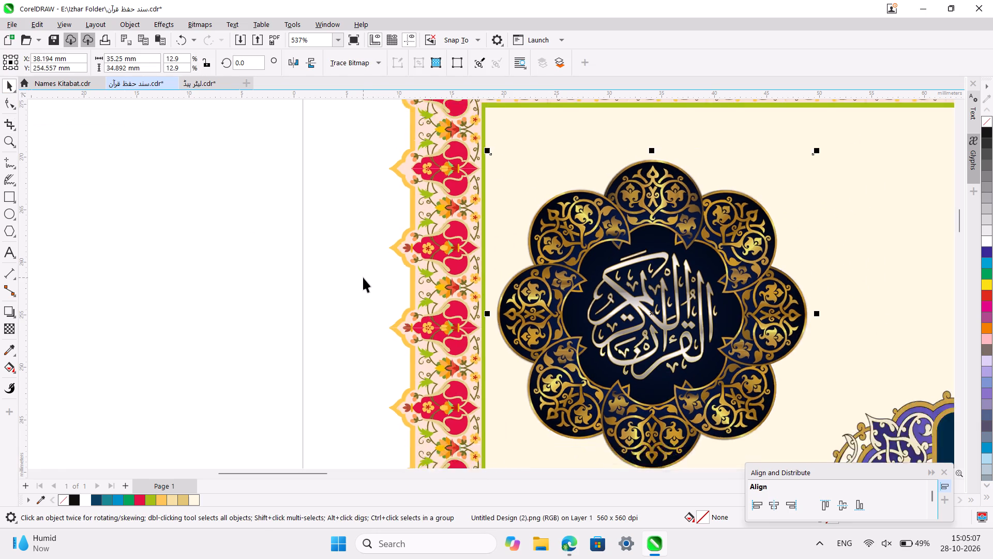
ctrl+scroll(363, 277, down, 9)
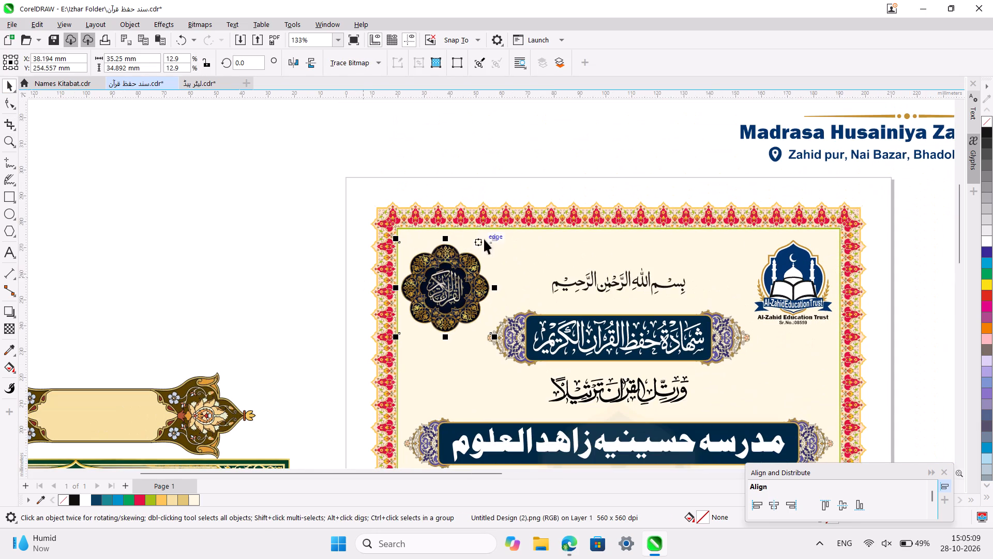
drag(498, 239, 487, 239)
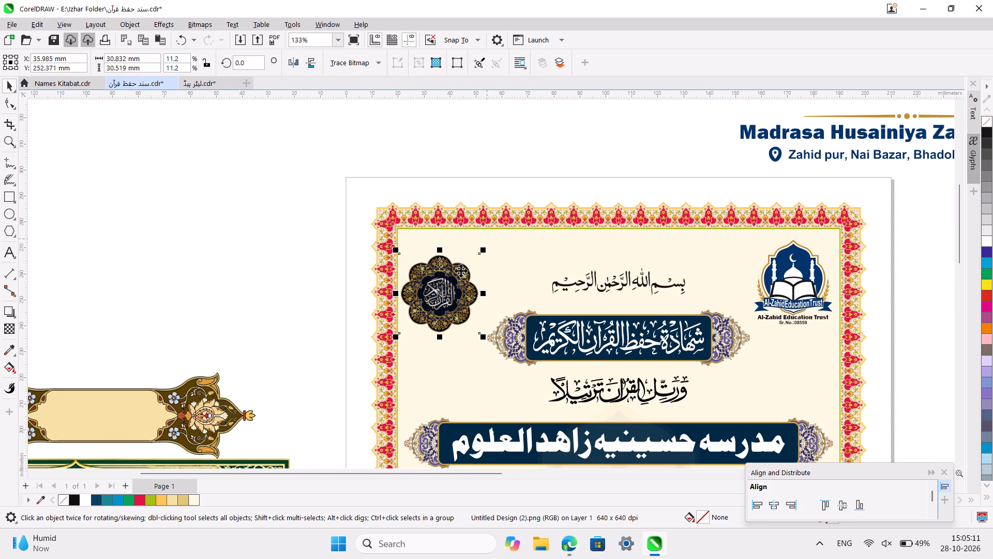
drag(446, 287, 462, 285)
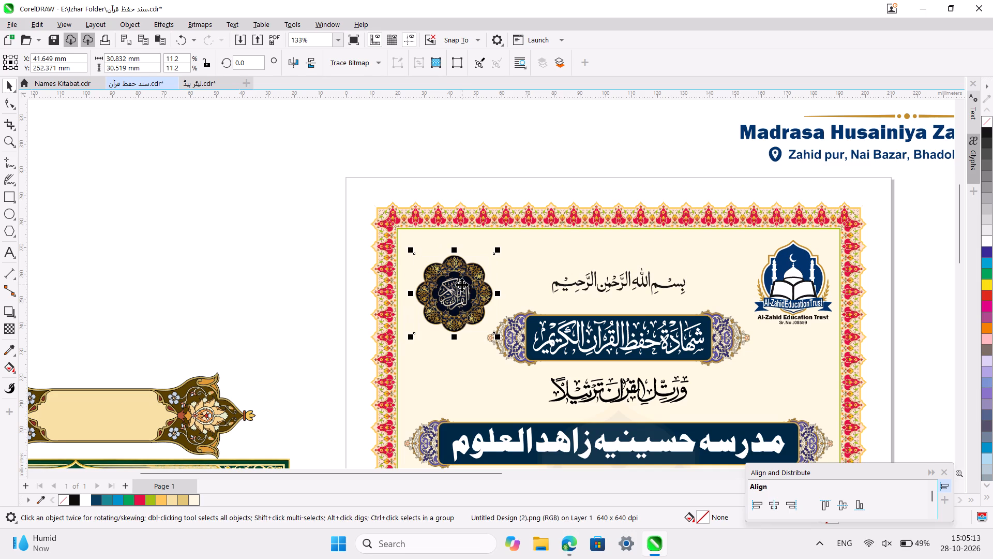
Align the medallion with the Al-Zahid Education Trust logo so their centres share the same height.
click(798, 279)
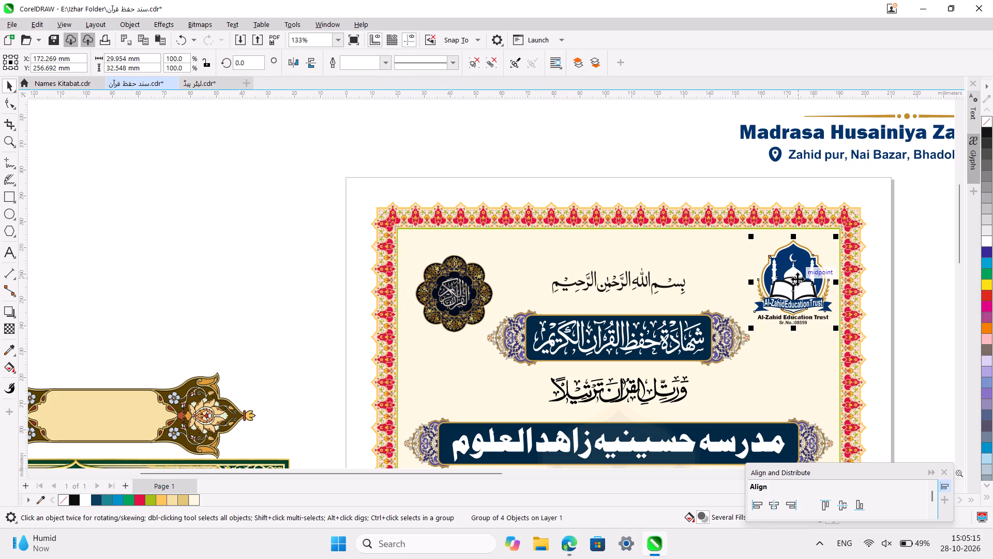
click(446, 298)
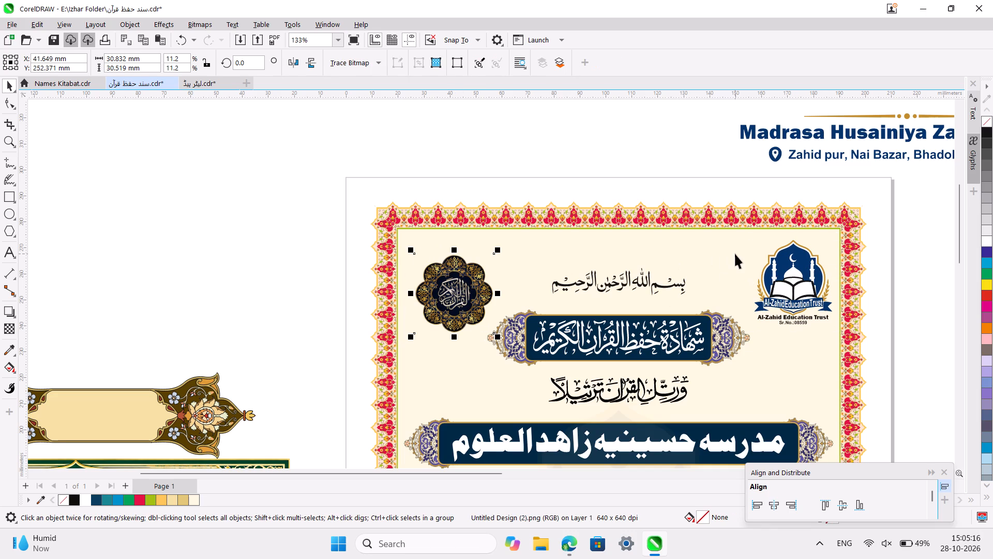
shift+click(791, 267)
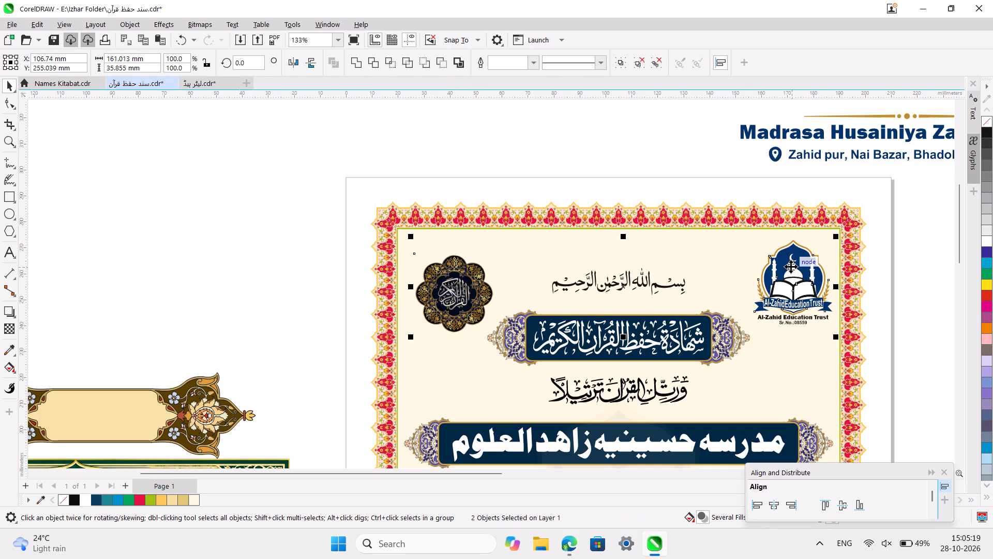
key(e)
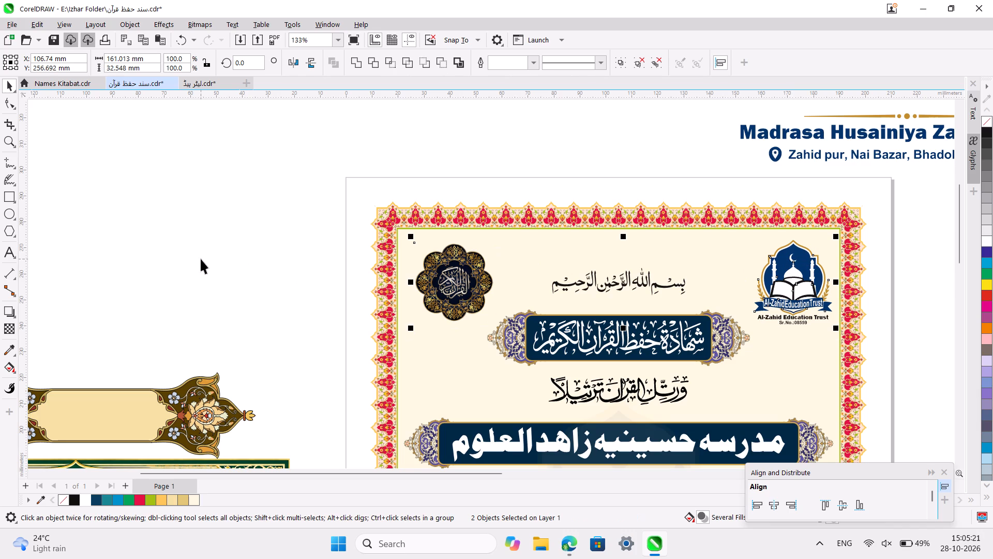
click(201, 259)
ctrl+scroll(405, 292, down, 2)
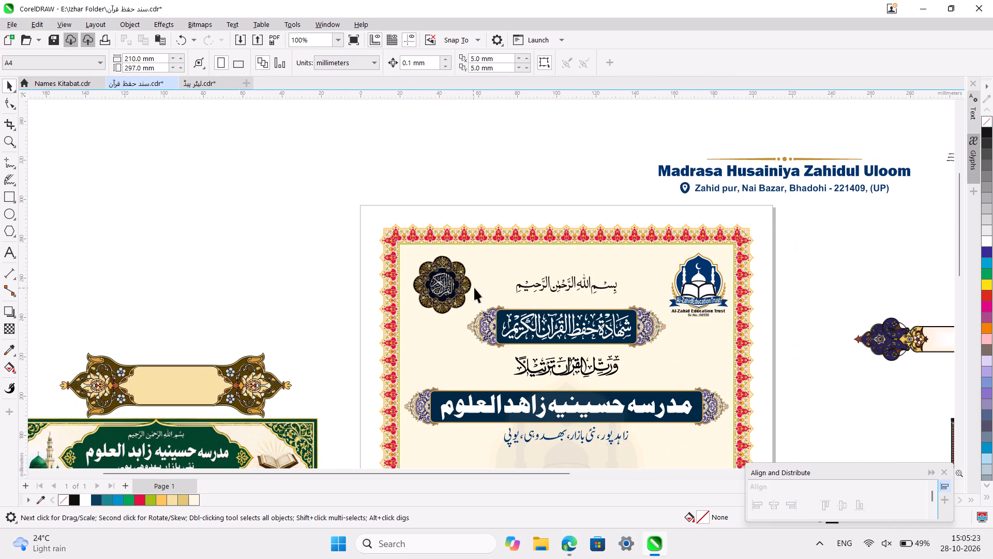
Enlarge the medallion proportionally to about 34 mm and realign its centre height with the trust logo.
click(444, 291)
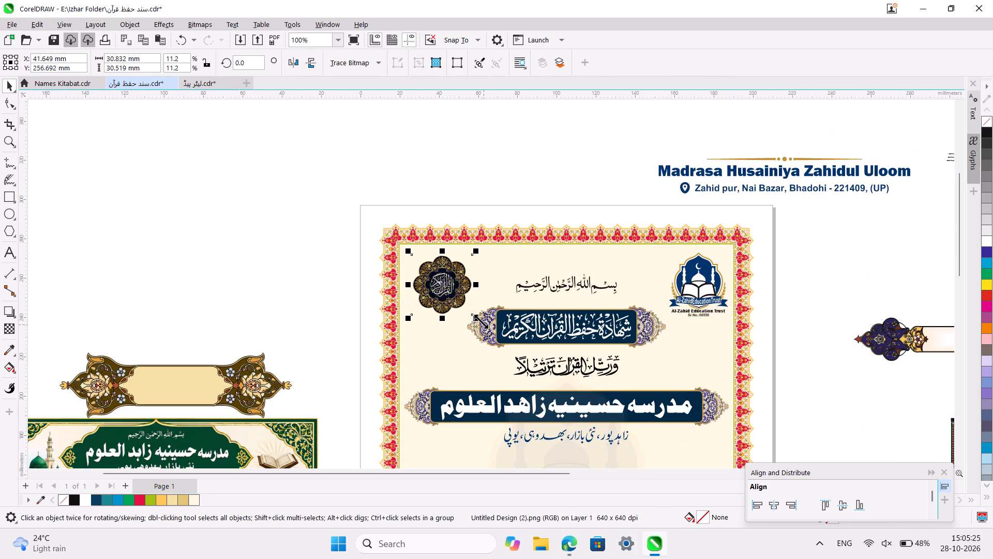
drag(479, 321, 486, 330)
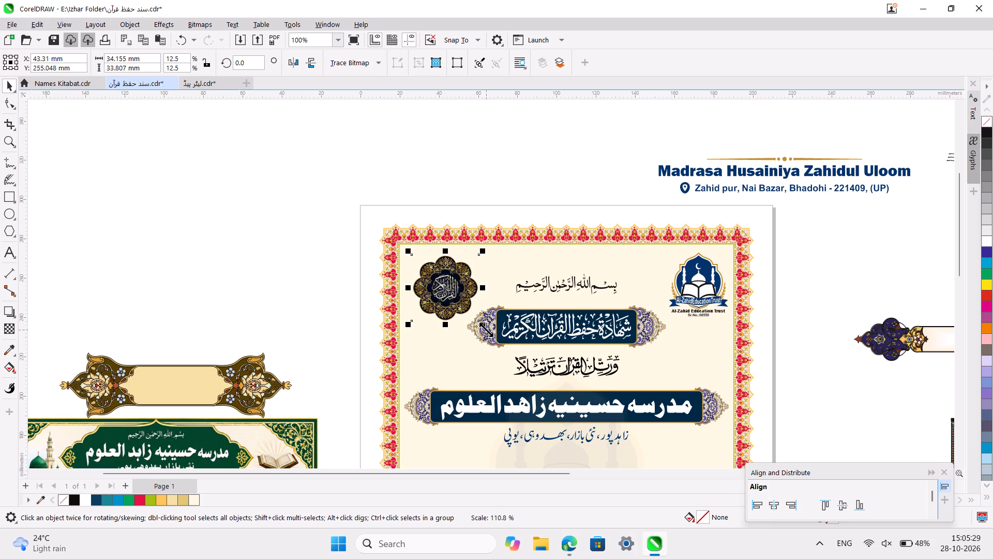
shift+click(700, 282)
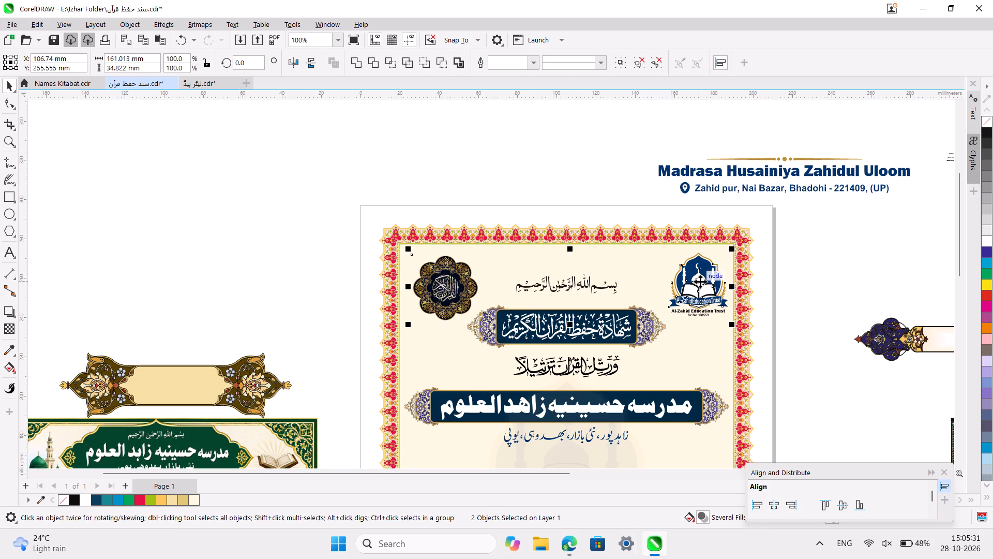
key(e)
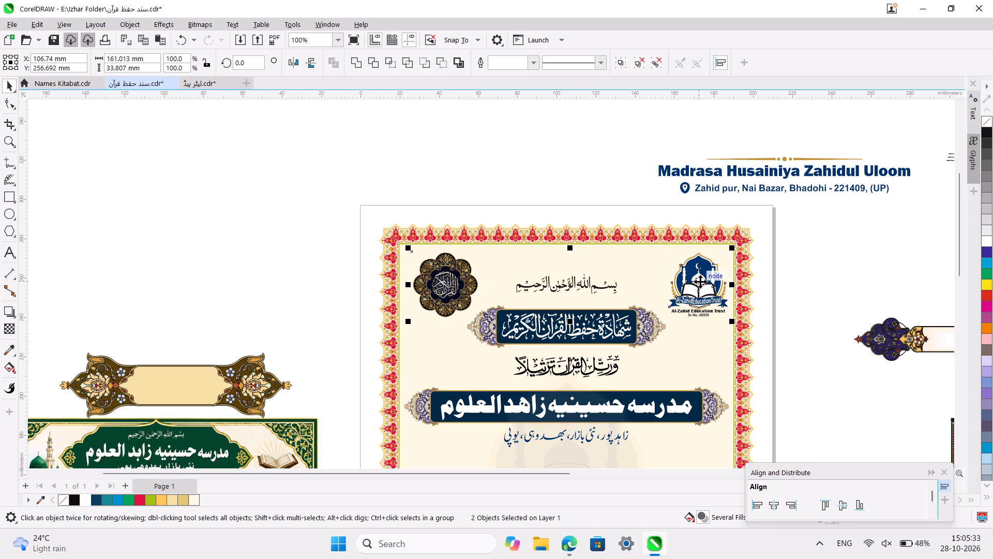
click(254, 244)
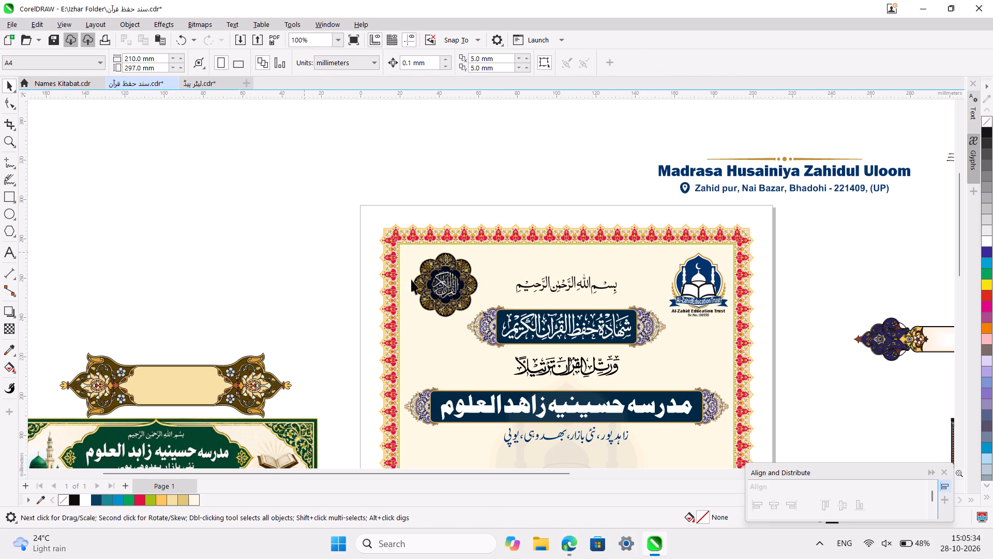
Nudge the medallion about 2.1 mm left towards the certificate's border and deselect it to check the header layout.
click(456, 289)
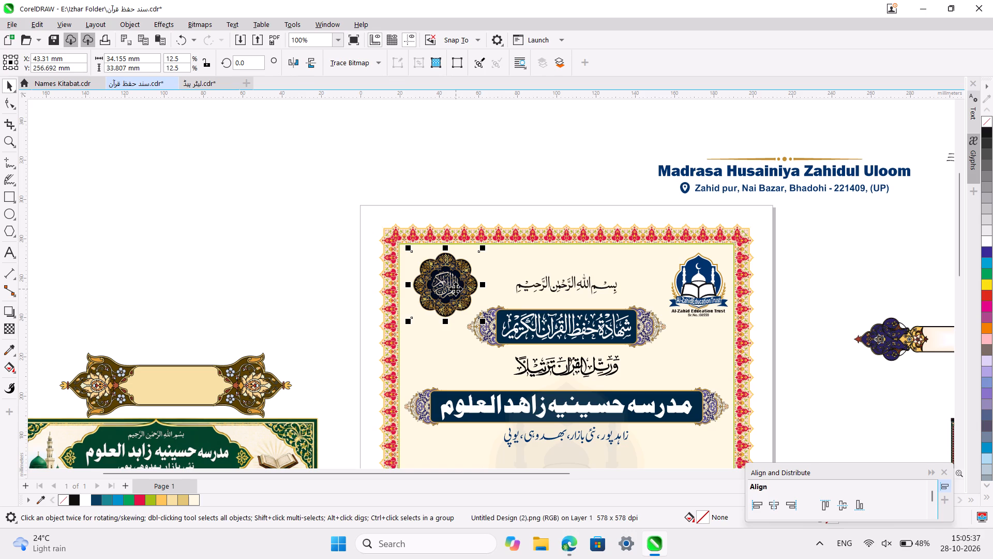
key(Left)
key(Left)
key(Left)
key(Left)
key(Left)
key(Left)
key(Left)
key(Left)
key(Left)
key(Left)
key(Left)
key(Left)
key(Left)
key(Left)
key(Left)
key(Left)
key(Left)
key(Left)
key(Left)
key(Left)
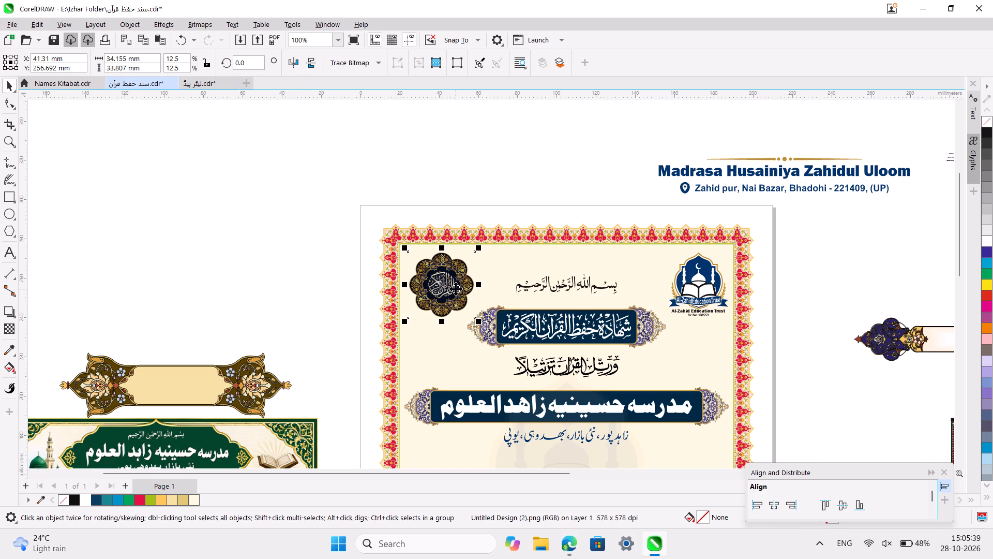
key(Left)
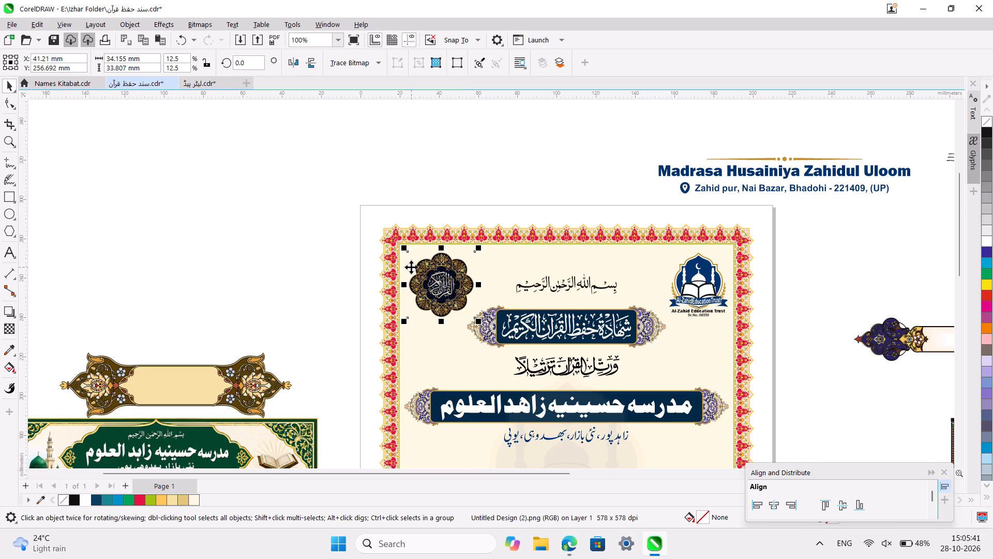
click(272, 247)
scroll(272, 247, down, 2)
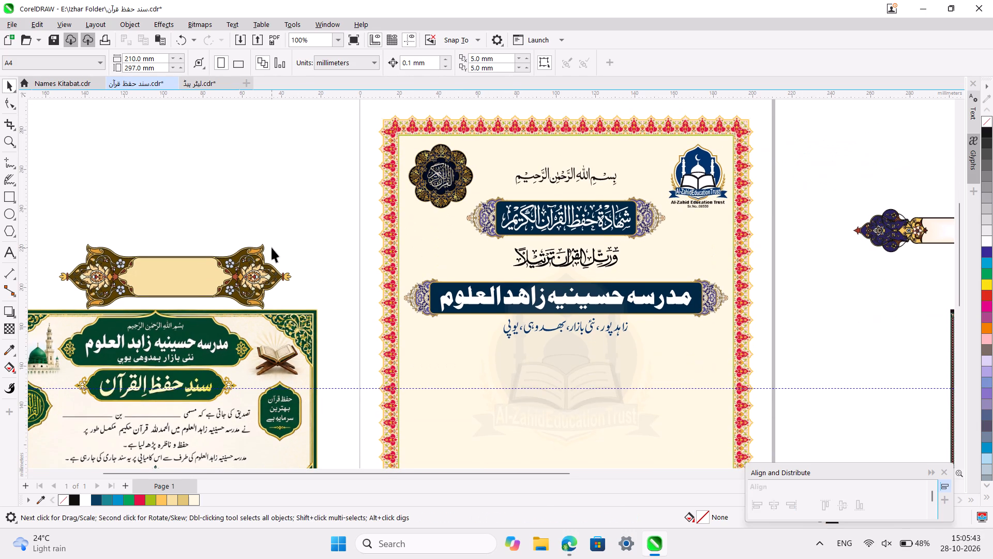
scroll(272, 247, up, 1)
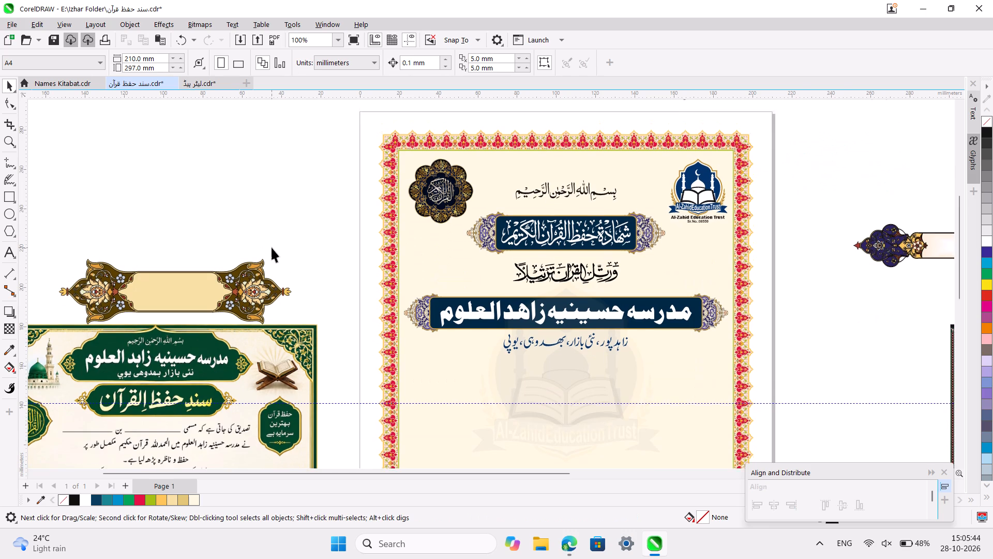
Move the Bismillah line up about 7 mm towards the top border and keep it horizontally centred on the certificate.
scroll(272, 247, up, 1)
scroll(447, 334, down, 3)
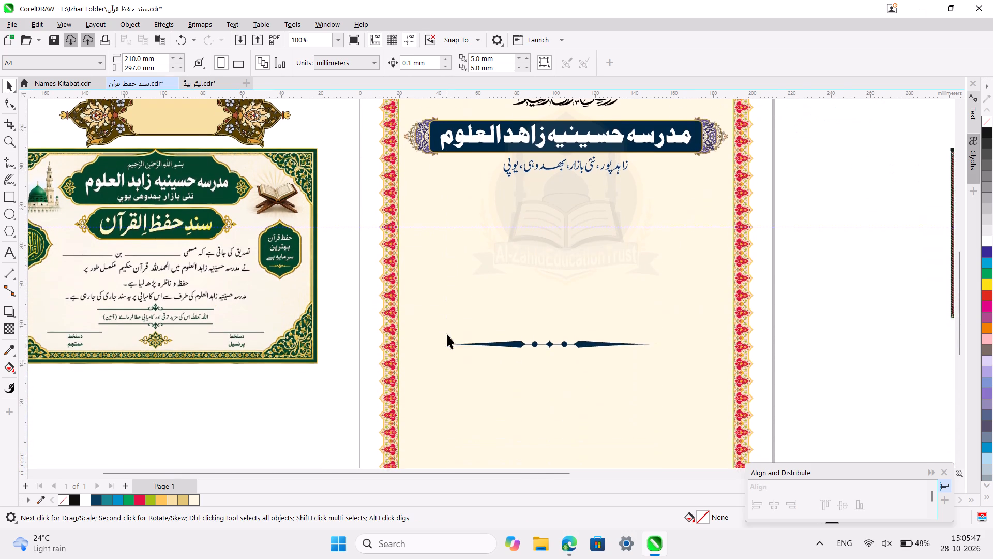
scroll(447, 334, down, 1)
scroll(447, 334, up, 3)
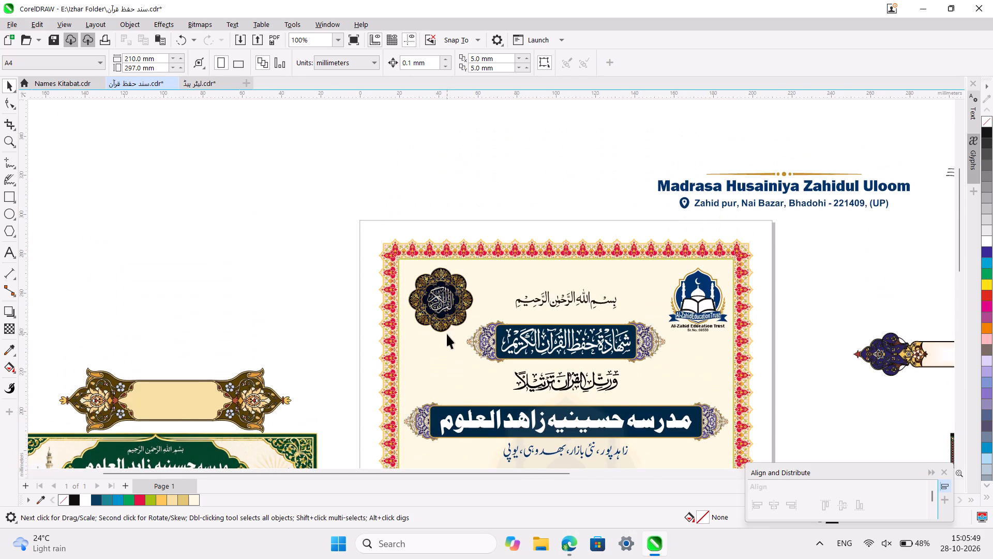
scroll(579, 366, down, 1)
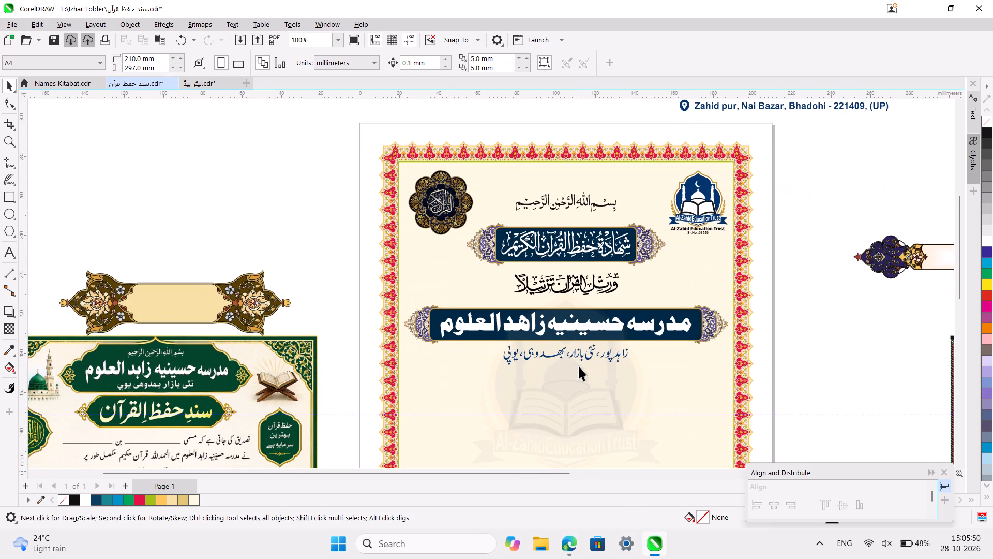
scroll(579, 366, up, 1)
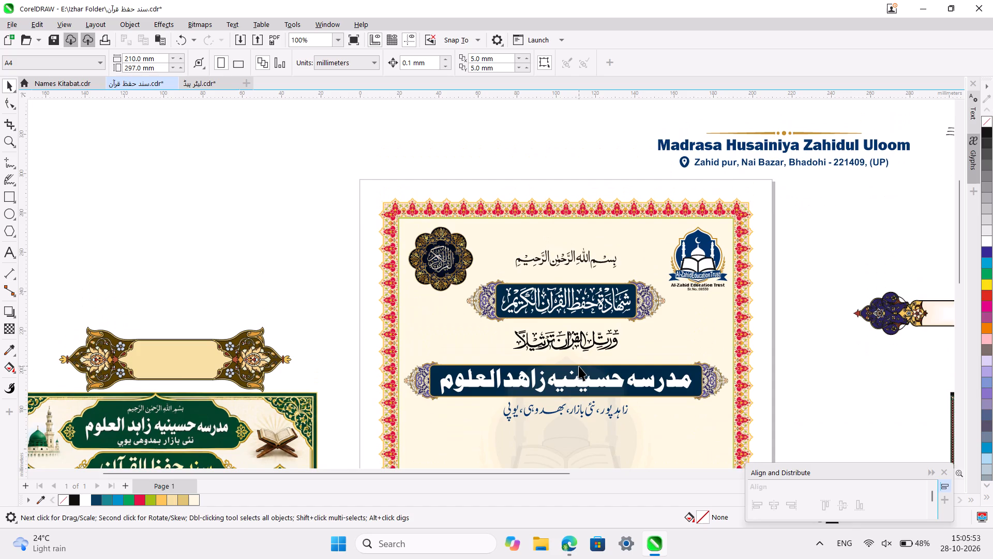
click(570, 255)
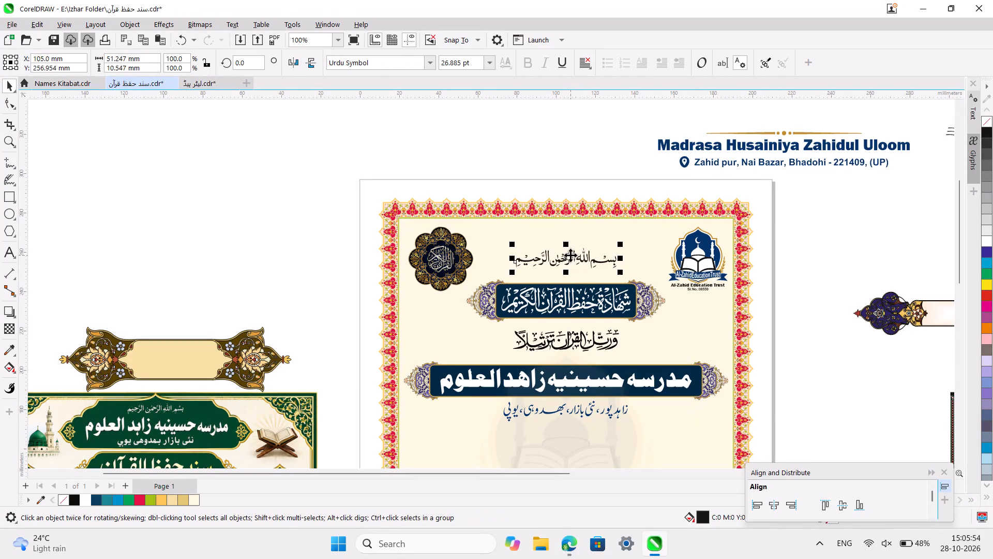
drag(570, 255, 570, 253)
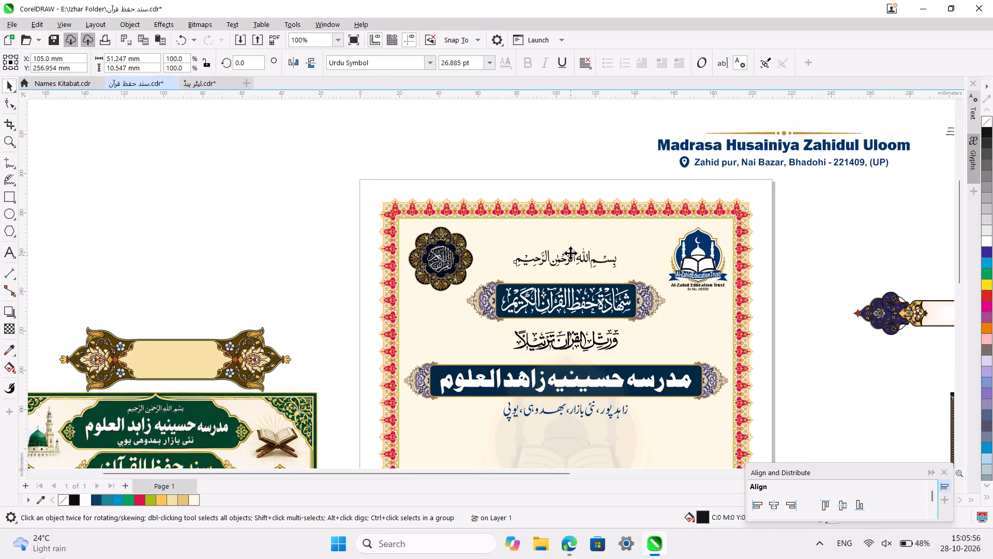
drag(570, 253, 570, 245)
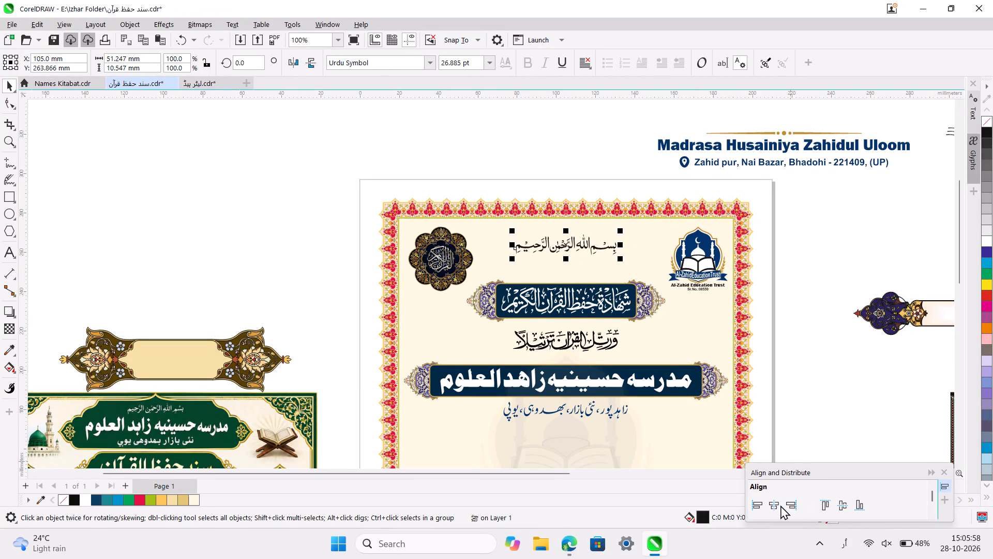
click(776, 501)
Raise the upper title banner together with its white calligraphy about 3.3 mm towards the Bismillah, keeping both centred, and deselect them.
click(595, 303)
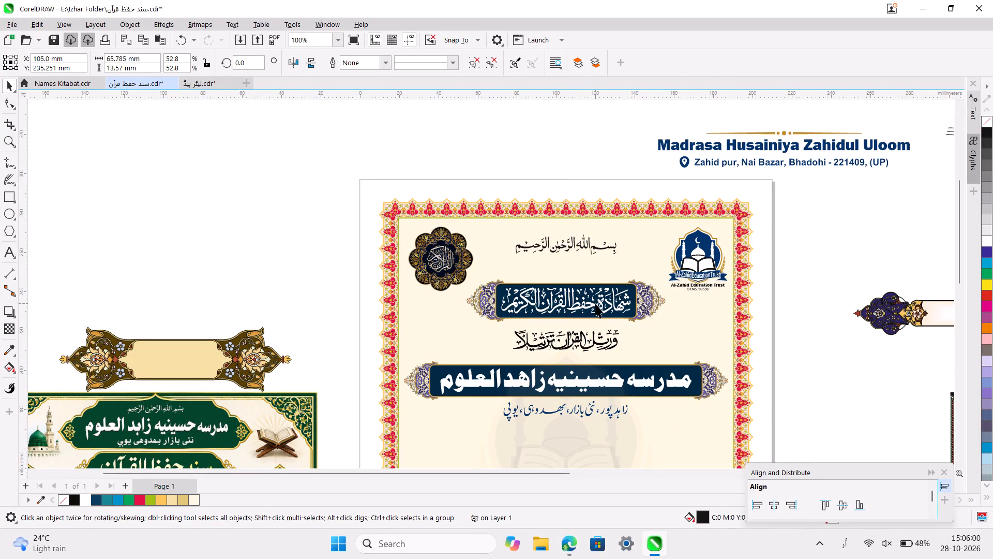
drag(780, 267, 453, 316)
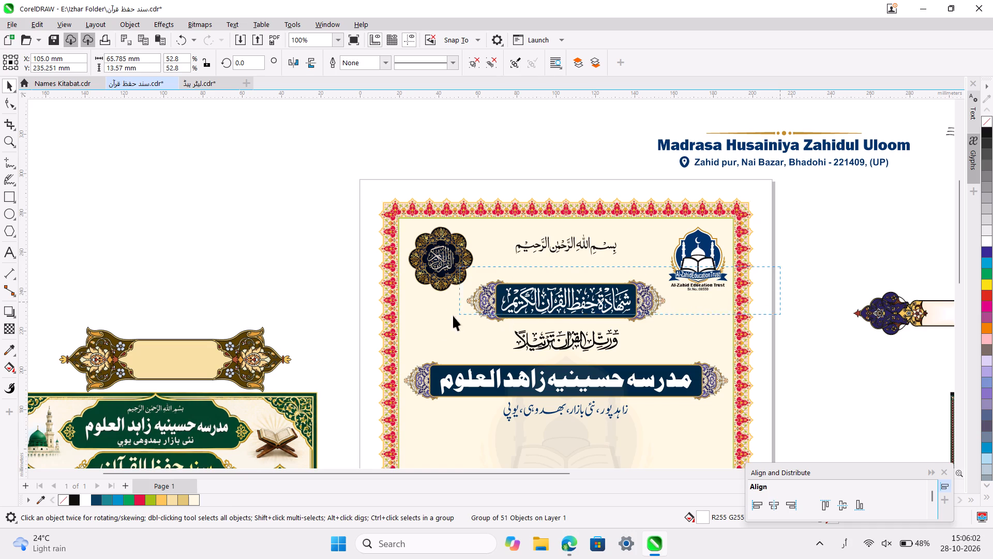
drag(453, 316, 429, 332)
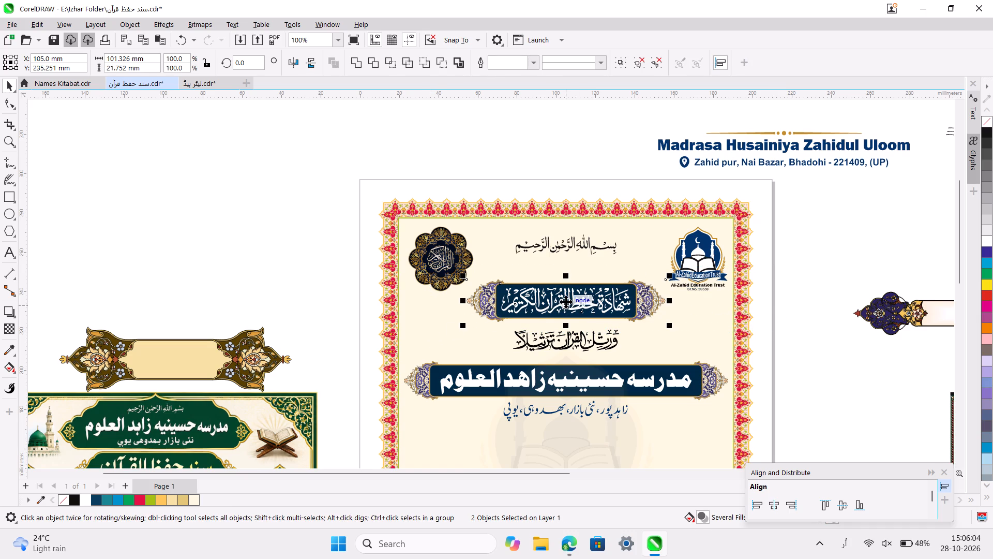
key(Up)
key(Up)
key(Up)
key(Up)
key(Up)
key(Up)
key(Up)
key(Up)
key(Up)
key(Up)
key(Up)
key(Up)
key(Up)
key(Up)
key(Up)
key(Up)
key(Up)
key(Up)
key(Up)
key(Up)
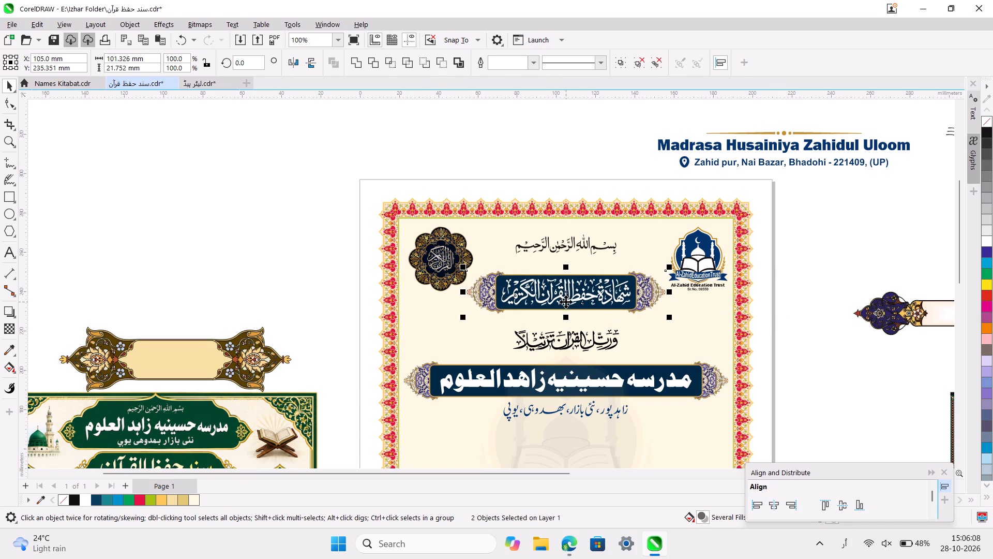
key(Down)
key(Down)
key(Down)
key(Down)
key(Down)
key(Down)
key(Down)
key(Down)
key(Down)
key(Down)
key(Down)
key(Down)
key(Down)
key(Down)
key(Down)
key(Down)
key(Down)
key(Down)
key(Down)
key(Down)
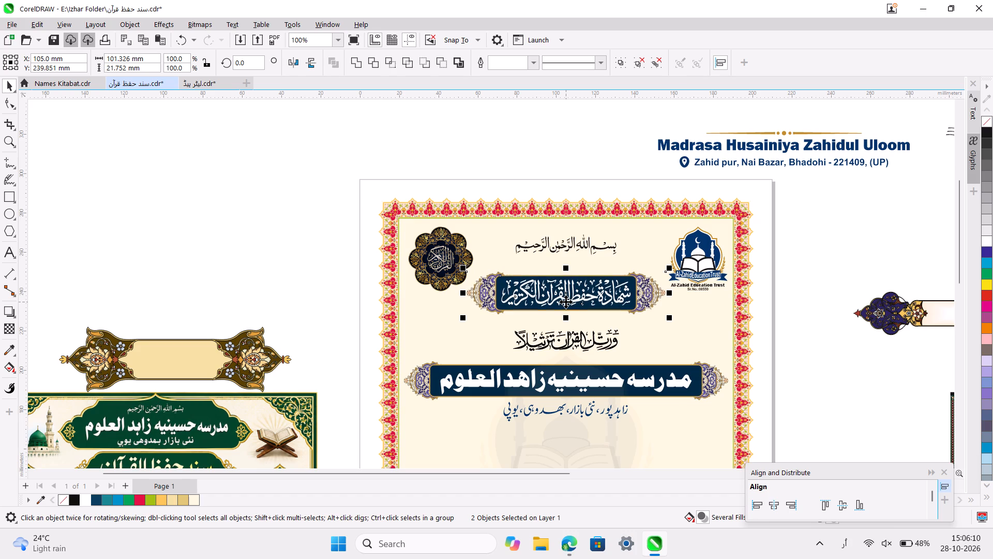
click(771, 506)
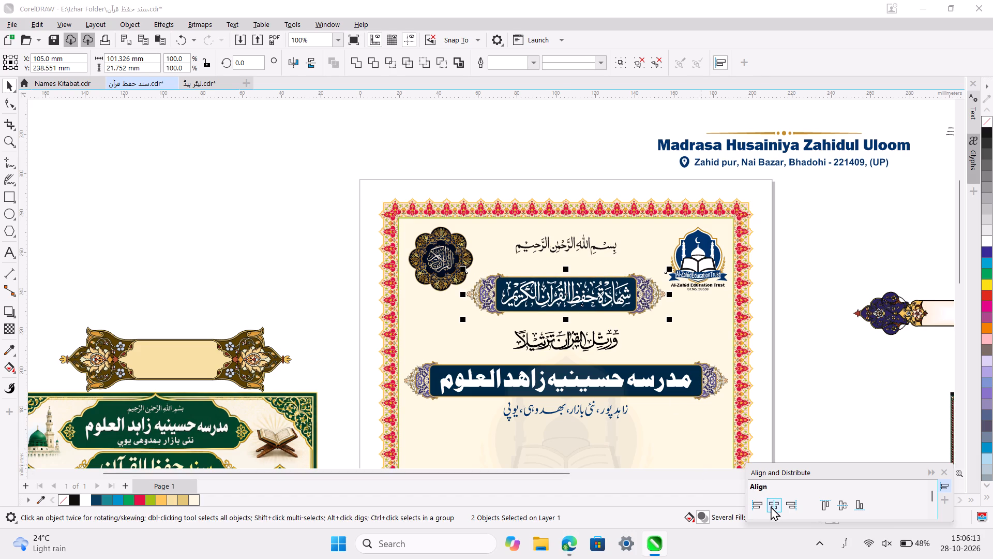
click(816, 343)
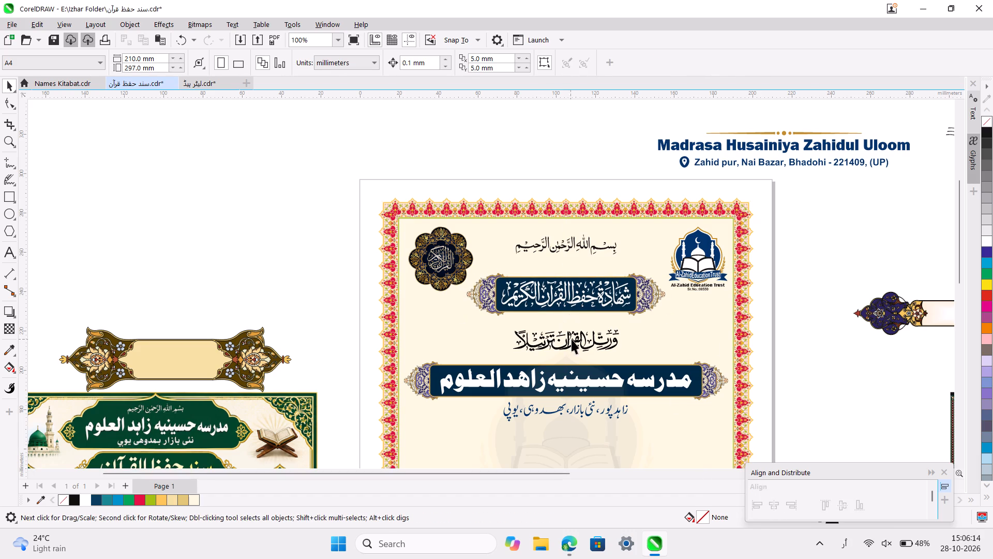
Move the black calligraphic verse from between the two banners onto the empty area left of the page.
scroll(573, 341, down, 1)
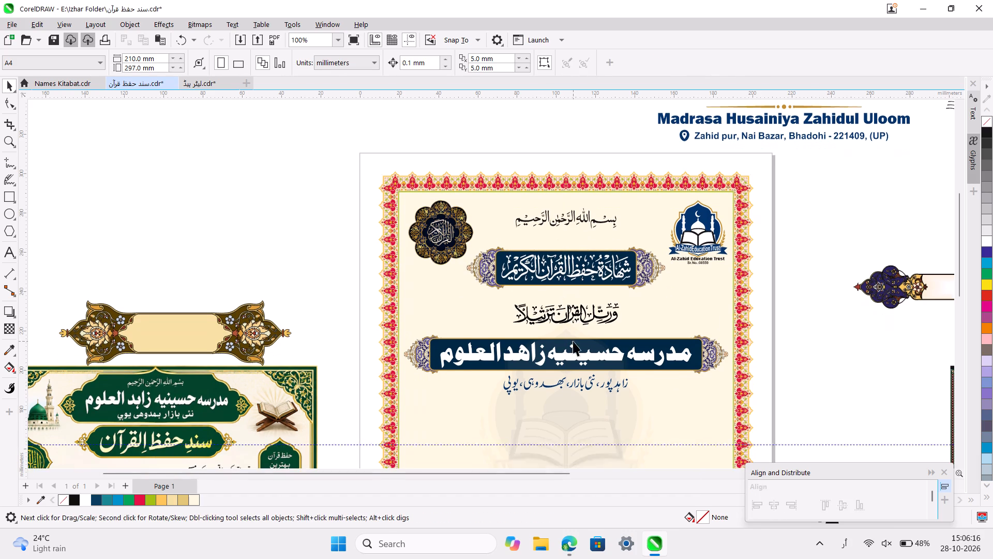
scroll(573, 341, down, 1)
click(268, 178)
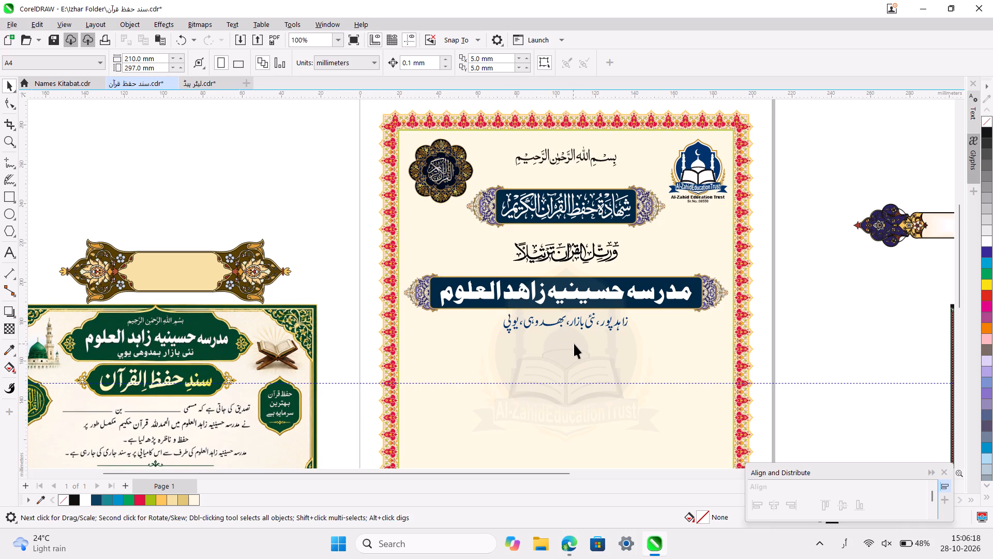
scroll(574, 344, down, 1)
click(594, 238)
drag(594, 238, 313, 166)
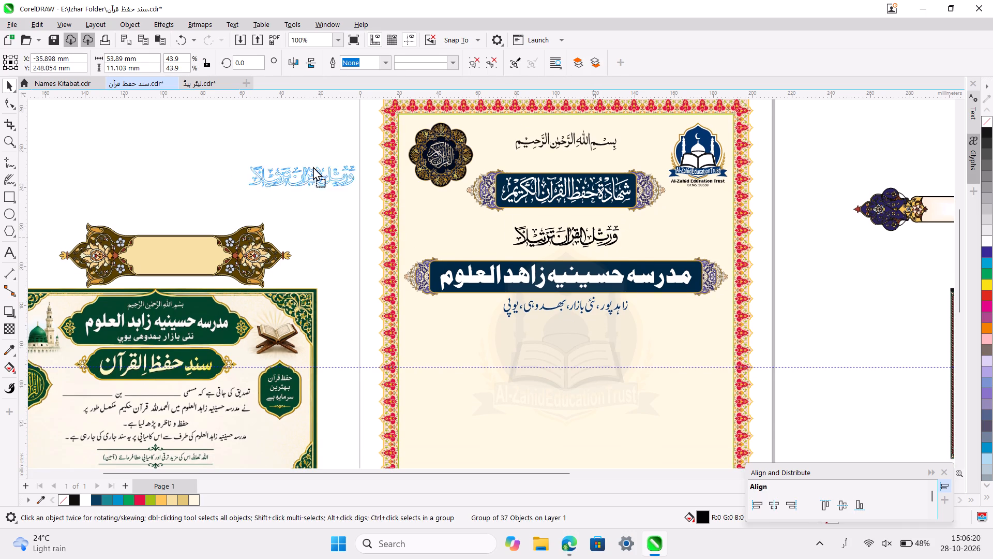
drag(313, 166, 283, 151)
Examine the certificate's header spacing without the verse and compare the layout with the surrounding reference certificates.
scroll(665, 267, down, 1)
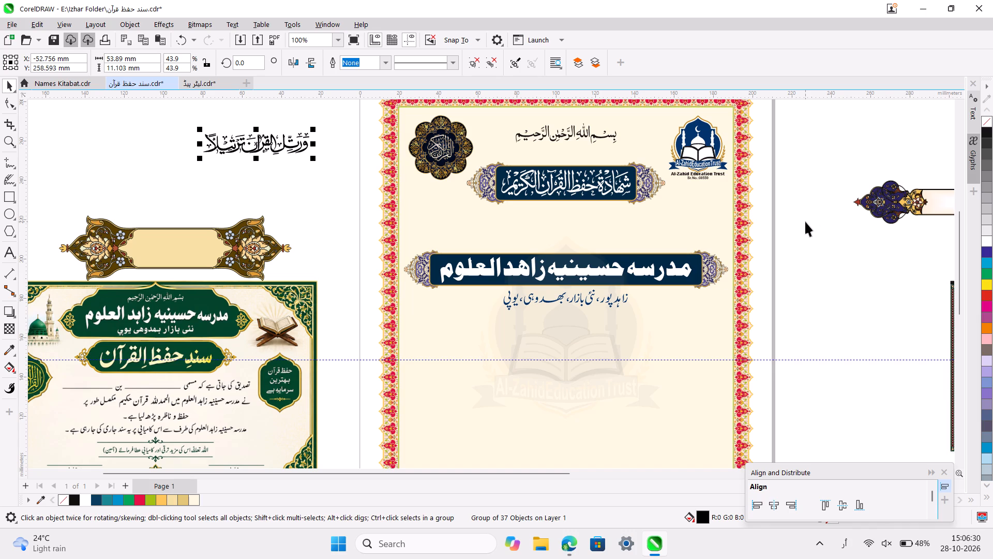
ctrl+scroll(805, 222, down, 3)
scroll(805, 222, down, 1)
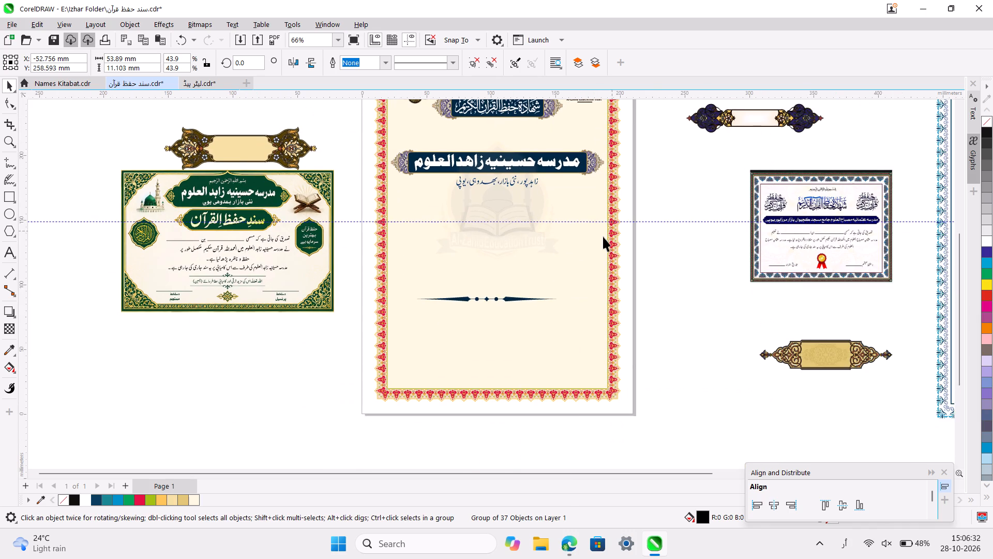
ctrl+scroll(602, 237, up, 4)
scroll(602, 237, up, 3)
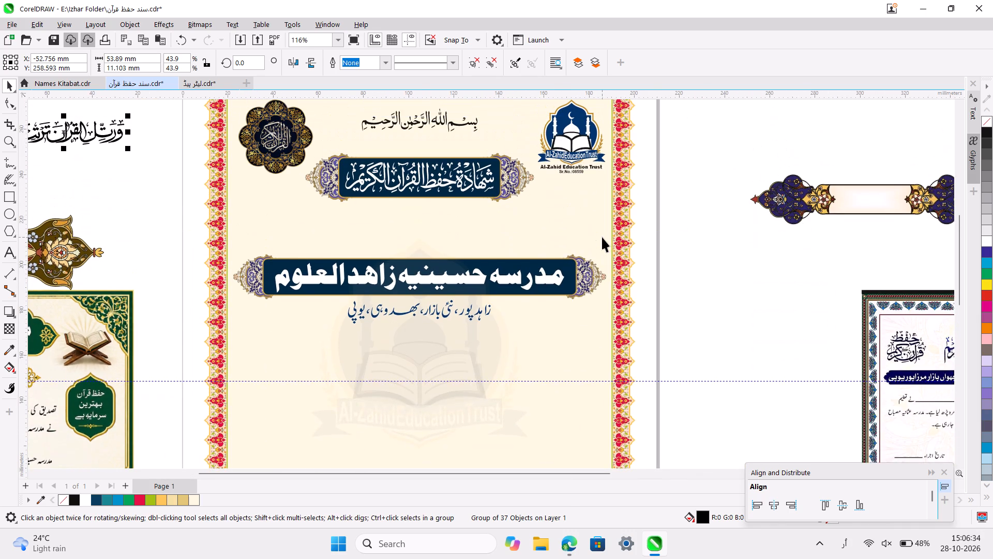
scroll(602, 237, right, 1)
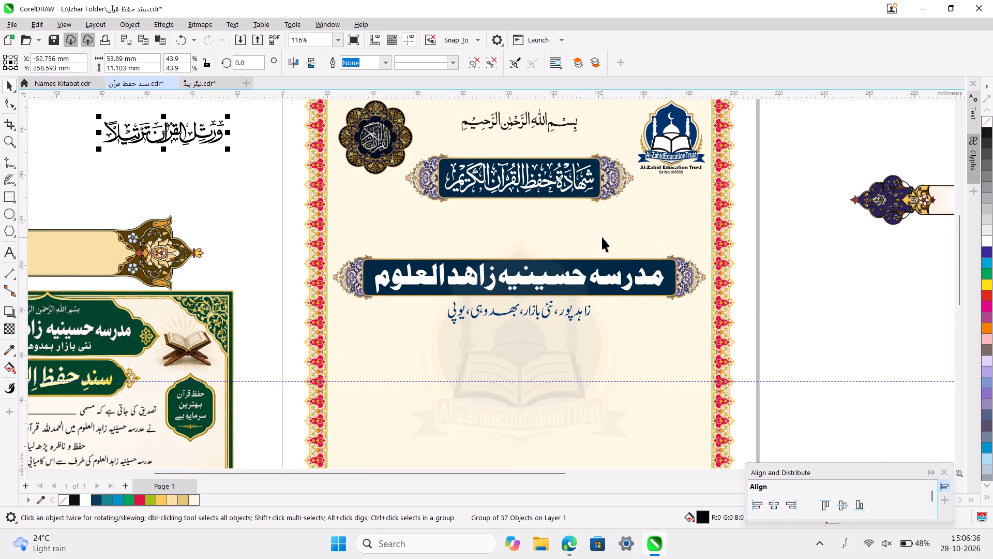
scroll(602, 237, up, 1)
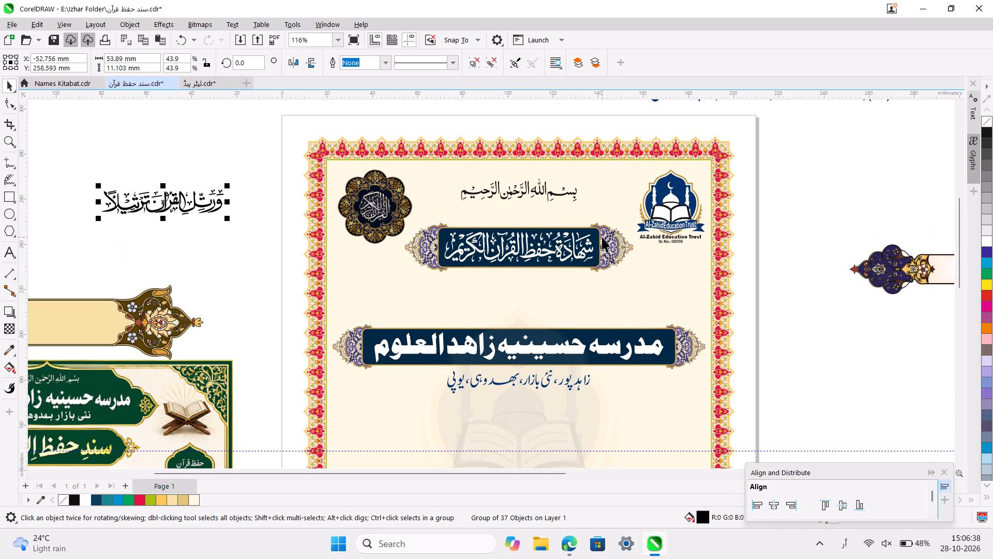
scroll(602, 237, down, 1)
ctrl+scroll(602, 237, down, 3)
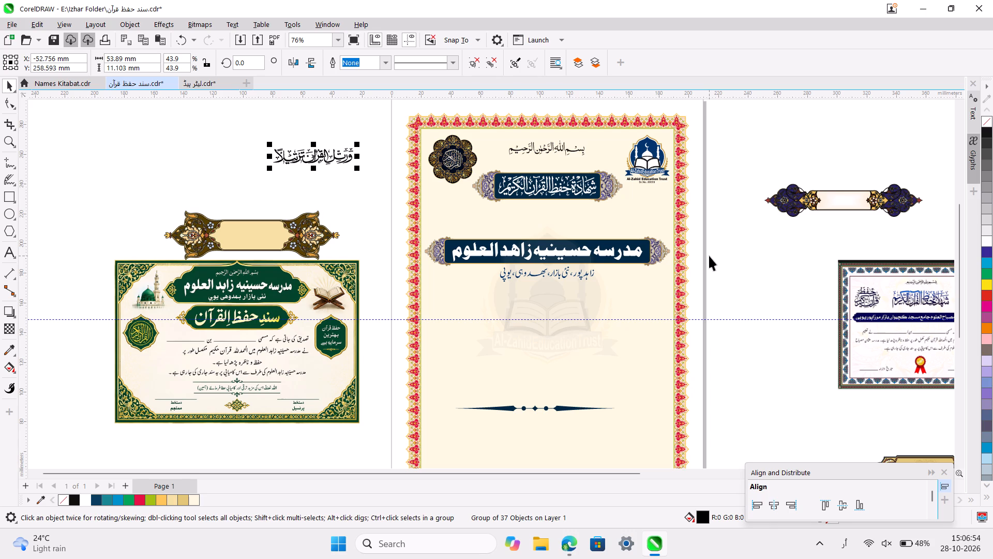
ctrl+scroll(709, 256, up, 2)
scroll(709, 256, right, 1)
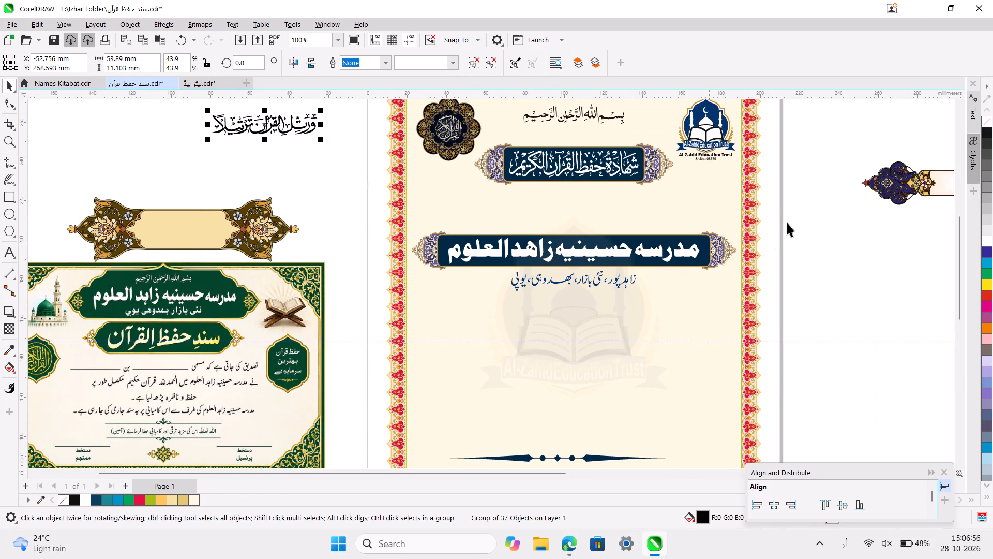
scroll(799, 190, up, 1)
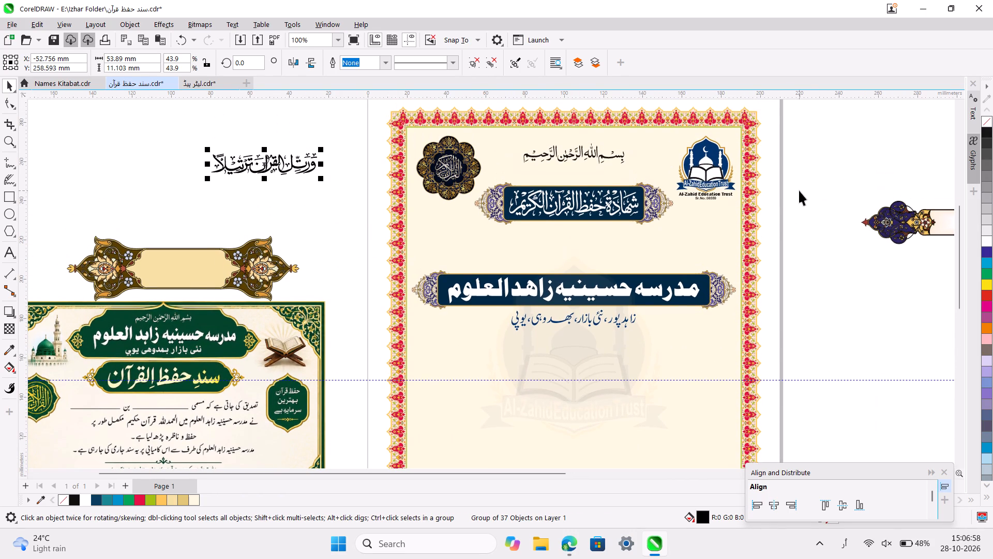
scroll(806, 232, down, 1)
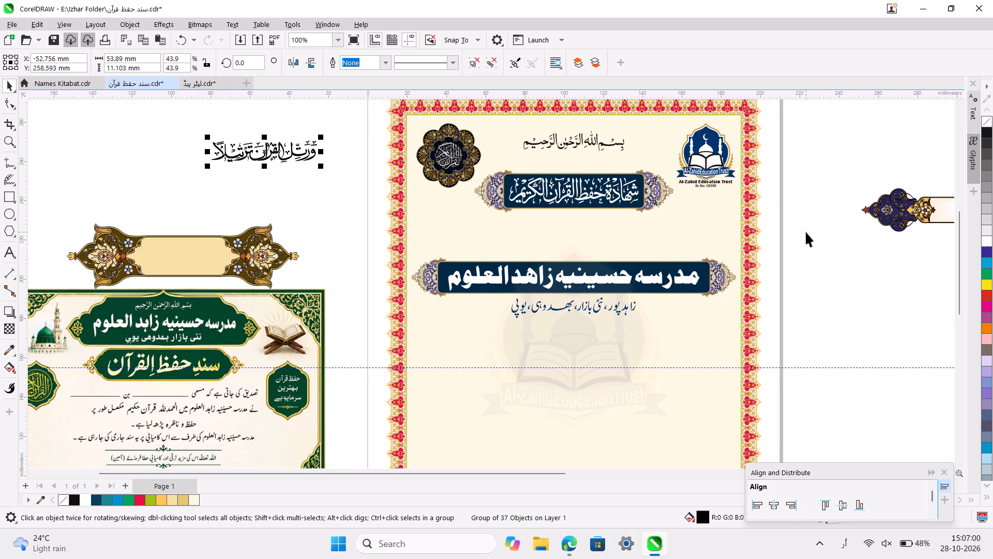
scroll(806, 232, down, 1)
Move the navy banner behind the madrasa name off the page, left of the set-aside calligraphic verse.
click(714, 257)
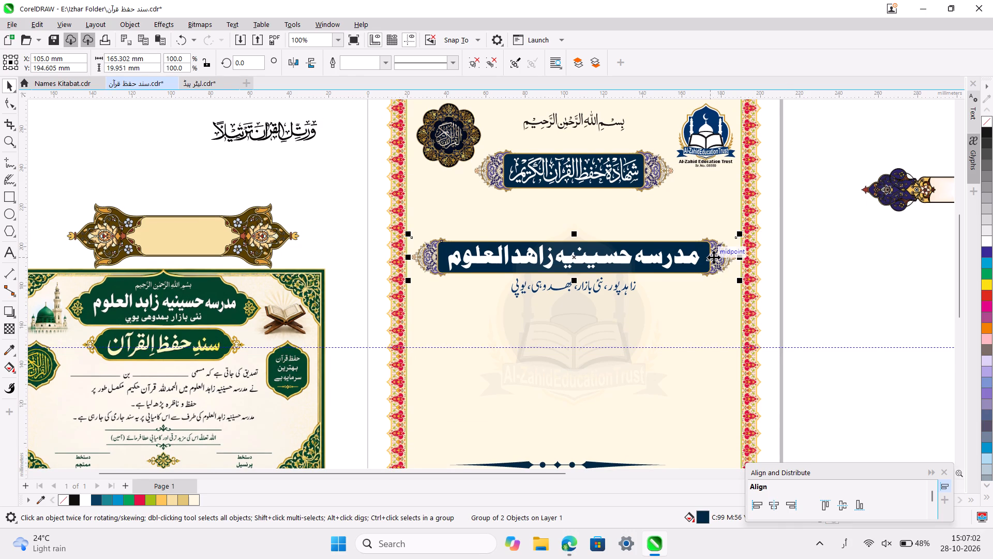
ctrl+scroll(714, 257, down, 3)
drag(714, 257, 340, 180)
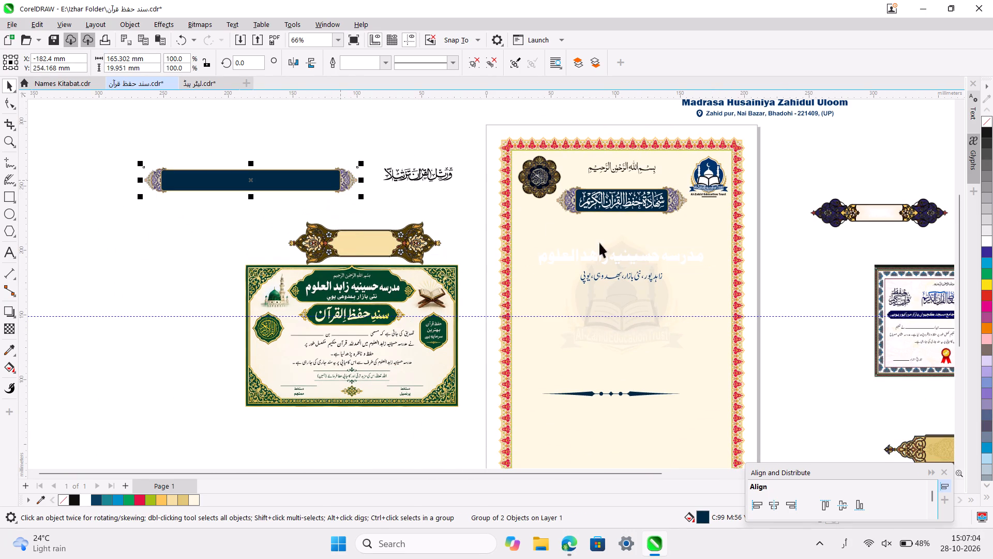
Fill the white madrasa name text with black and deselect it.
click(648, 257)
ctrl+scroll(648, 257, up, 1)
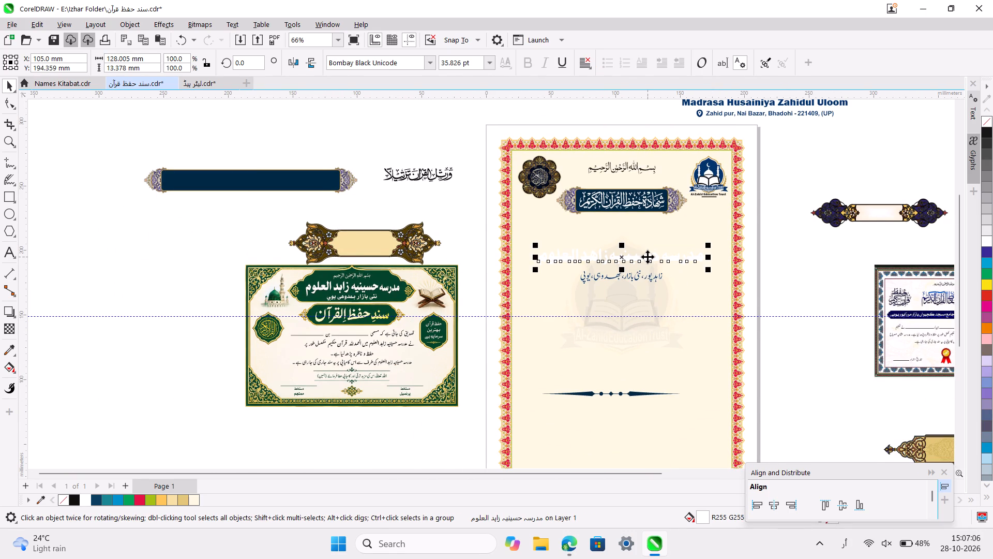
ctrl+scroll(648, 257, up, 1)
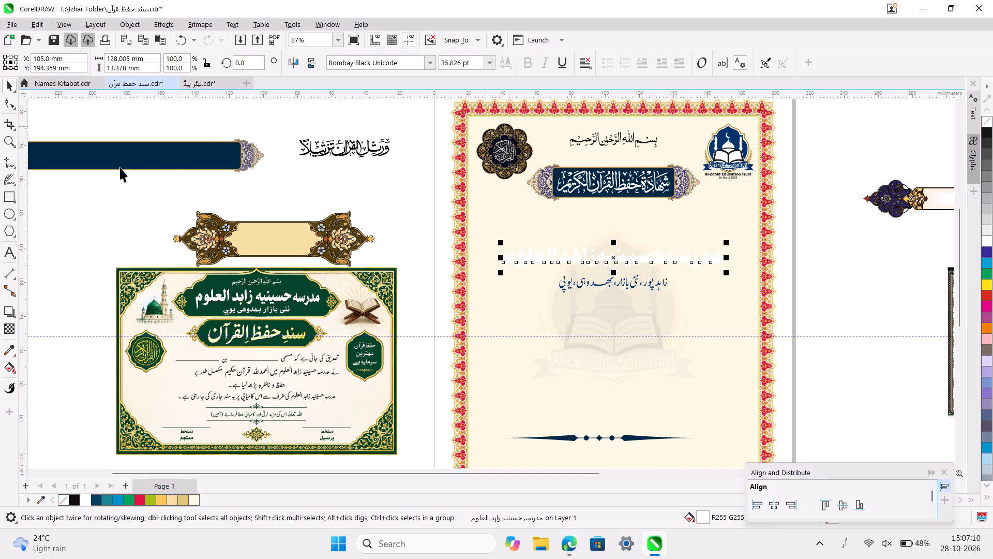
click(76, 499)
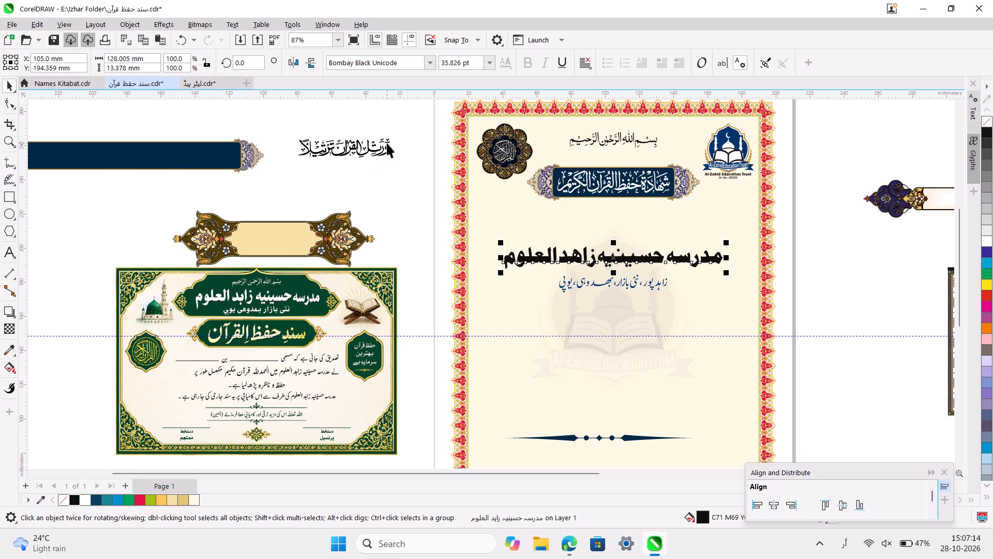
click(398, 181)
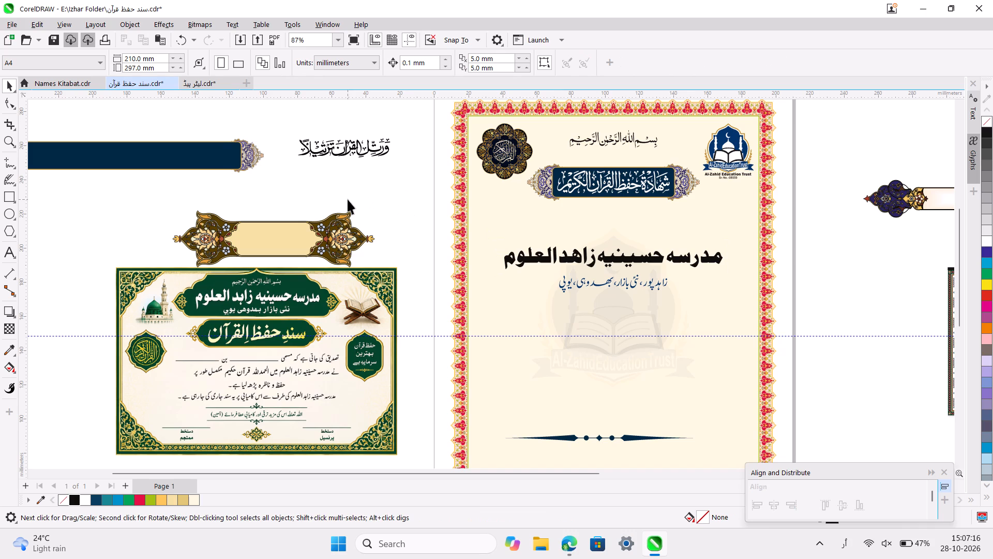
Draw an ellipse about 98 mm wide and 65 mm high beneath the madrasa name, over the faded logo watermark.
click(630, 259)
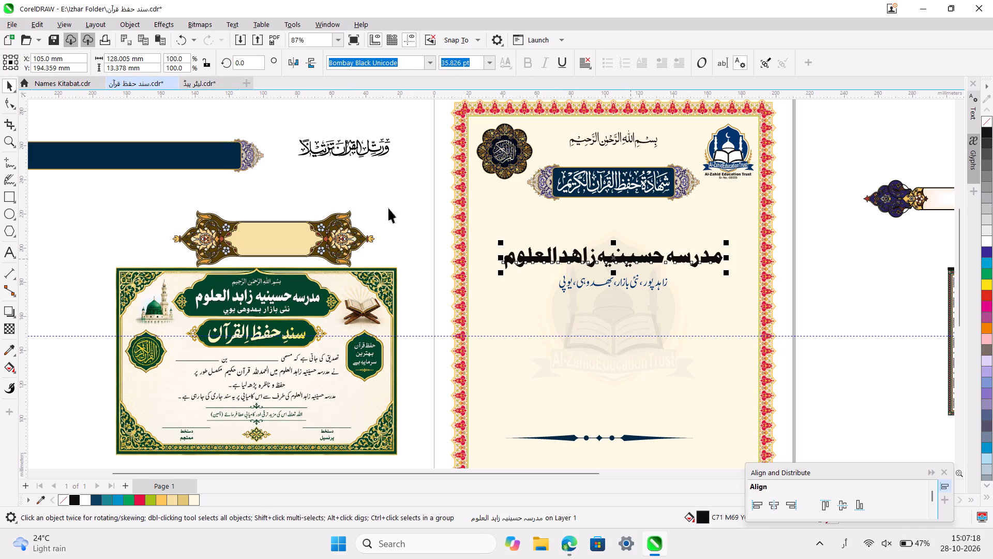
drag(82, 241, 8, 217)
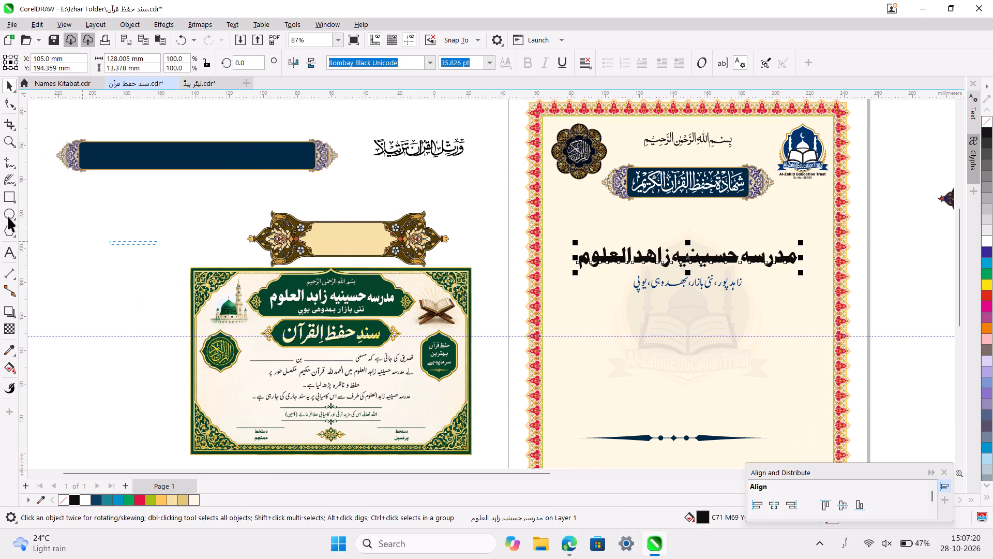
drag(8, 217, 8, 211)
click(8, 211)
scroll(736, 312, left, 1)
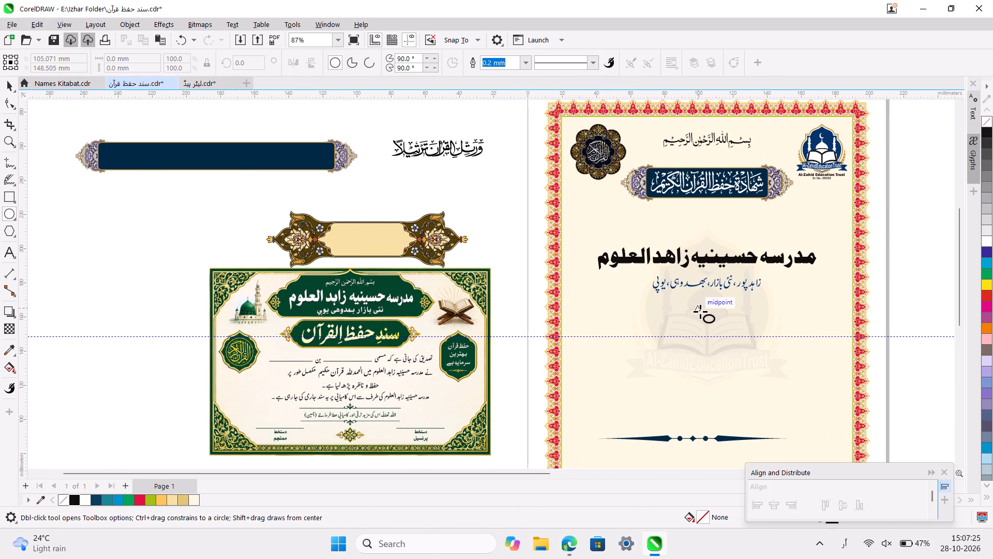
ctrl+shift+drag(700, 312, 751, 362)
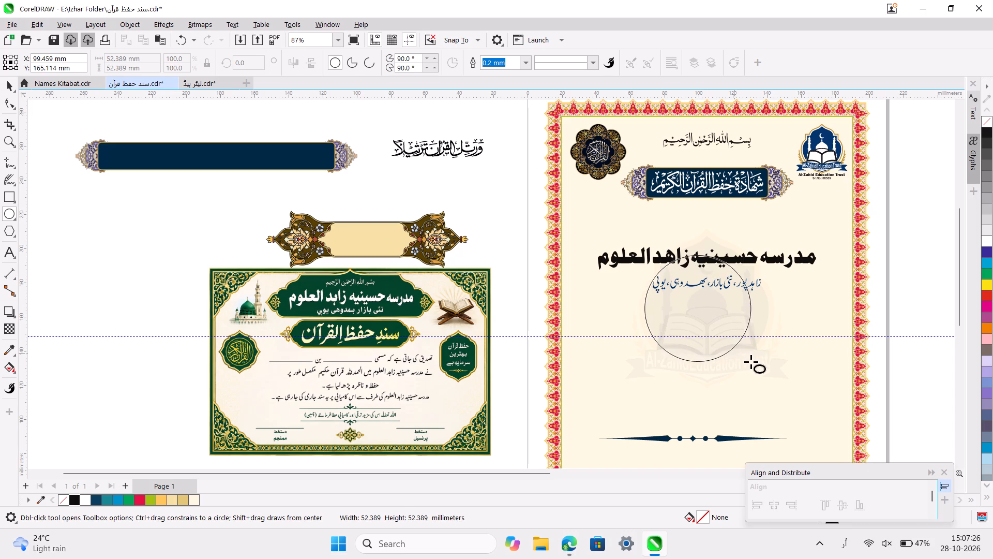
ctrl+shift+drag(751, 362, 752, 363)
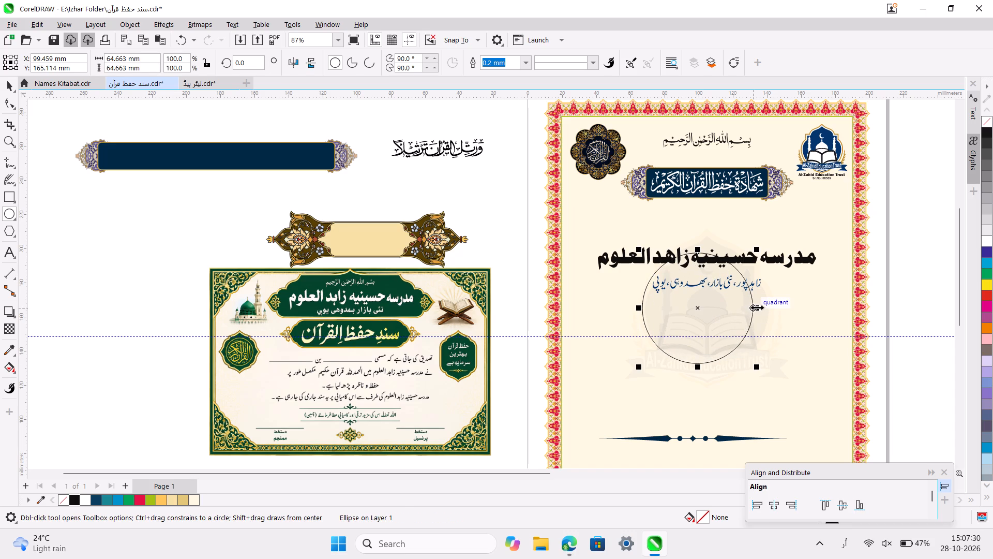
shift+drag(757, 307, 807, 312)
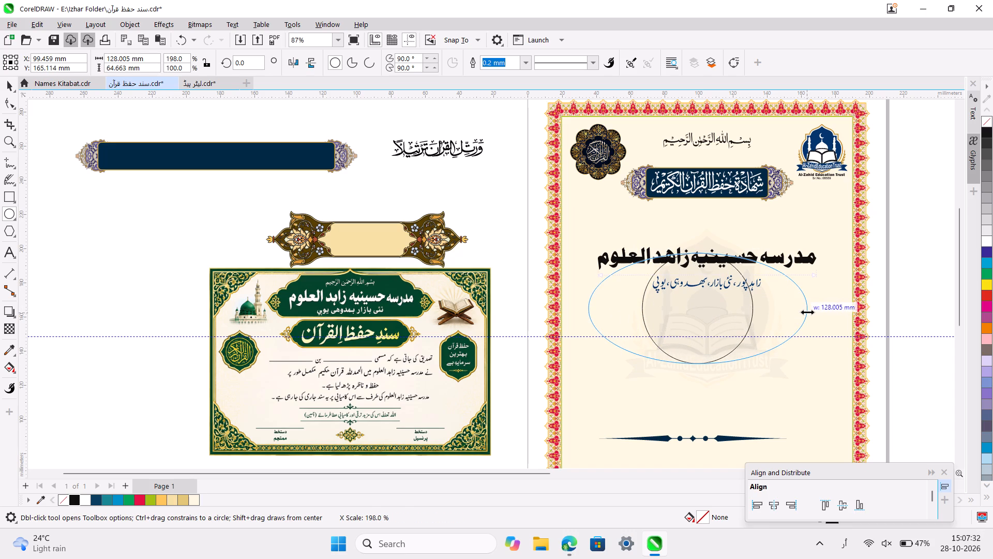
shift+drag(807, 312, 787, 329)
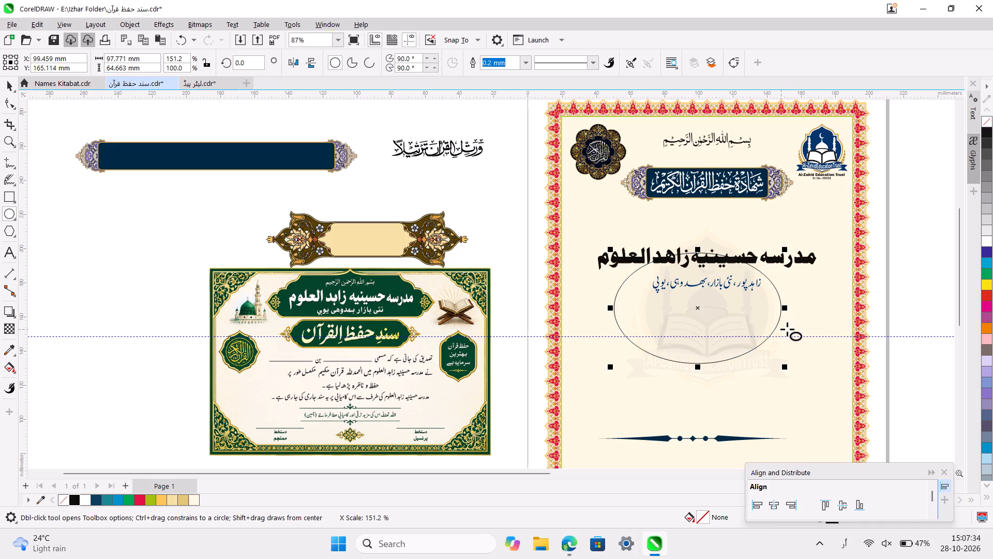
key(ctrl+space)
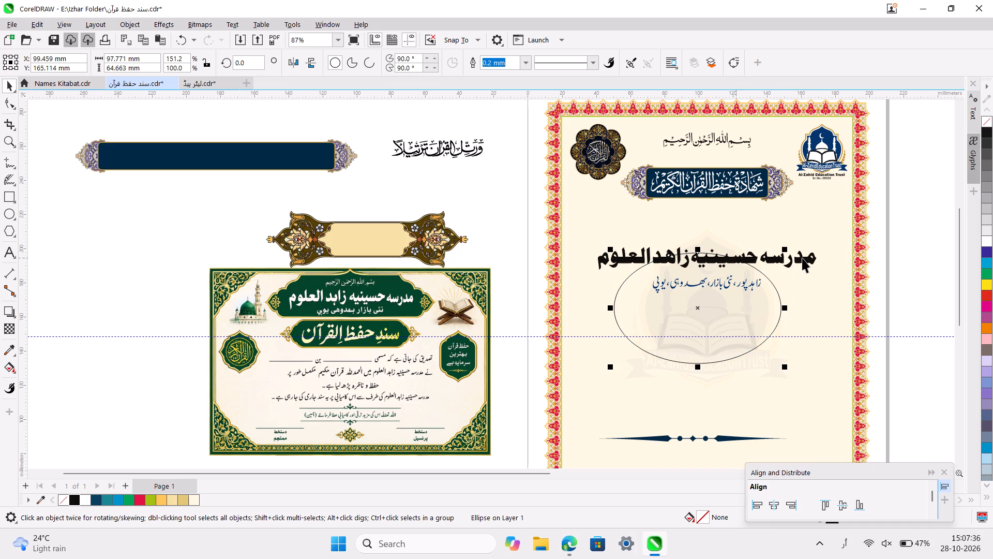
Fit the black madrasa name text to the ellipse as its path, curving it over the top.
click(802, 258)
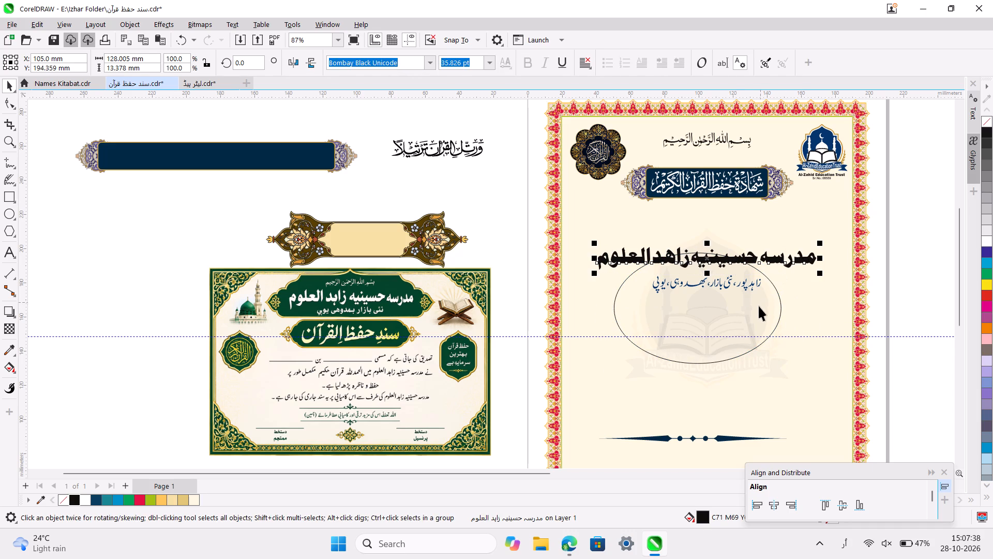
ctrl+click(759, 306)
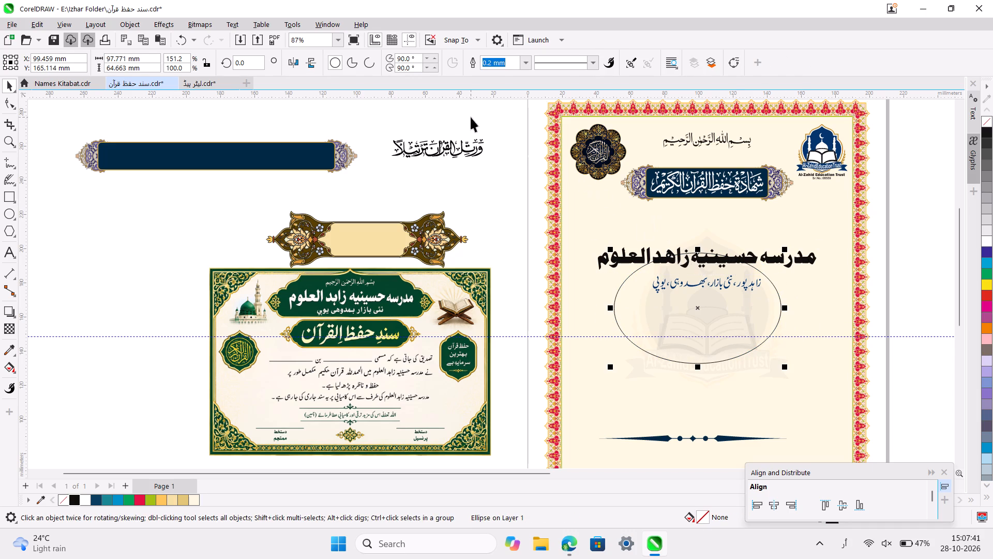
click(811, 264)
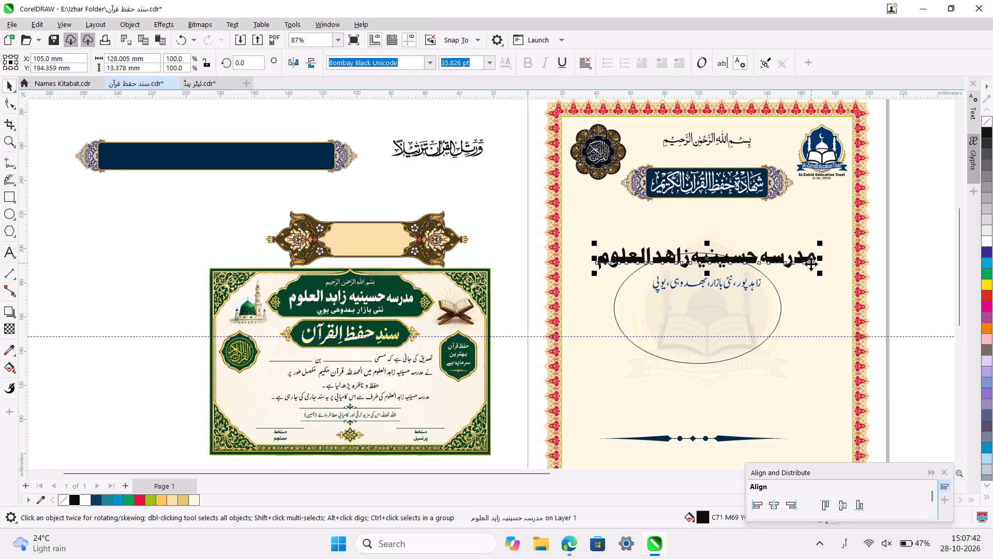
shift+click(771, 319)
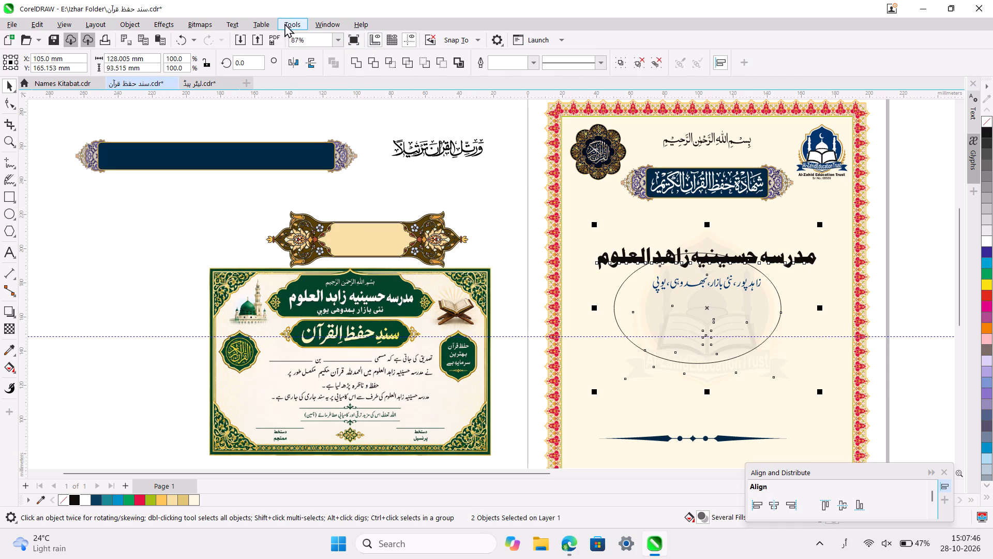
click(239, 23)
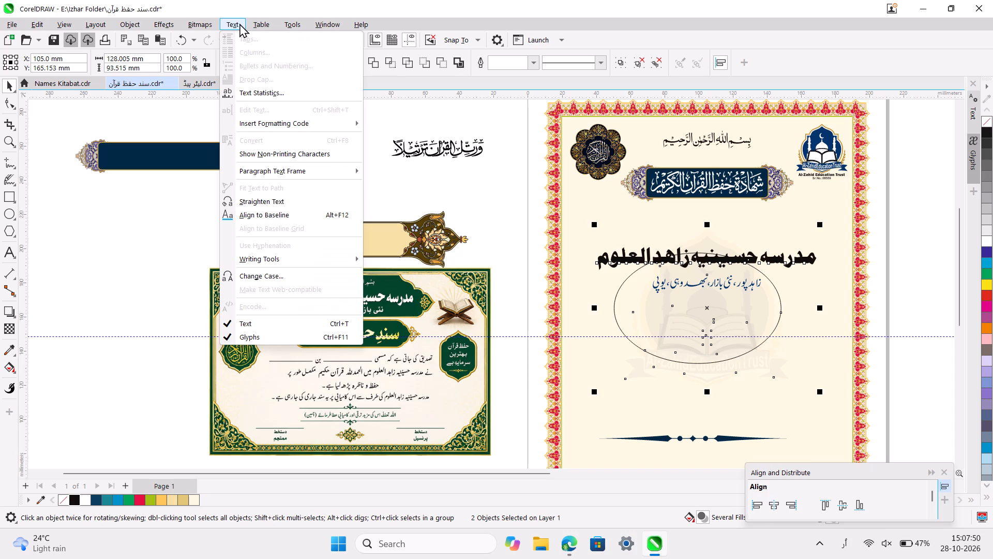
click(478, 198)
click(795, 261)
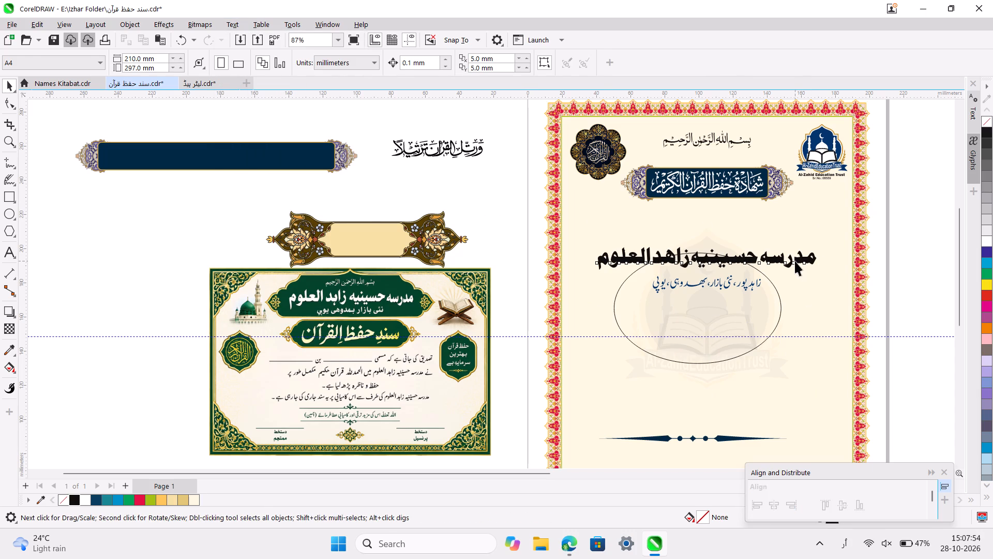
shift+click(777, 310)
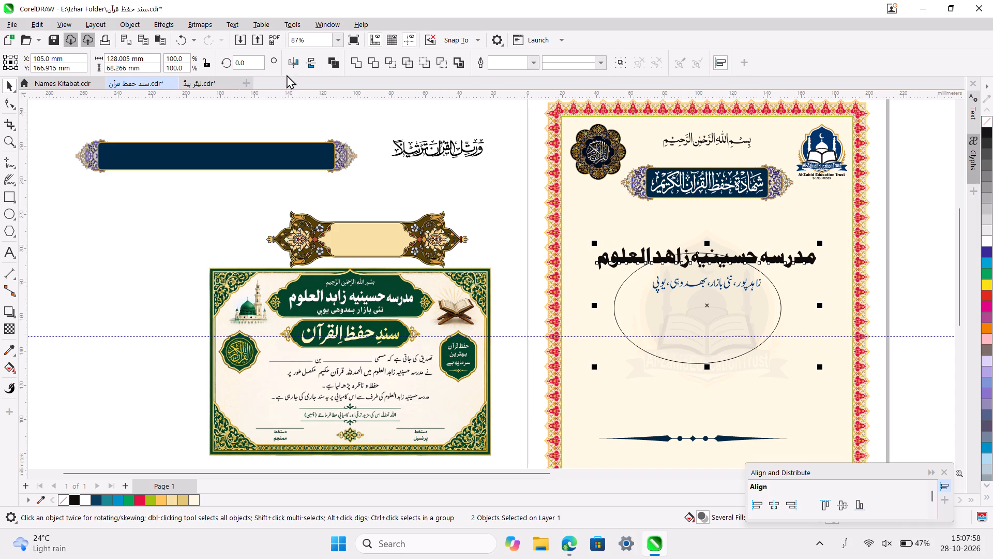
click(230, 21)
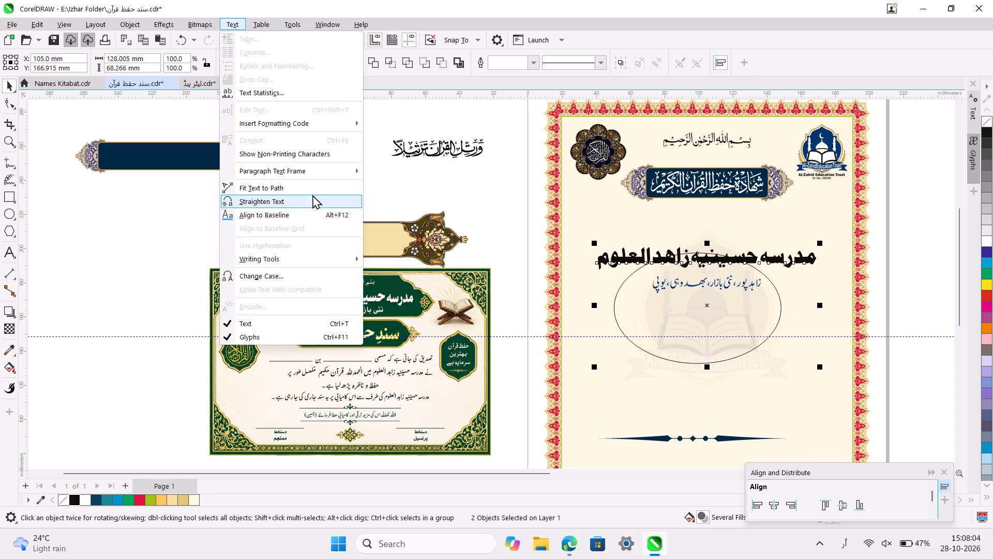
click(324, 183)
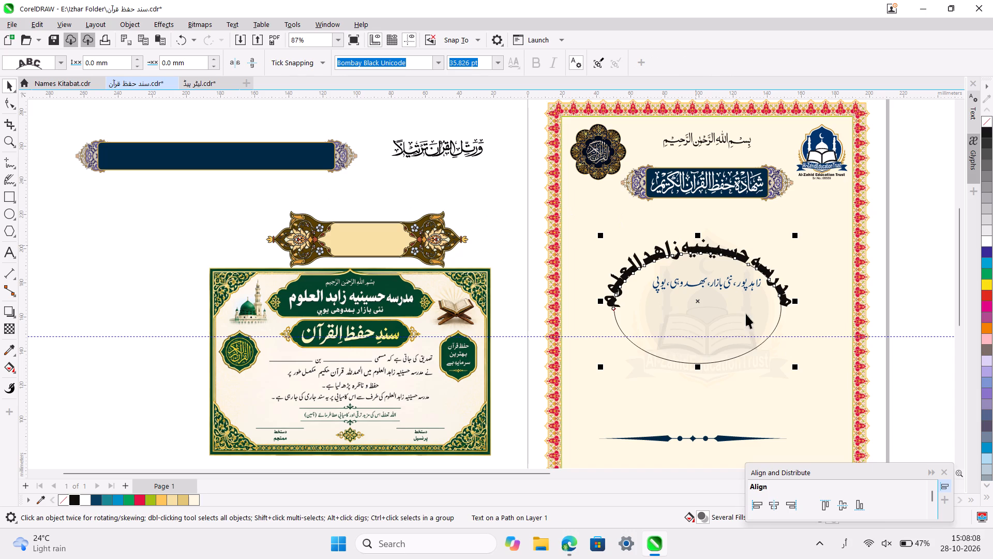
click(911, 318)
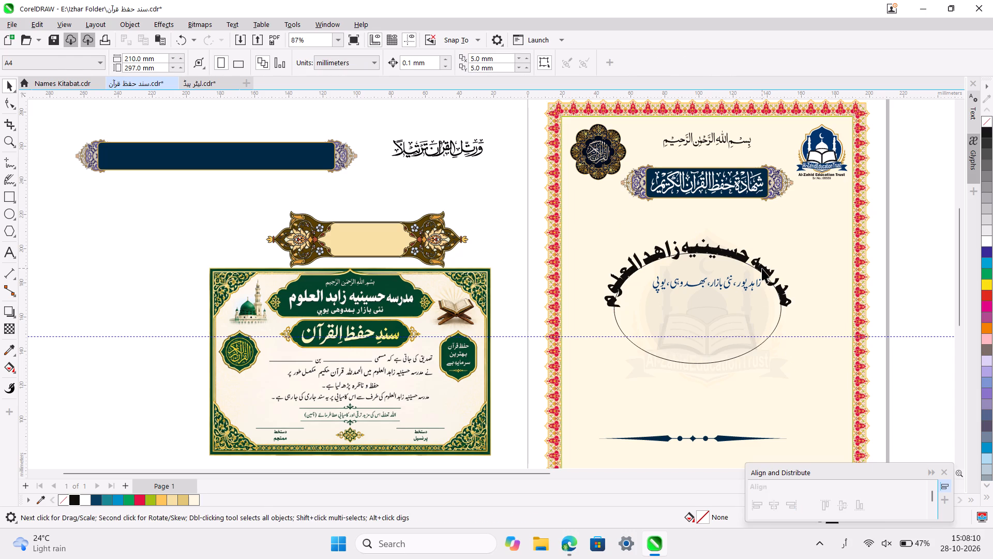
Scale the curved madrasa name and its ellipse down proportionally so the text is about 25.8 pt.
click(762, 268)
ctrl+scroll(762, 268, up, 2)
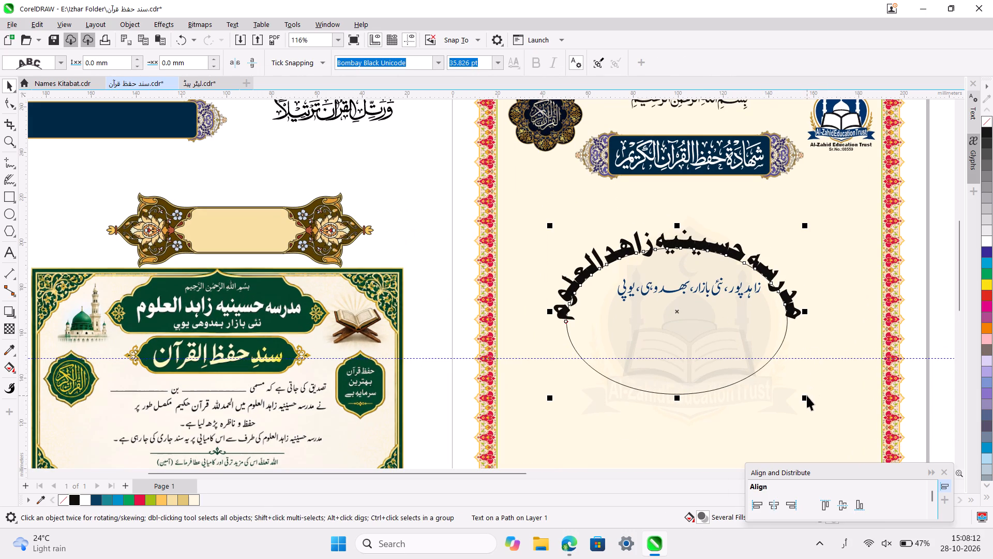
drag(805, 399, 764, 351)
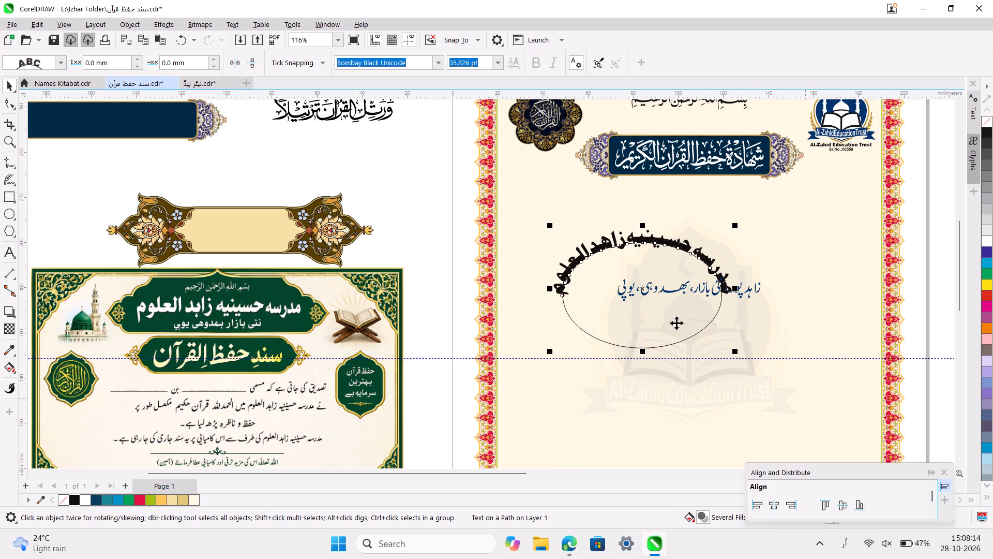
click(938, 261)
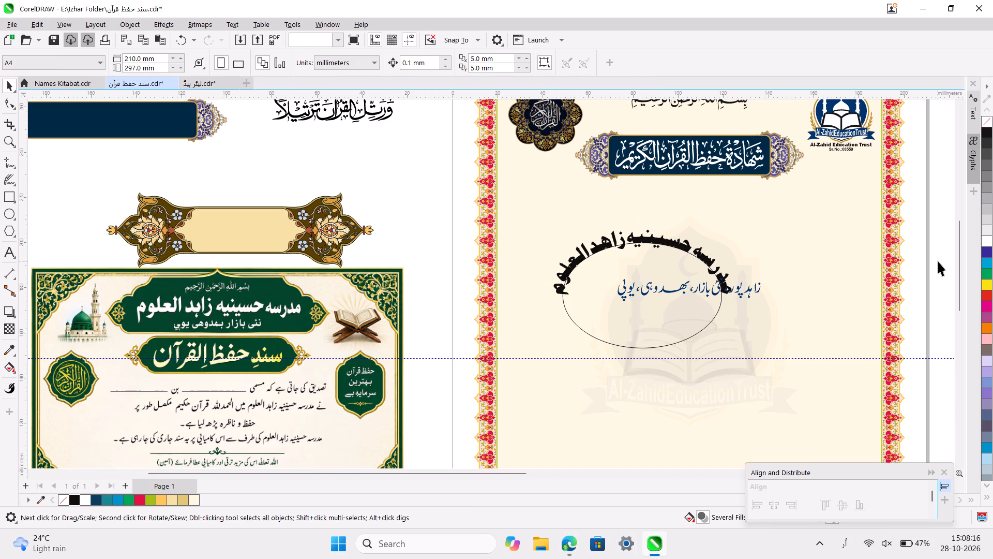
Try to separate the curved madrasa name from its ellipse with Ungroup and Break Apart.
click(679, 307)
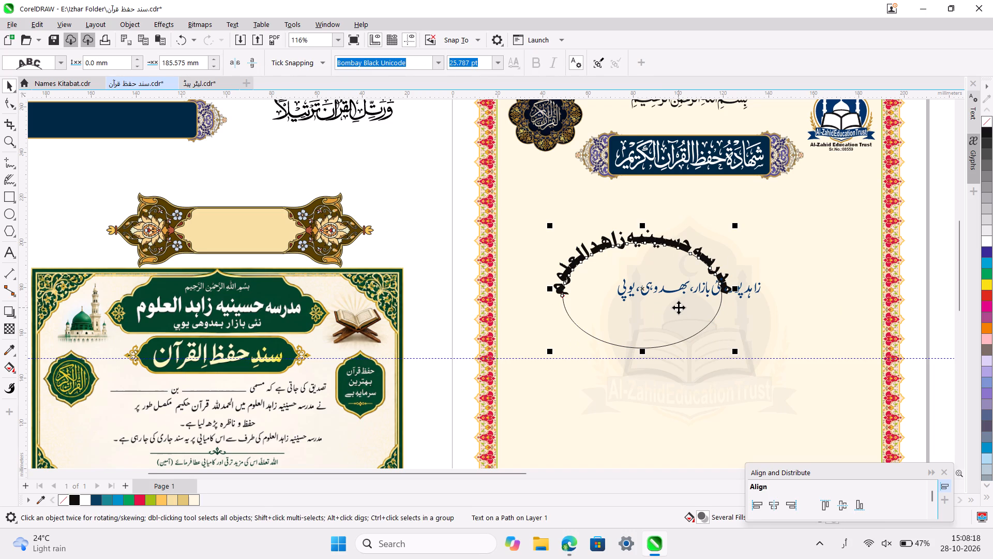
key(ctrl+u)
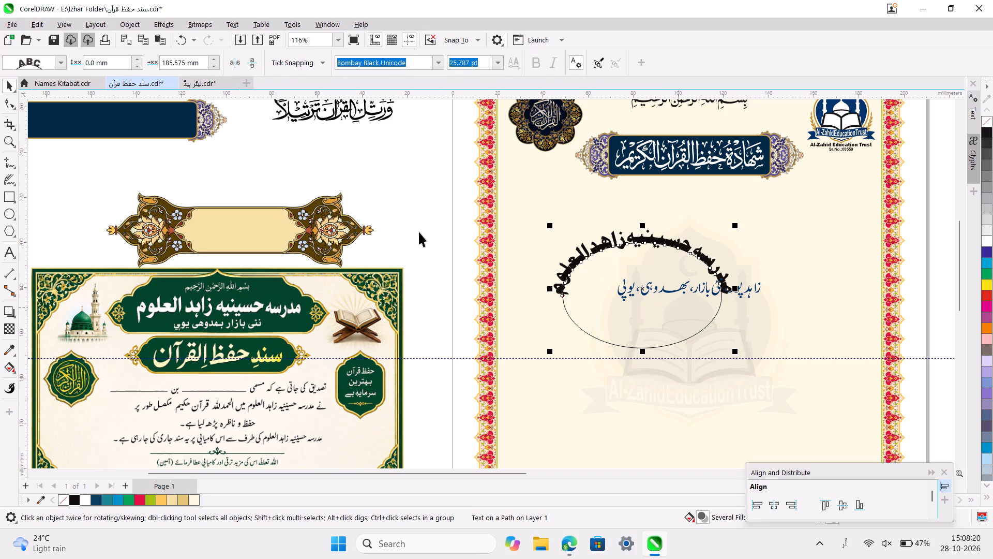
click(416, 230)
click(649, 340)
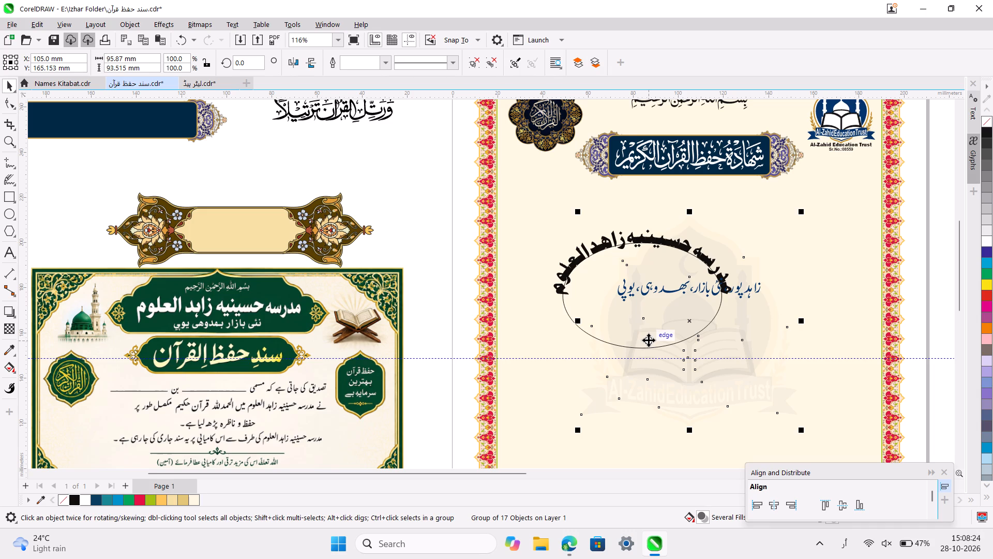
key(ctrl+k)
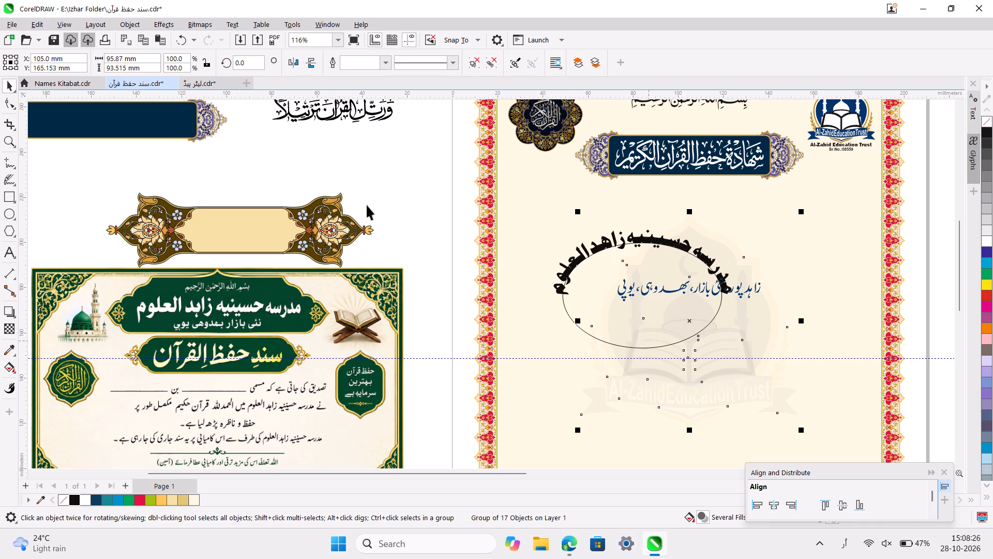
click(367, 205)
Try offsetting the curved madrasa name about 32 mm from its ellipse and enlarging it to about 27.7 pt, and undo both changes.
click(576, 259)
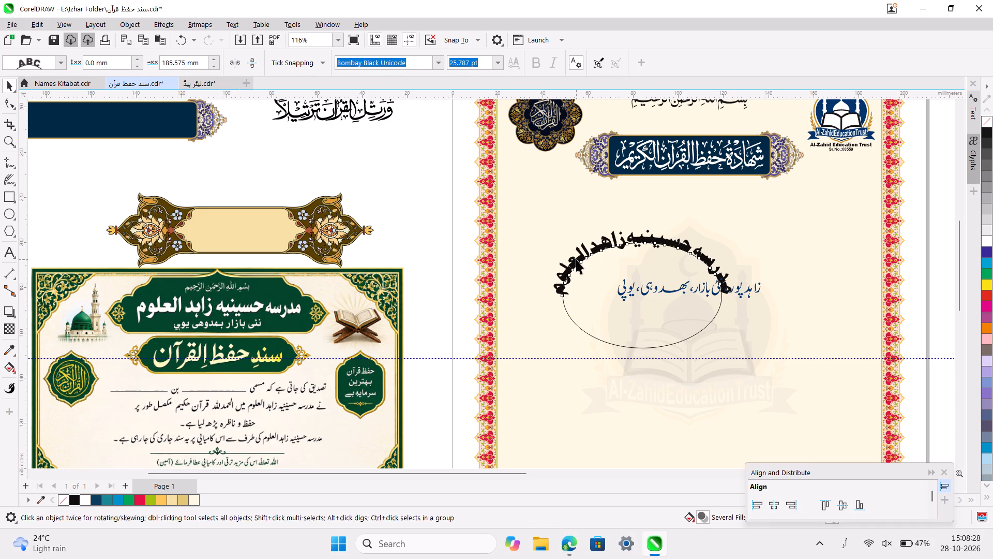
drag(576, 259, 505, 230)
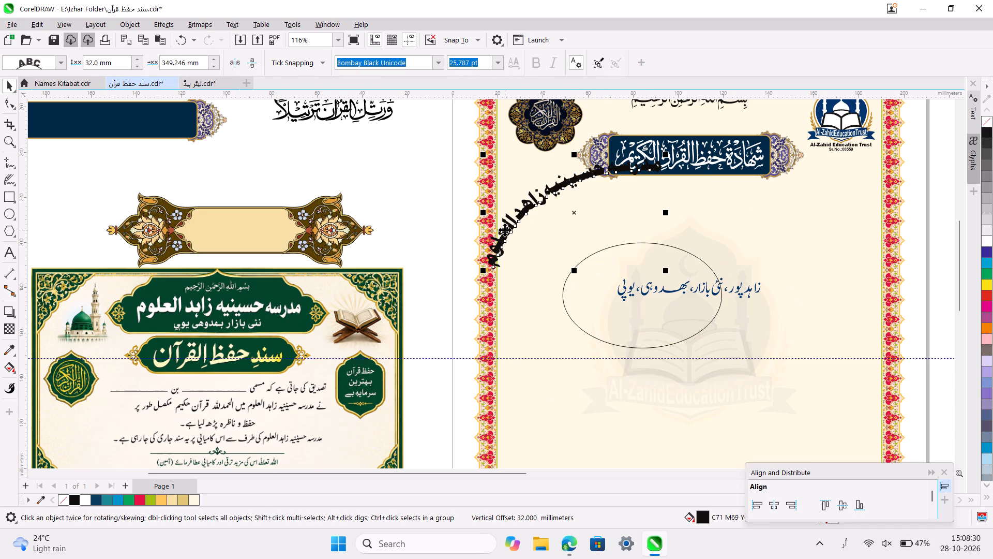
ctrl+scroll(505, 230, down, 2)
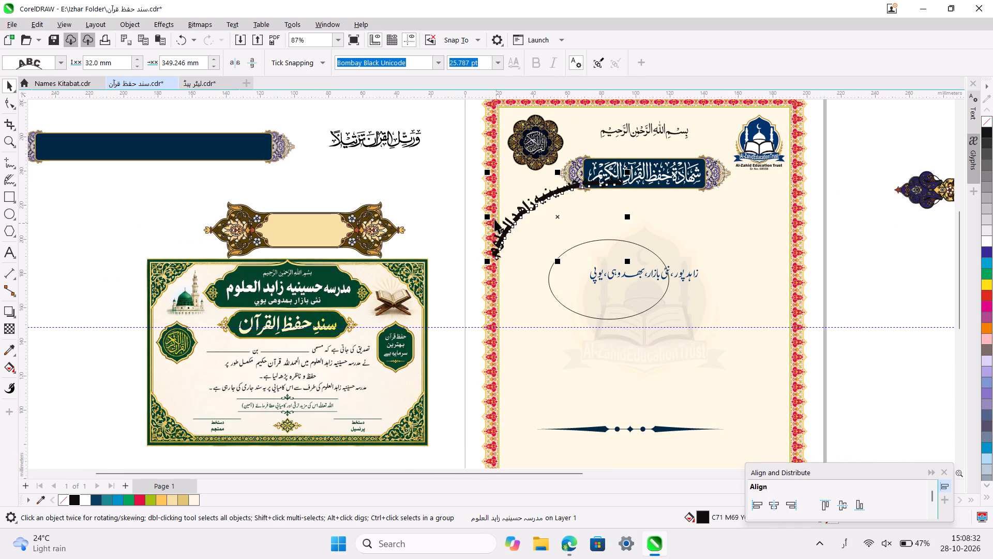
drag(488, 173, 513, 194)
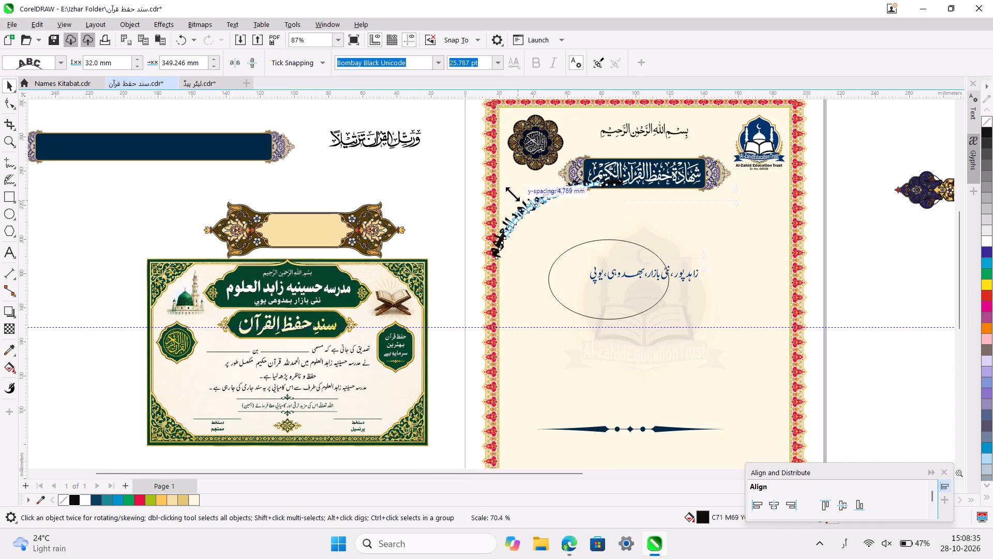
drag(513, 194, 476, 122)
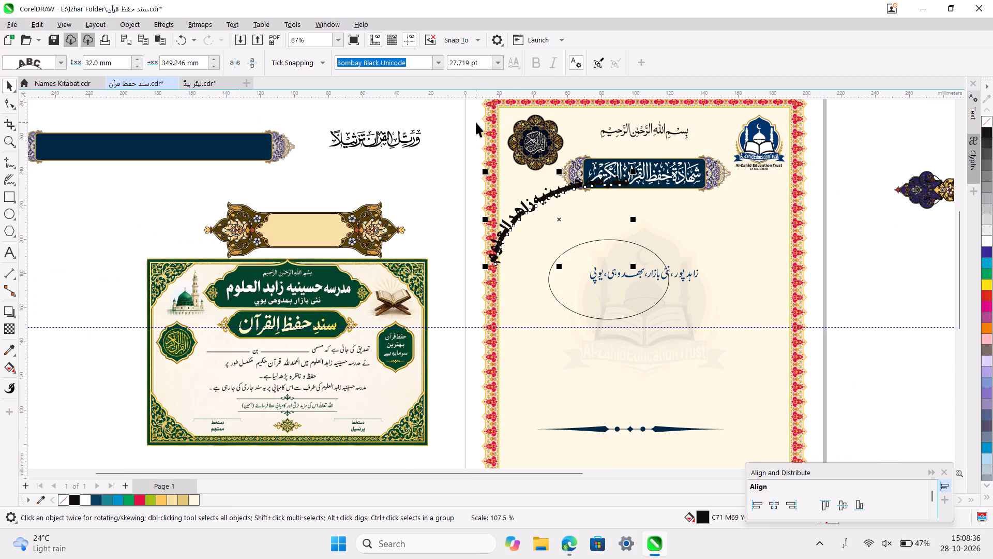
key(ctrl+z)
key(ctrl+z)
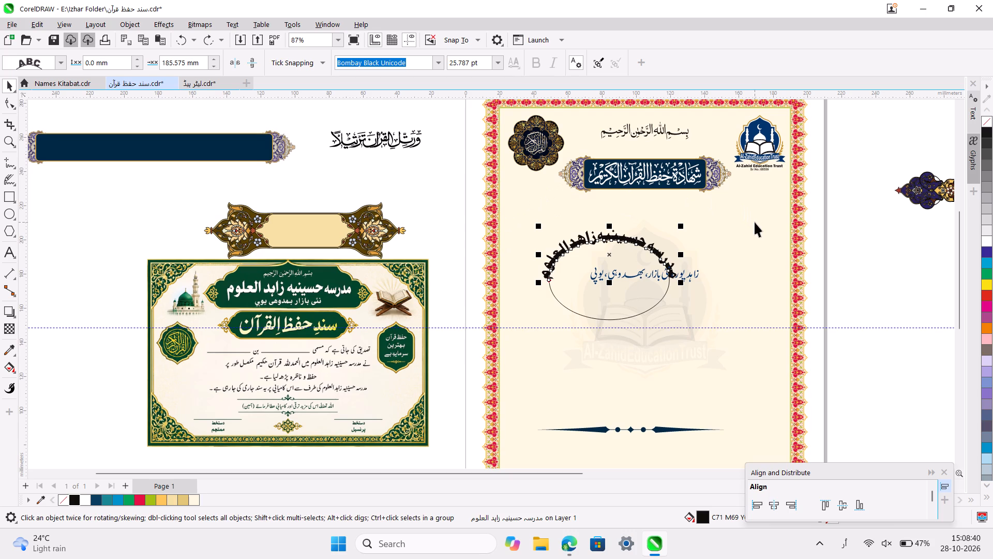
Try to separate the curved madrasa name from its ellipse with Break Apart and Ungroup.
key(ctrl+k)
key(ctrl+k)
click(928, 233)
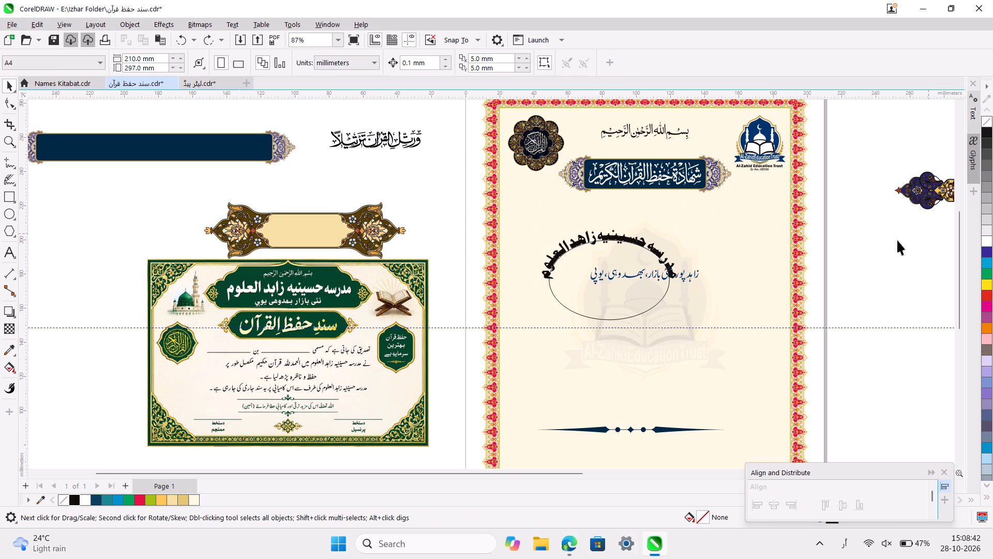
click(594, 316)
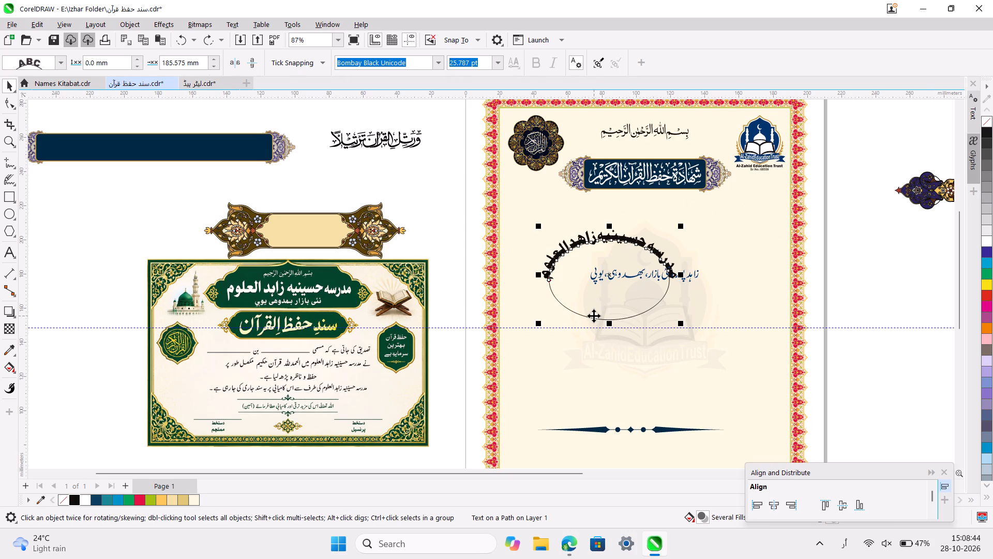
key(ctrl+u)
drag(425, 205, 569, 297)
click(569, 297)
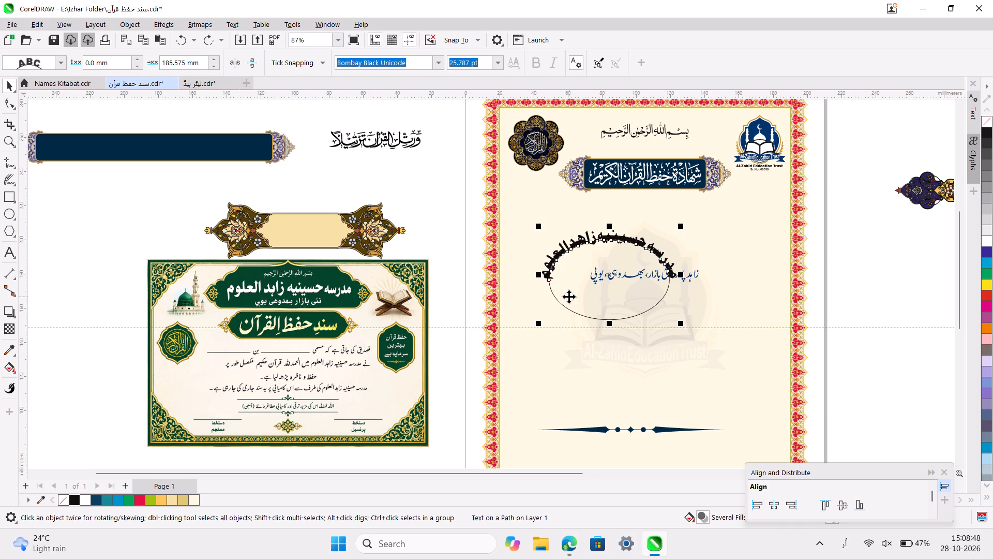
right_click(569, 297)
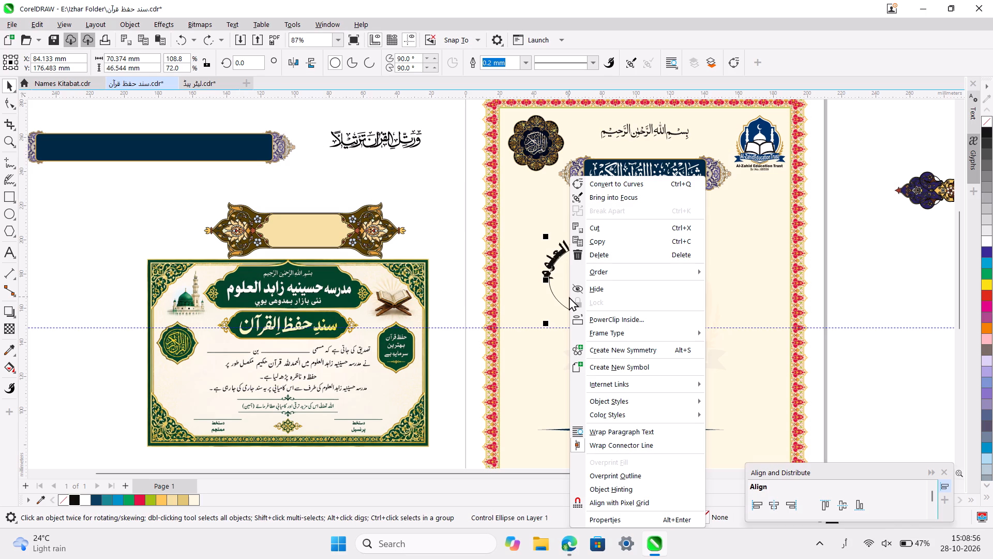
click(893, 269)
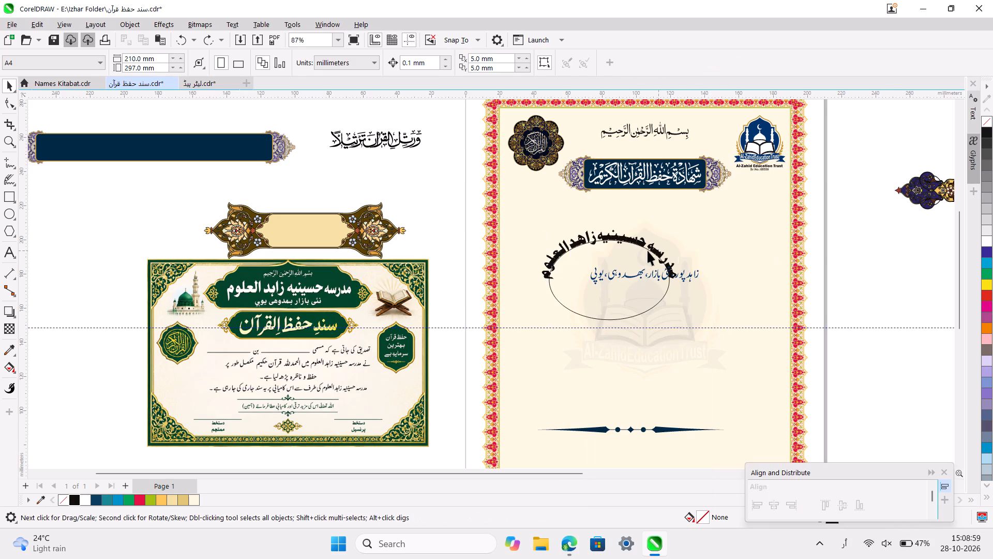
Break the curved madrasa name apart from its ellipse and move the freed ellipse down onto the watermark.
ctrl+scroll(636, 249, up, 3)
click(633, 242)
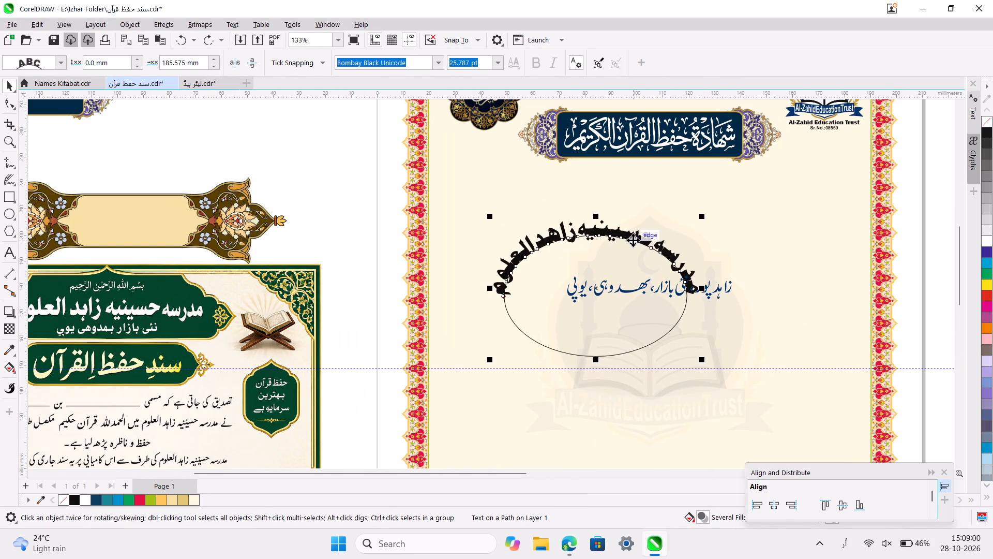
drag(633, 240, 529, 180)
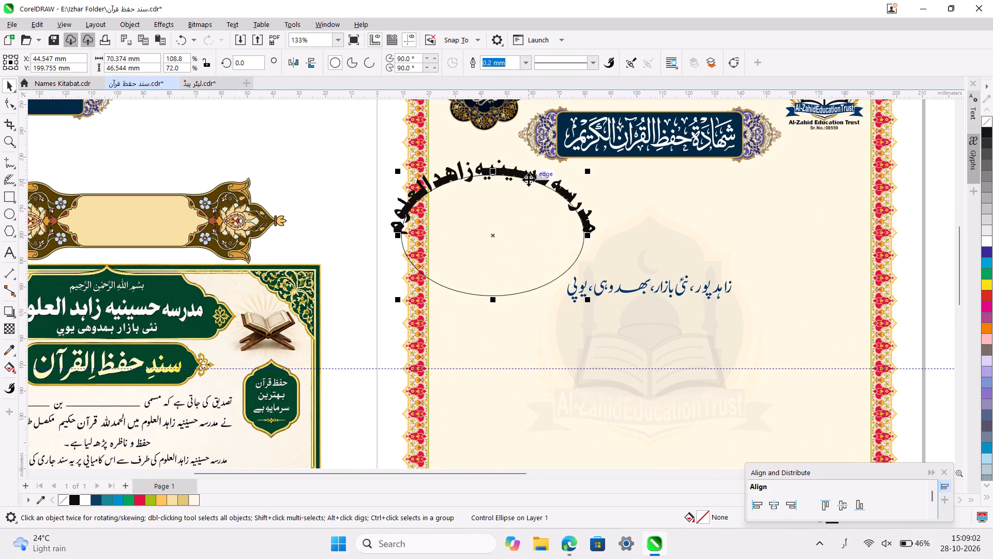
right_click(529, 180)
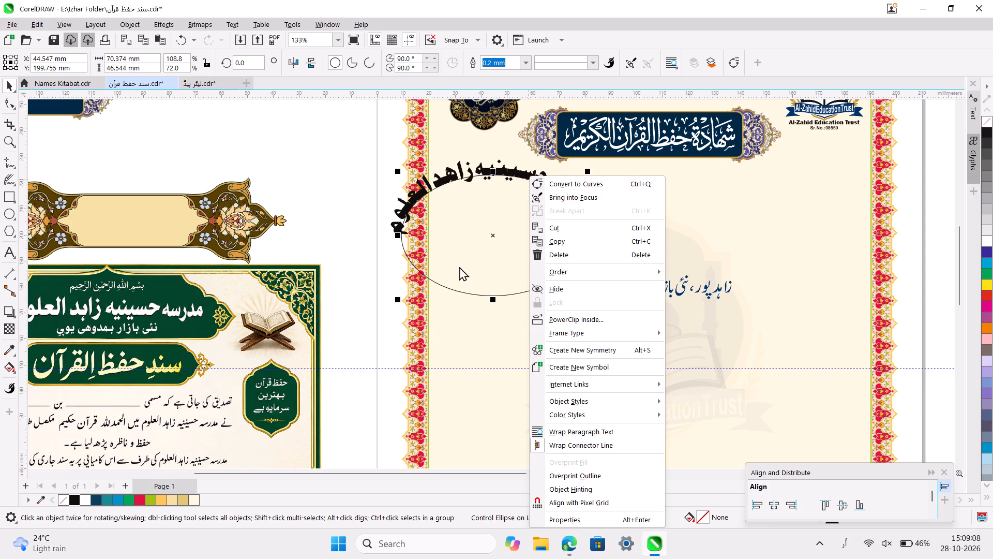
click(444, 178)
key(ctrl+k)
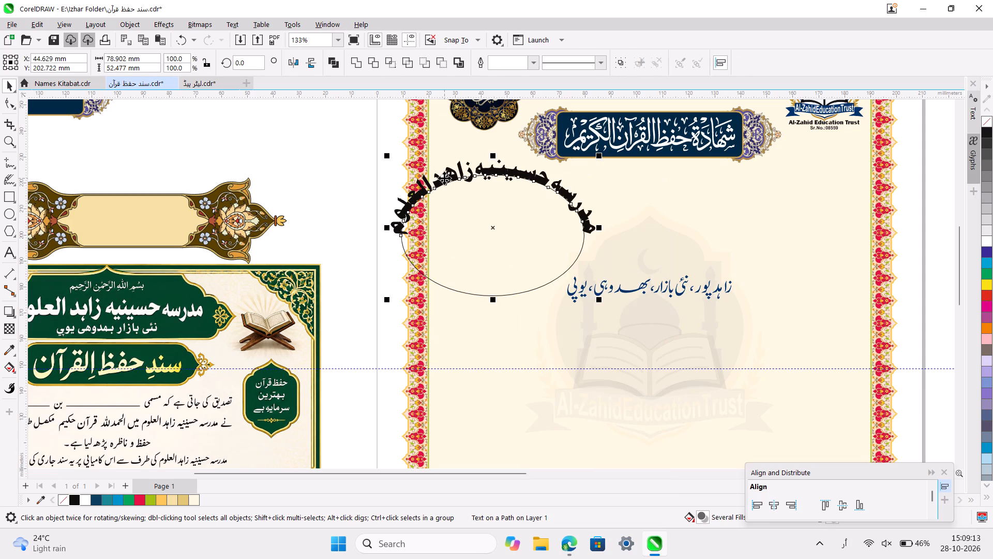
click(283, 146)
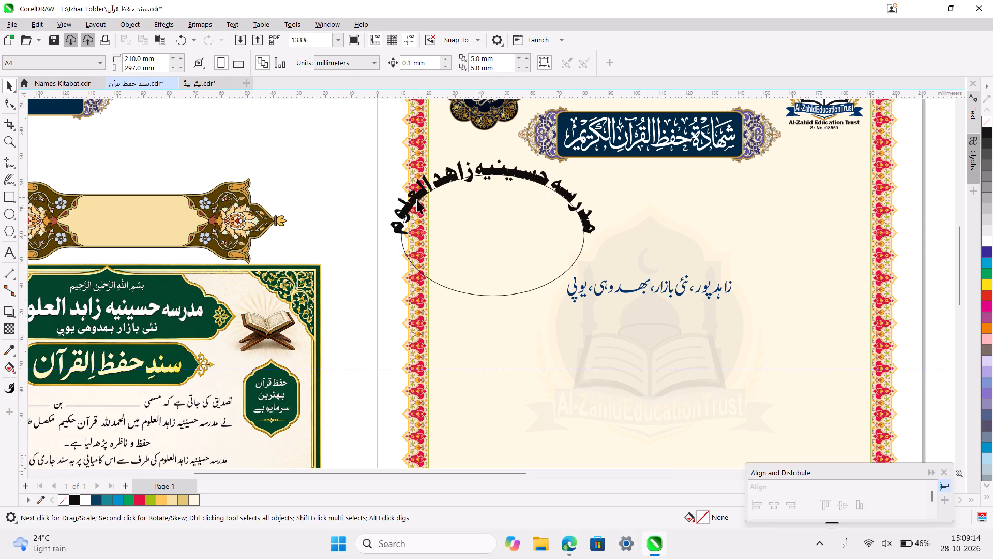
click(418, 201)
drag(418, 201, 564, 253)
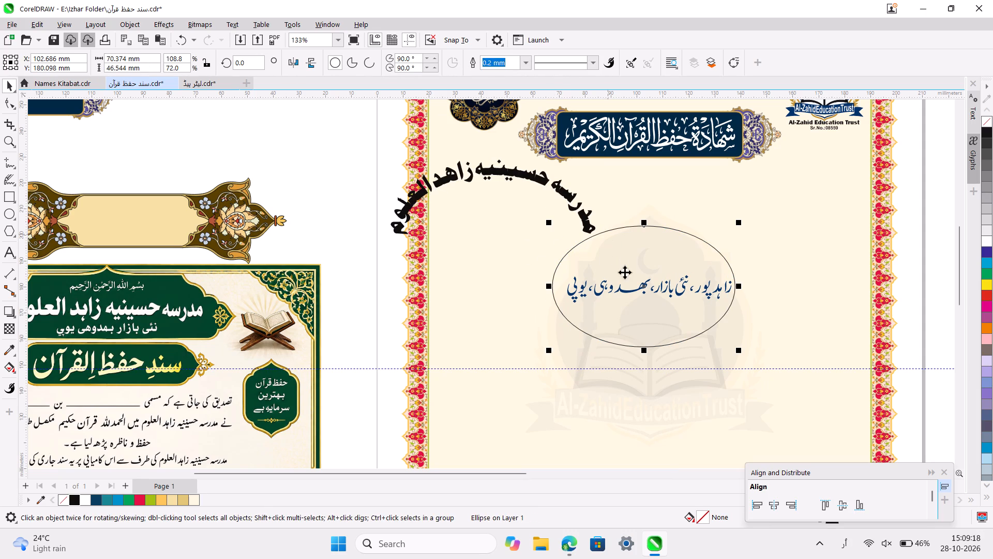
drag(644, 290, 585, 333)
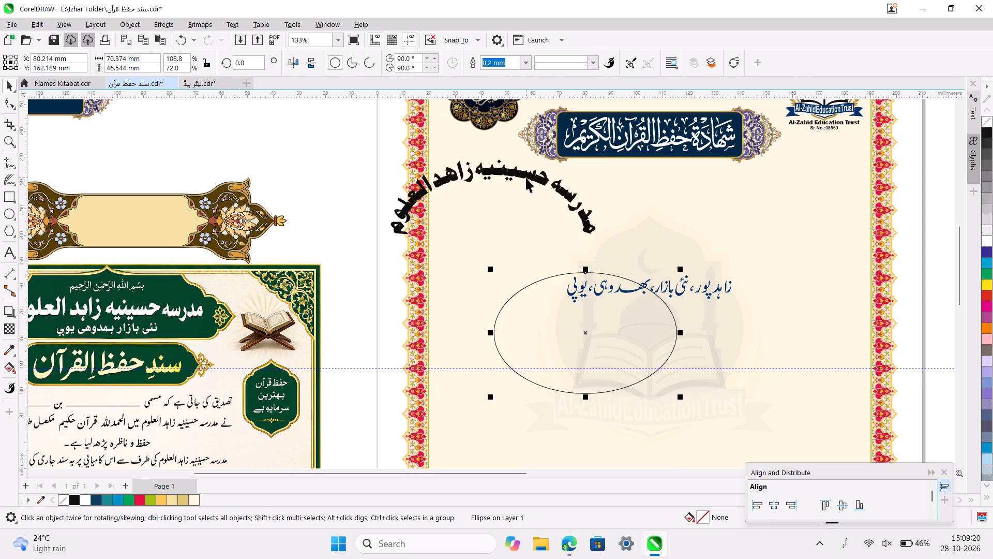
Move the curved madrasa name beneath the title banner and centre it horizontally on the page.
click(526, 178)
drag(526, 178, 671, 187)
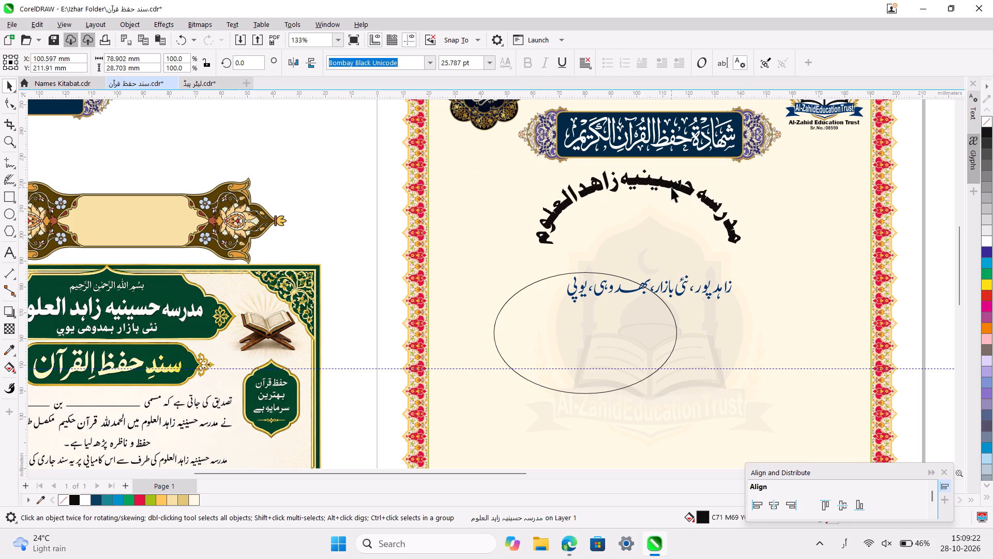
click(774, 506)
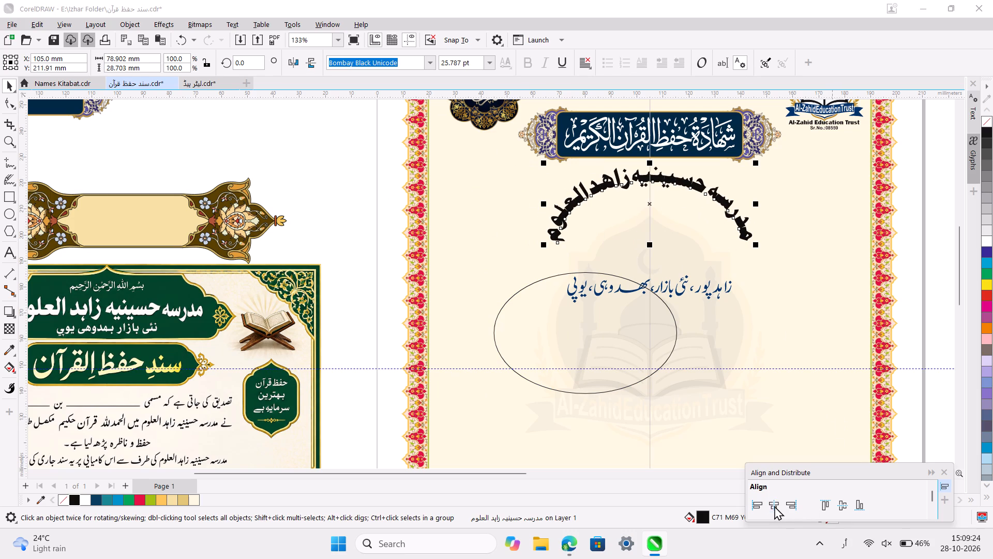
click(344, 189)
Examine the letter shapes and joins of the curved madrasa name up close and its fit beneath the banner.
ctrl+scroll(592, 219, up, 3)
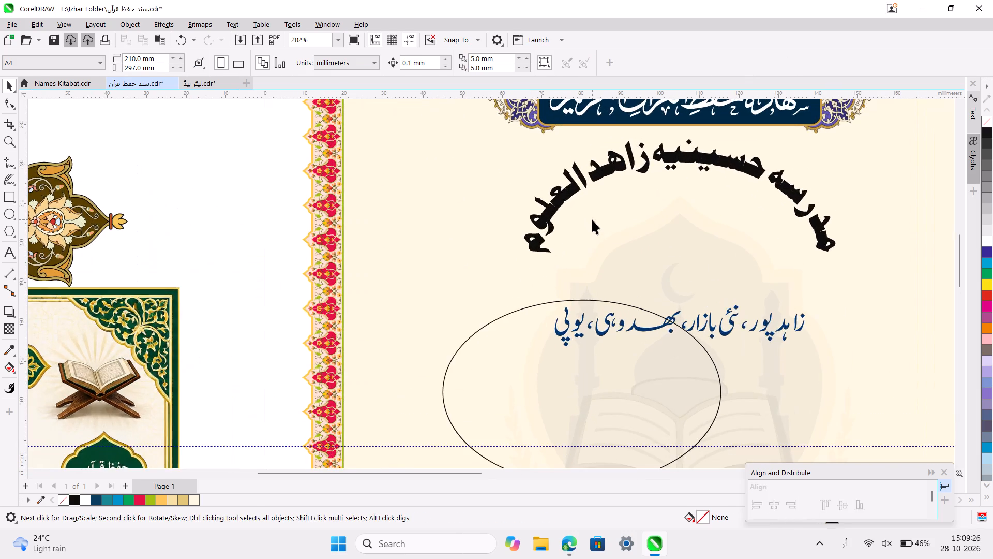
ctrl+scroll(592, 219, up, 3)
scroll(592, 219, up, 1)
ctrl+scroll(751, 262, up, 4)
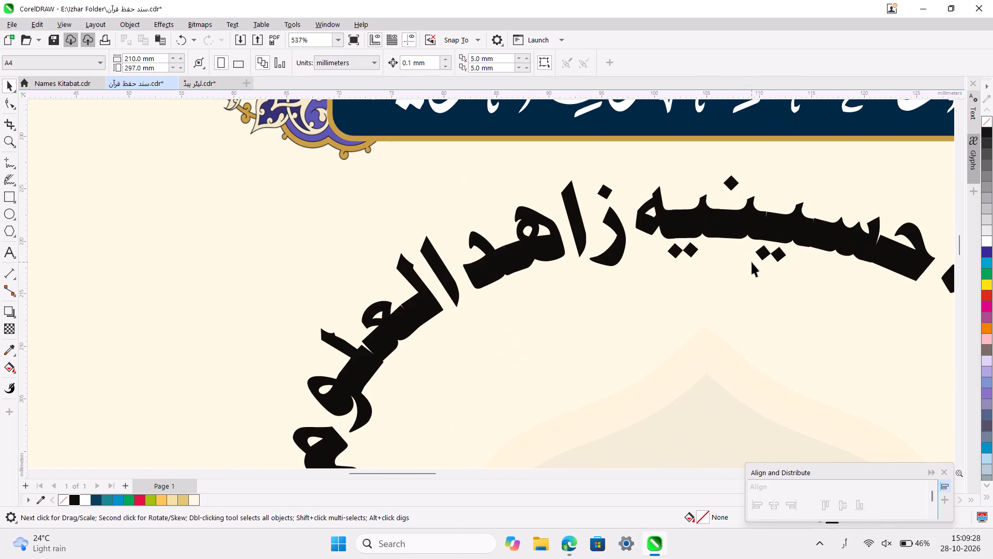
ctrl+scroll(751, 262, down, 9)
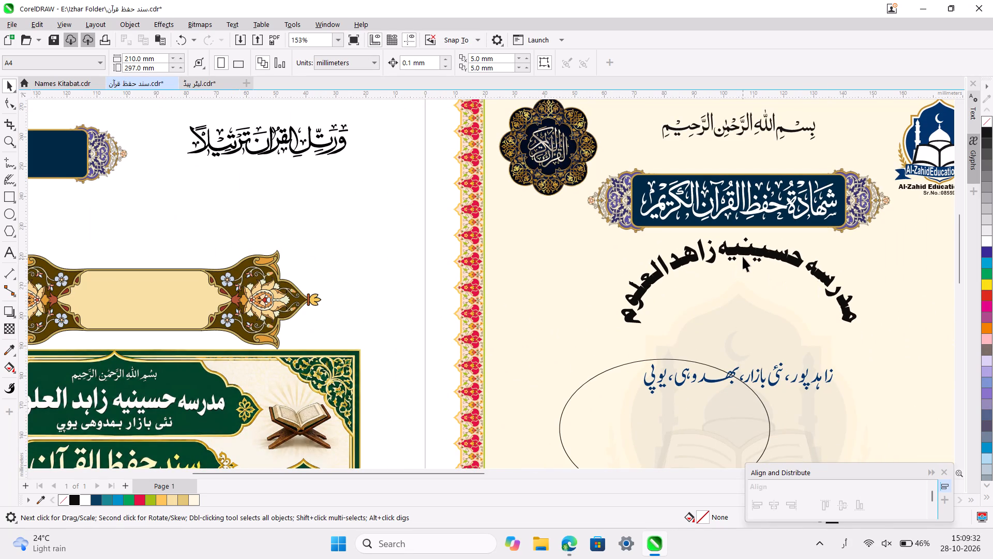
click(743, 256)
ctrl+scroll(743, 256, down, 3)
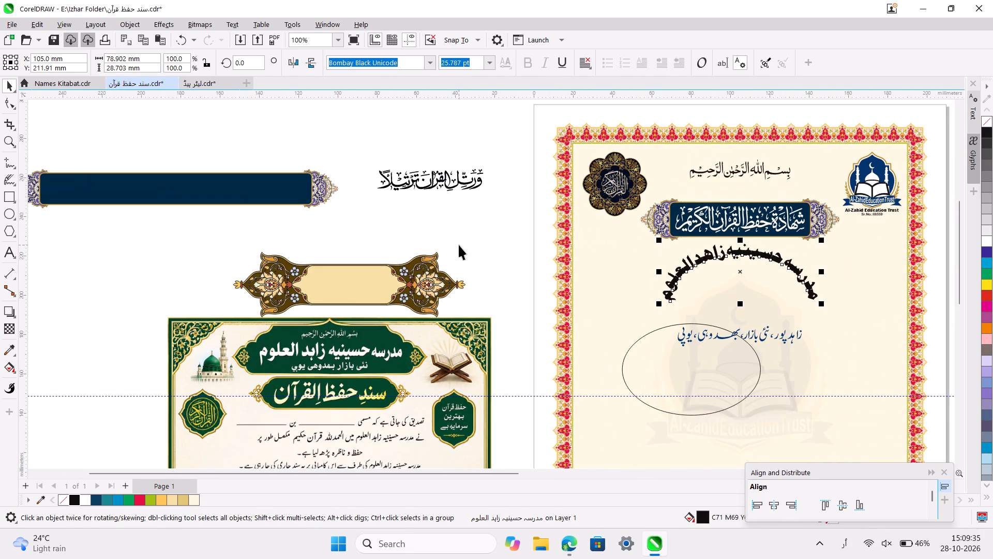
click(459, 245)
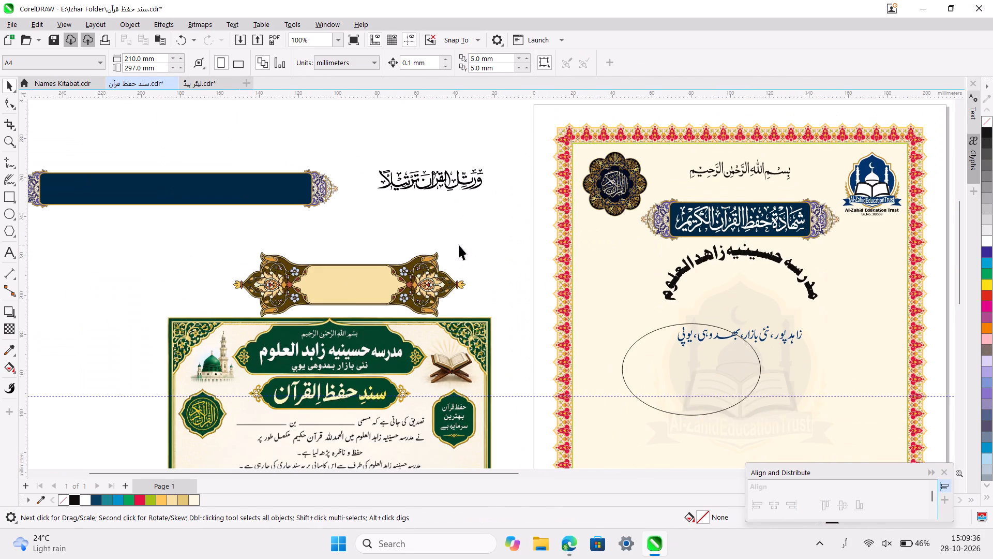
Undo the curved-text edits back to the straight madrasa name and the original circle.
key(ctrl+z)
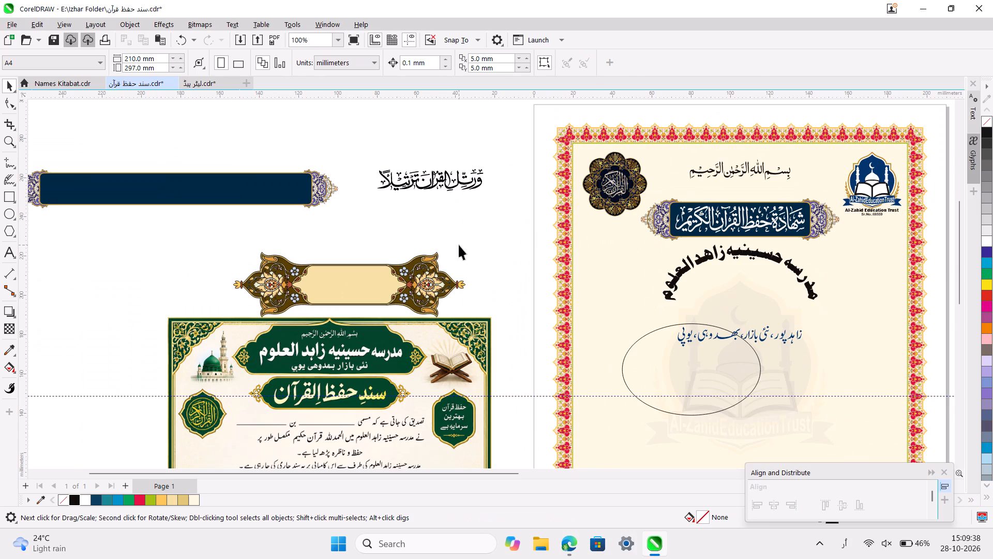
key(ctrl+z)
key(ctrl+z)
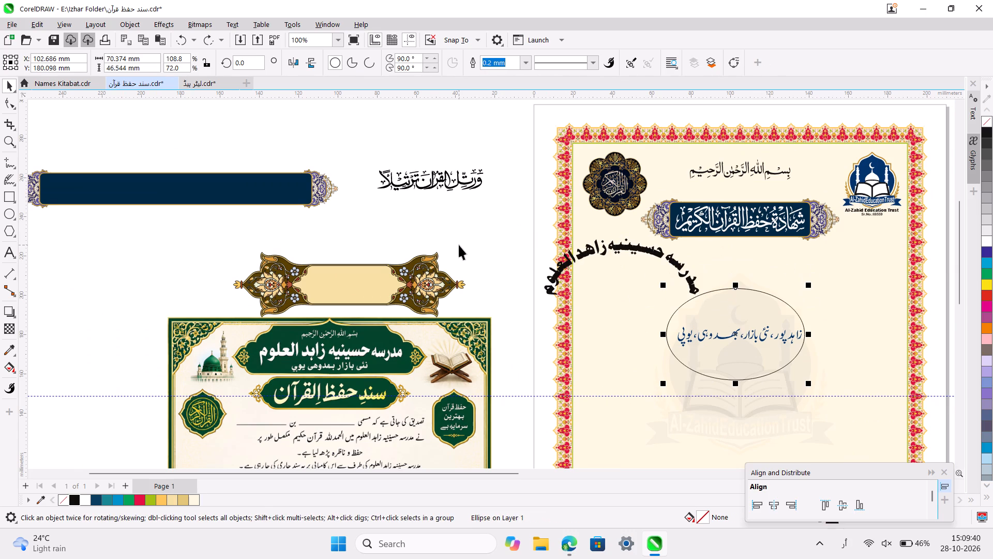
key(ctrl+z)
key(ctrl+z)
key(ctrl+z)
key(ctrl+z)
key(ctrl+z)
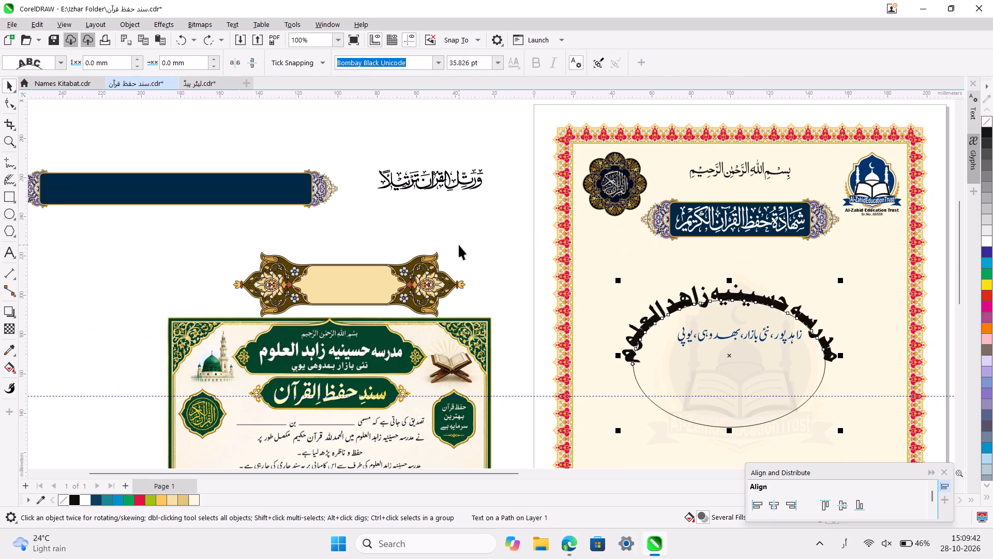
key(ctrl+z)
click(514, 249)
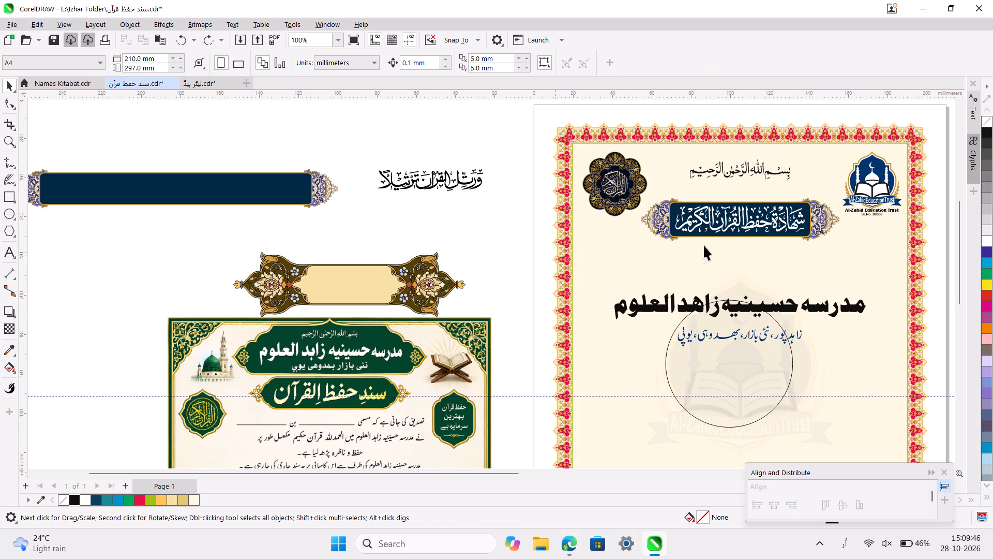
Move the straight black madrasa name up to just beneath the title banner and centre it horizontally on the page.
click(853, 308)
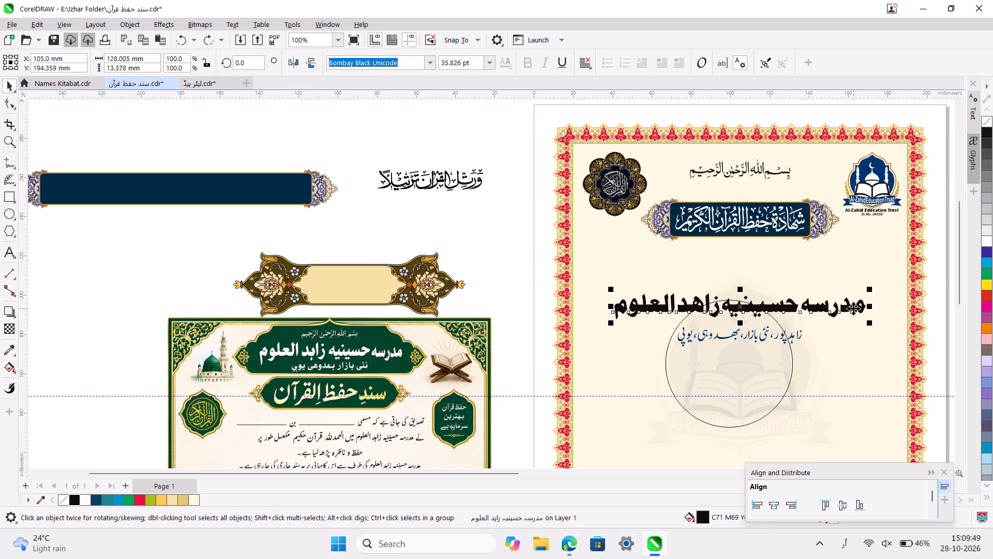
drag(853, 308, 856, 267)
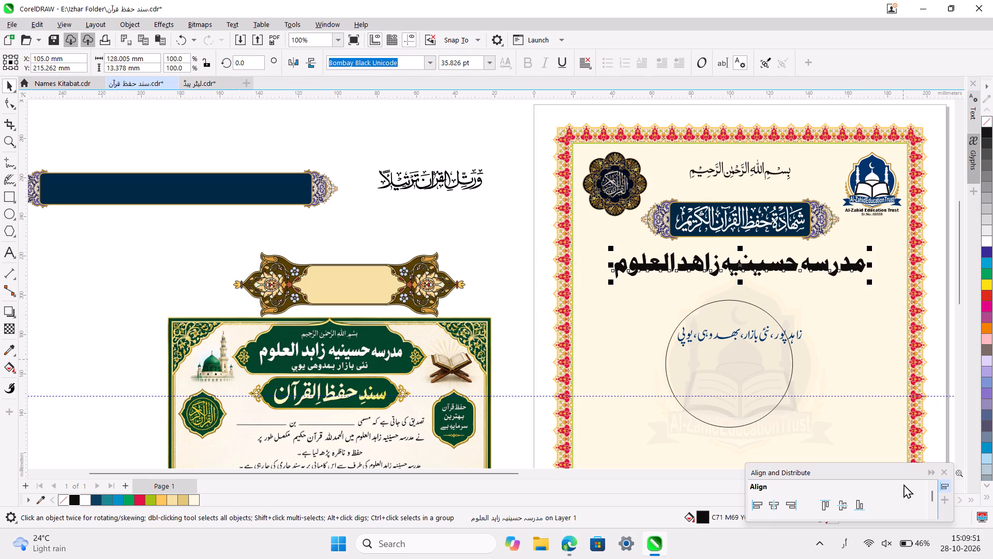
click(775, 506)
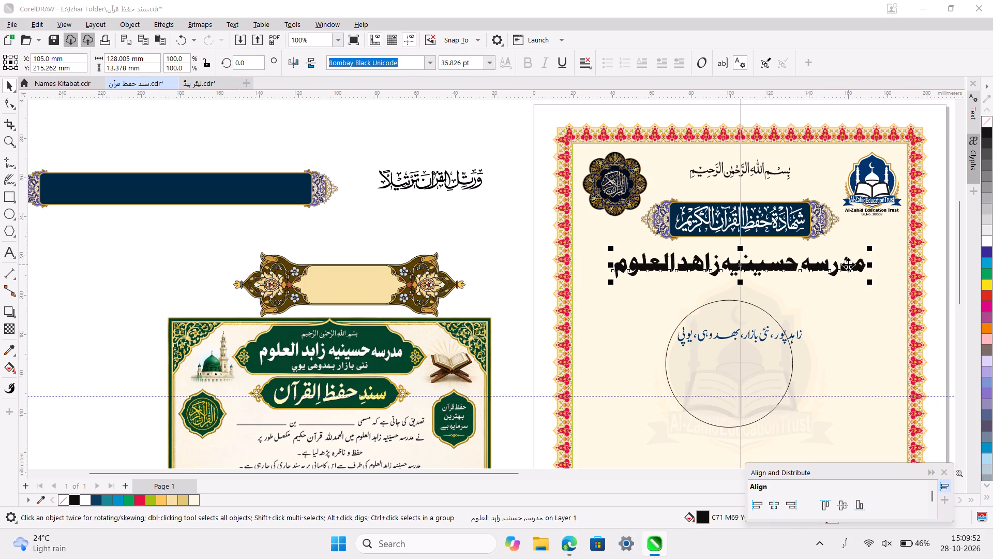
Enlarge the madrasa name proportionally to about 38.8 pt and centre it horizontally on the page.
scroll(848, 264, left, 2)
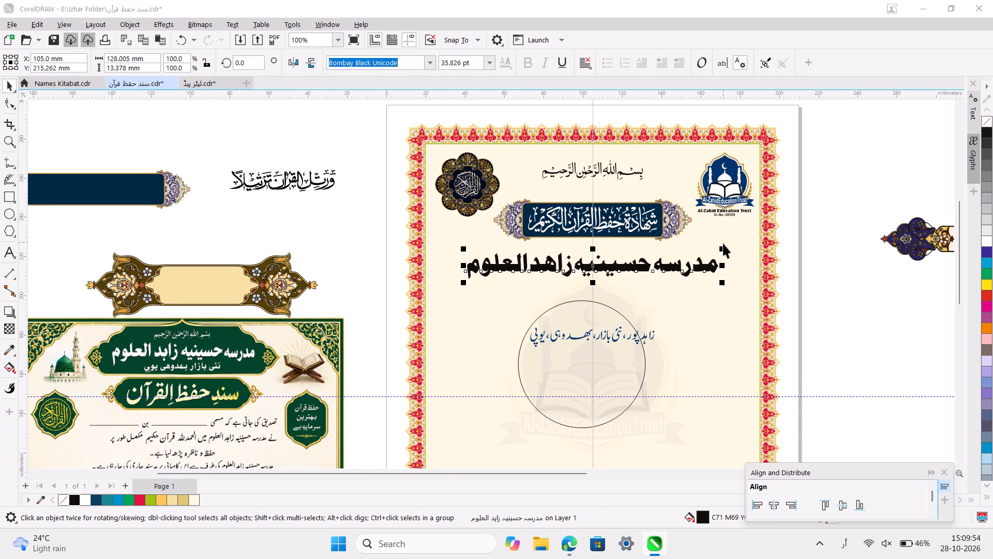
drag(723, 245, 744, 232)
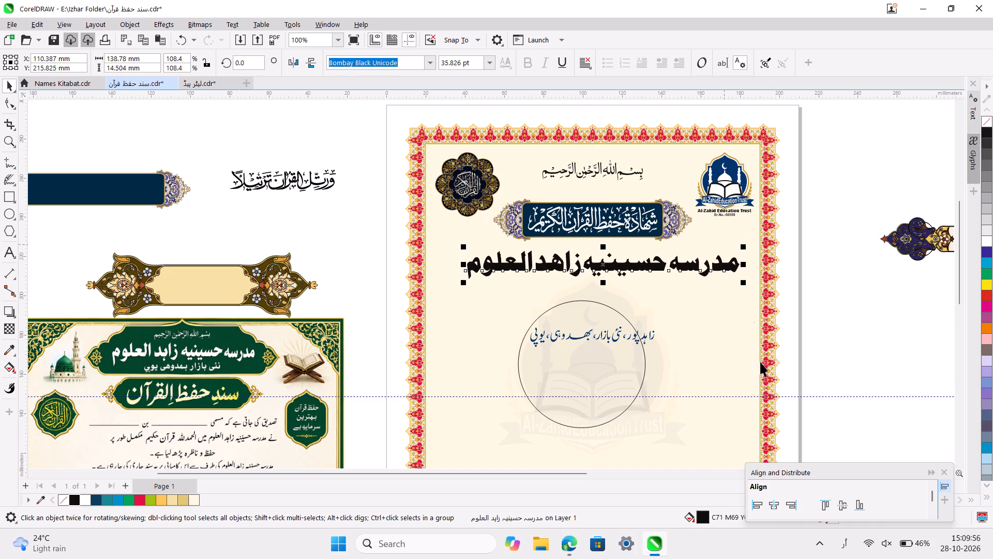
click(776, 502)
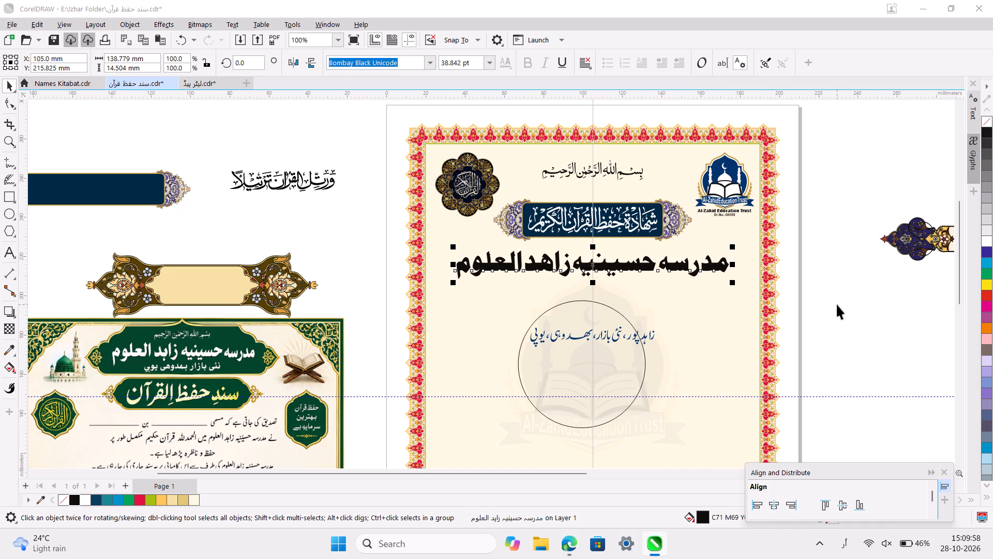
click(837, 304)
Move the unused circle off the certificate to the empty area beneath the spare navy banner.
scroll(837, 304, down, 1)
click(629, 307)
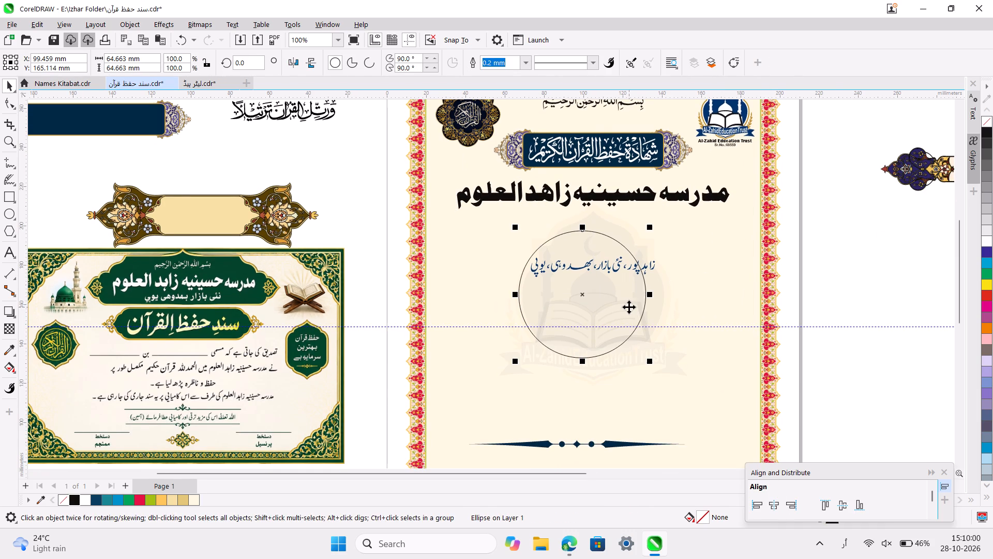
ctrl+scroll(629, 307, down, 3)
drag(629, 307, 212, 255)
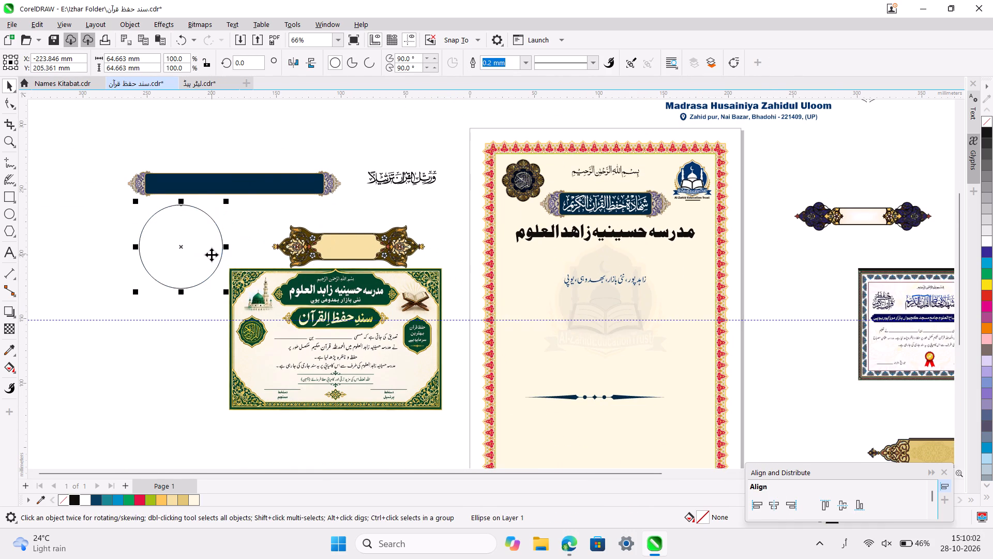
scroll(589, 321, down, 1)
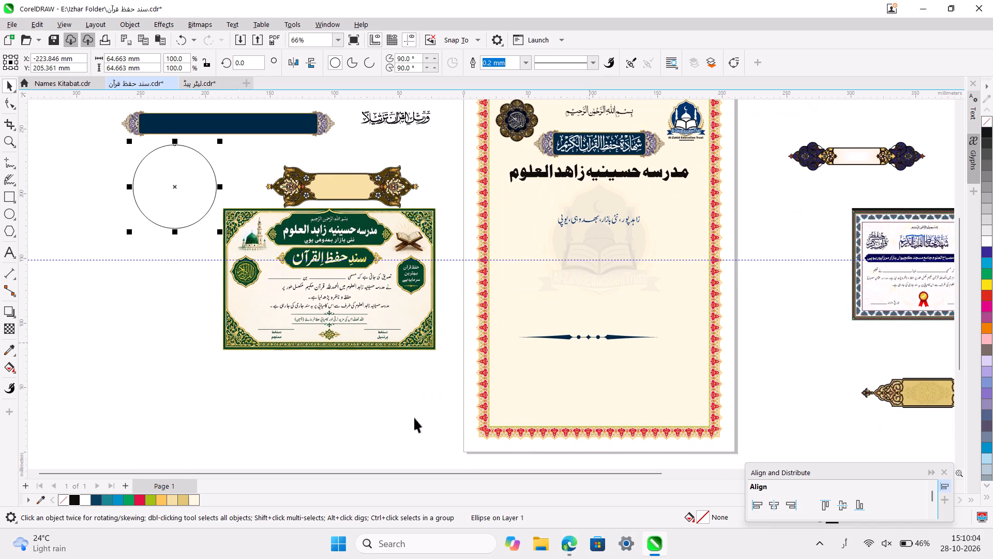
click(390, 421)
scroll(390, 421, up, 1)
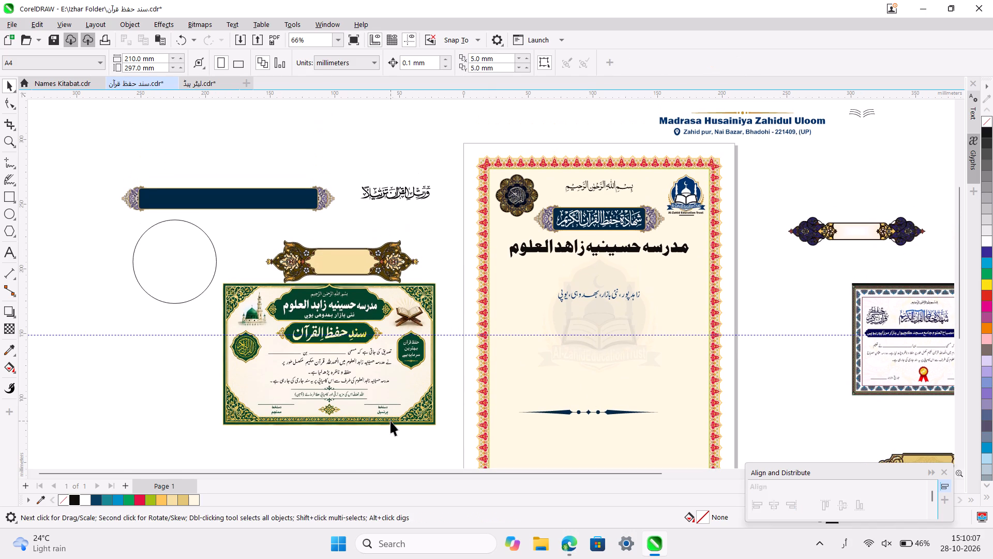
Move the navy Urdu address line up to just beneath the madrasa name and centre it horizontally on the page.
click(610, 295)
ctrl+scroll(610, 295, up, 2)
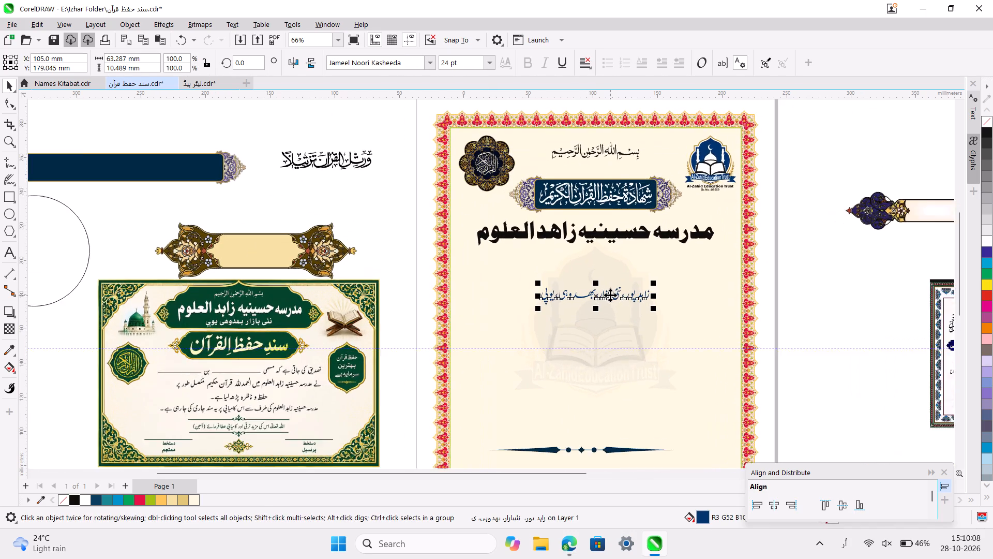
ctrl+scroll(610, 295, up, 2)
drag(610, 295, 610, 257)
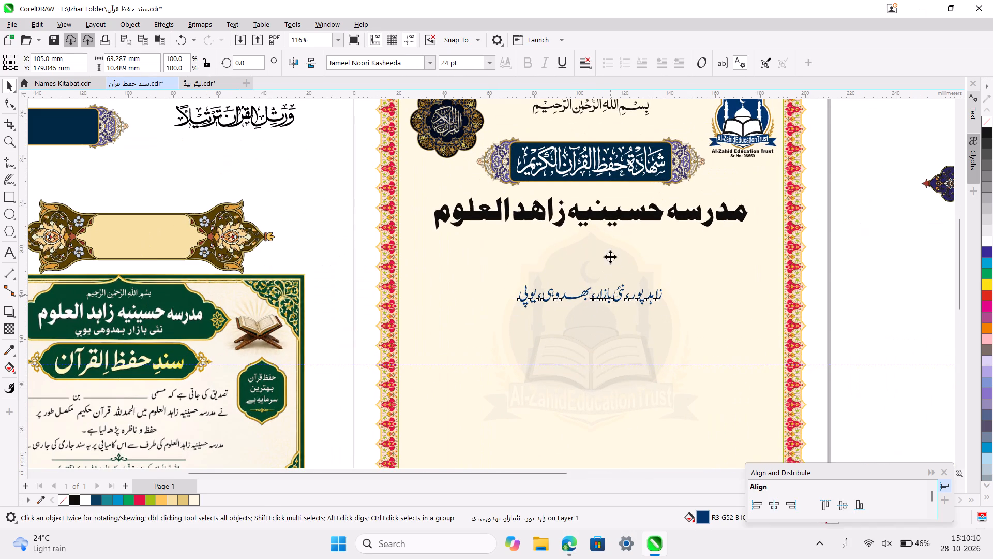
drag(610, 257, 610, 241)
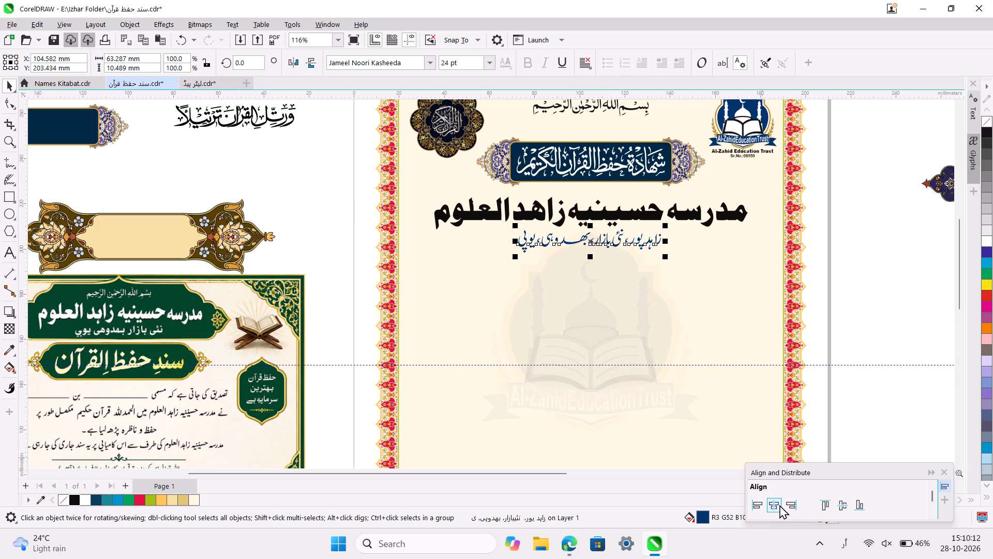
click(778, 505)
click(865, 247)
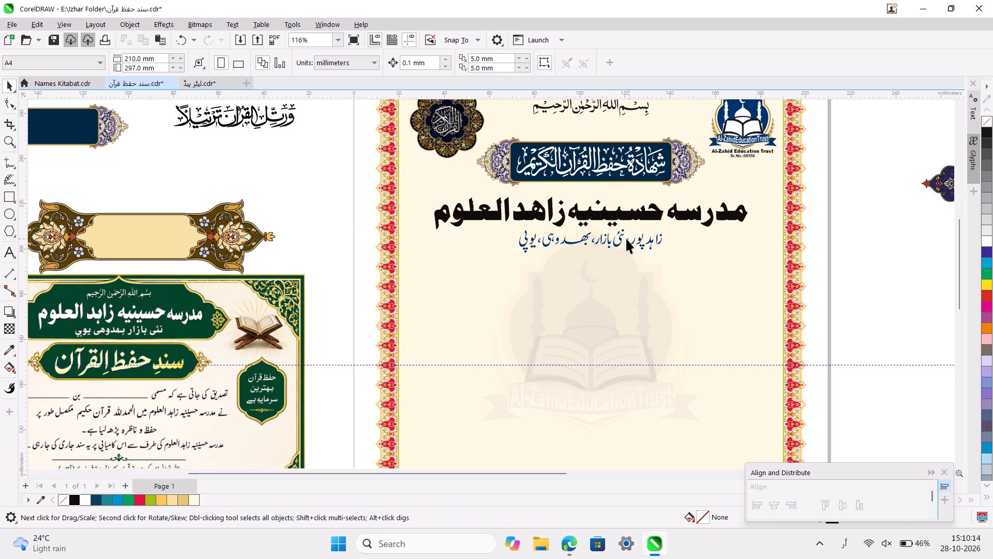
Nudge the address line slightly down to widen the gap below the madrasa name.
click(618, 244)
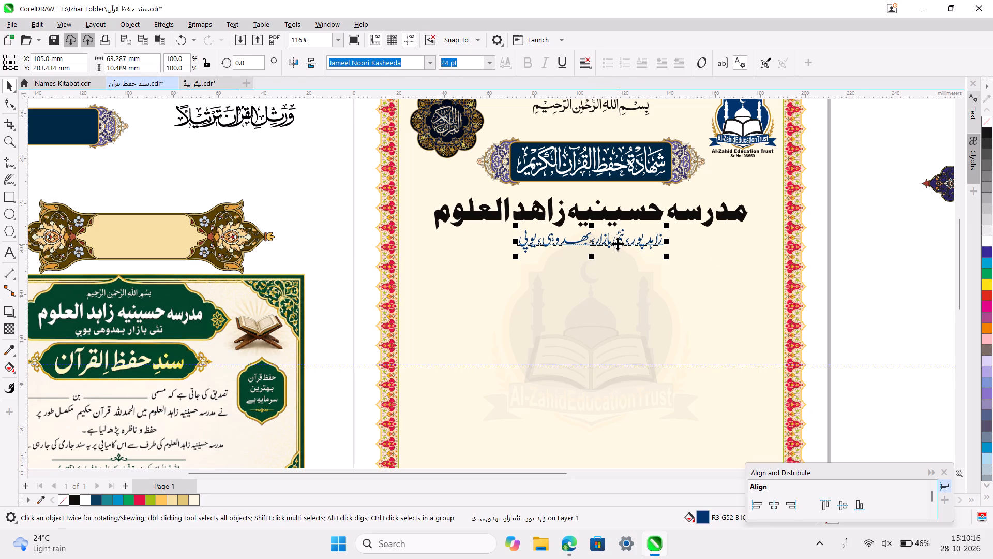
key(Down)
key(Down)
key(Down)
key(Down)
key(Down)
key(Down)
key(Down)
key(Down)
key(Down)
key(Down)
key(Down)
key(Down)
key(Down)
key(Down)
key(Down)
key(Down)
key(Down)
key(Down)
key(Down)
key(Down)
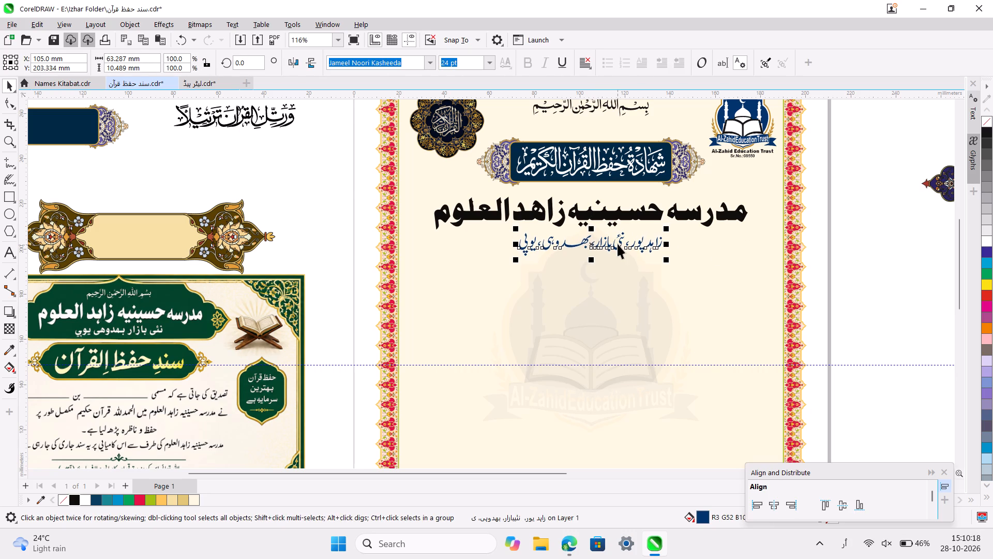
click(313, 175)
Nudge the black madrasa name up about 2 mm closer to the title banner, fine-tuning the gap beneath the banner.
ctrl+scroll(313, 175, down, 4)
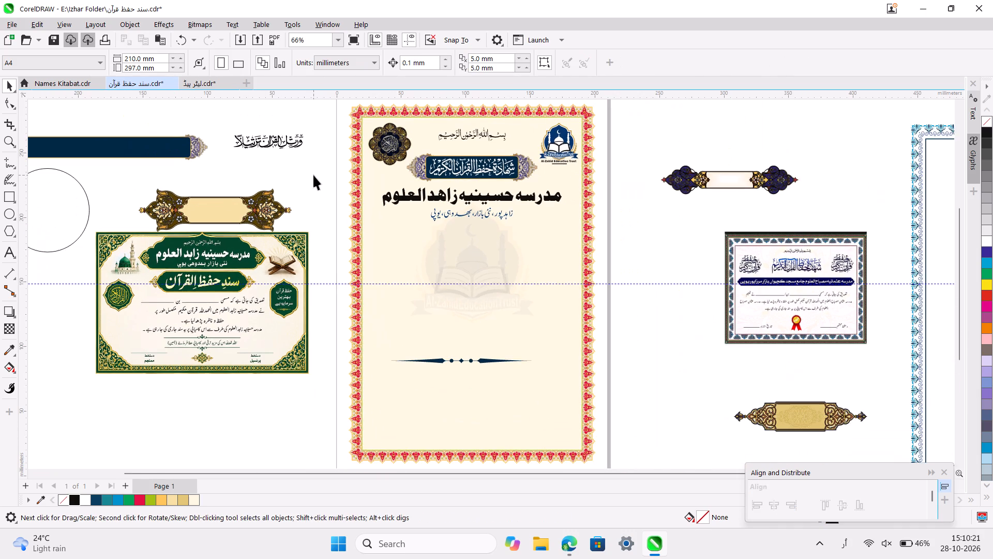
scroll(313, 175, right, 2)
click(565, 197)
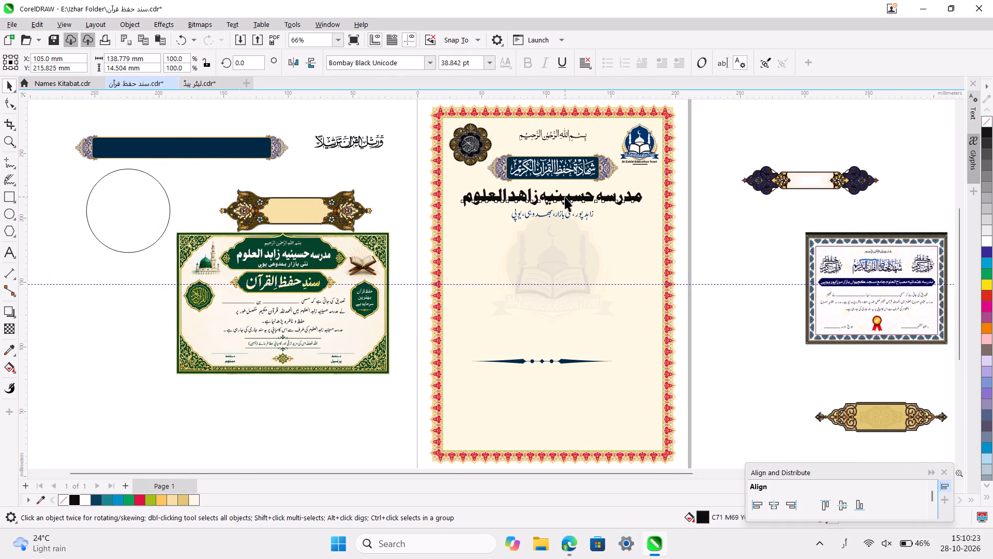
key(Up)
key(Up)
key(Up)
key(Up)
key(Up)
key(Up)
key(Up)
key(Up)
key(Up)
key(Up)
key(Up)
key(Up)
key(Up)
key(Up)
key(Up)
key(Up)
key(Up)
key(Up)
key(Up)
key(Up)
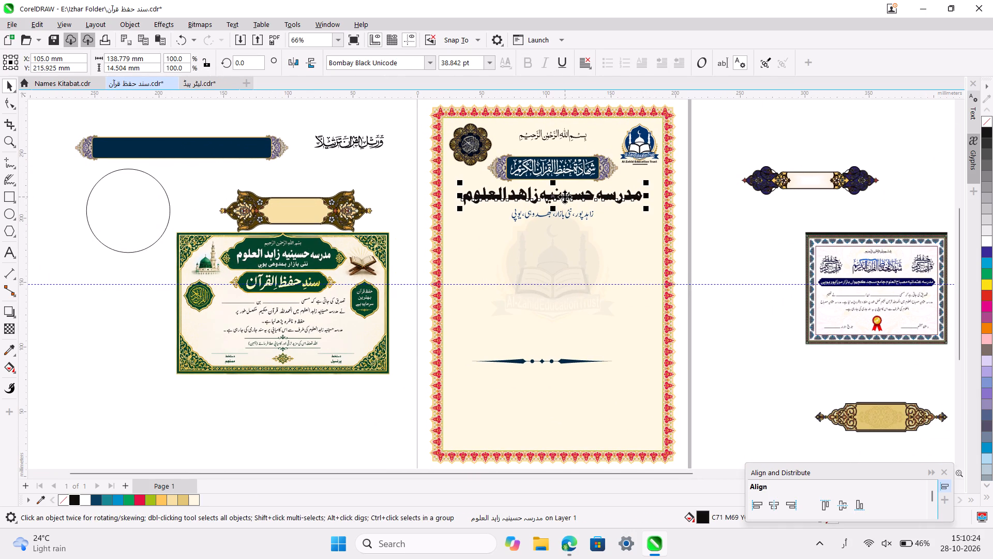
ctrl+scroll(565, 197, up, 2)
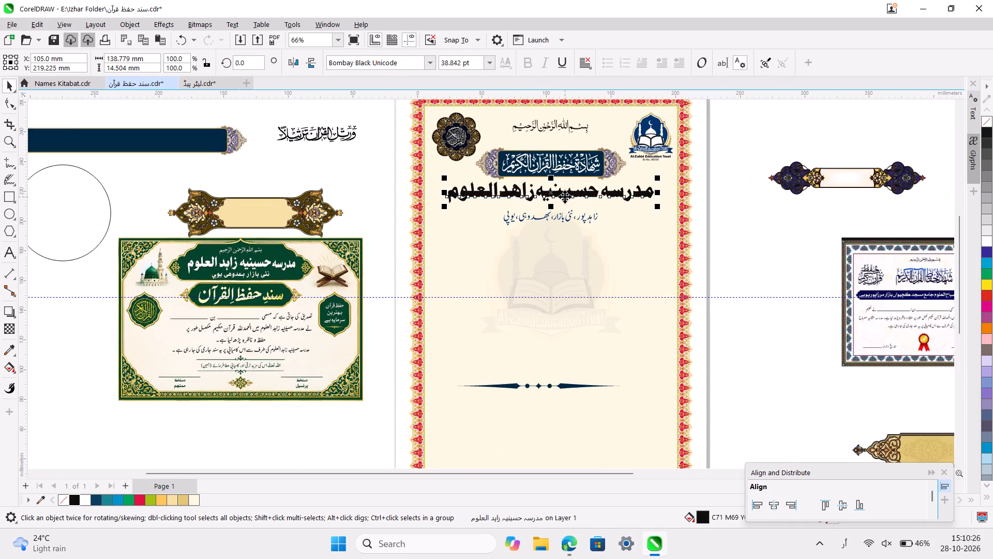
ctrl+scroll(565, 197, up, 1)
key(Down)
key(Down)
key(Down)
key(Down)
key(Down)
key(Down)
key(Down)
key(Down)
key(Down)
key(Down)
key(Down)
key(Down)
key(Down)
key(Down)
key(Down)
key(Down)
key(Down)
key(Down)
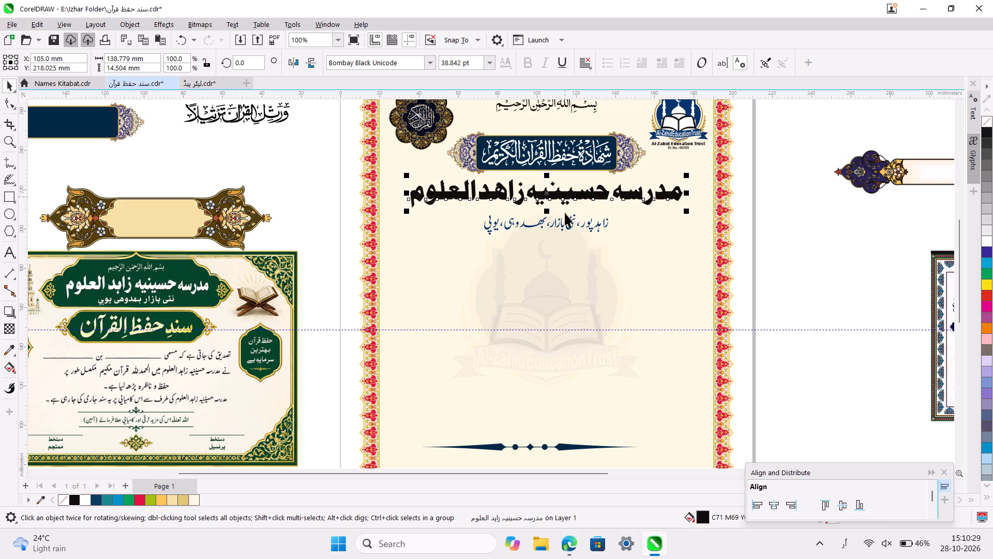
Raise the address line closer to the madrasa name, to about Y 204.7 mm, and centre it horizontally on the page.
click(570, 227)
key(Down)
key(Down)
key(Down)
key(Down)
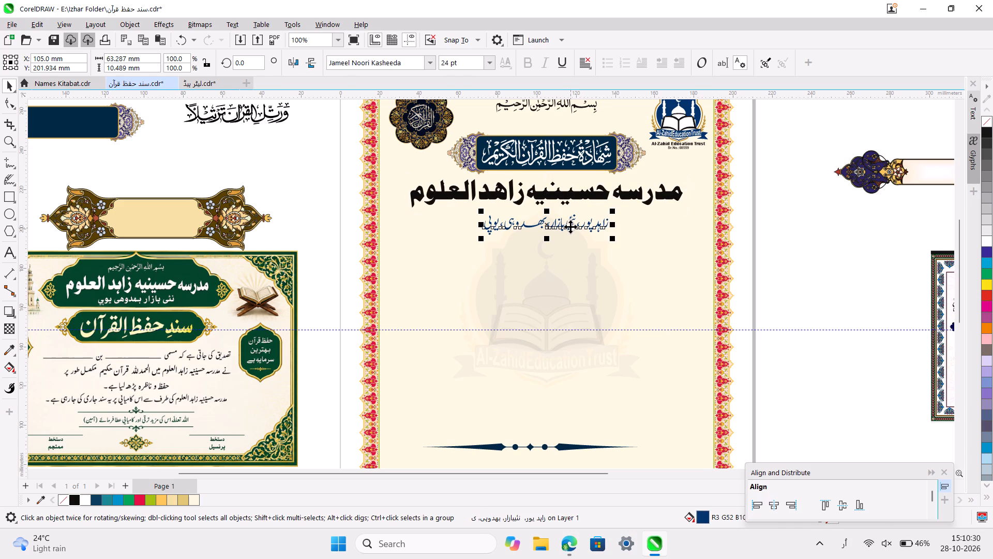
key(Down)
key(Down)
key(Up)
key(Up)
key(Up)
key(Up)
key(Up)
key(Up)
key(Up)
key(Up)
key(Up)
key(Up)
key(Up)
key(Up)
key(Up)
key(Up)
key(Up)
key(Up)
key(Up)
key(Up)
key(Up)
key(Up)
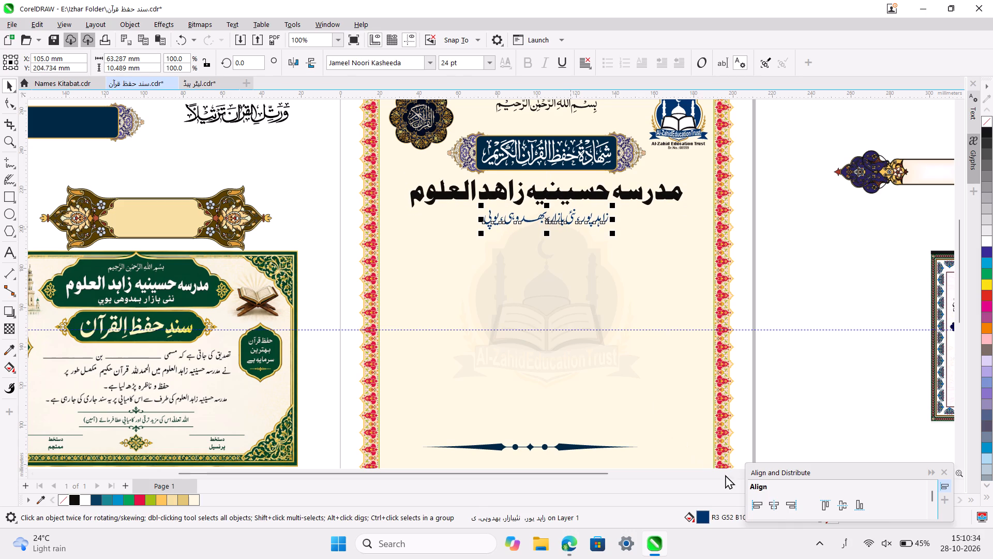
click(776, 511)
click(815, 248)
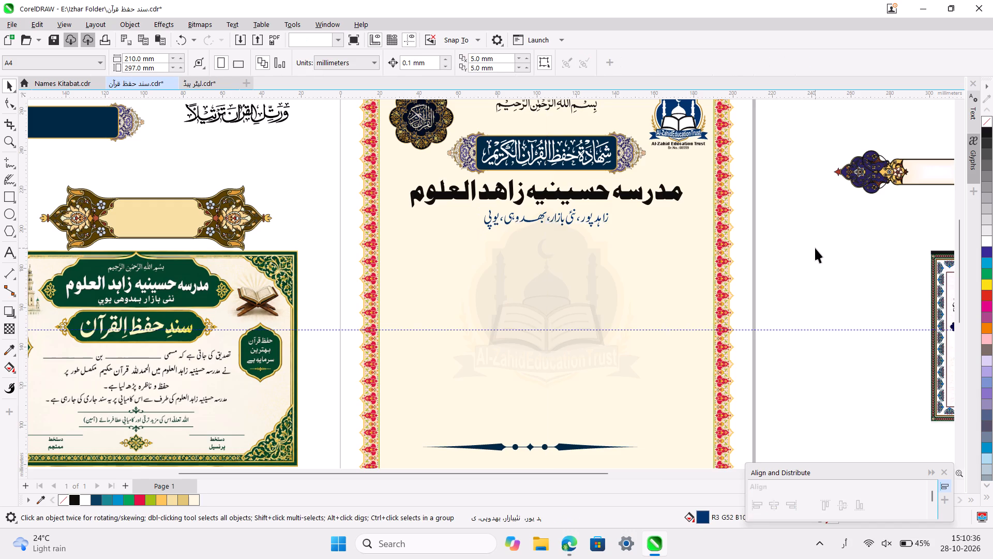
Move the faded emblem watermark straight down about 20 mm to free space below the address line.
ctrl+scroll(815, 248, down, 3)
scroll(815, 248, down, 1)
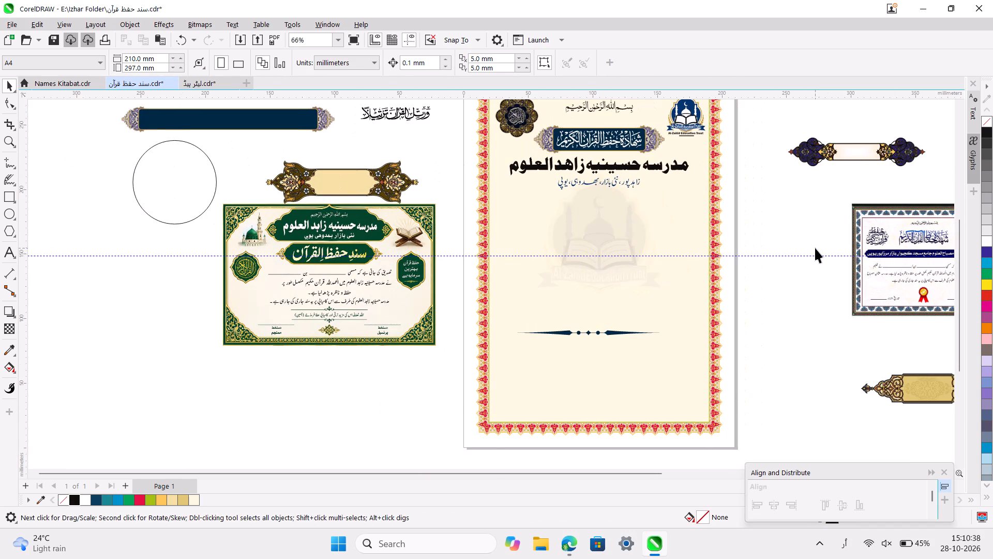
click(614, 269)
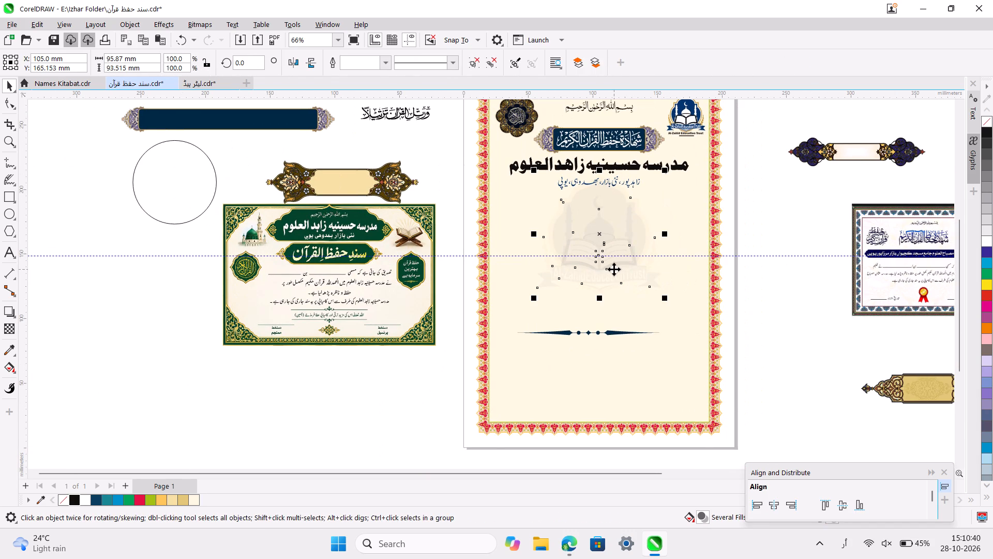
drag(614, 269, 614, 296)
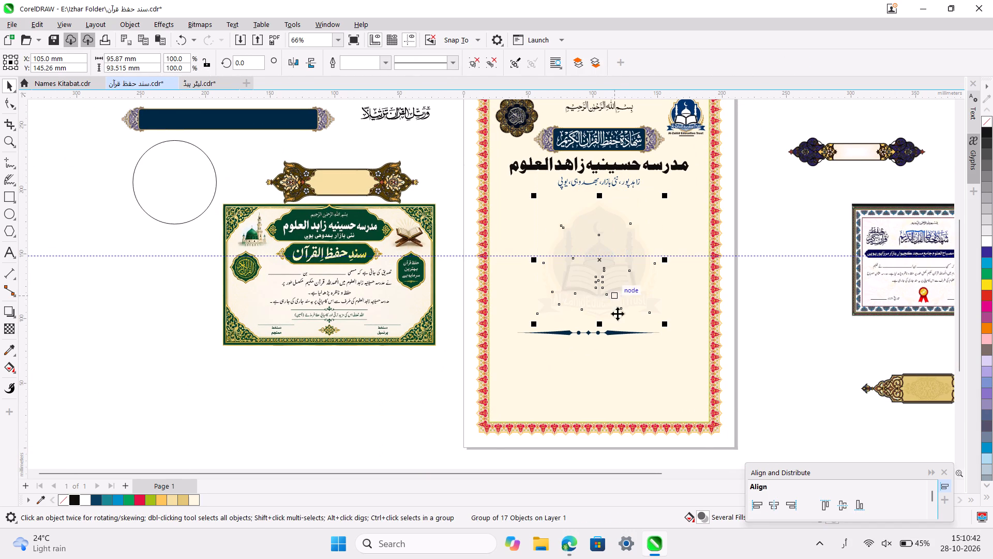
Move the navy ornamental divider up to just beneath the address line and centre it horizontally on the page.
click(621, 331)
drag(621, 331, 632, 201)
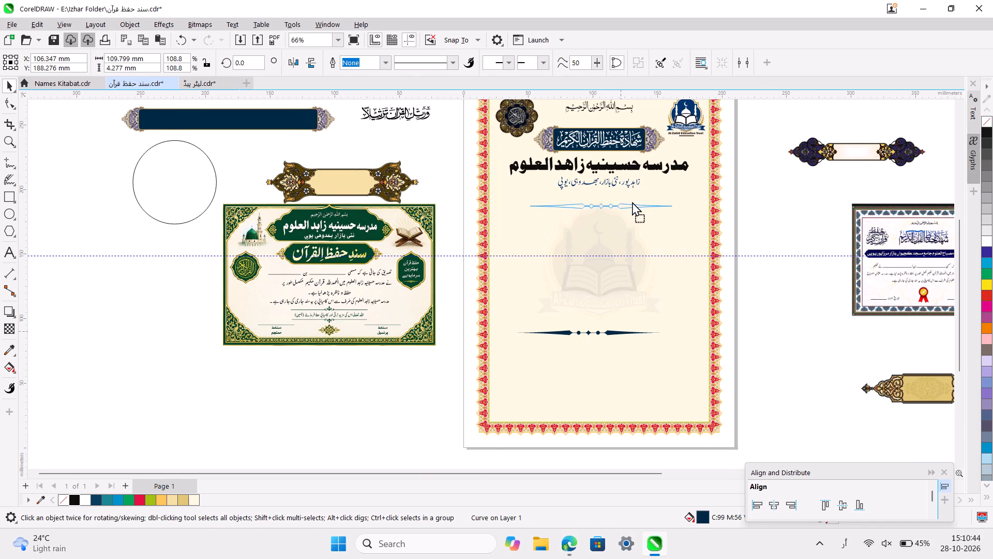
drag(632, 201, 628, 194)
click(776, 496)
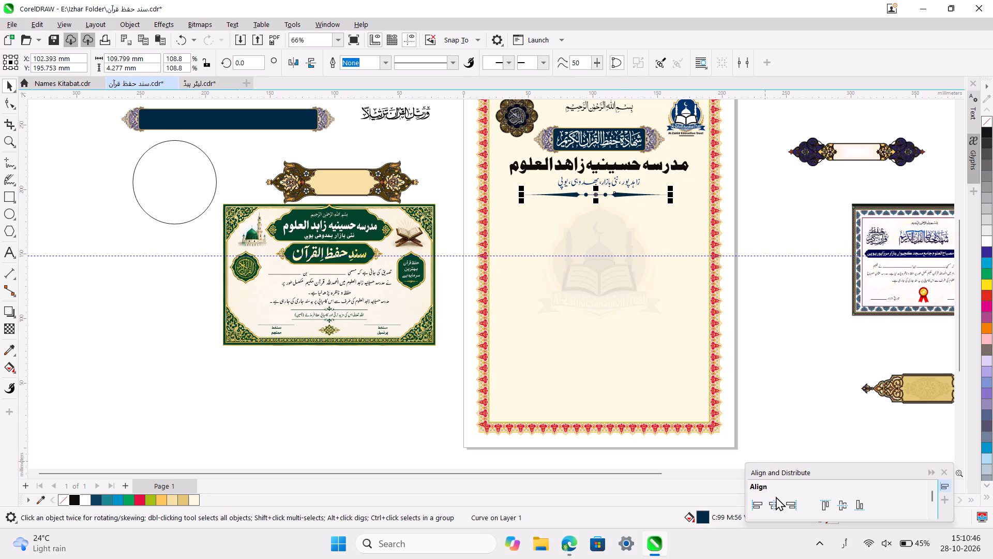
click(778, 507)
click(777, 332)
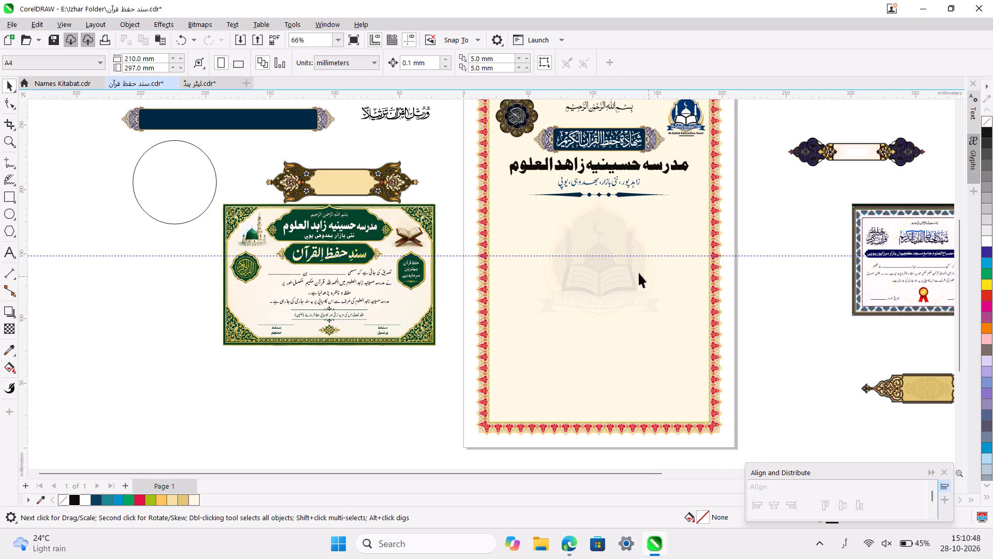
Nudge the faded emblem watermark further down to about Y 135.5 mm and centre it horizontally on the page.
scroll(637, 272, up, 1)
scroll(637, 272, down, 1)
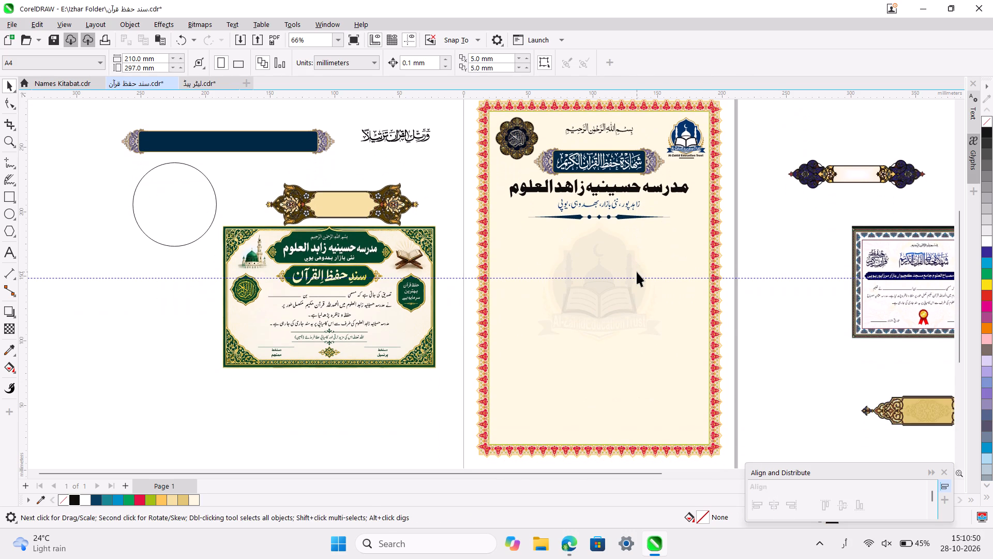
ctrl+scroll(637, 272, down, 2)
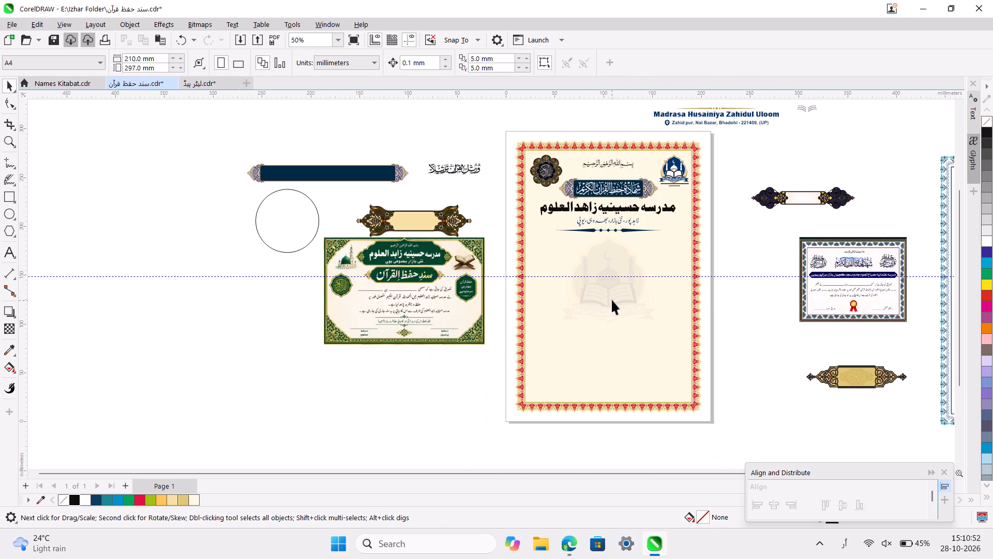
click(612, 300)
key(Down)
key(Down)
key(Down)
key(Down)
key(Down)
key(Down)
key(Down)
key(Down)
key(Down)
key(Down)
key(Down)
key(Down)
key(Down)
key(Down)
key(Down)
key(Down)
key(Down)
key(Down)
key(Down)
key(Down)
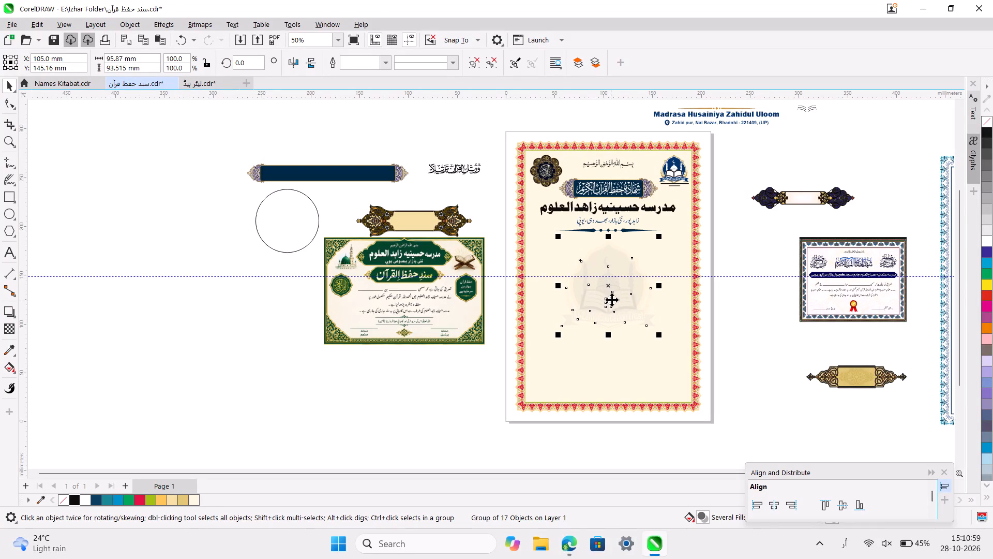
key(shift+Down)
key(shift+Down)
key(shift+Down)
key(shift+Down)
key(shift+Down)
key(shift+Down)
key(shift+Down)
key(shift+Down)
key(shift+Down)
key(shift+Down)
key(shift+Down)
key(shift+Down)
key(shift+Down)
key(shift+Down)
key(shift+Down)
key(shift+Down)
key(shift+Down)
key(shift+Down)
key(shift+Down)
key(shift+Down)
click(772, 508)
click(767, 334)
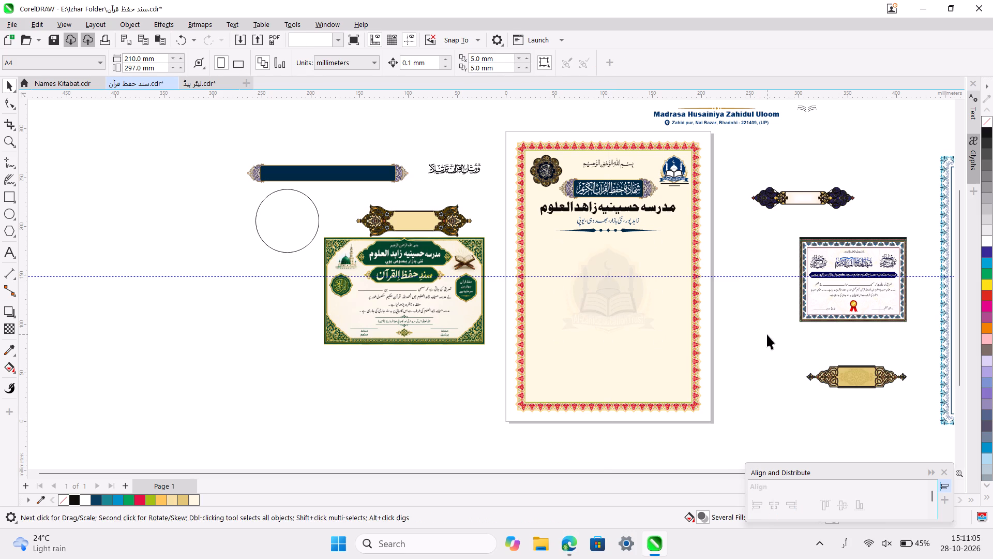
Save the certificate document.
scroll(767, 334, up, 1)
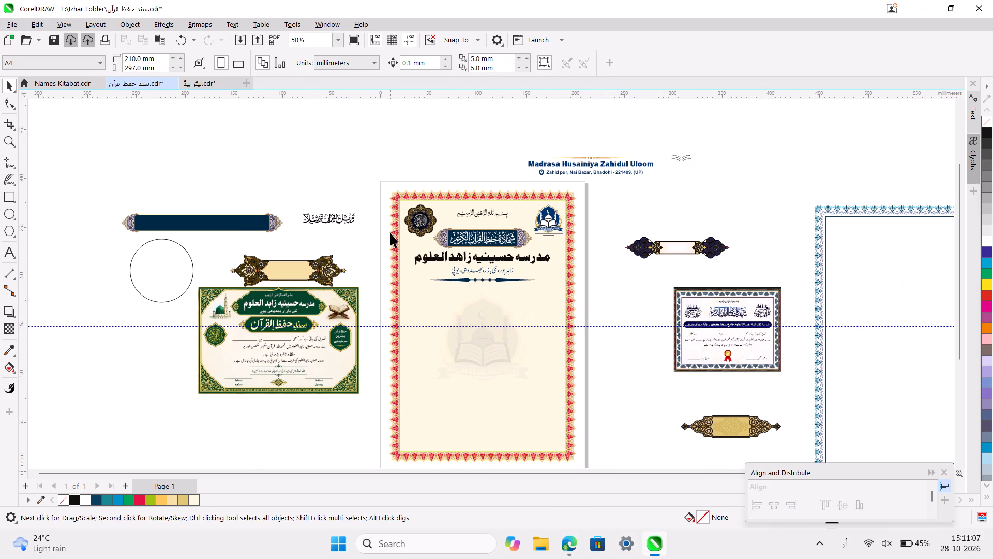
scroll(390, 233, down, 1)
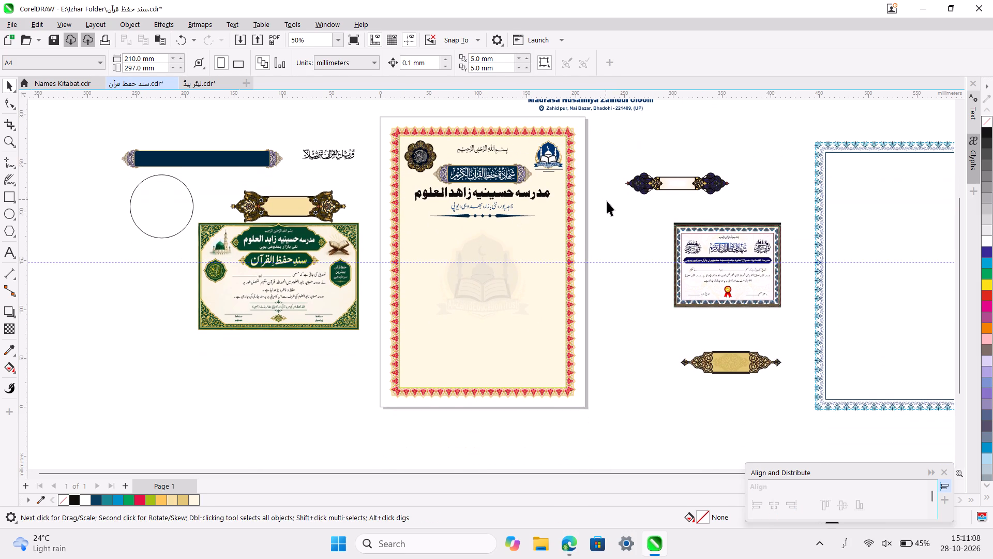
key(ctrl+s)
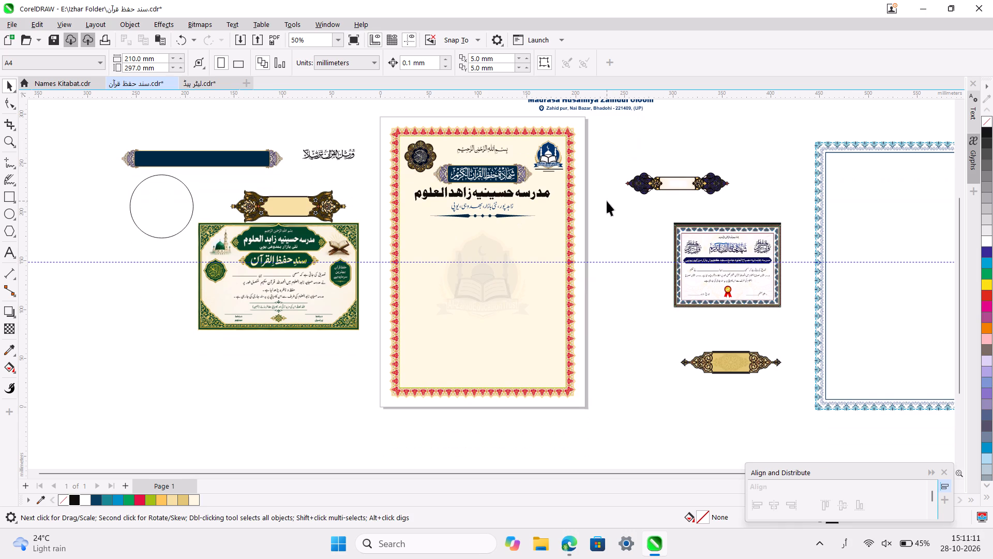
Examine the certificate's header closely, from the banner and madrasa name down to the address line, divider and watermark.
ctrl+scroll(577, 217, up, 2)
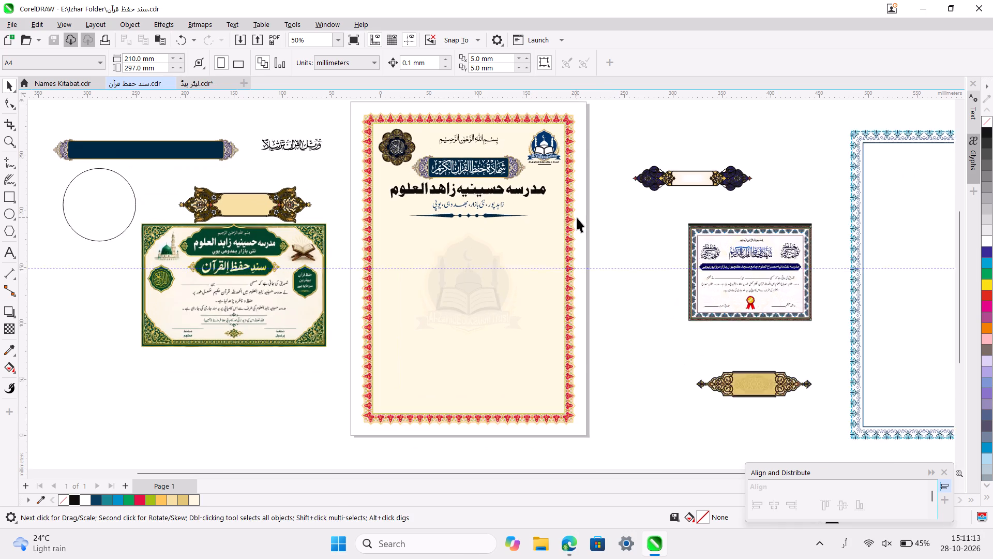
ctrl+scroll(577, 217, up, 3)
scroll(577, 217, up, 1)
scroll(577, 217, right, 1)
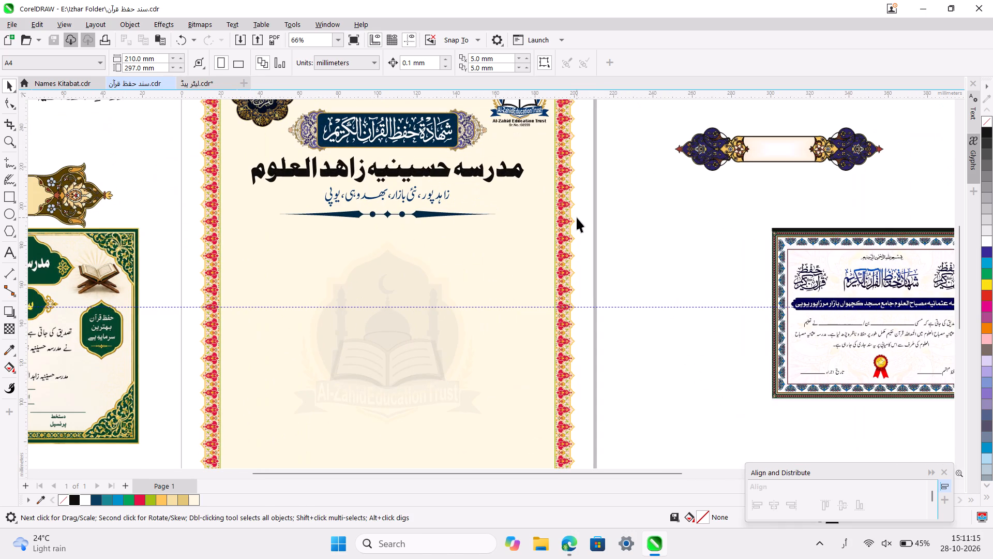
scroll(577, 217, right, 2)
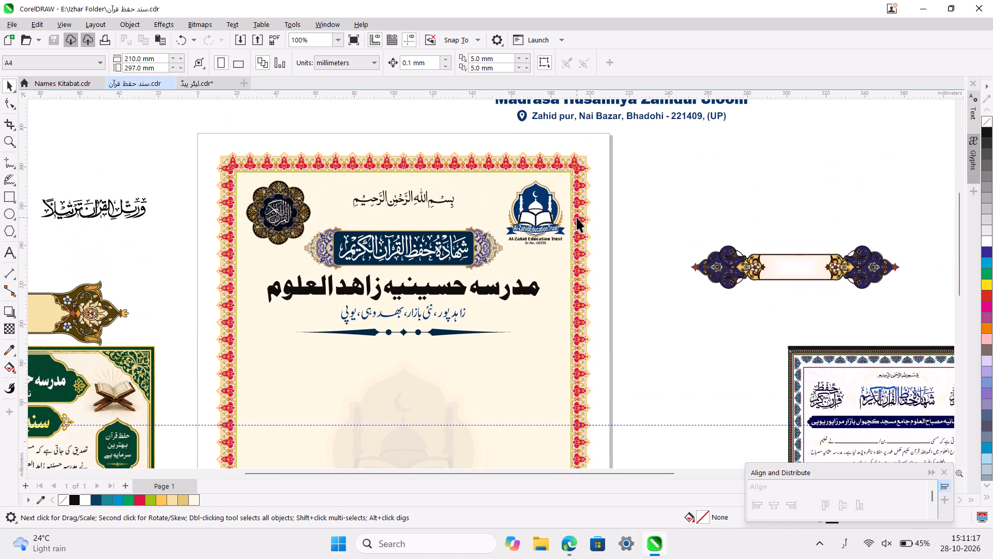
ctrl+scroll(538, 290, up, 9)
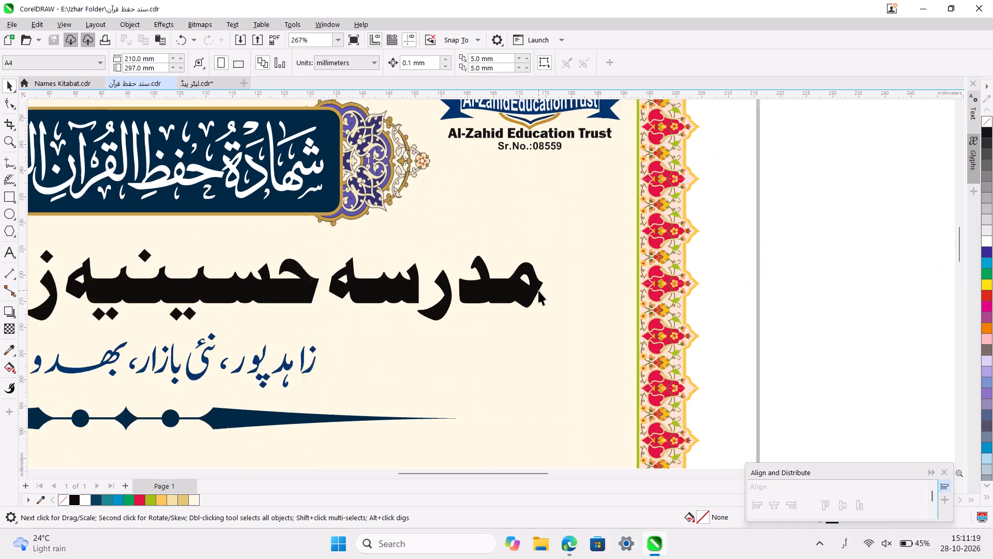
ctrl+scroll(538, 290, down, 3)
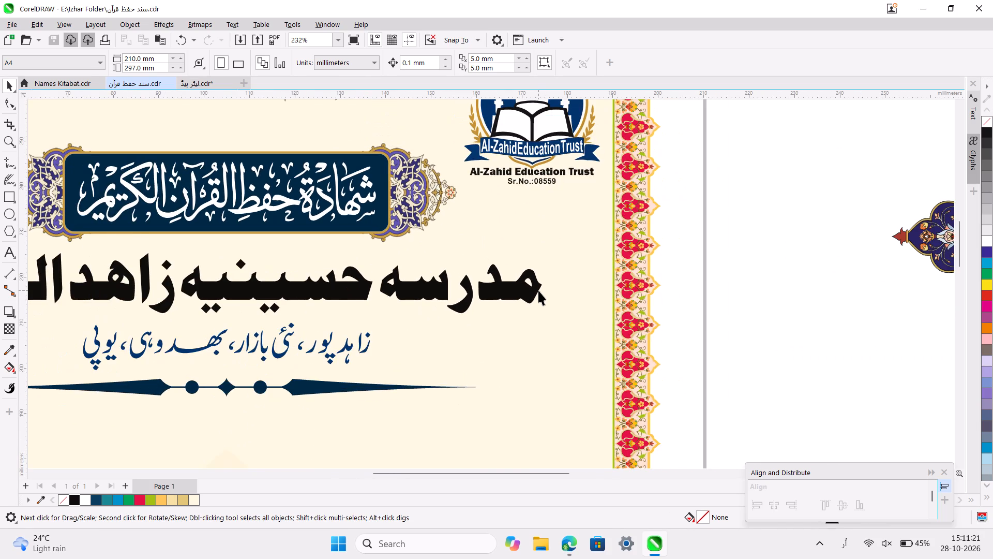
ctrl+scroll(538, 290, down, 3)
scroll(538, 290, right, 2)
scroll(538, 290, up, 1)
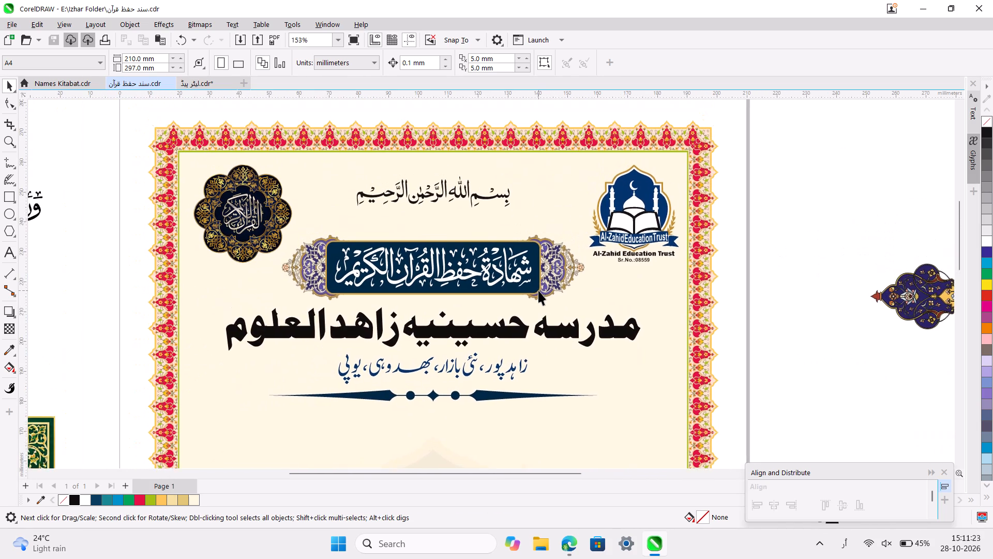
scroll(538, 290, up, 1)
scroll(538, 290, right, 2)
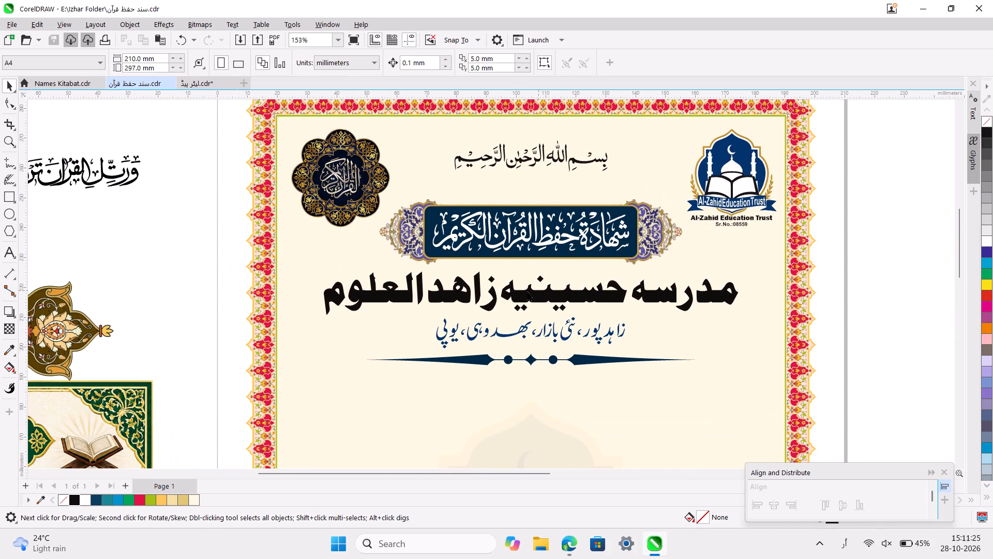
click(201, 277)
scroll(201, 277, right, 1)
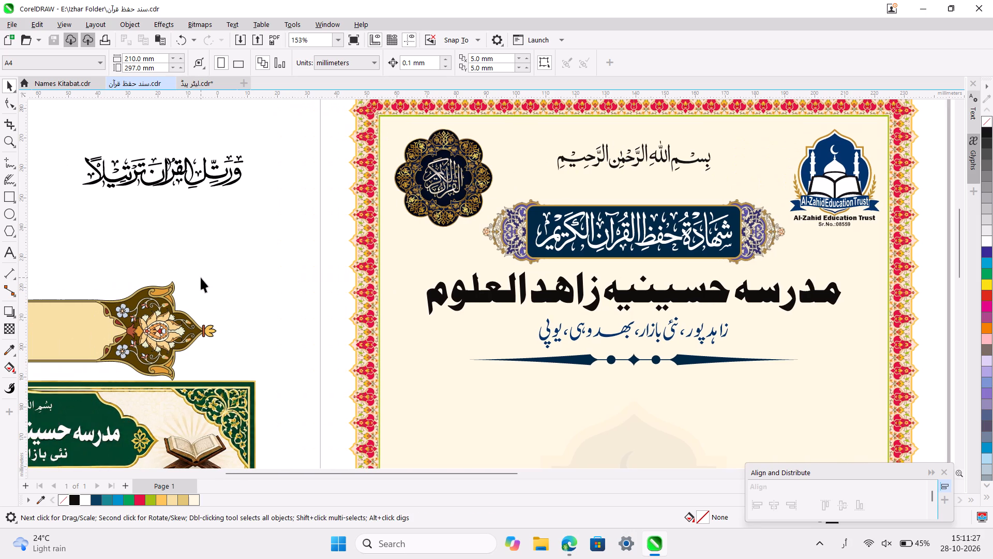
scroll(201, 277, right, 1)
scroll(325, 273, down, 2)
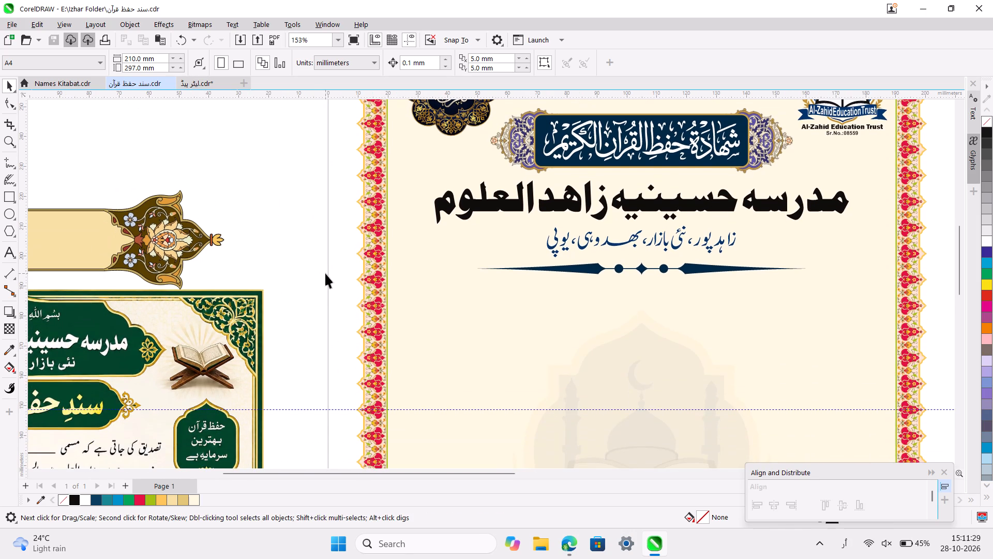
ctrl+scroll(325, 273, down, 2)
scroll(325, 273, up, 1)
Inspect the round Quran rosette in the certificate's upper corner at close range.
click(427, 196)
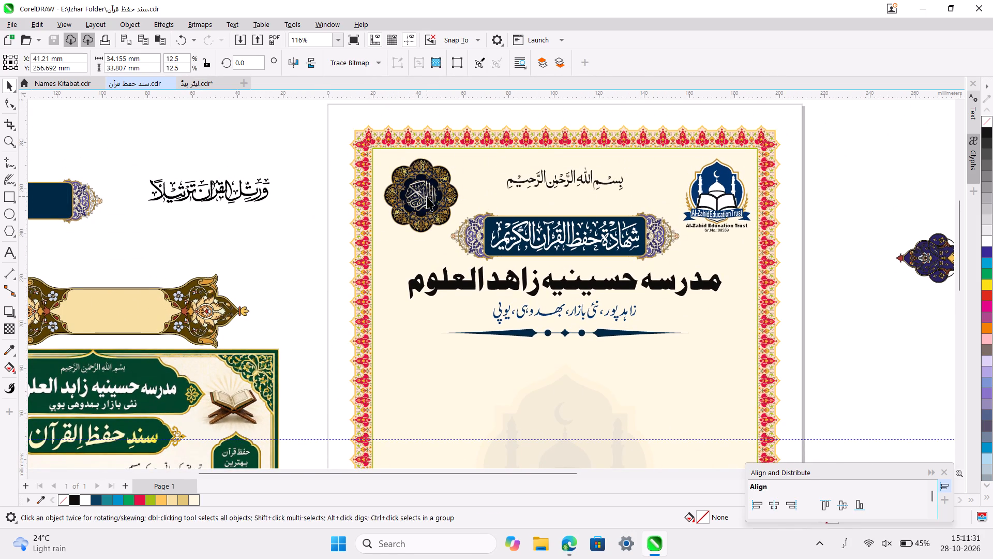
ctrl+scroll(427, 196, up, 12)
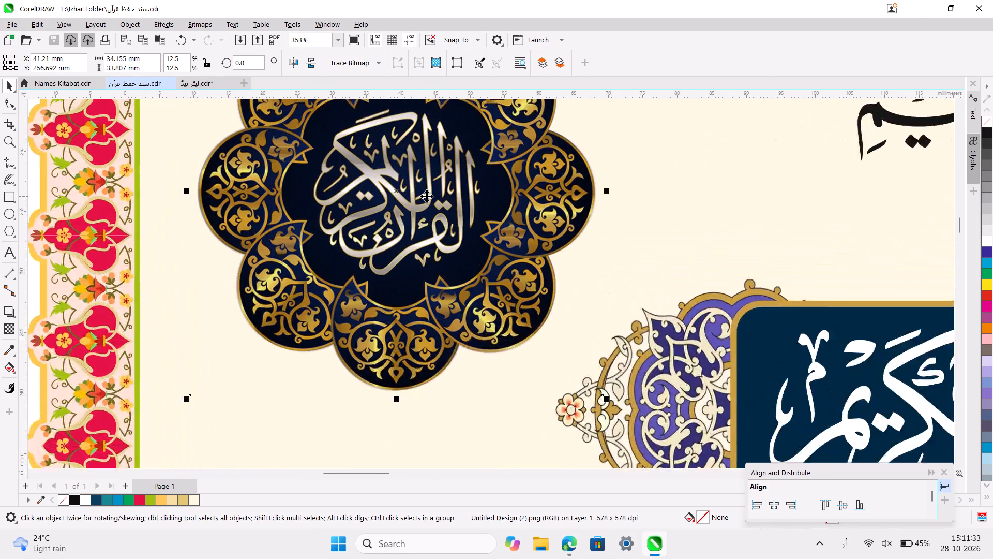
ctrl+scroll(427, 196, up, 2)
ctrl+scroll(427, 196, down, 3)
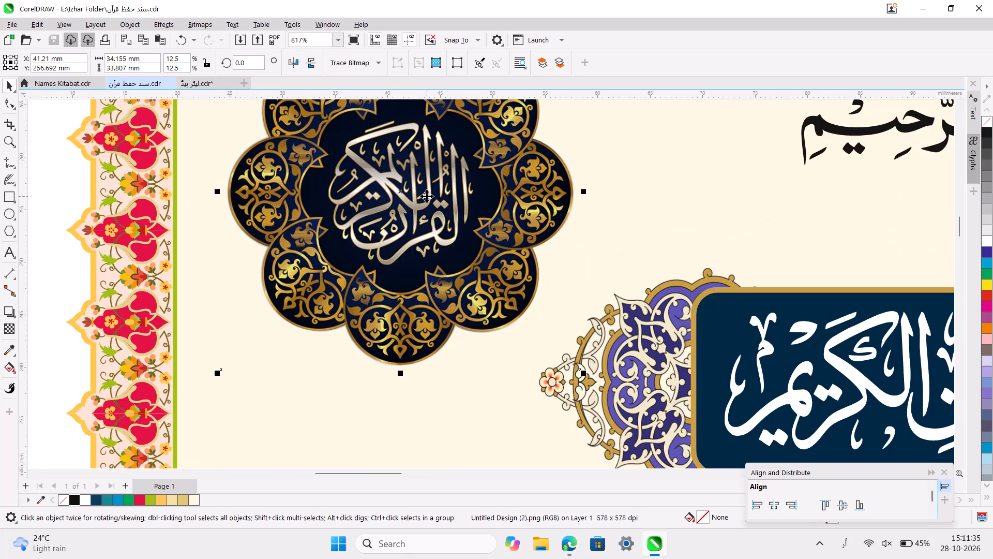
ctrl+scroll(427, 196, down, 10)
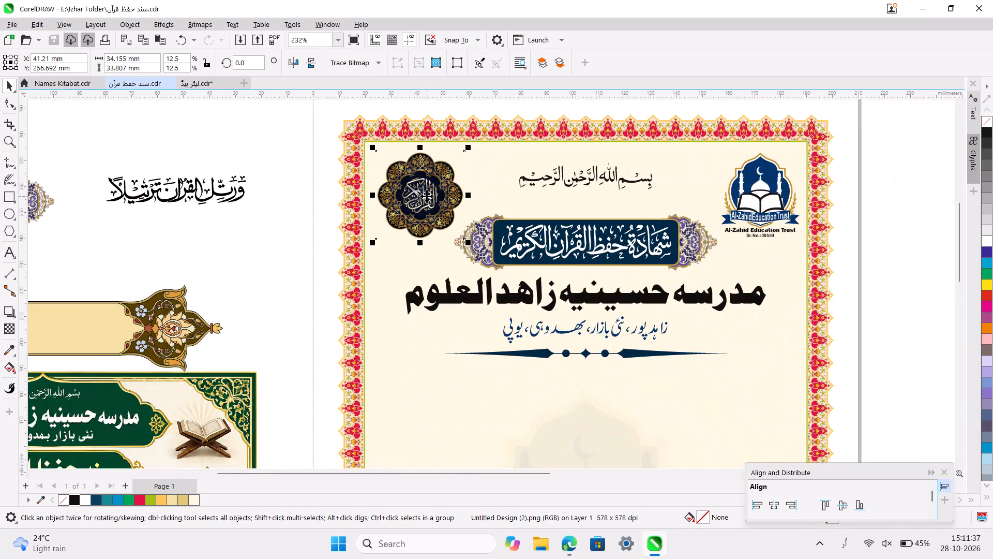
click(268, 255)
Import the photo "WhatsApp Image 2026-10-28 at 2.53.49 PM" and place it just right of the certificate page, about 151 × 204 mm.
scroll(268, 255, down, 2)
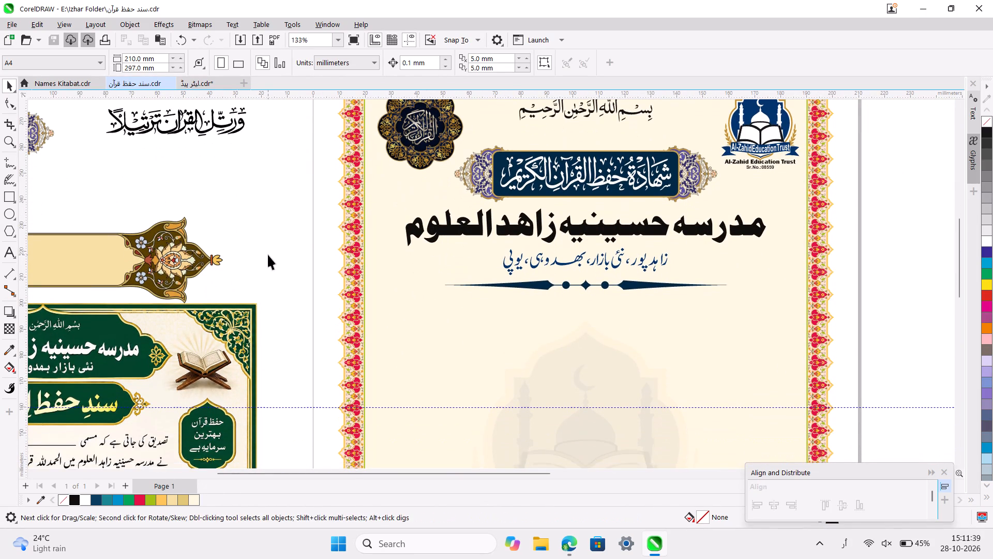
scroll(268, 255, down, 1)
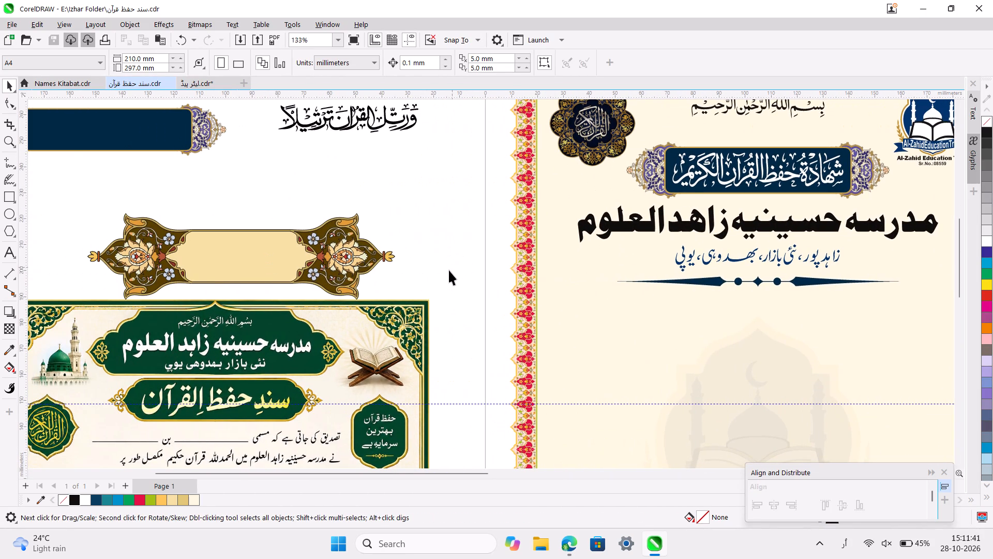
ctrl+scroll(449, 270, down, 6)
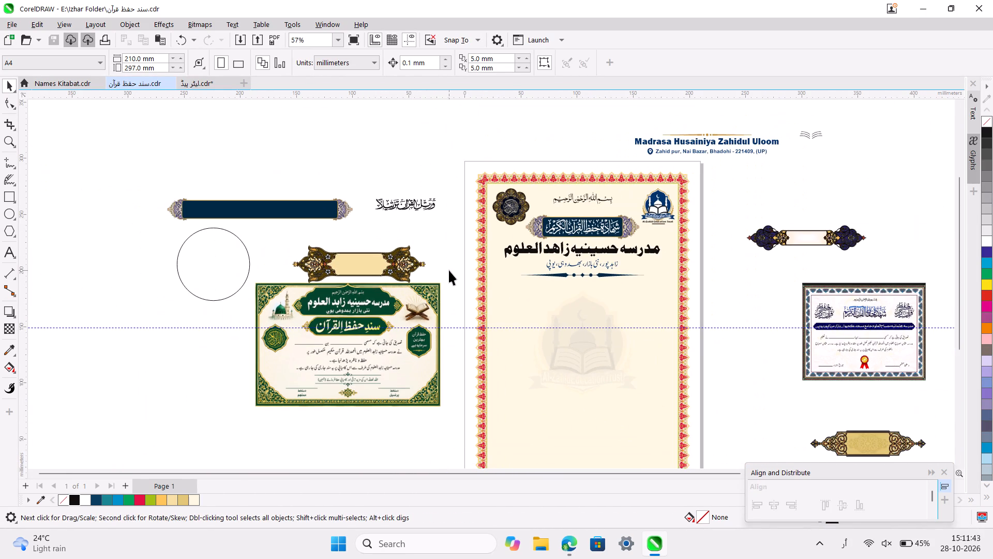
scroll(449, 270, down, 1)
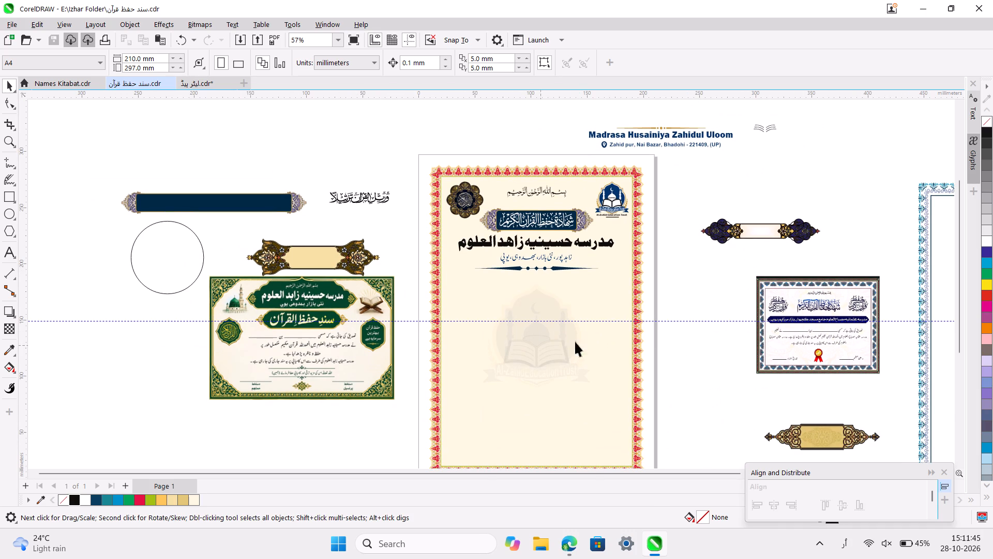
click(688, 386)
key(ctrl+i)
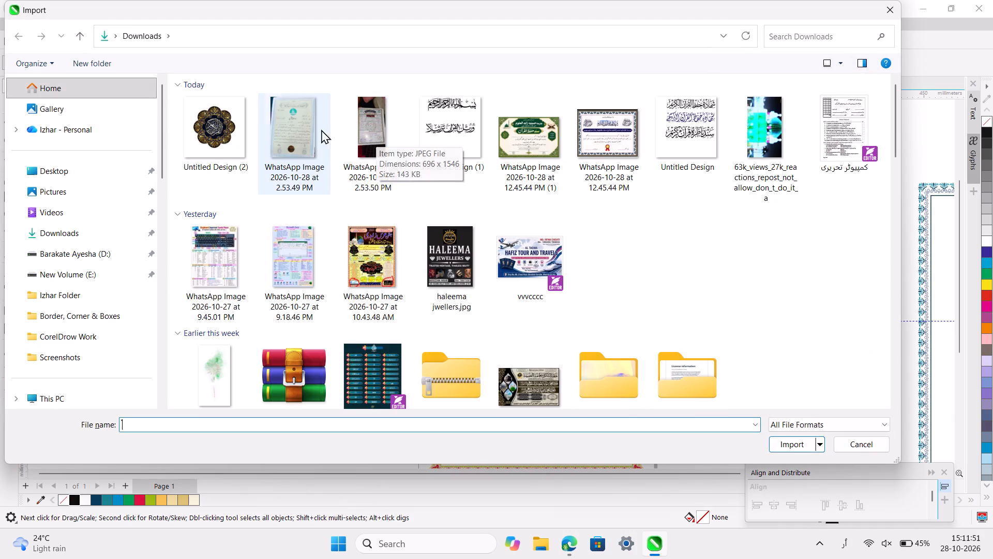
double_click(307, 127)
scroll(456, 273, down, 2)
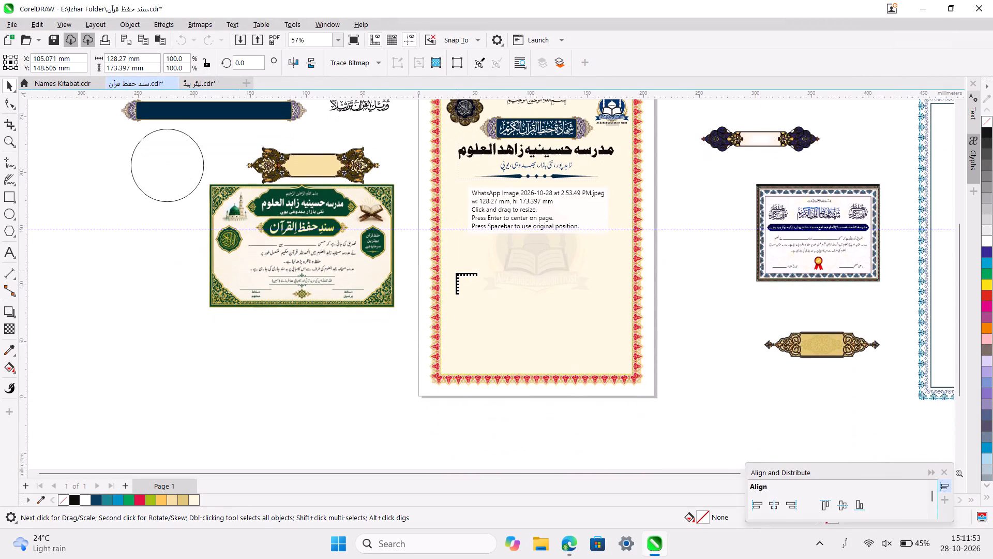
scroll(662, 145, up, 1)
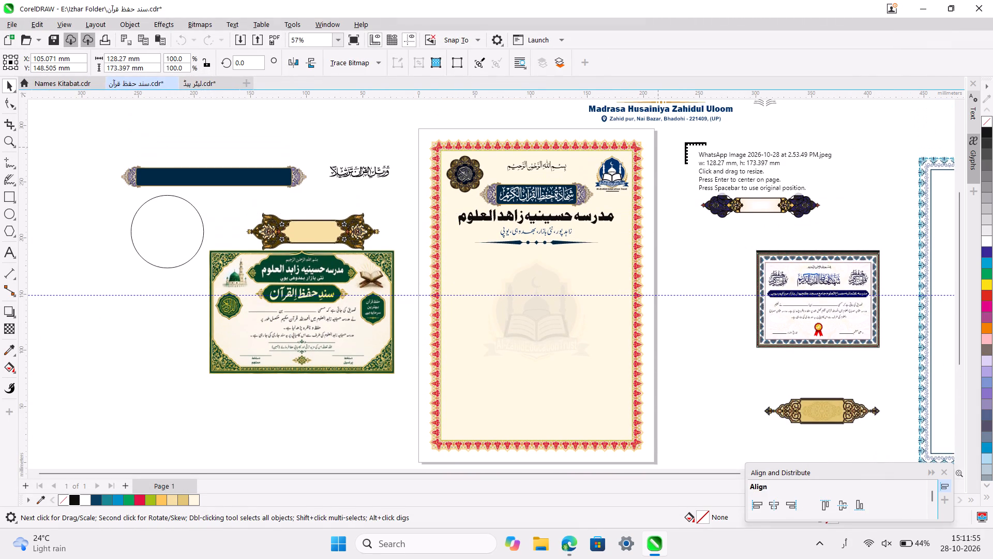
drag(685, 142, 855, 417)
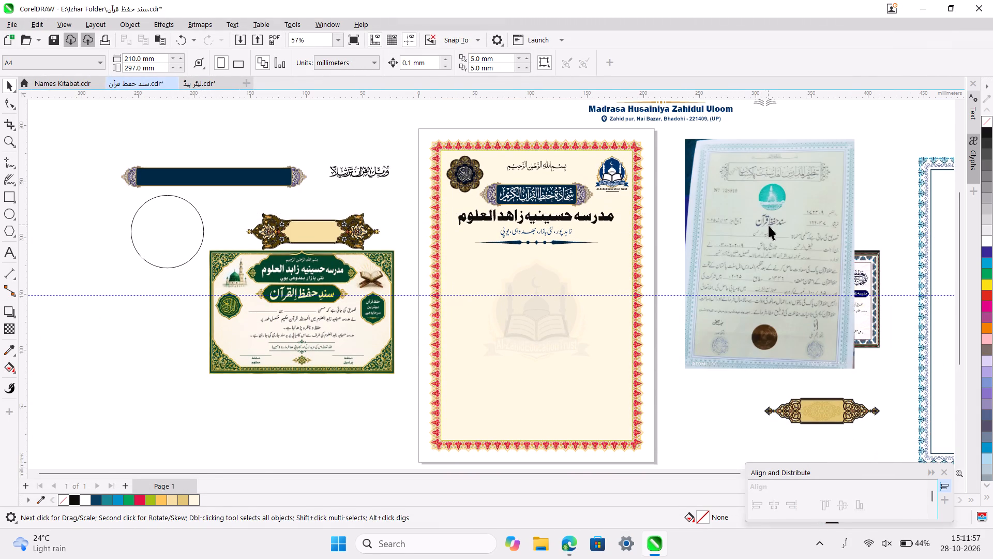
ctrl+scroll(769, 225, up, 4)
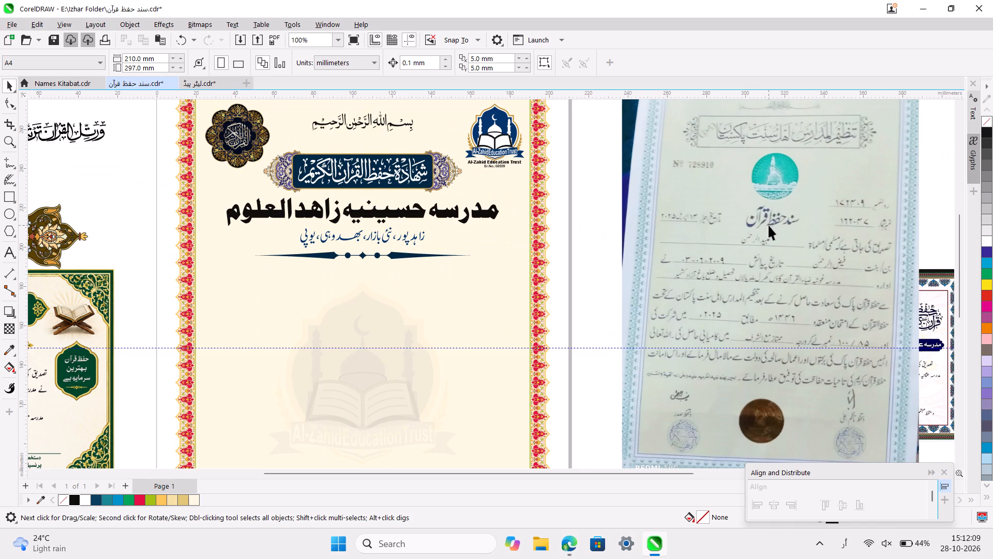
ctrl+scroll(769, 225, down, 3)
click(762, 291)
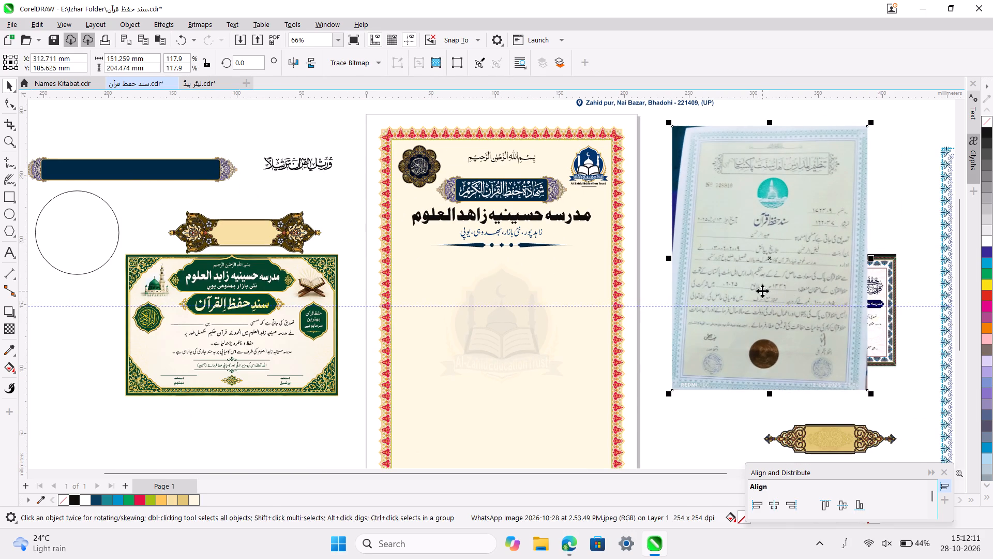
Import the photo "WhatsApp Image 2026-10-28 at 2.53.50 PM" and place it left of the page, partly over the green sample certificate.
ctrl+scroll(762, 291, down, 2)
click(877, 150)
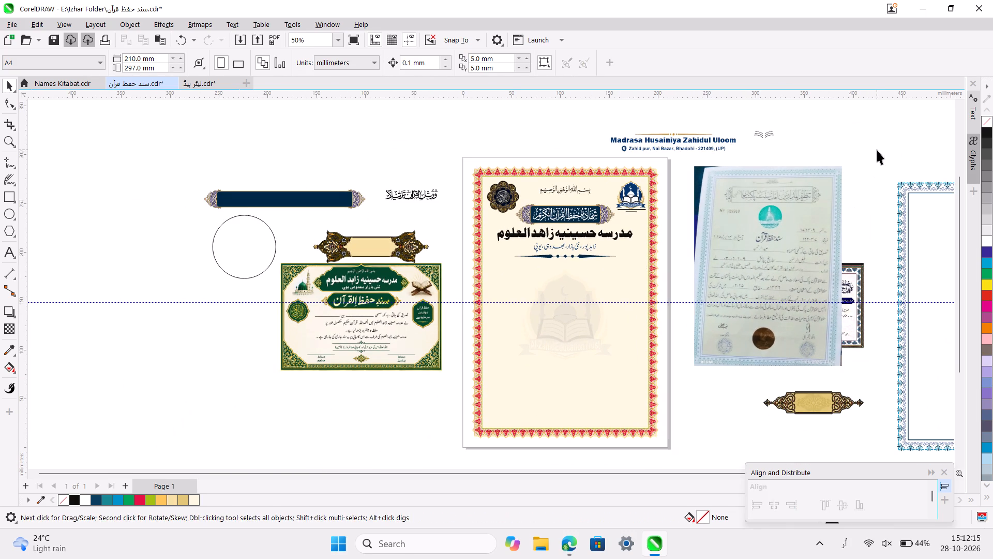
key(ctrl+i)
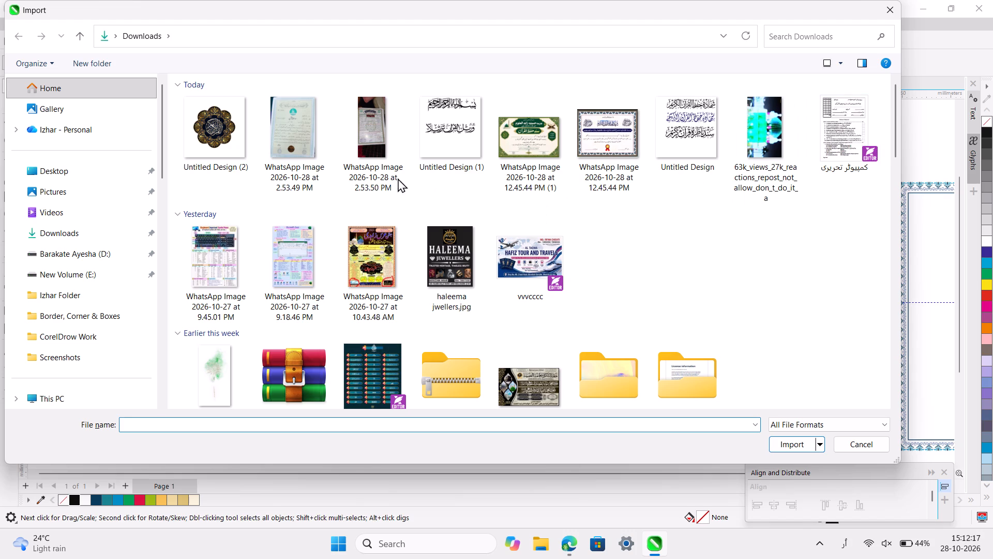
double_click(367, 137)
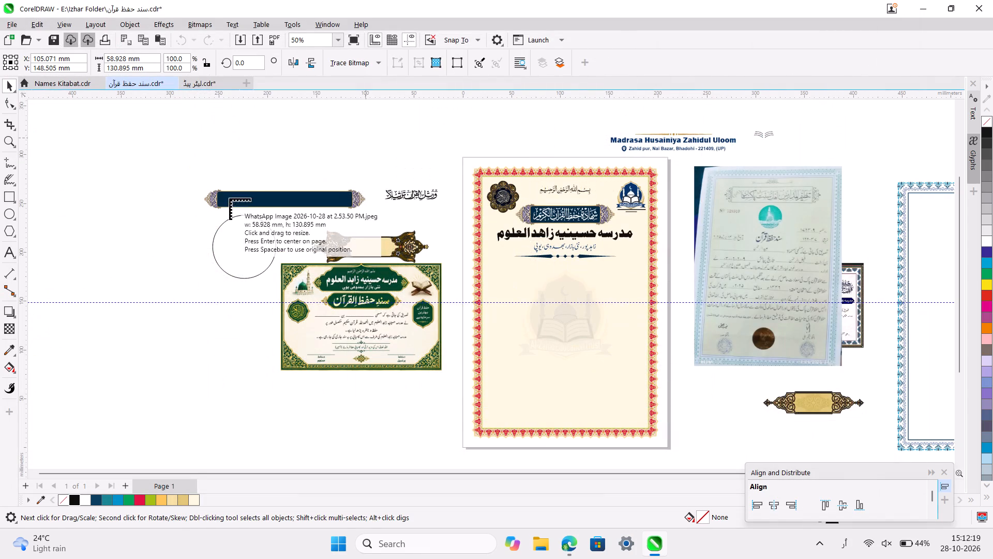
drag(224, 166, 452, 404)
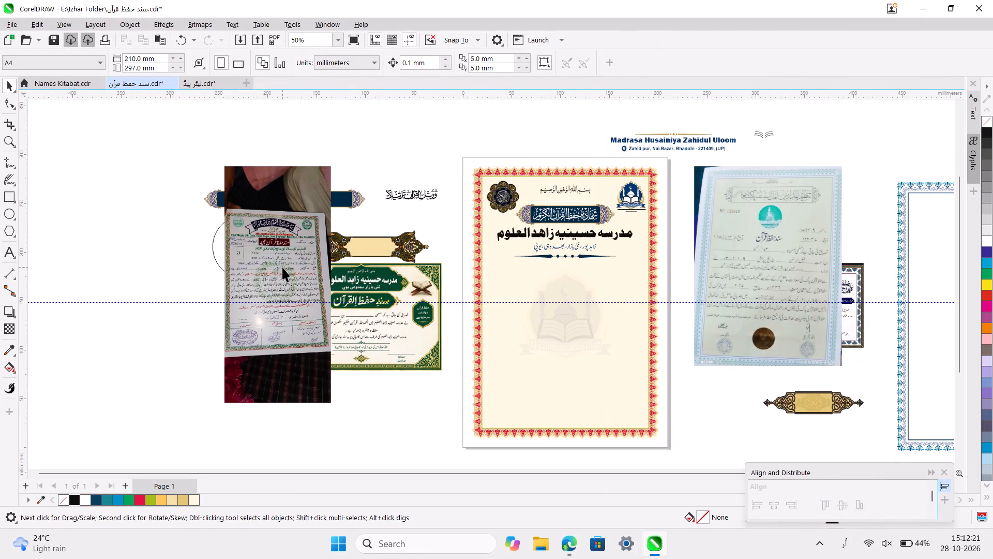
Read the imported certificate photo's wording and layout, and compare it with the empty body of the certificate page.
click(282, 267)
ctrl+scroll(282, 267, up, 7)
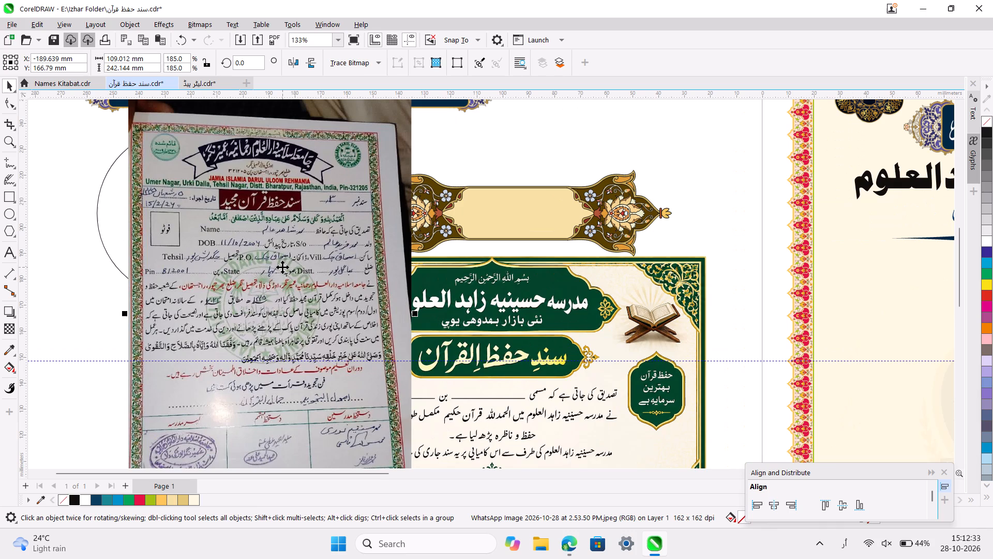
ctrl+scroll(282, 267, down, 3)
ctrl+scroll(282, 267, up, 2)
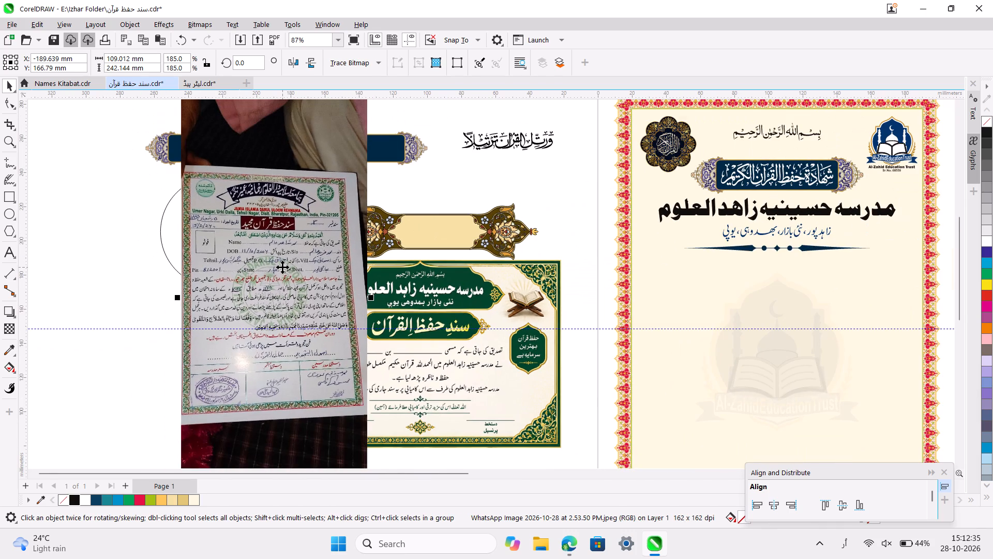
ctrl+scroll(282, 267, up, 1)
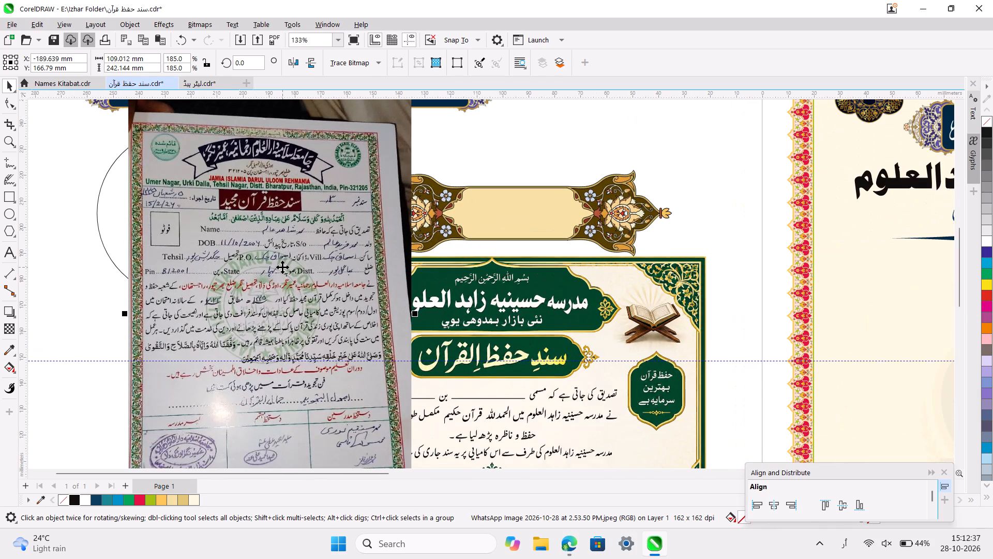
scroll(282, 267, down, 1)
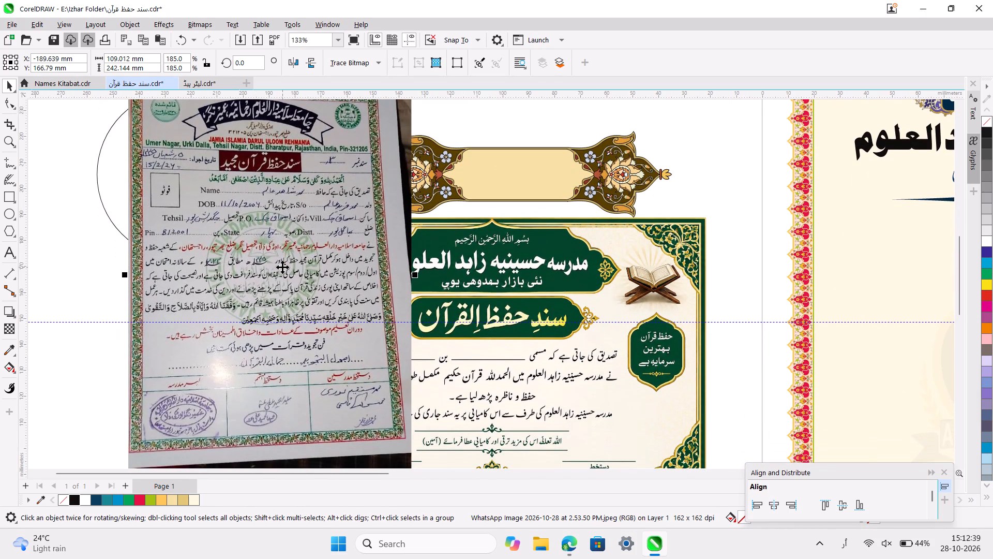
ctrl+scroll(282, 267, down, 3)
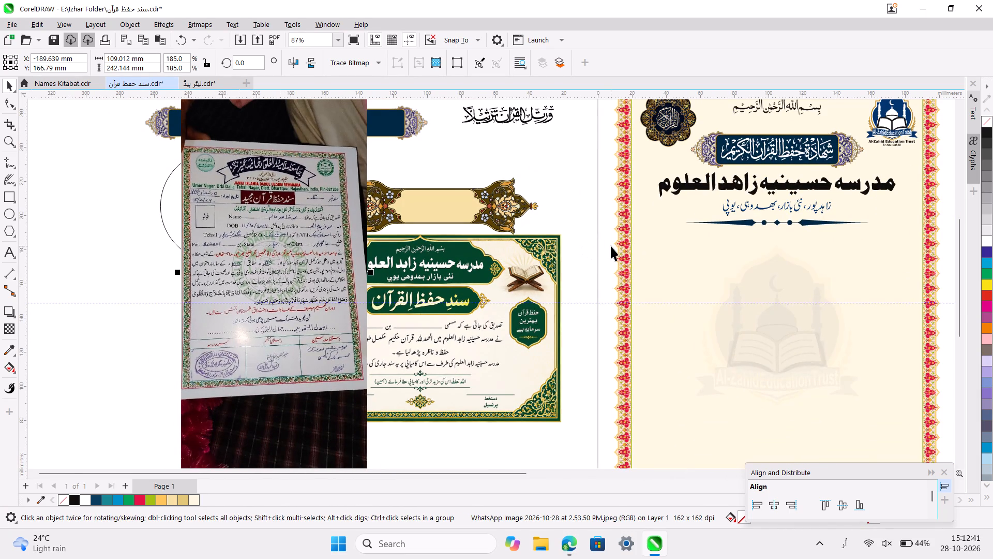
scroll(611, 246, left, 1)
scroll(611, 246, down, 1)
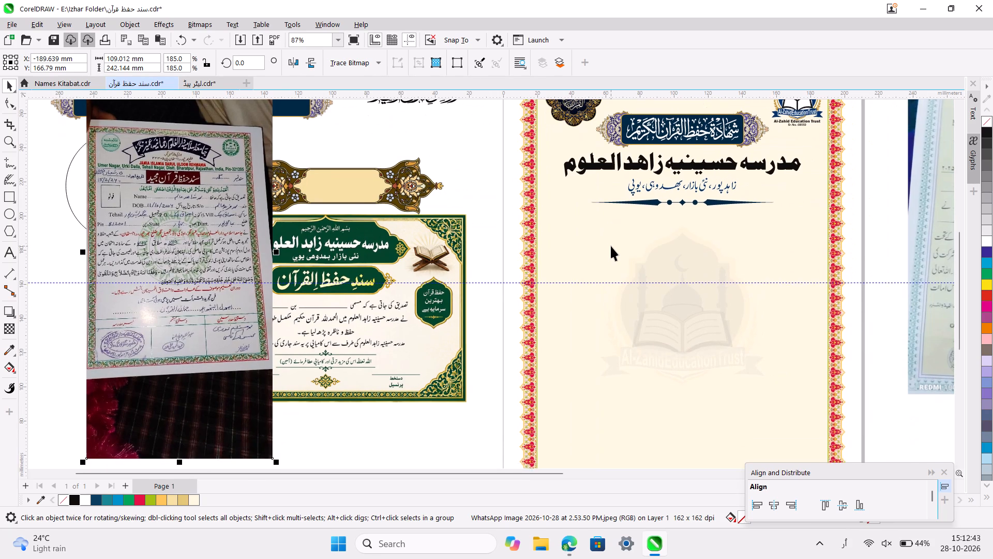
scroll(611, 246, down, 1)
scroll(611, 246, up, 1)
scroll(611, 246, down, 2)
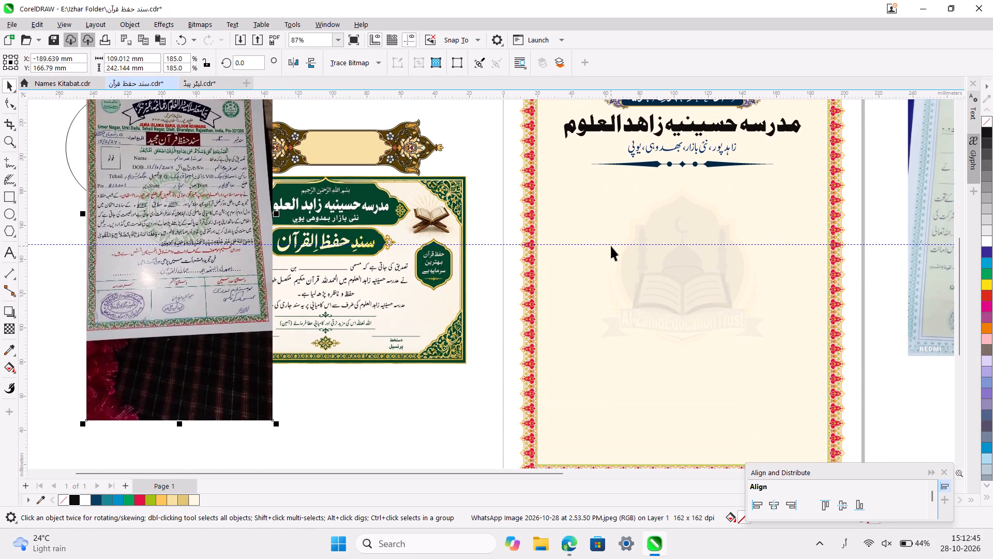
scroll(611, 246, up, 2)
ctrl+scroll(611, 246, down, 2)
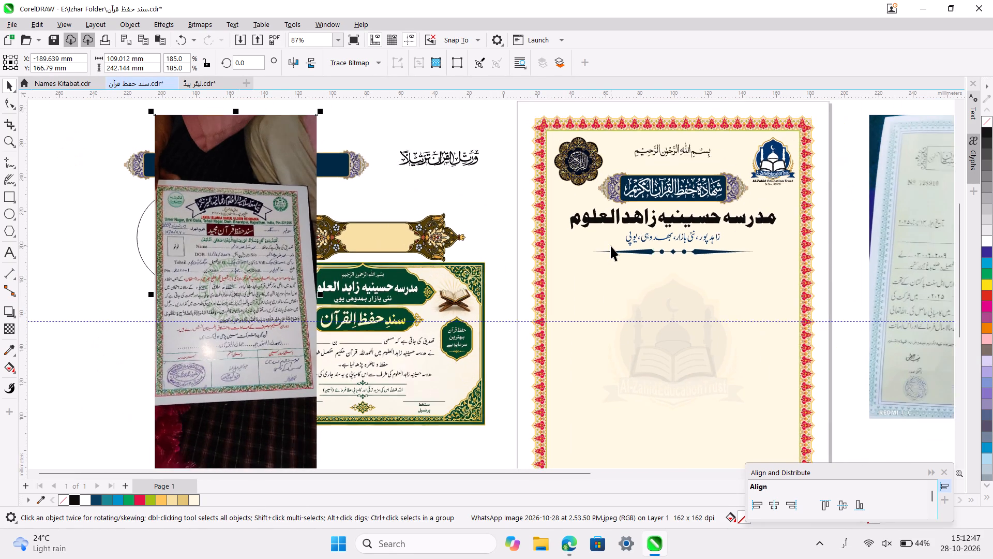
ctrl+scroll(611, 246, down, 1)
scroll(611, 246, down, 1)
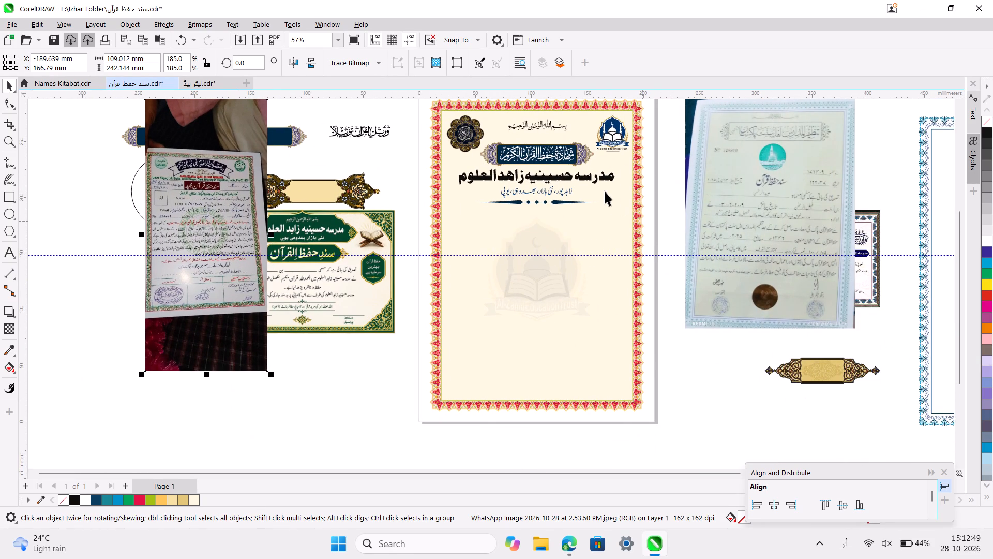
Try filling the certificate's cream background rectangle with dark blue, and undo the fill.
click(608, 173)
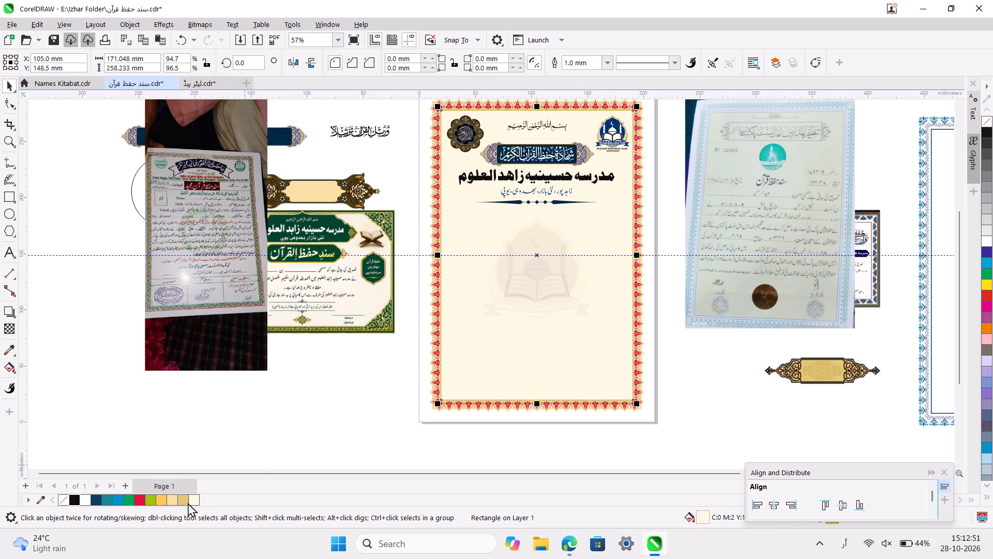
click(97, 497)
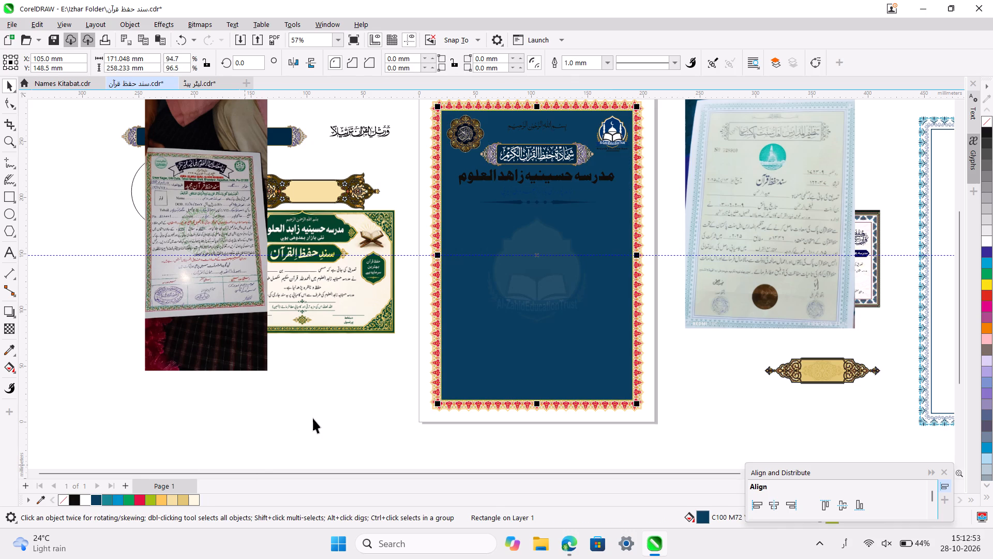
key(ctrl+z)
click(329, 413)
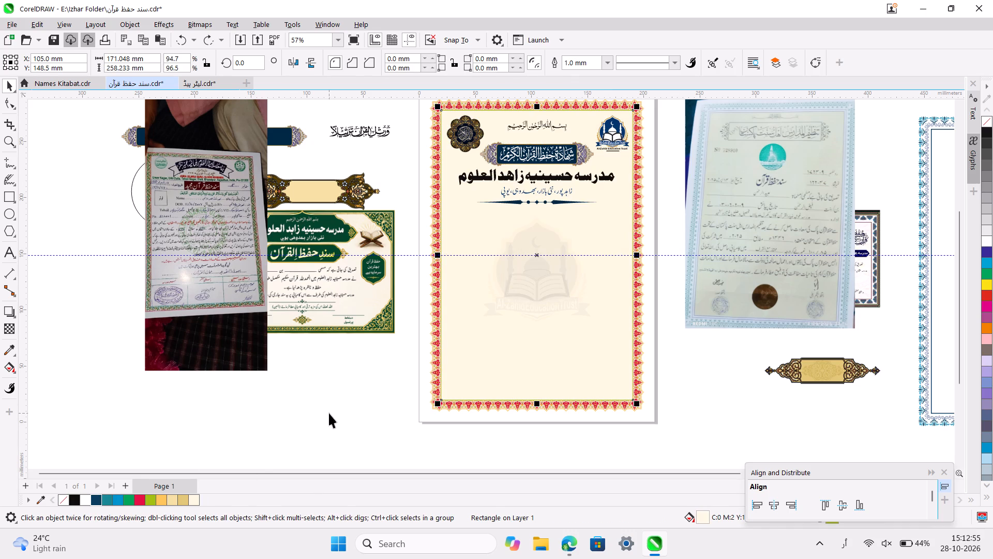
Recolour the black madrasa name text below the banner with the dark blue fill from the document colours.
click(558, 176)
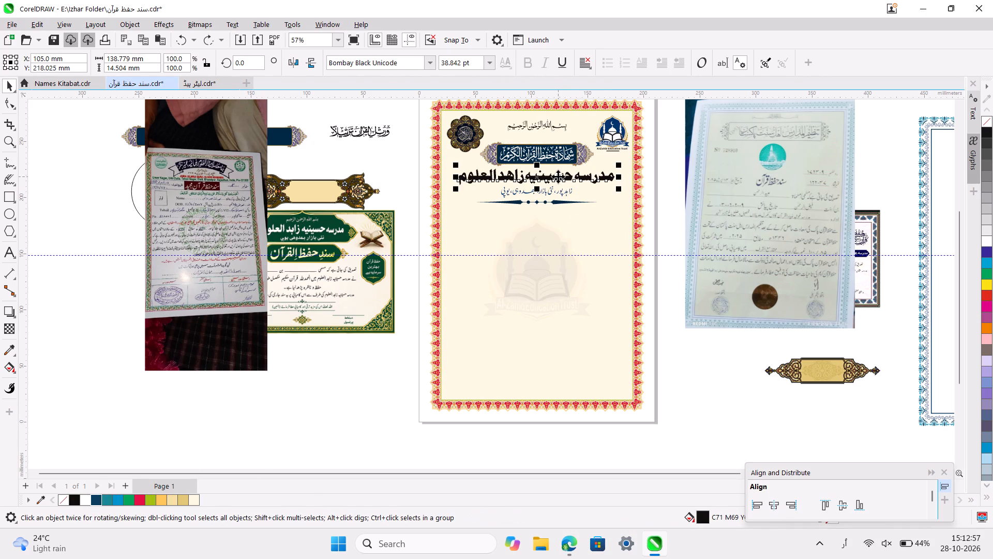
click(97, 500)
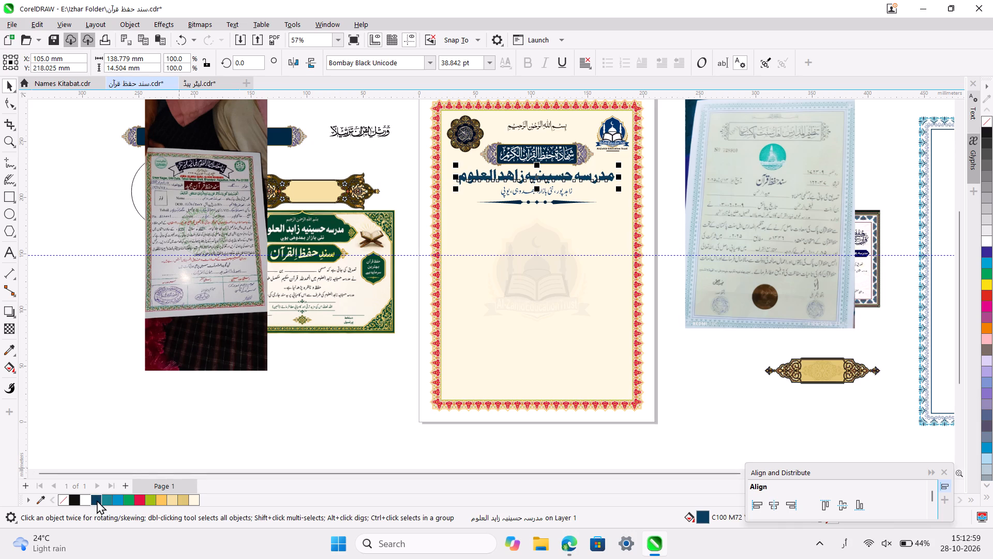
click(318, 393)
Examine the recoloured madrasa name together with the rosette, banner, address line and divider in the header.
ctrl+scroll(498, 301, up, 2)
scroll(498, 301, up, 1)
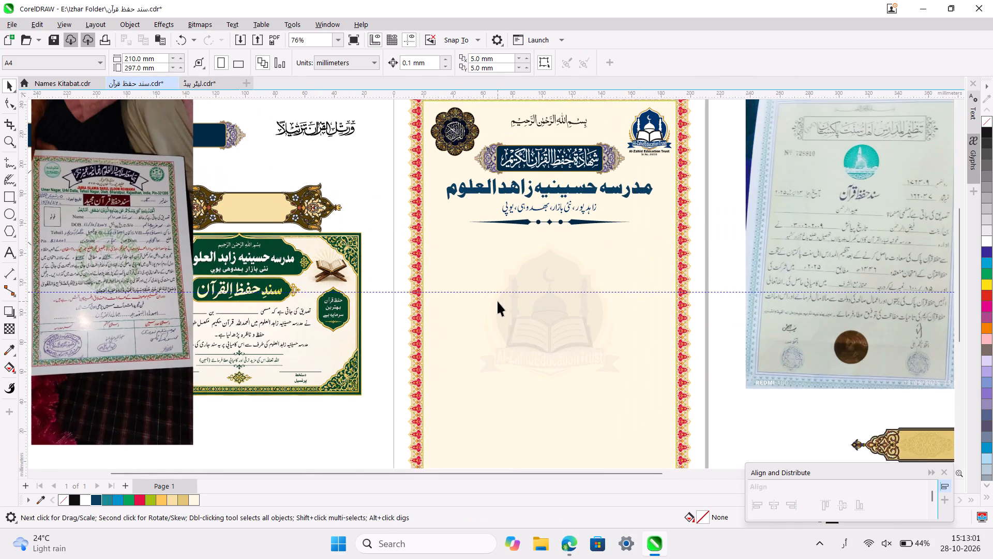
scroll(498, 301, up, 1)
scroll(498, 301, right, 1)
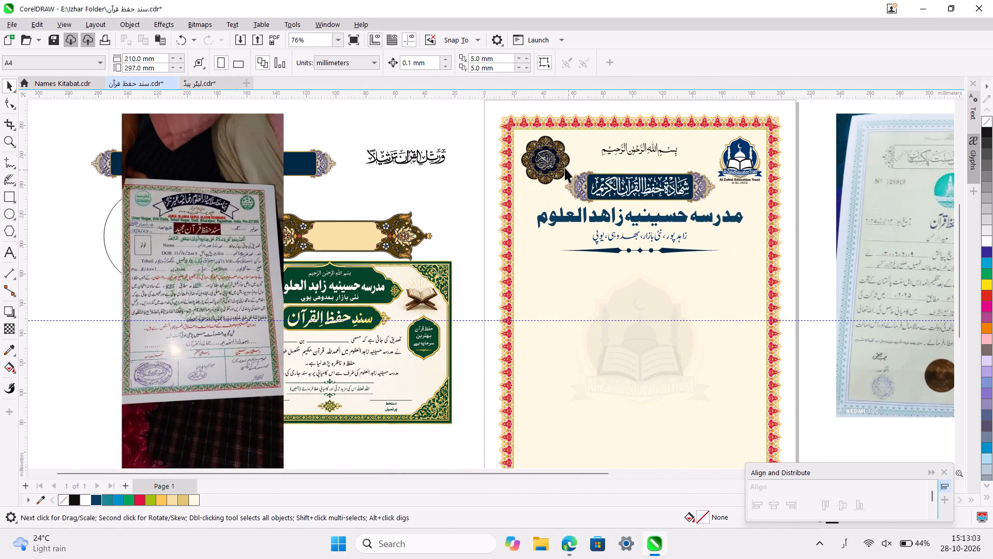
ctrl+scroll(558, 167, up, 7)
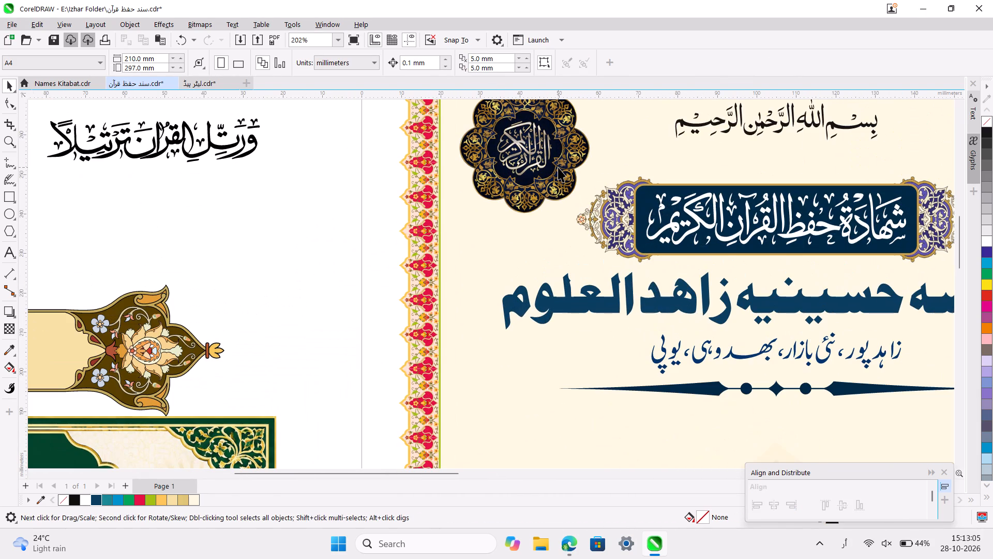
ctrl+scroll(558, 167, up, 6)
ctrl+scroll(558, 167, down, 1)
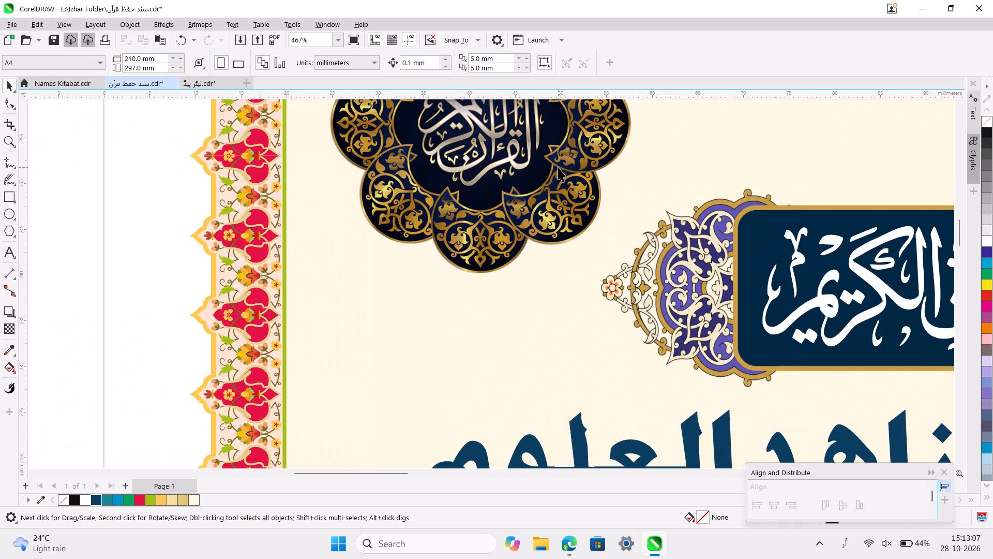
ctrl+scroll(558, 167, down, 9)
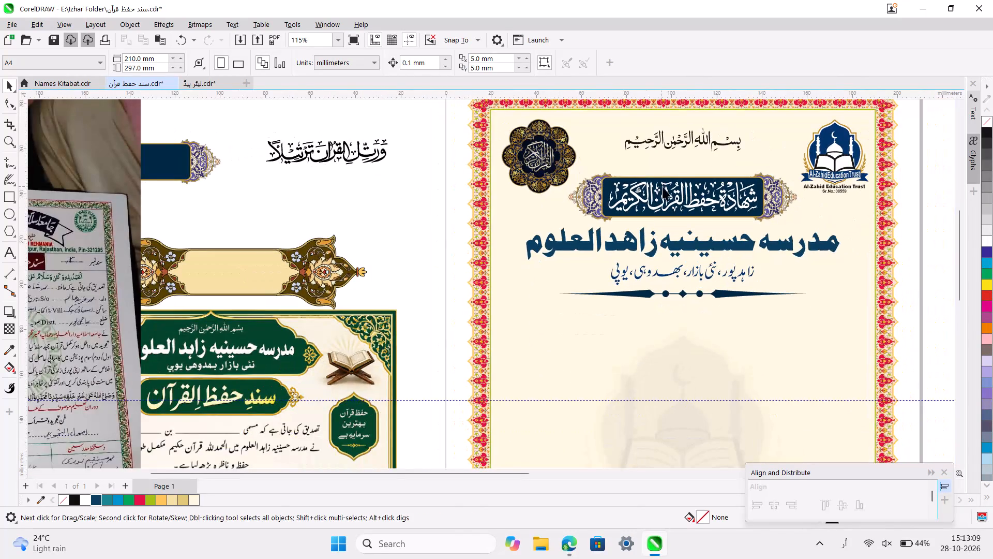
Sample the pale cream C0 M8 Y33 K0 and the gold from the banner ornament, plus the rosette's gold, into the document colours.
ctrl+scroll(663, 186, up, 10)
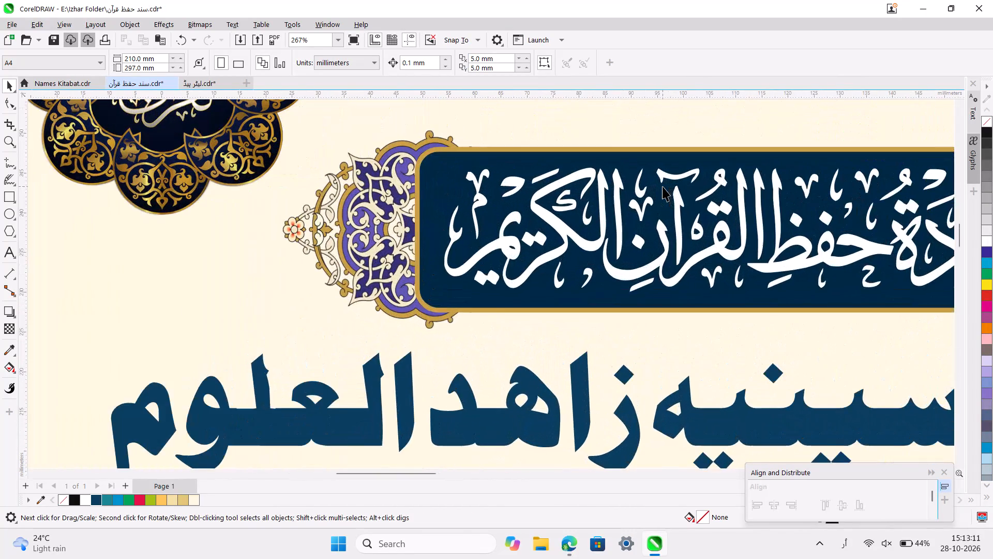
scroll(663, 186, right, 2)
ctrl+scroll(663, 186, up, 4)
scroll(663, 186, right, 1)
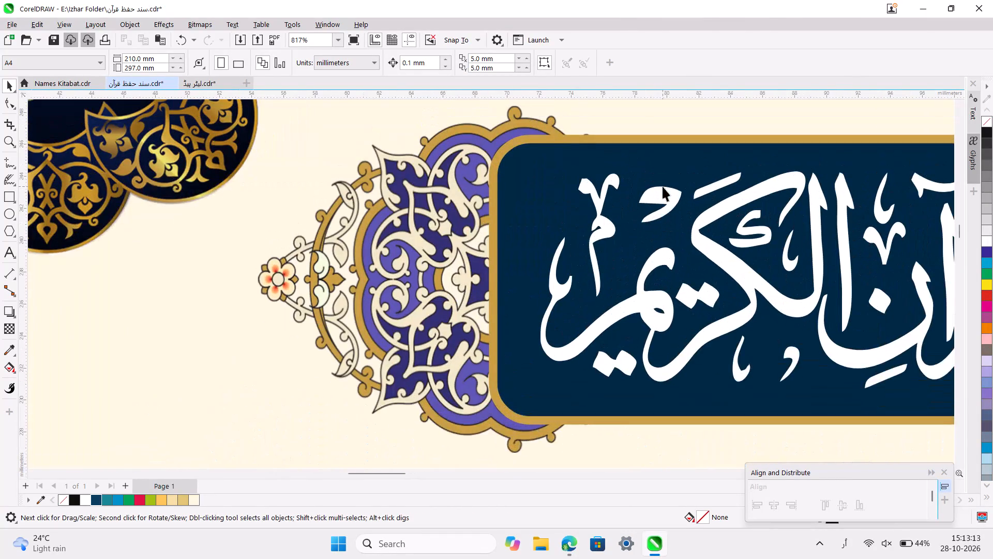
scroll(663, 186, right, 1)
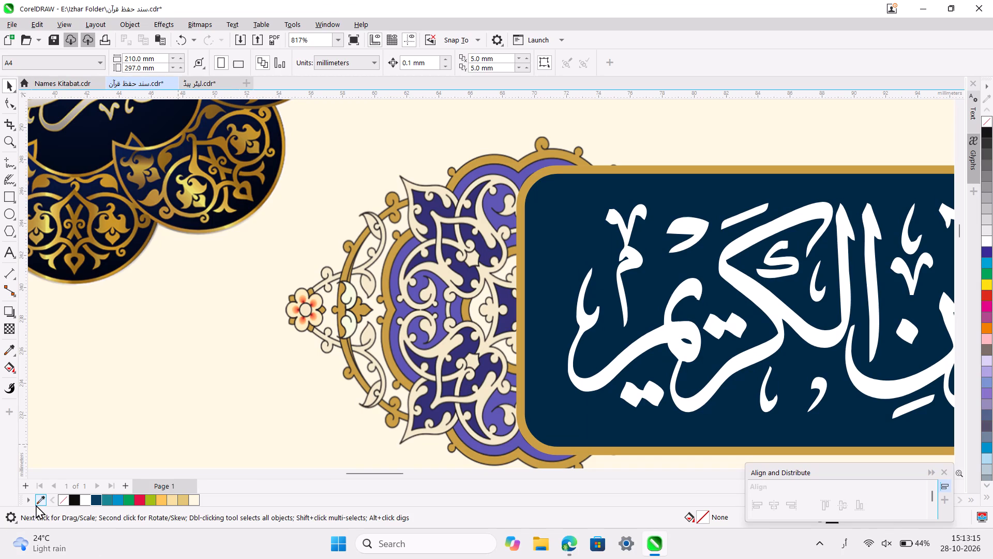
click(36, 506)
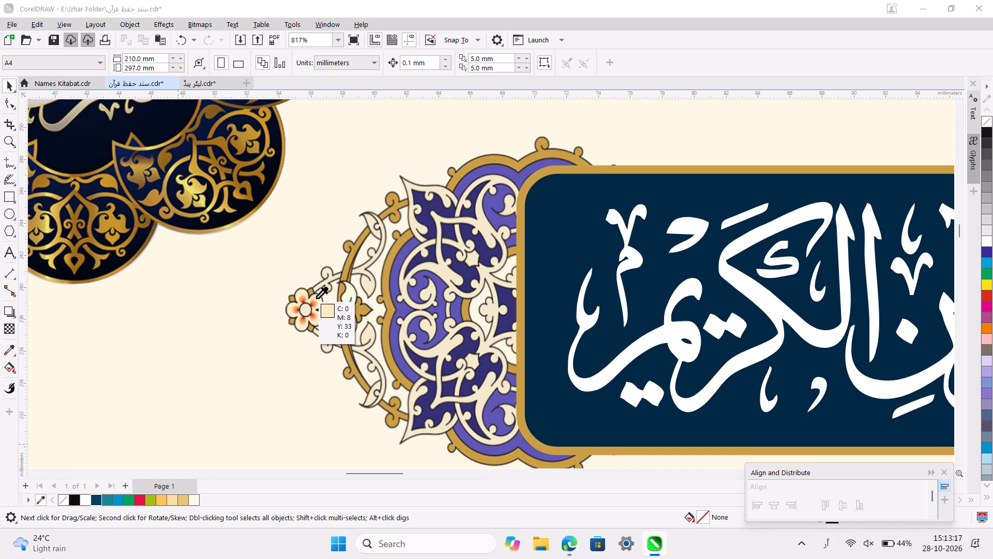
click(316, 299)
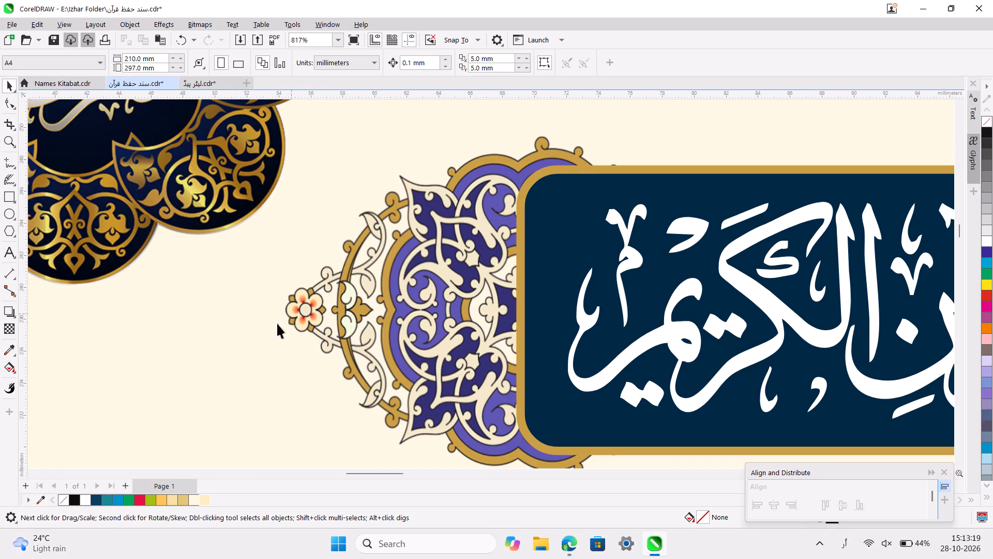
click(40, 500)
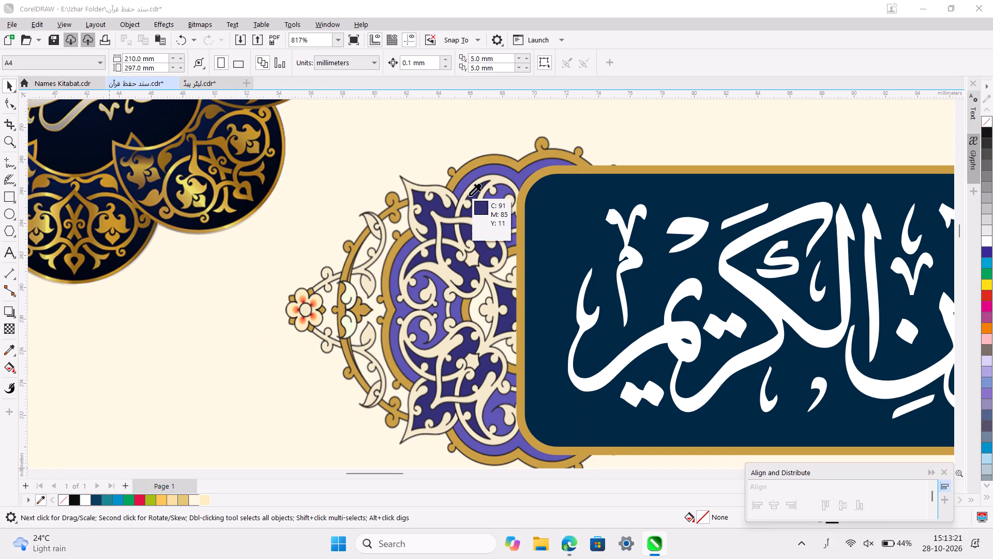
click(474, 166)
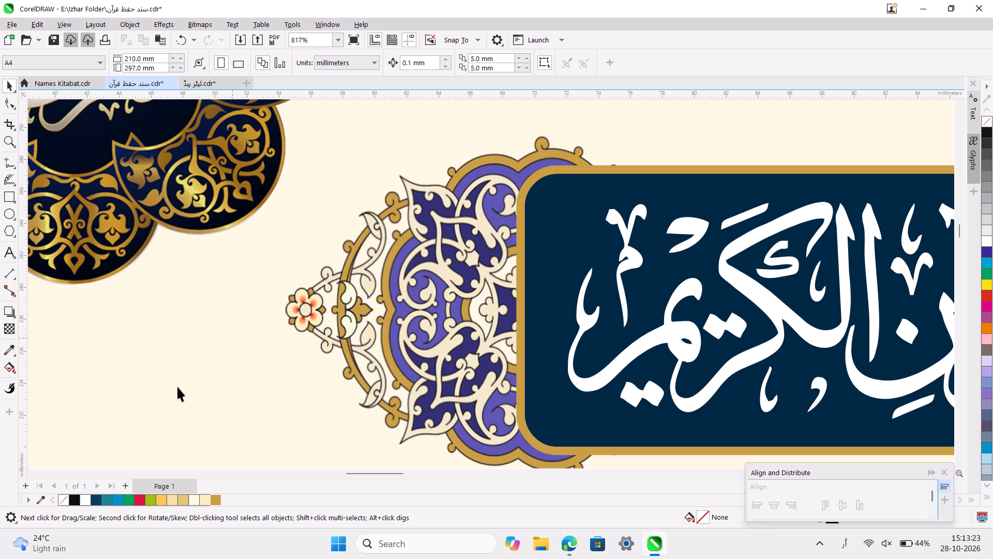
click(40, 500)
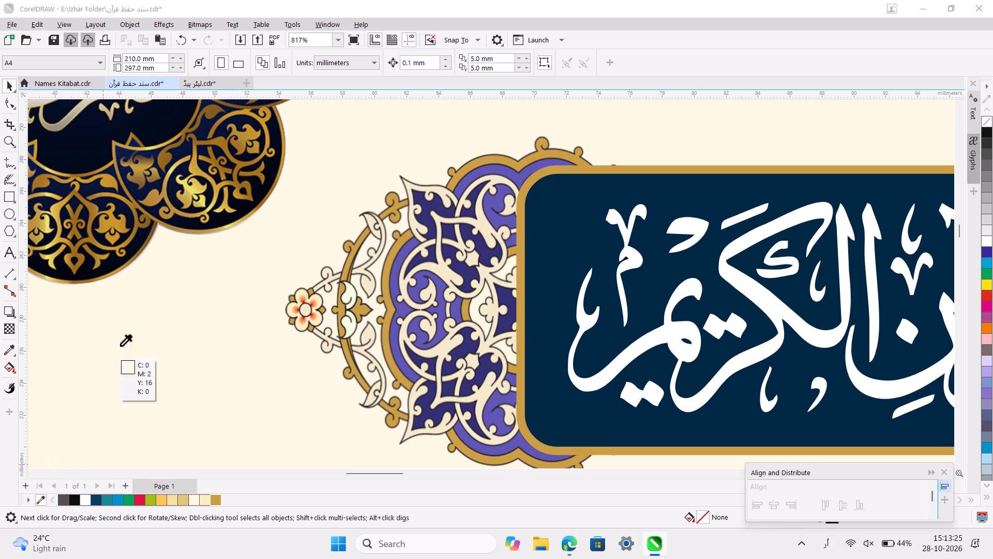
click(194, 165)
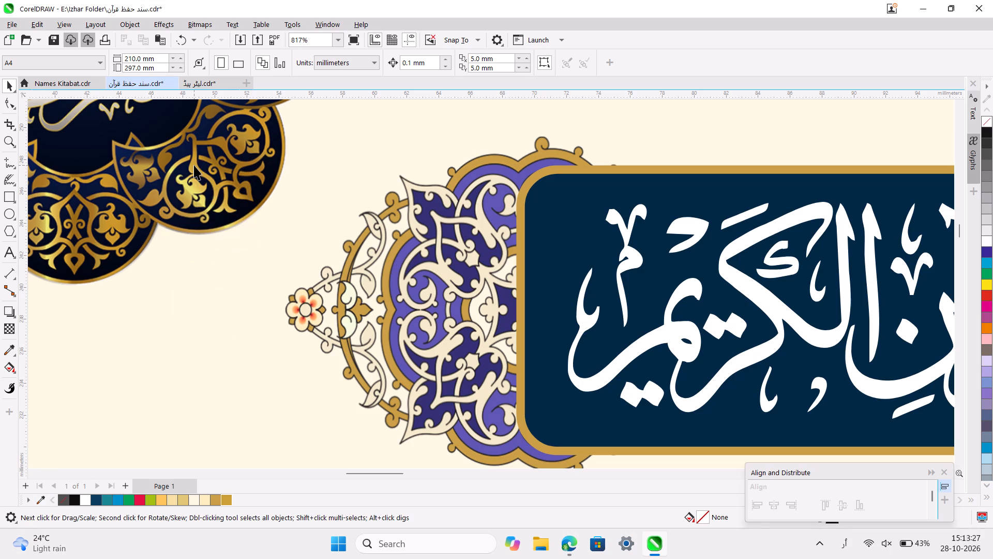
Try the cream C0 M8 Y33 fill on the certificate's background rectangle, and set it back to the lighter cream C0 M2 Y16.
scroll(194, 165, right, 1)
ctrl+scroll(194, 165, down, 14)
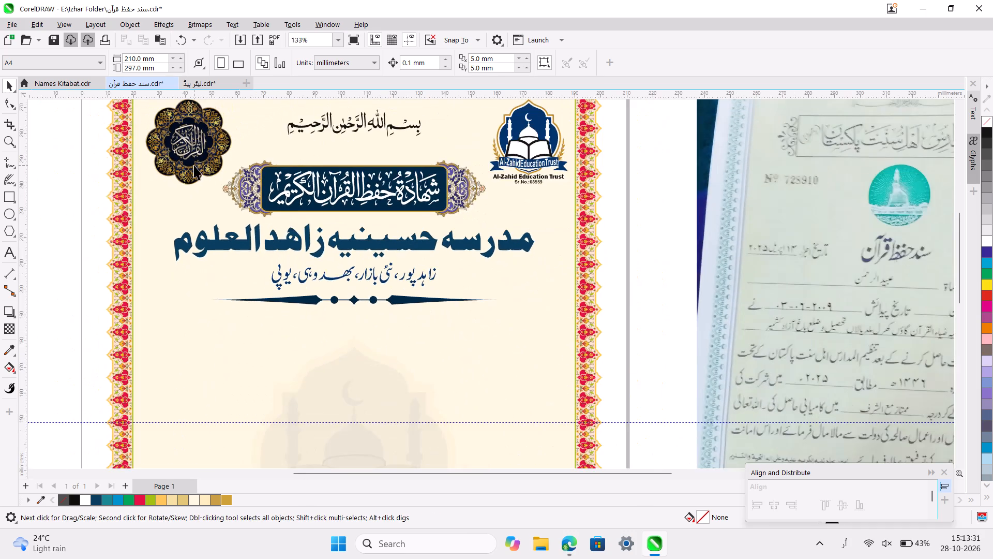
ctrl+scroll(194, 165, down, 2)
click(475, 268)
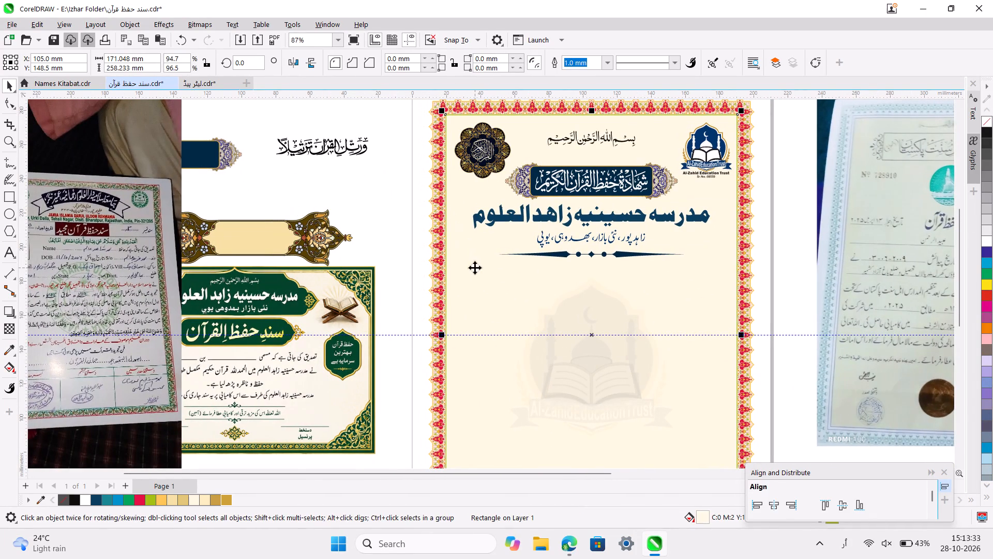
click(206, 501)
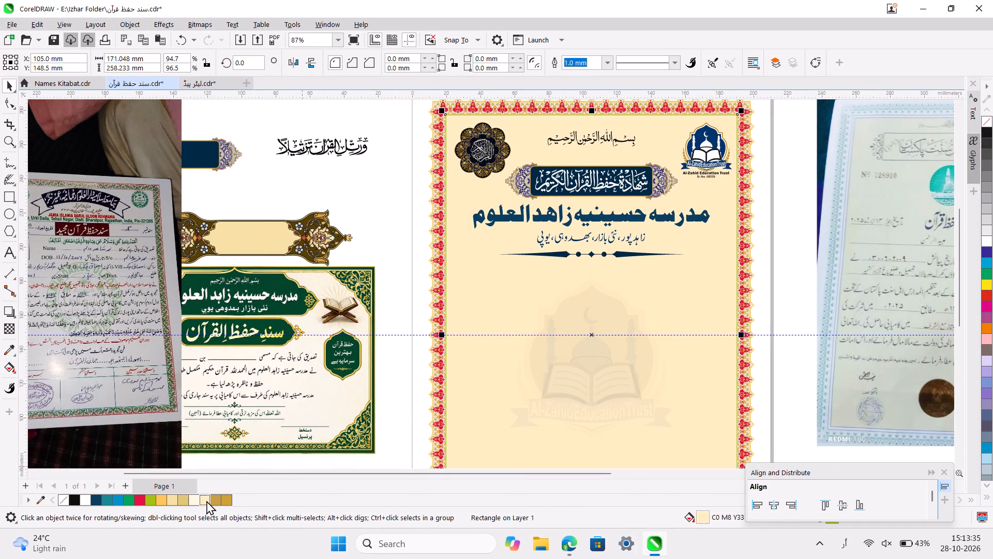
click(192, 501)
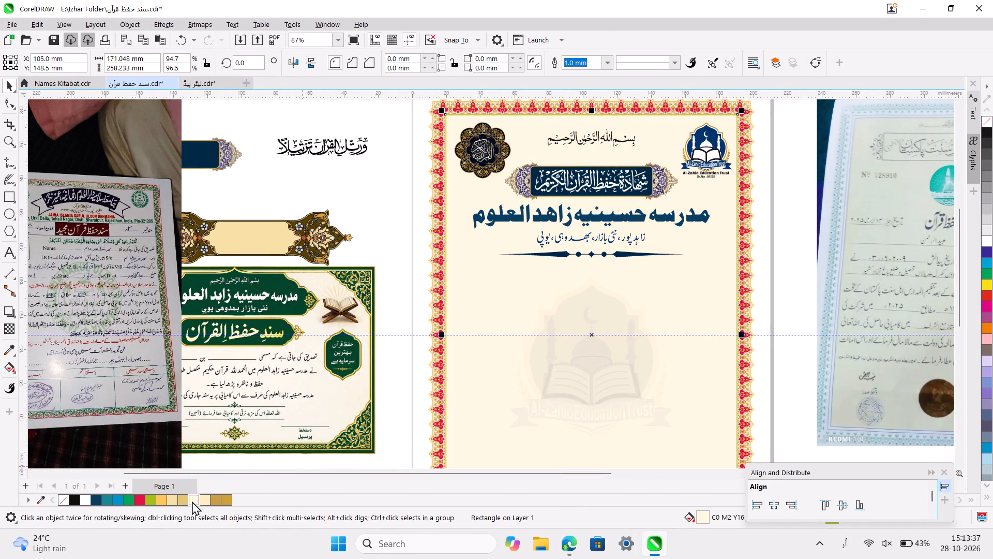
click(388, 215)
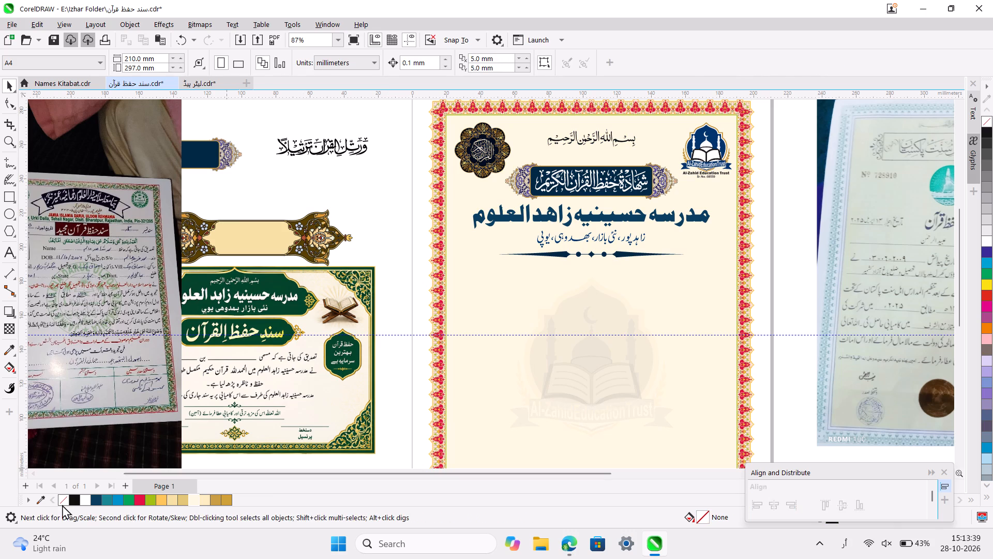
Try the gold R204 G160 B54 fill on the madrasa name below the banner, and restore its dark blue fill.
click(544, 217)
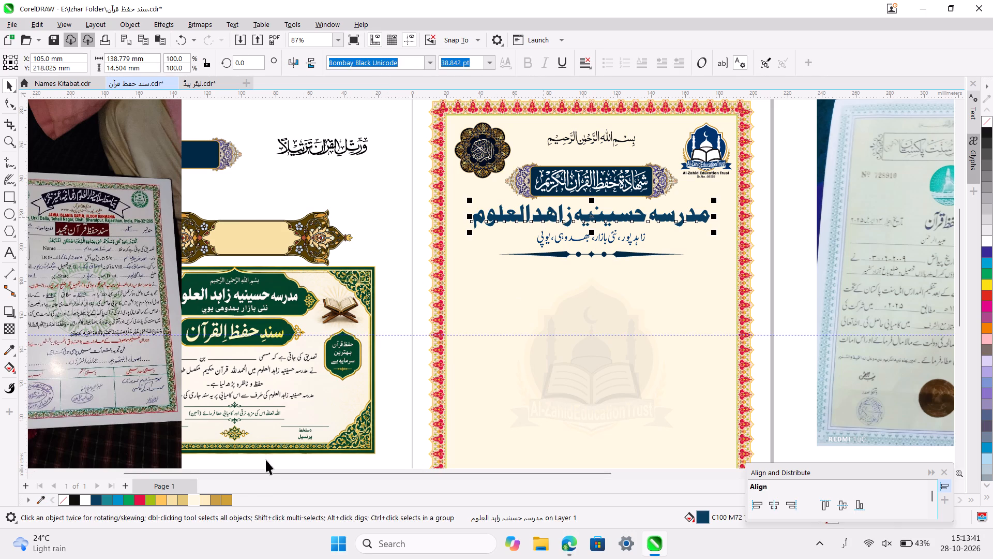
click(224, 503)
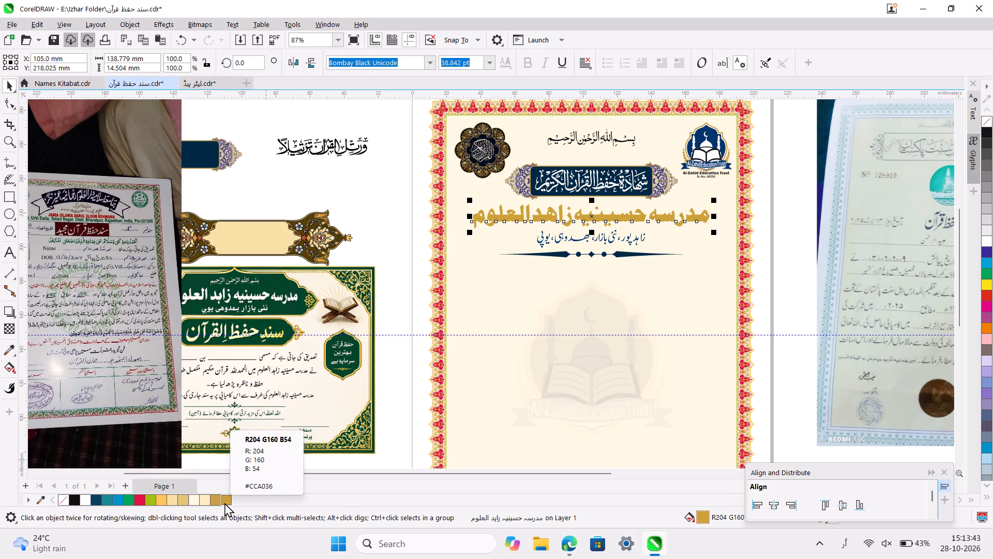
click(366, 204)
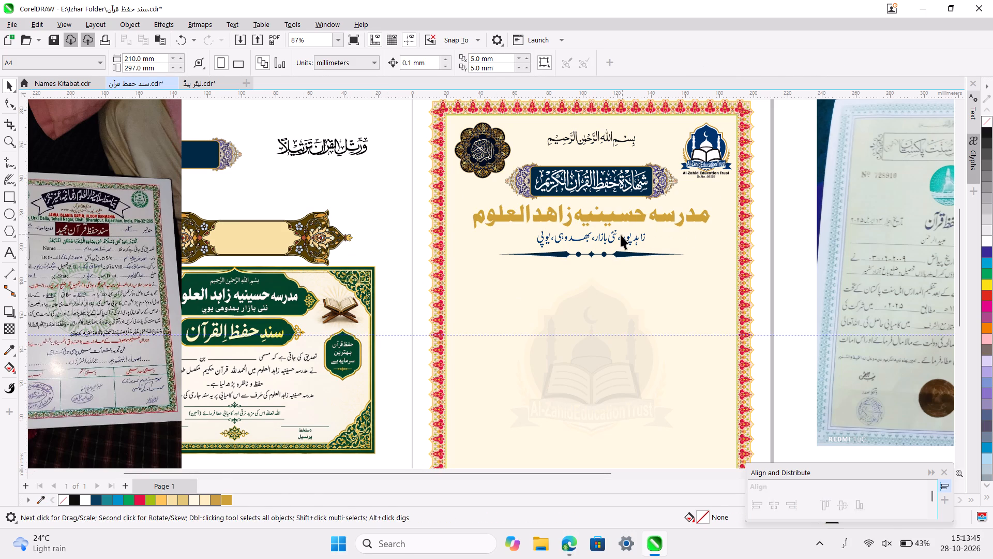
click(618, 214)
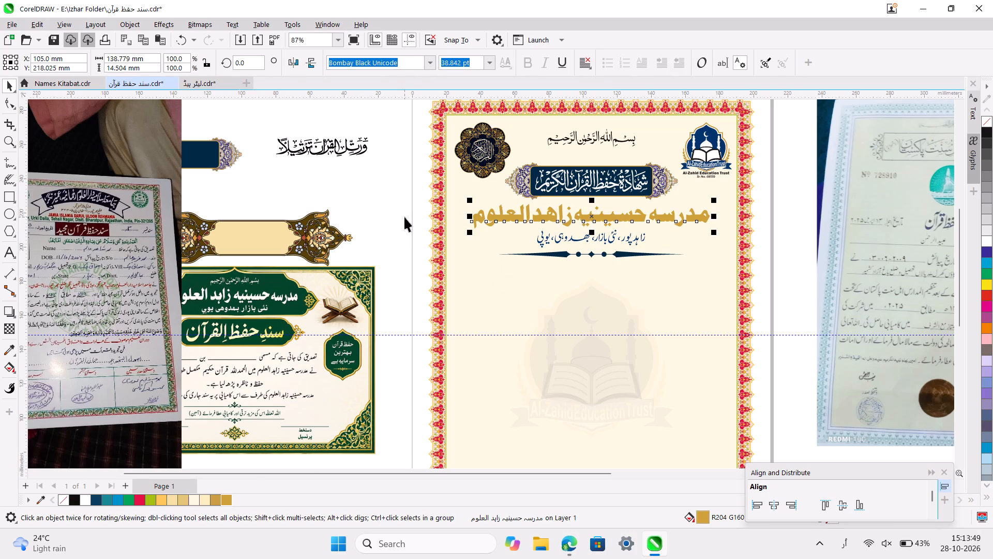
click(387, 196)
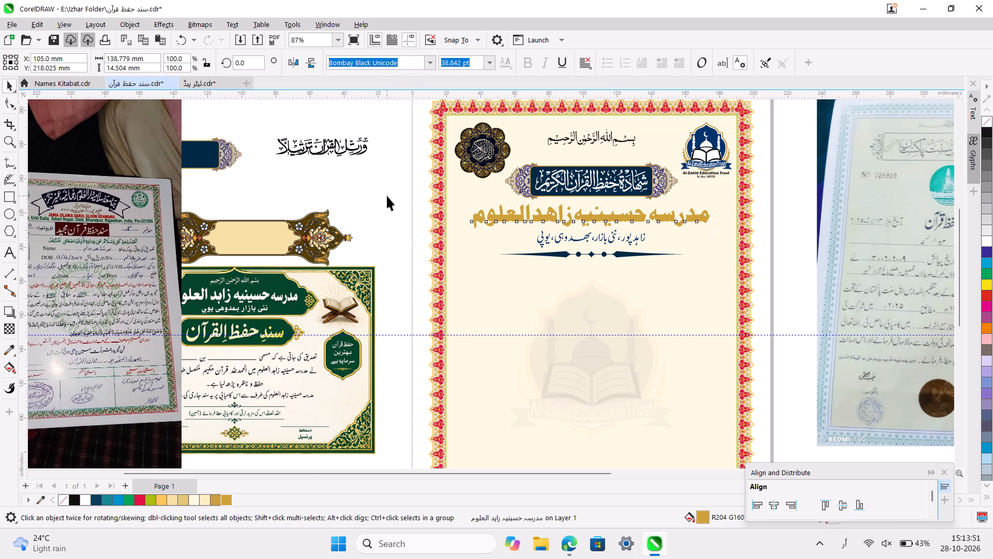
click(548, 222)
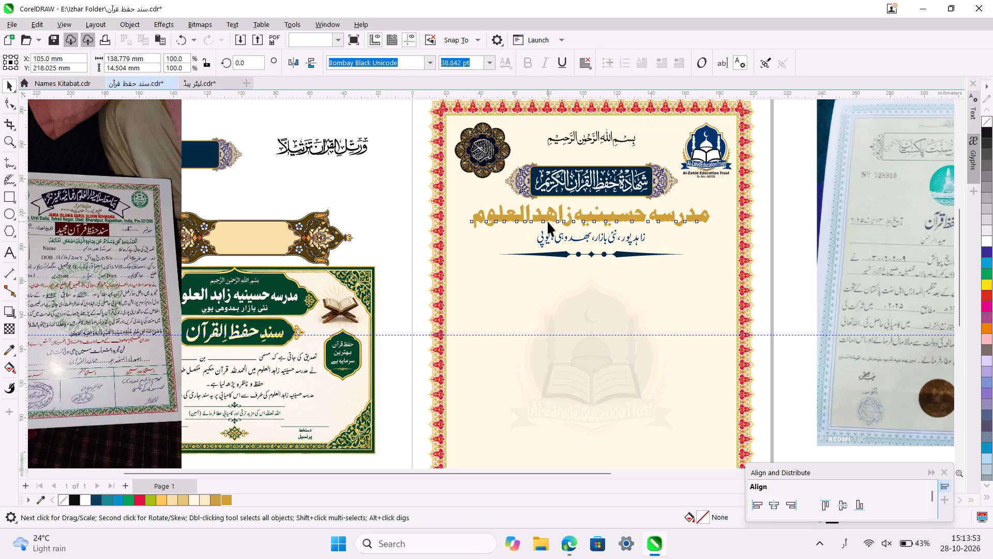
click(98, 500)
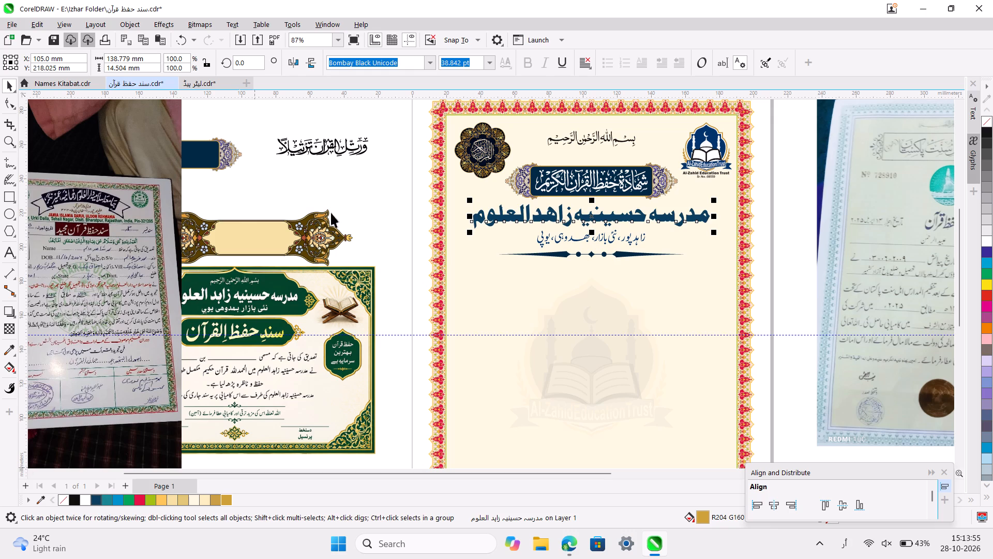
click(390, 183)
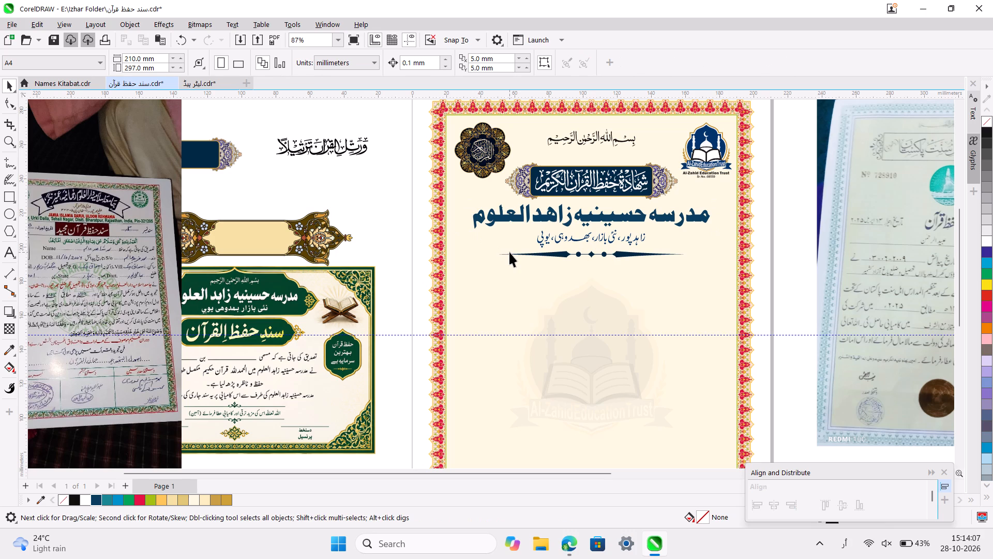
Add the Urdu body text line "تصدیق کی جاتی ہے کہ" below the header divider on the certificate.
scroll(509, 252, right, 1)
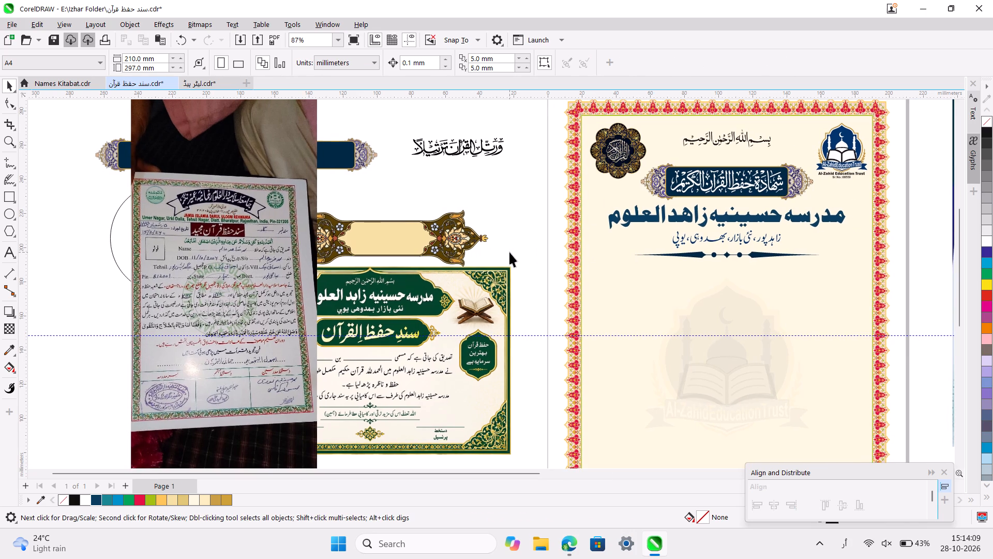
scroll(509, 252, left, 1)
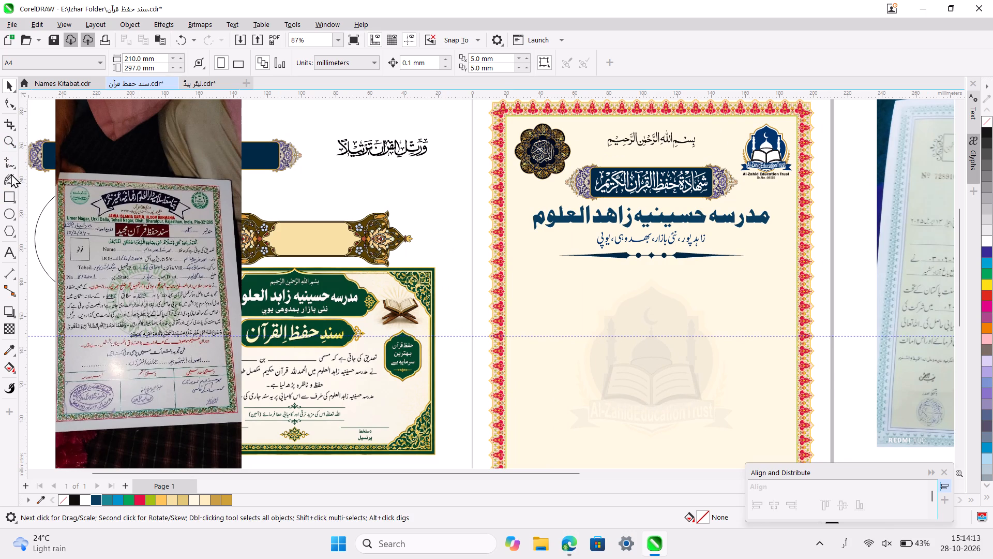
click(9, 247)
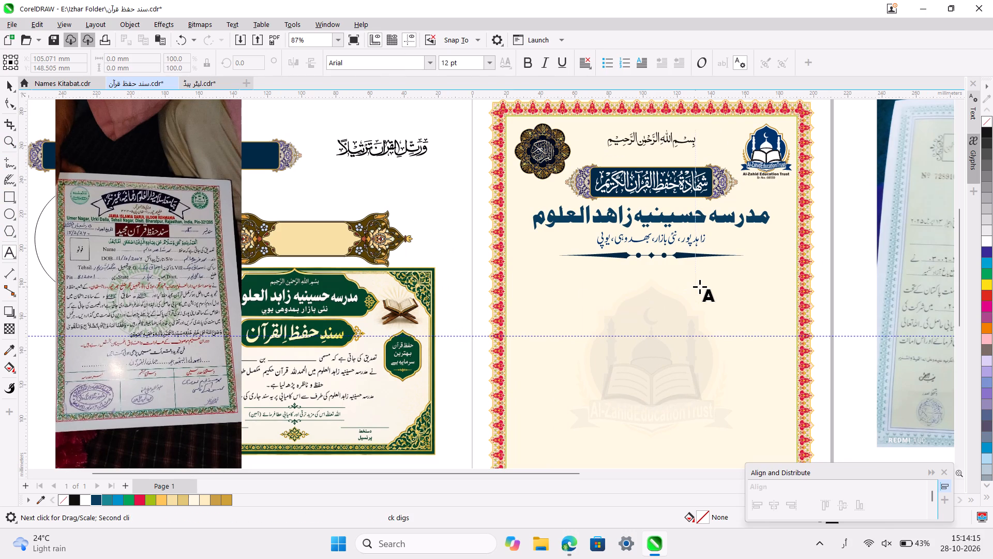
click(700, 287)
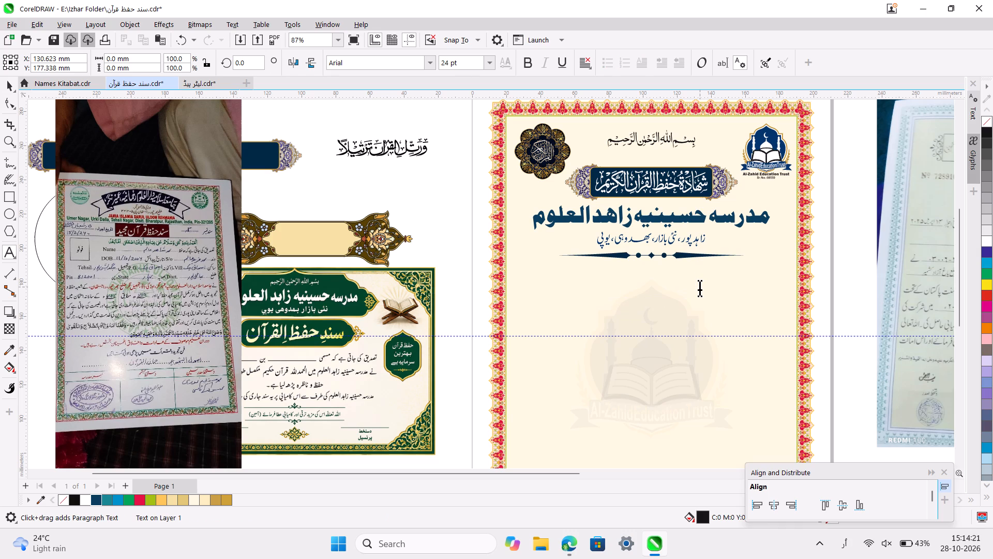
ctrl+scroll(700, 287, up, 3)
scroll(700, 287, right, 3)
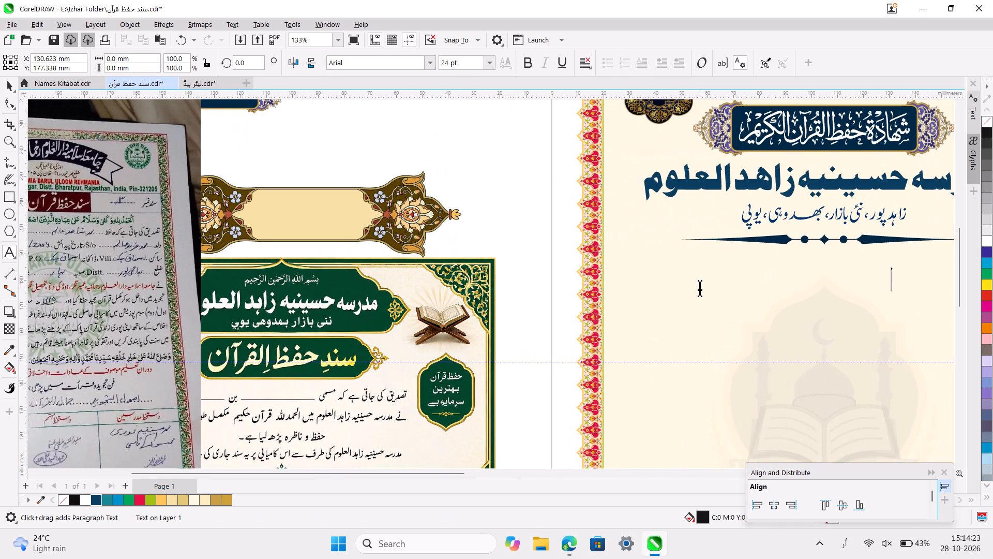
ctrl+scroll(700, 287, down, 2)
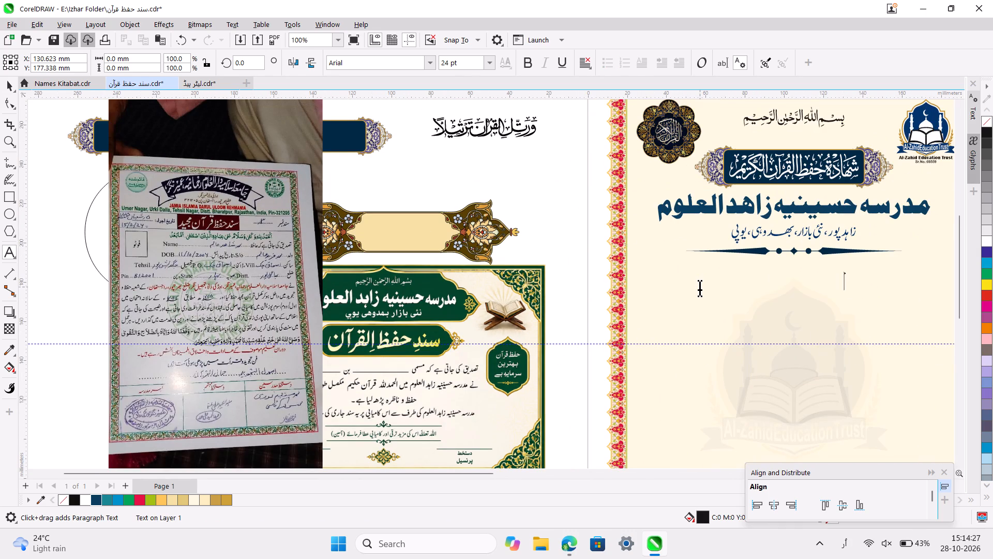
text(تڈ)
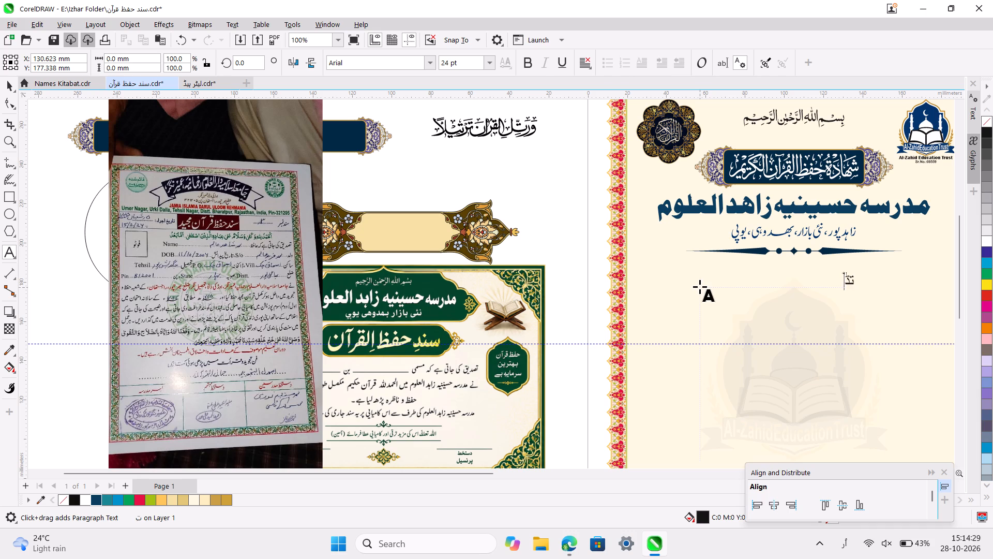
key(BackSpace)
text(صدی)
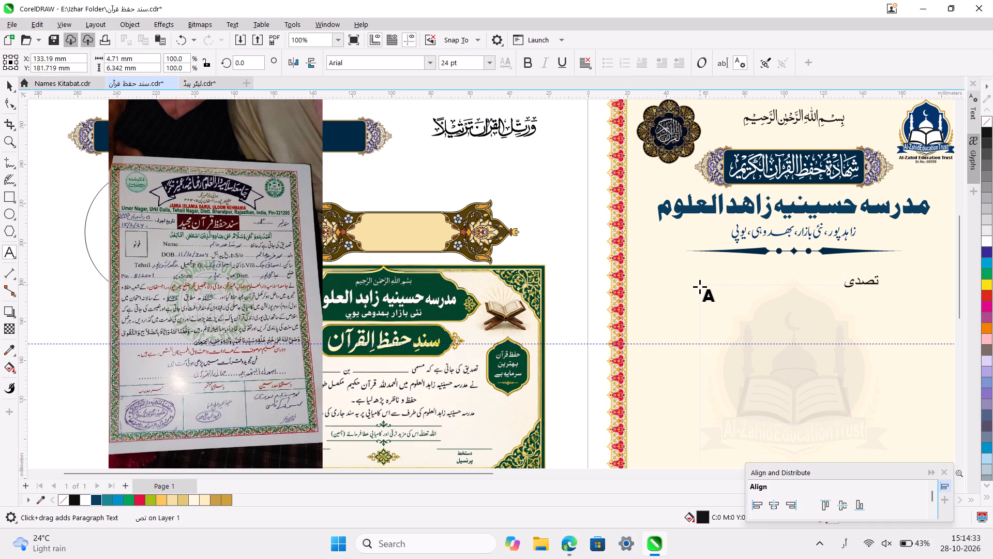
key(space)
text(کی جا)
text(تی ہے کہ)
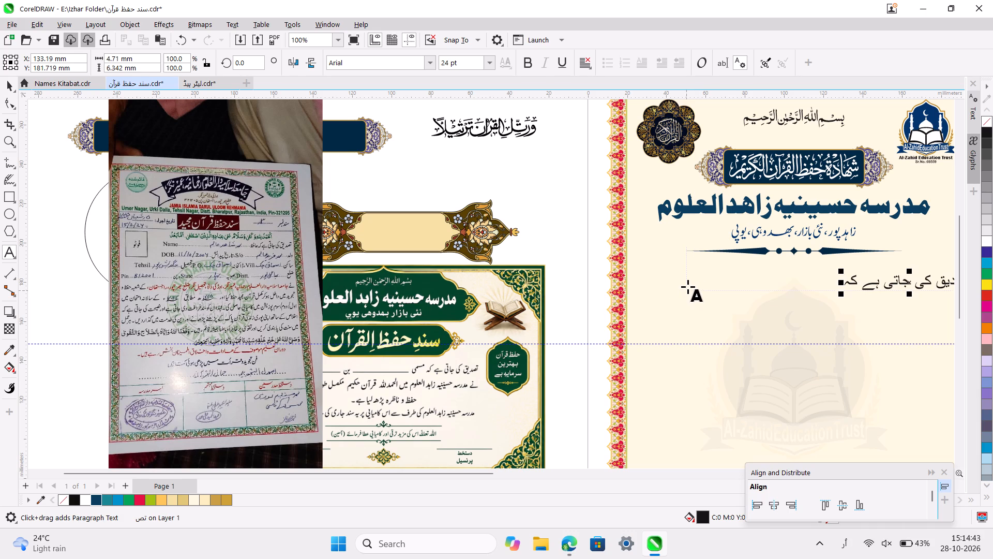
key(space)
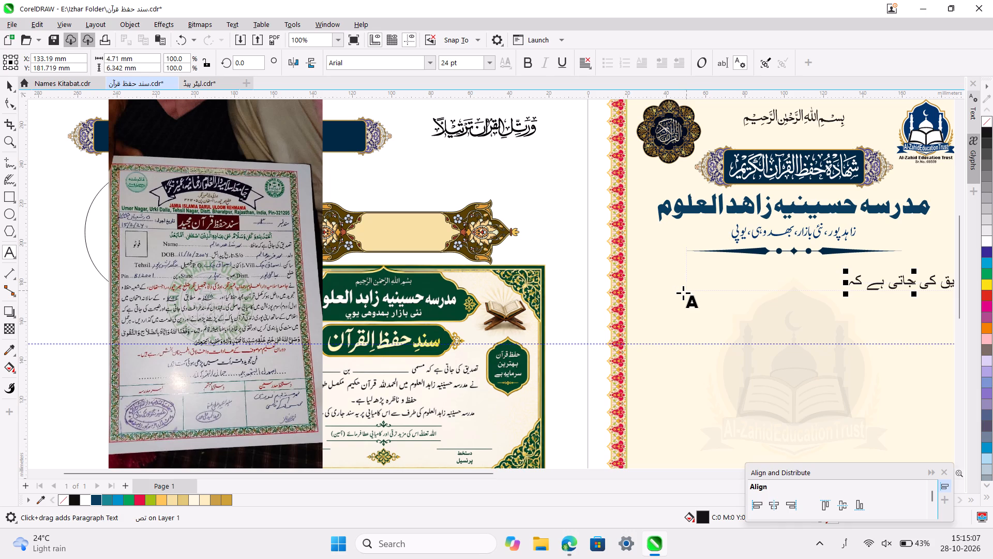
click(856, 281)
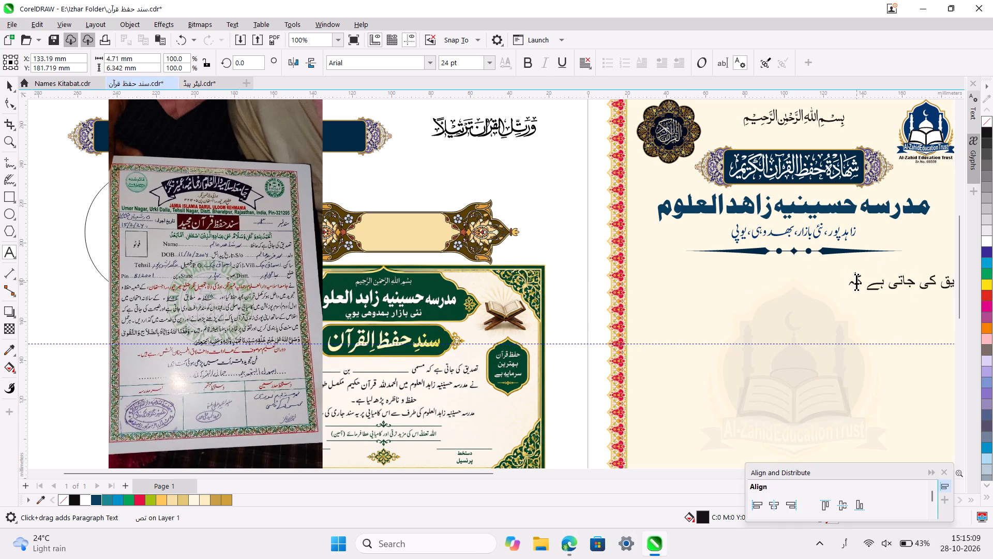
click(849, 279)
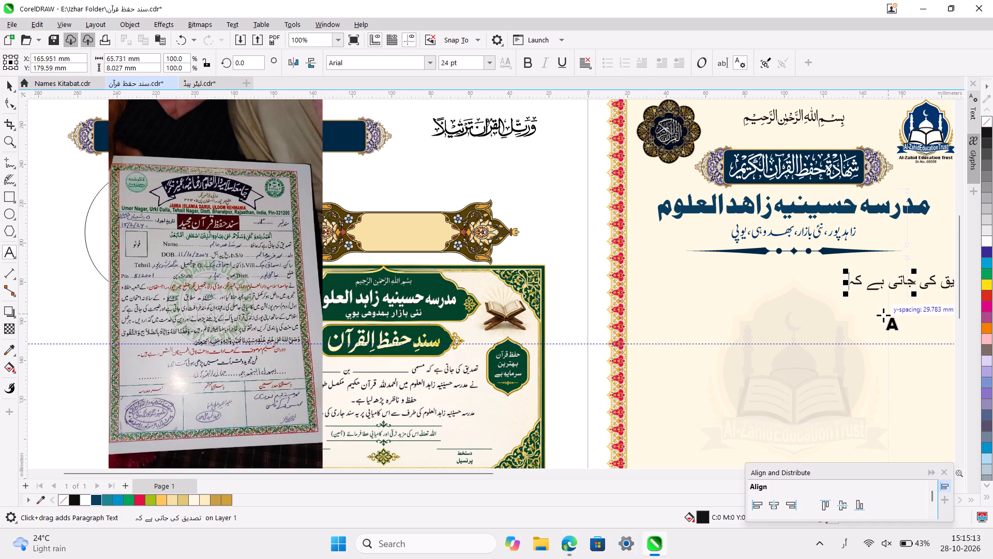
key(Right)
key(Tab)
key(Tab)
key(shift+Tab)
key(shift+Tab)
Set the font of the new Urdu body text line to Aslam Nastaleeq.
ctrl+scroll(883, 315, down, 2)
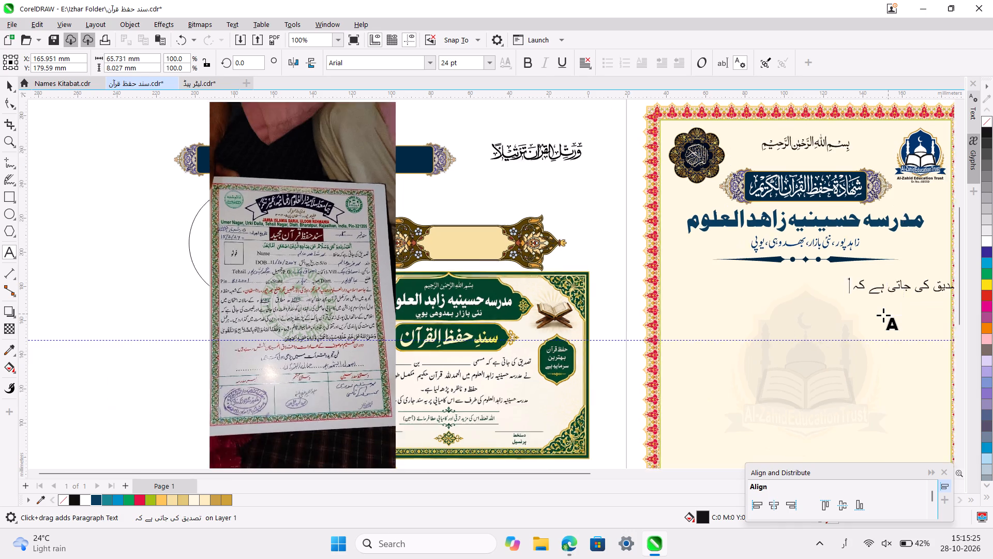
scroll(883, 315, left, 2)
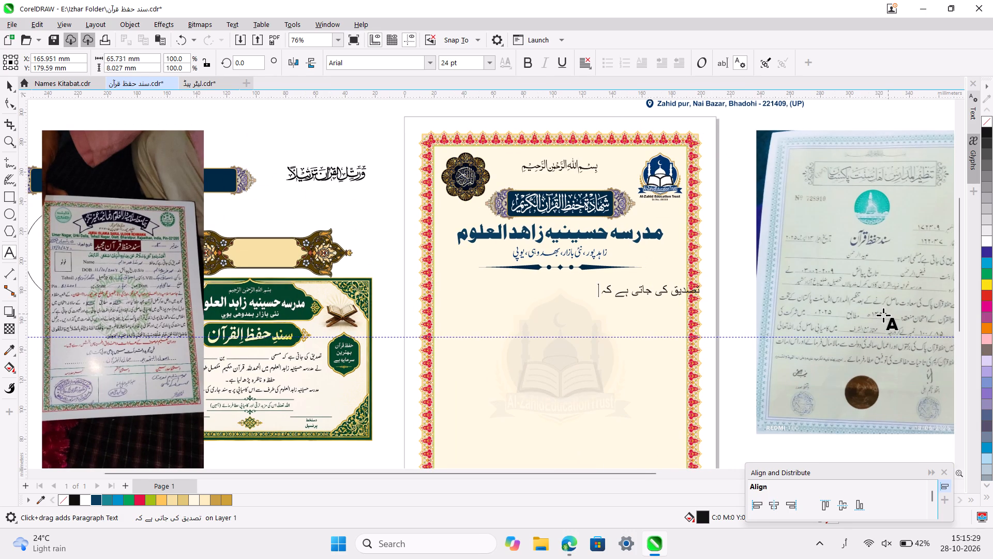
ctrl+scroll(883, 315, up, 2)
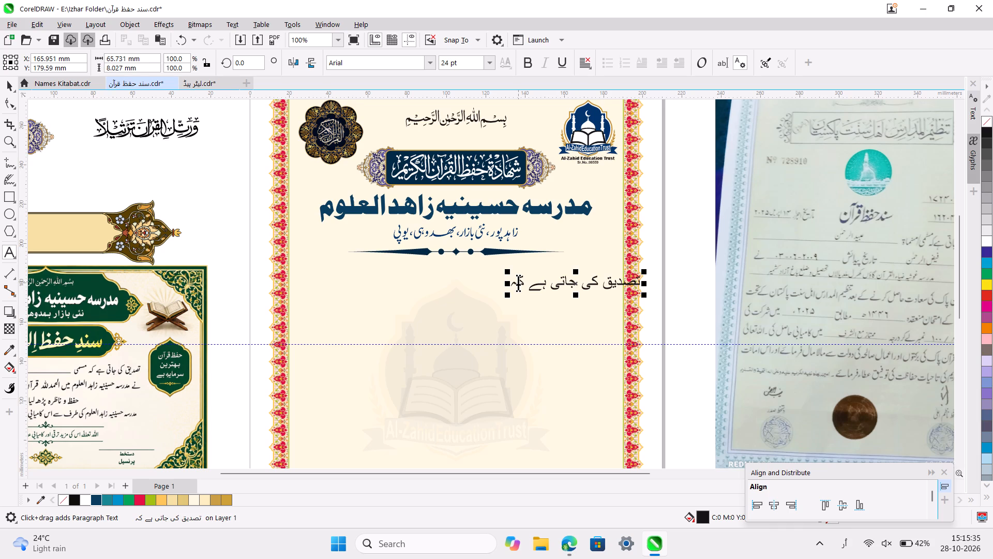
key(ctrl+space)
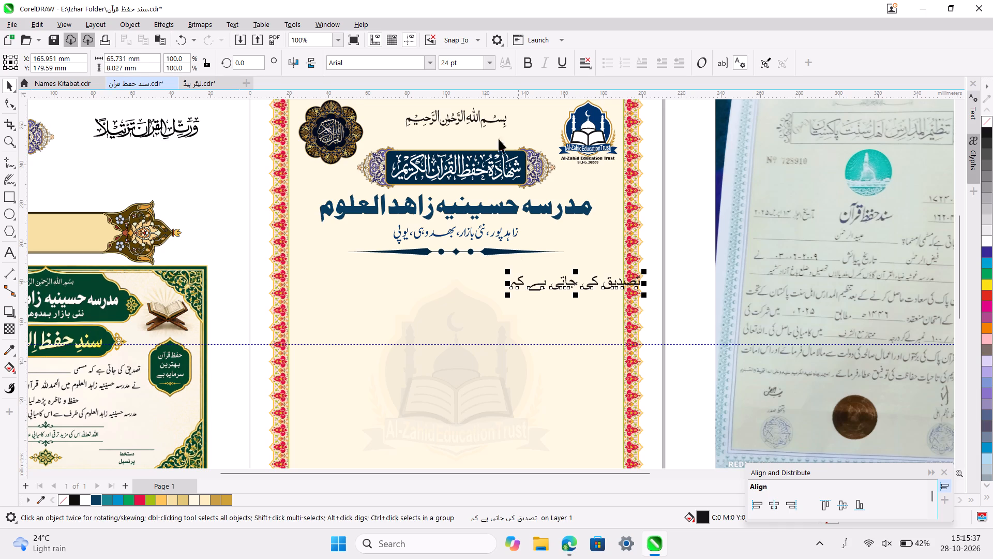
click(432, 66)
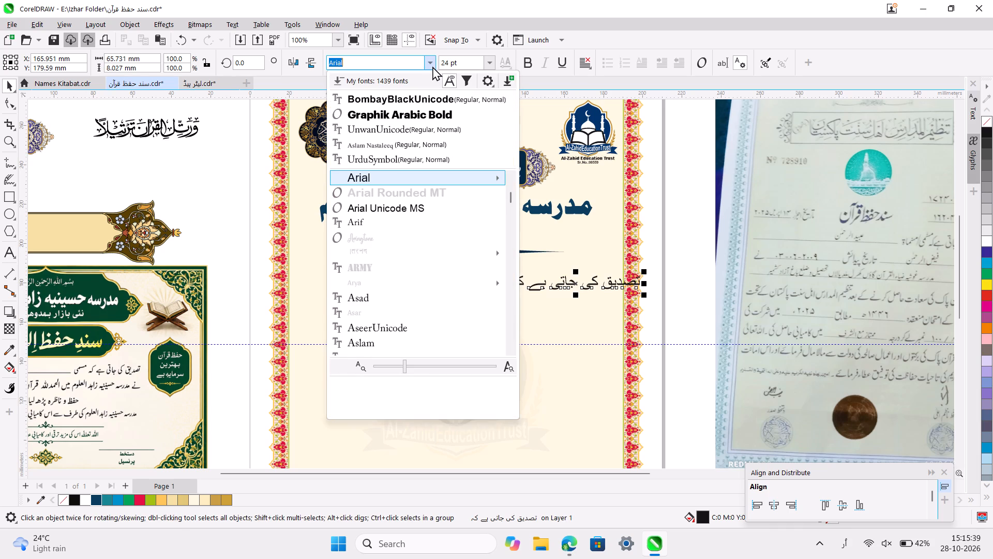
click(414, 142)
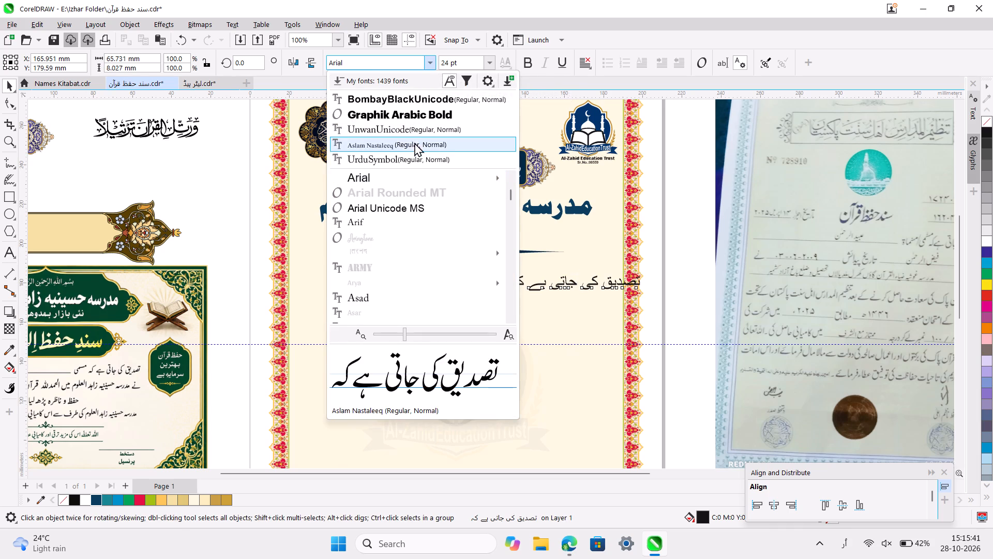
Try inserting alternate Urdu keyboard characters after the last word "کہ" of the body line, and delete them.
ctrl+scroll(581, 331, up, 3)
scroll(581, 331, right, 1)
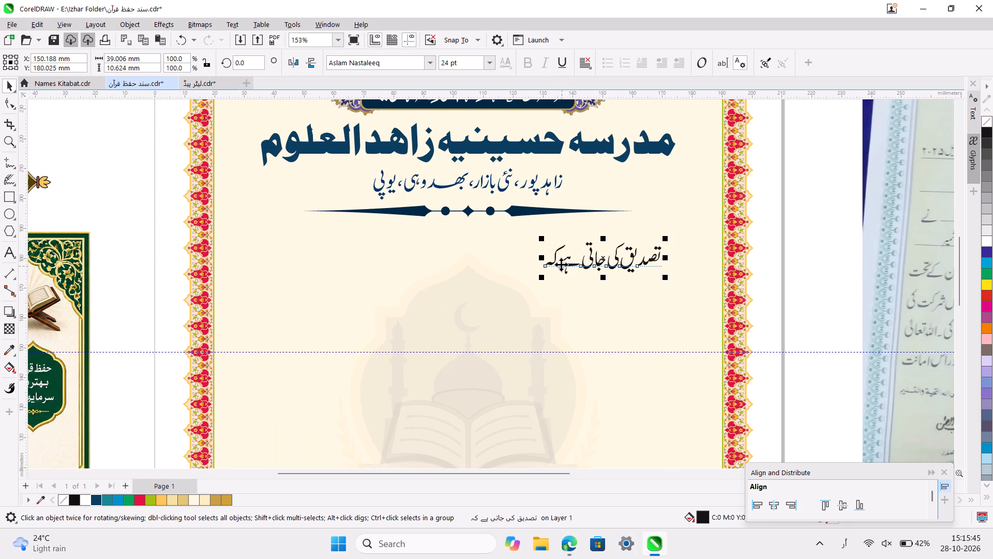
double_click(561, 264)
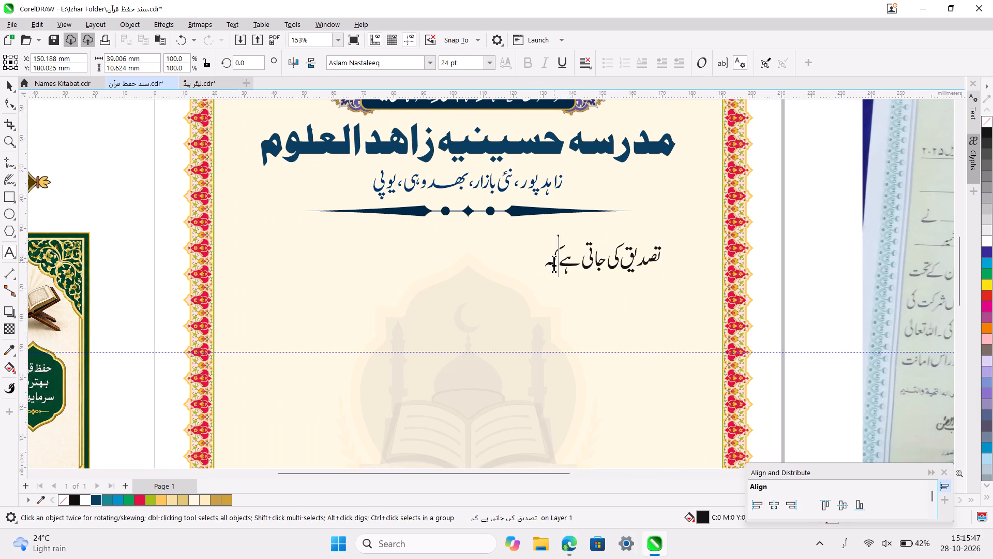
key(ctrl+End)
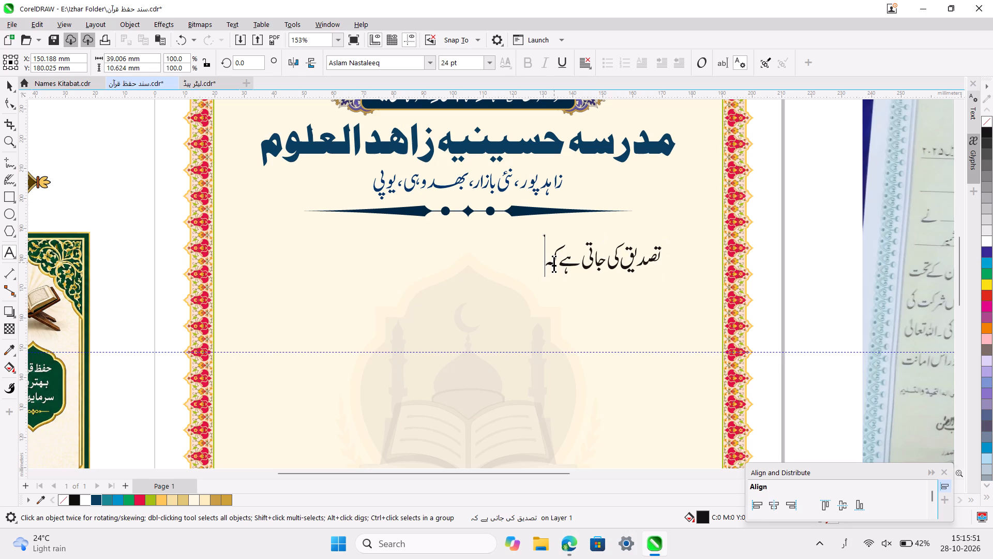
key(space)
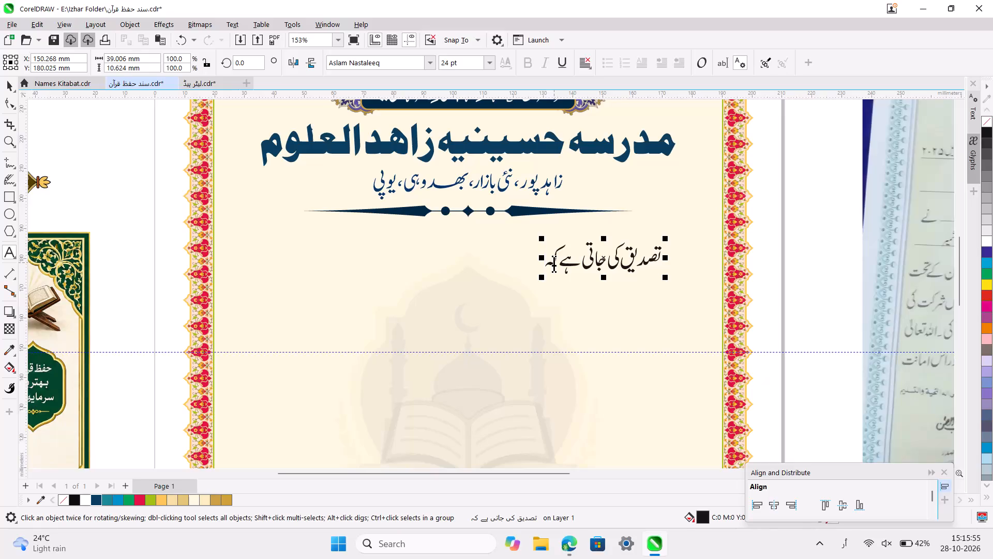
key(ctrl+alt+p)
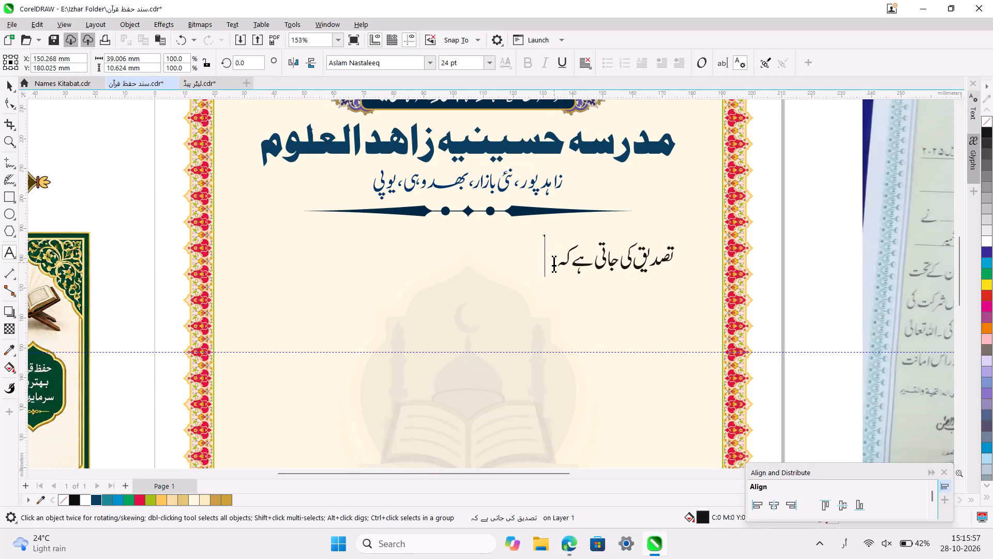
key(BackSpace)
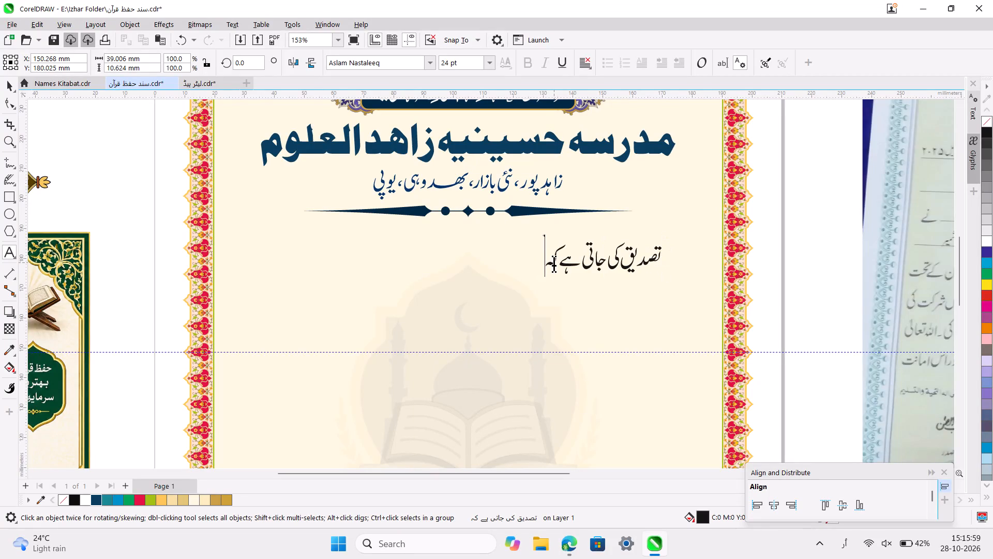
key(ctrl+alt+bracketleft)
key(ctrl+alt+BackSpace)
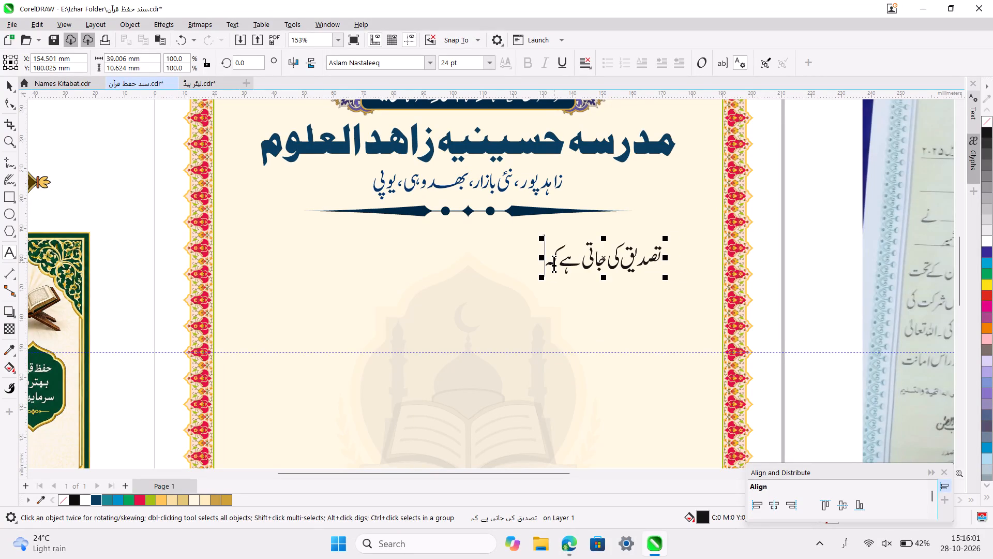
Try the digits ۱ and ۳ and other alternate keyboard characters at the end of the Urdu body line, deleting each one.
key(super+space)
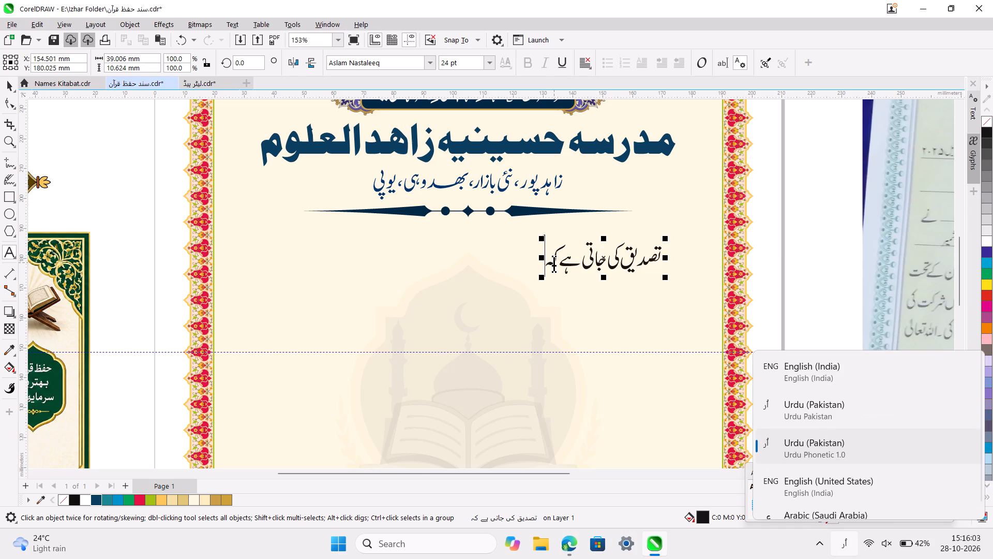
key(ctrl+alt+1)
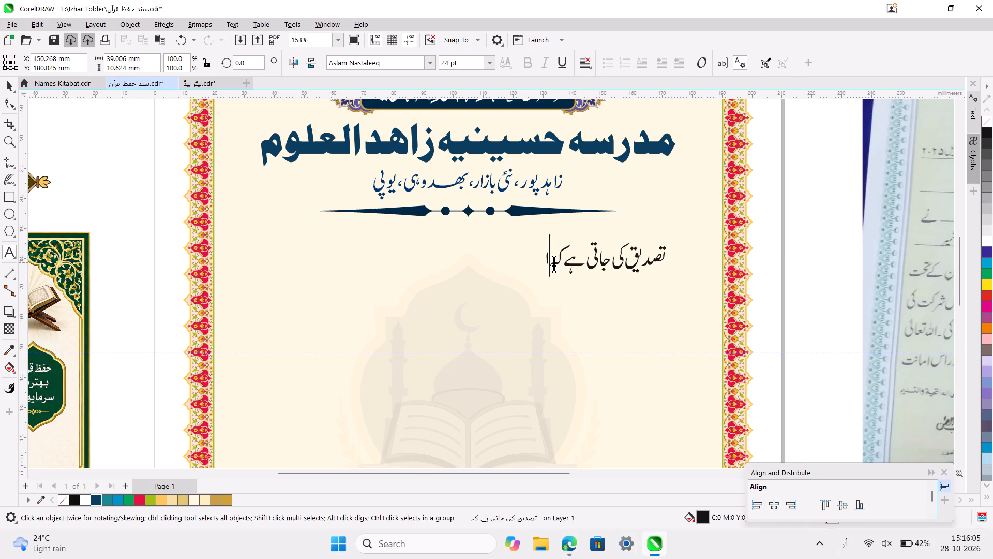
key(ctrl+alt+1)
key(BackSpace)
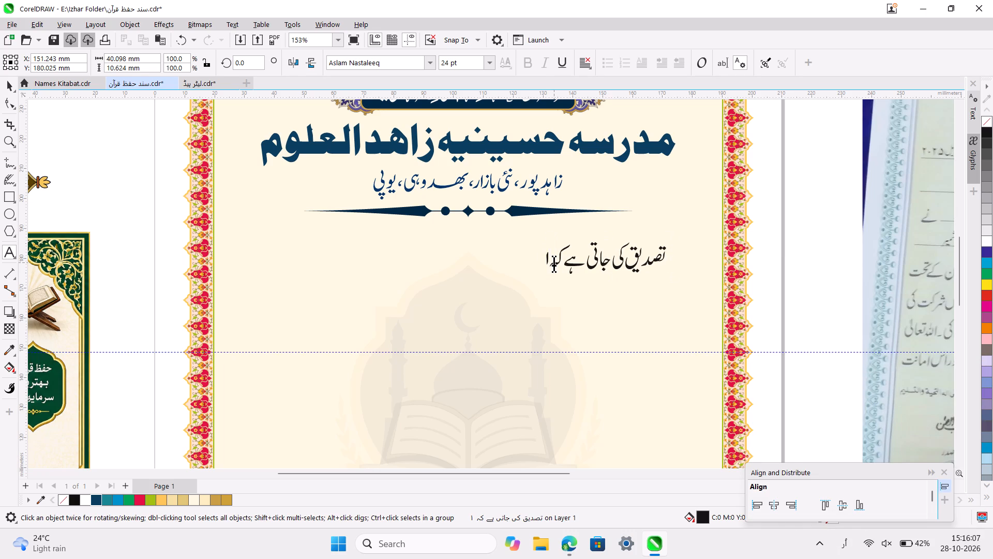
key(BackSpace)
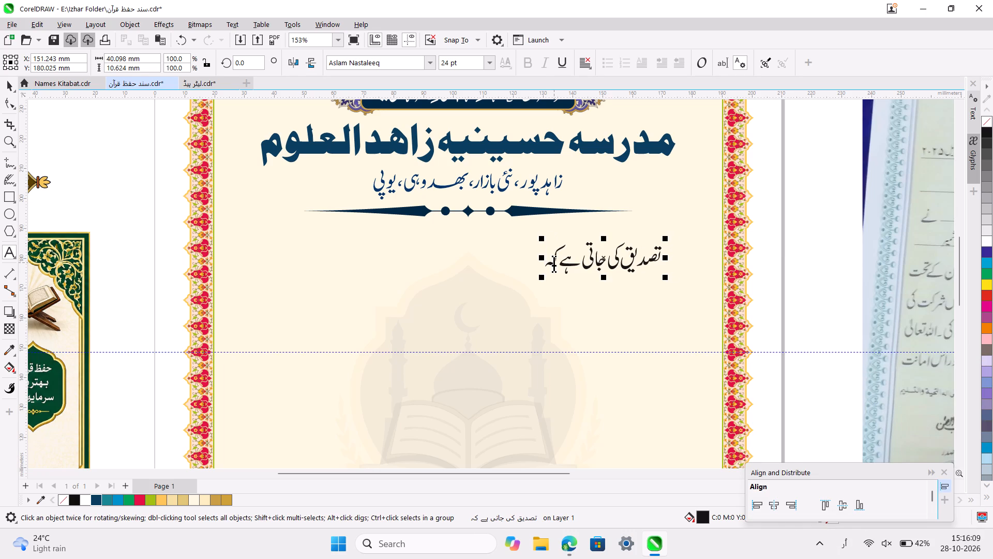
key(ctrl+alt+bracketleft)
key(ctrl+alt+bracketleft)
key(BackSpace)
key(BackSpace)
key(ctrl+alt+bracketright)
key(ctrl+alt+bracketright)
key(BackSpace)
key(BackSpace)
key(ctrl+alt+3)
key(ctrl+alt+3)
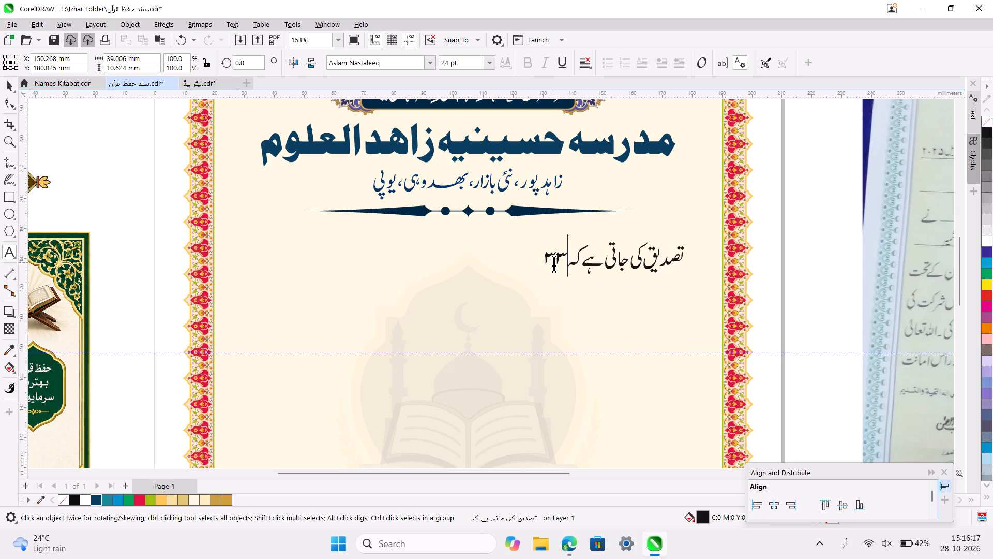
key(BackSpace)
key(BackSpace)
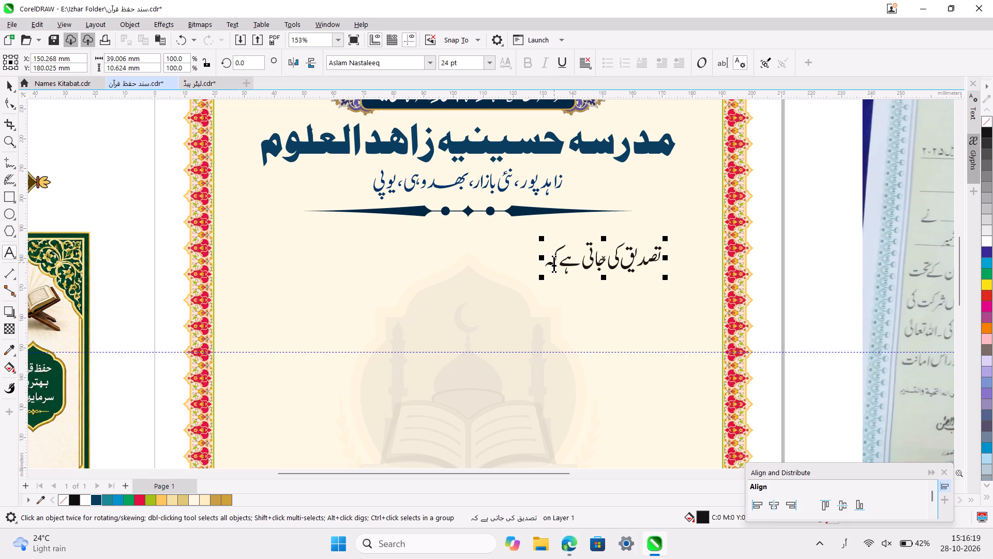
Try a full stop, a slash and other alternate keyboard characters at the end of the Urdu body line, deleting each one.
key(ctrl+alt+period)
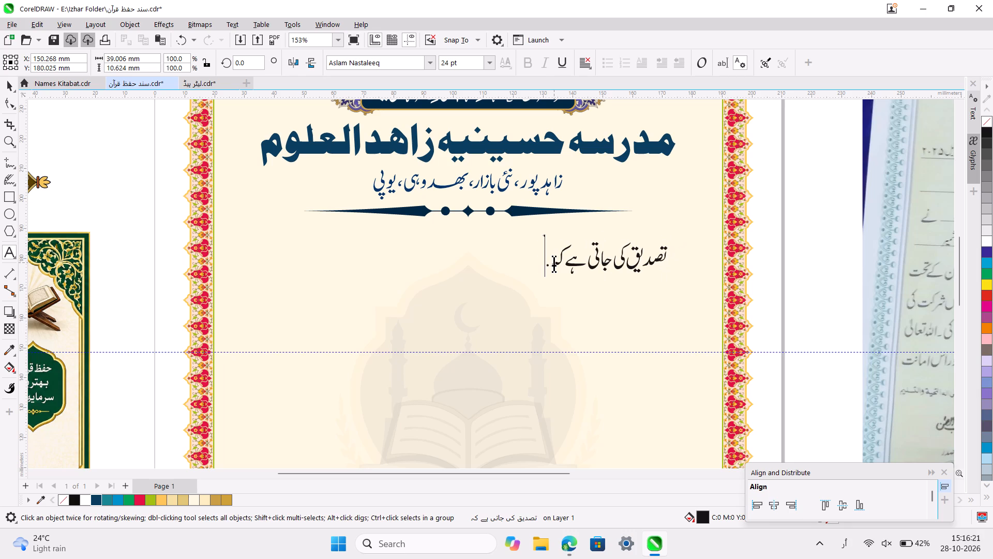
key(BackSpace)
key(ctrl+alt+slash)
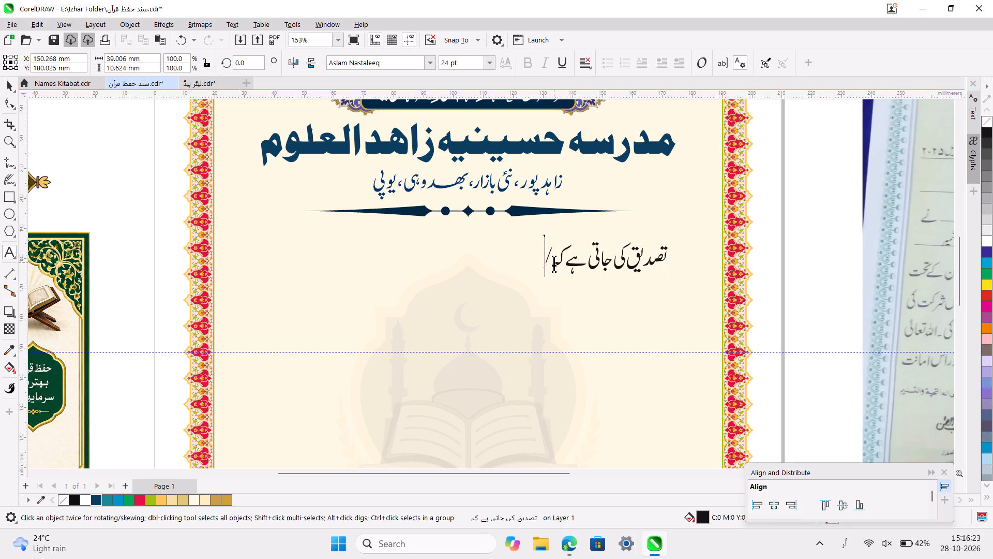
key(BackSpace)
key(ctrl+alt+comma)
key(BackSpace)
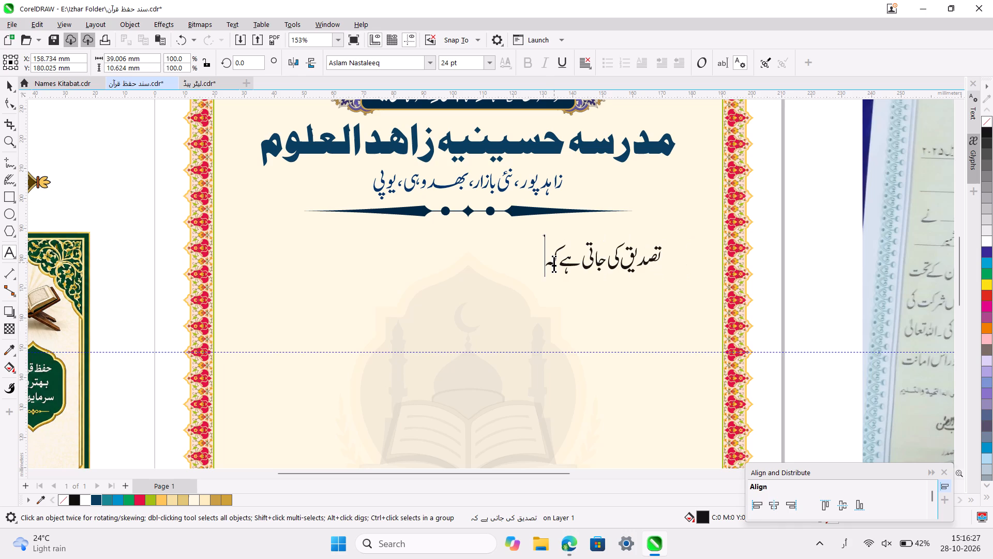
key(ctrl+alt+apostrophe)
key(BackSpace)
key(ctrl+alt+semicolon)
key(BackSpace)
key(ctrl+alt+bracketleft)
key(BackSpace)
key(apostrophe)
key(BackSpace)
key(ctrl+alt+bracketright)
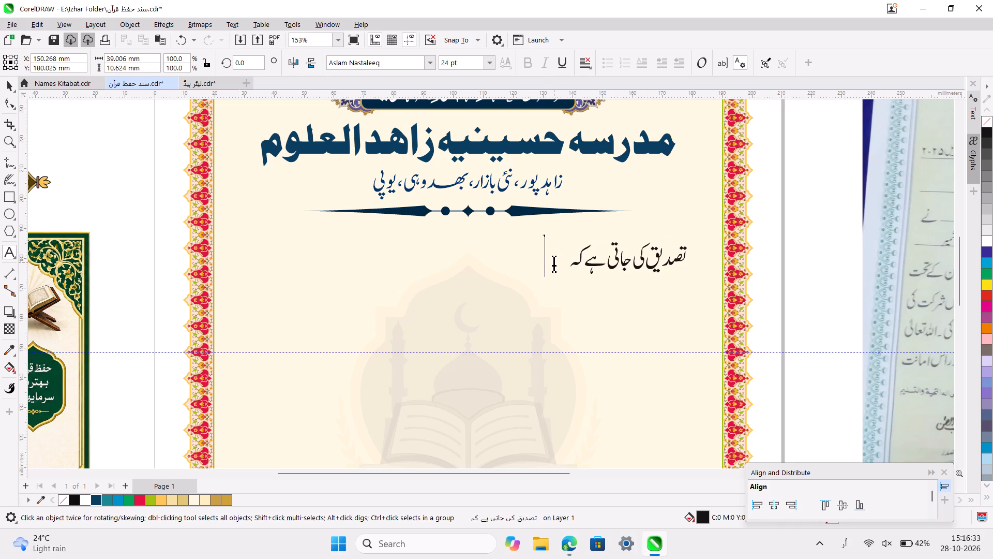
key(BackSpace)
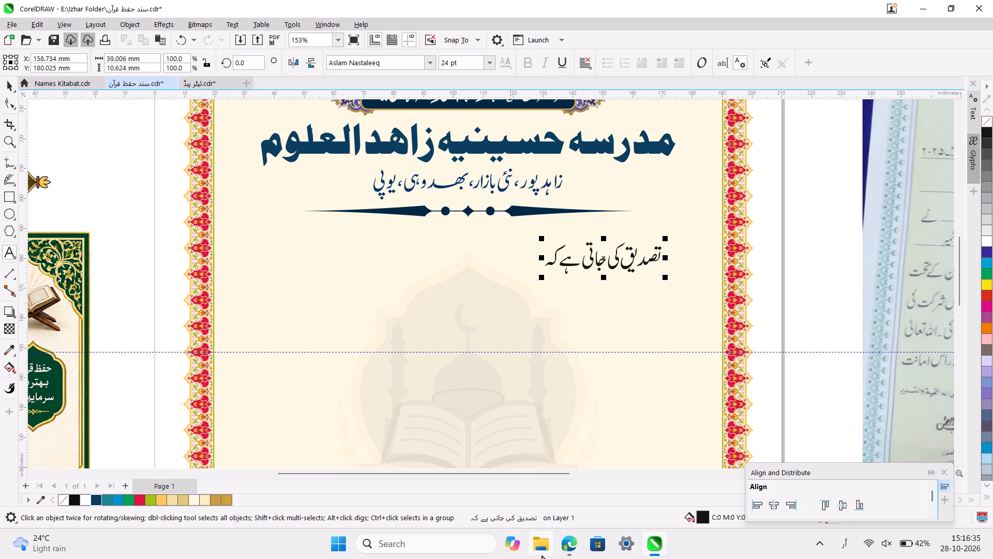
Open the InPage Phonetic Keyboard Layout PDF from the D: drive and examine its Right Alt characters for a dotted line.
click(541, 555)
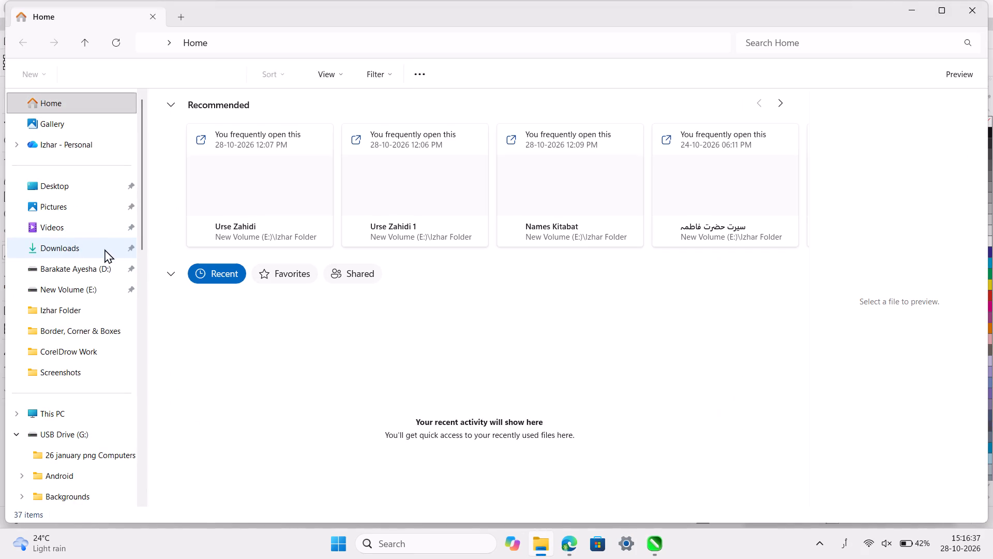
click(107, 277)
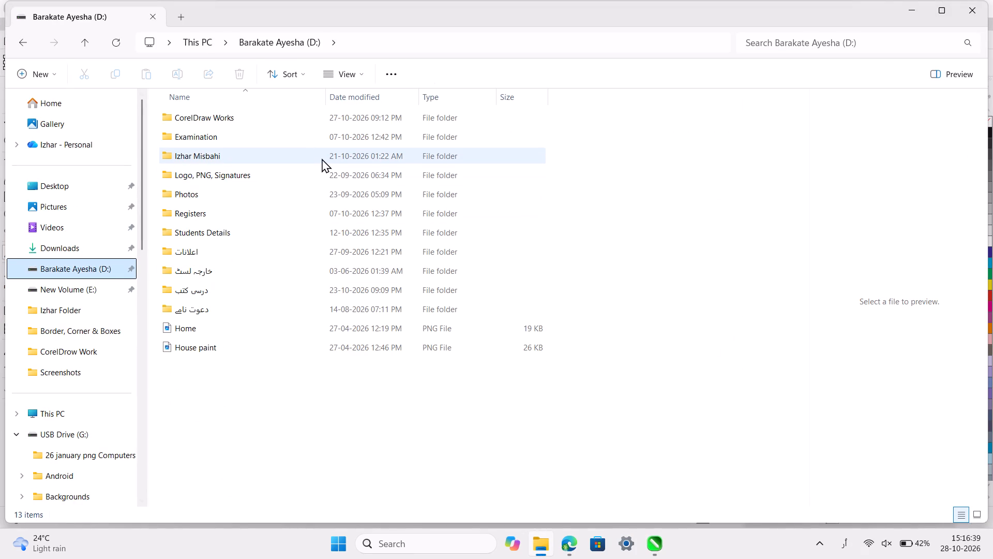
double_click(322, 158)
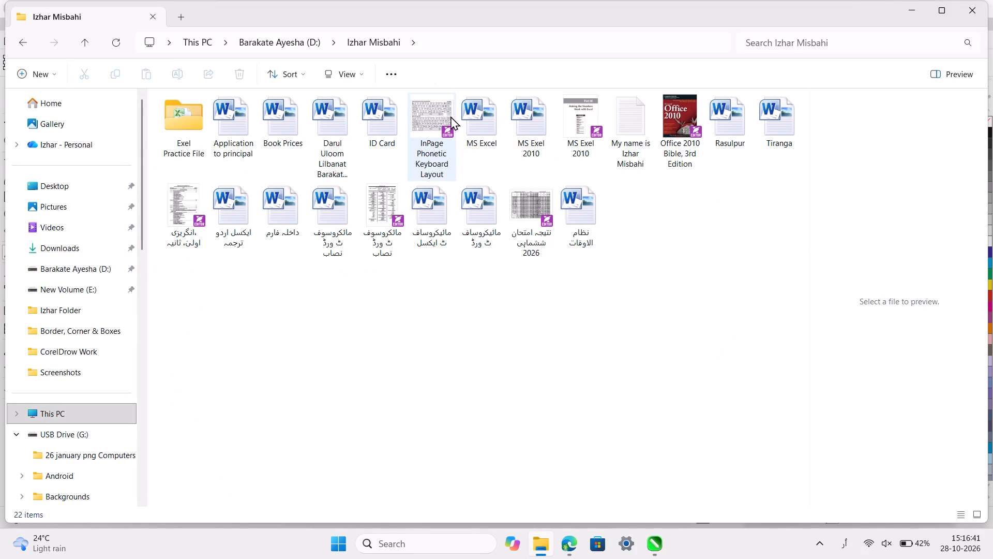
double_click(433, 119)
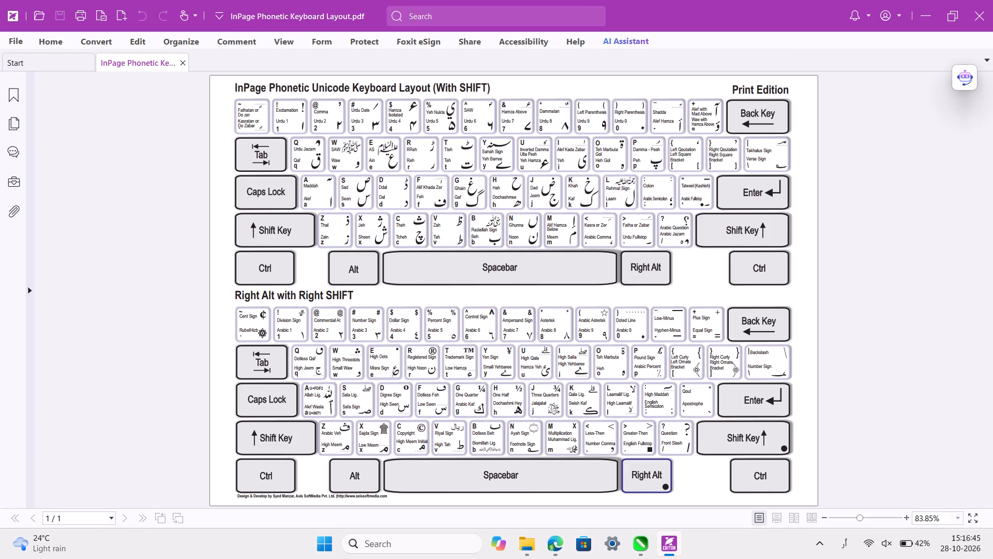
ctrl+scroll(457, 217, up, 4)
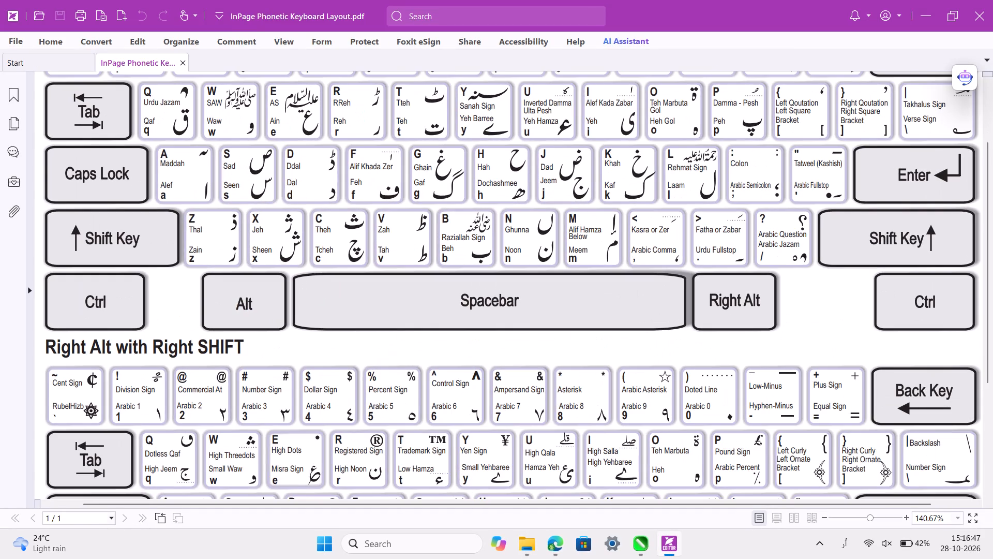
drag(583, 377, 572, 226)
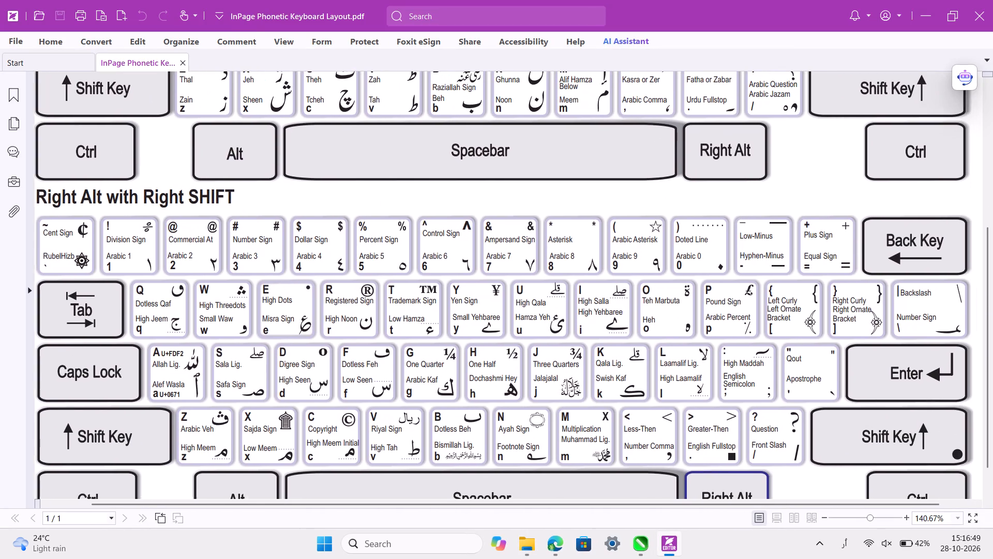
drag(572, 226, 560, 222)
click(976, 17)
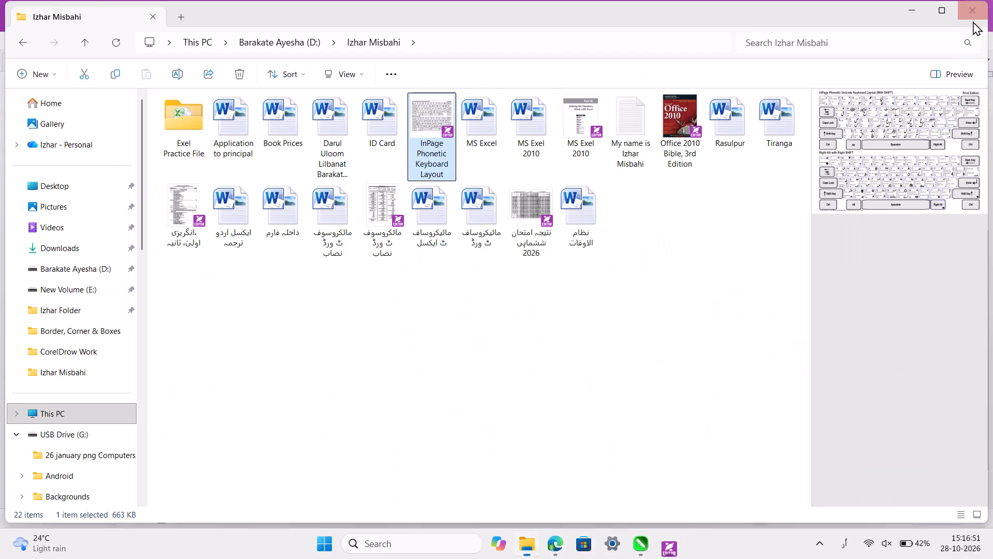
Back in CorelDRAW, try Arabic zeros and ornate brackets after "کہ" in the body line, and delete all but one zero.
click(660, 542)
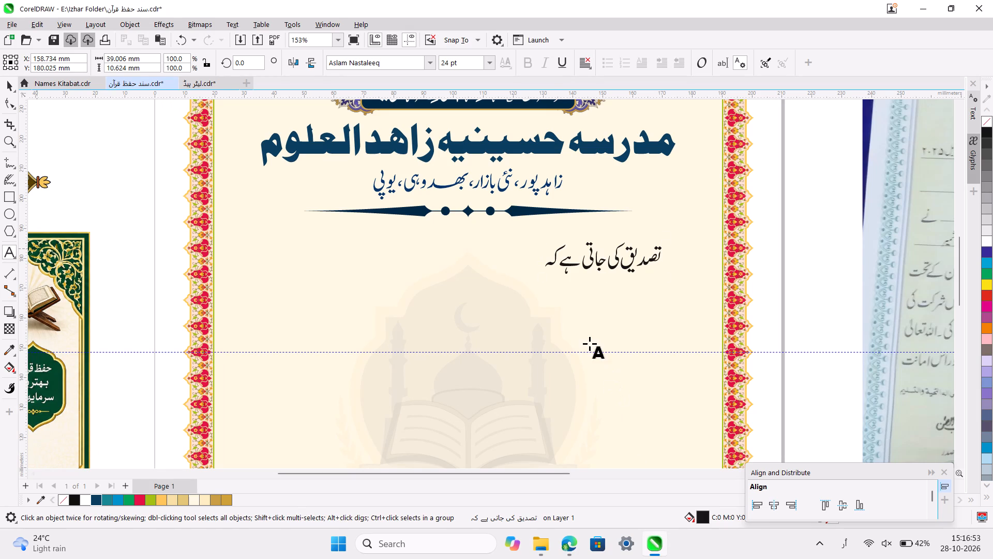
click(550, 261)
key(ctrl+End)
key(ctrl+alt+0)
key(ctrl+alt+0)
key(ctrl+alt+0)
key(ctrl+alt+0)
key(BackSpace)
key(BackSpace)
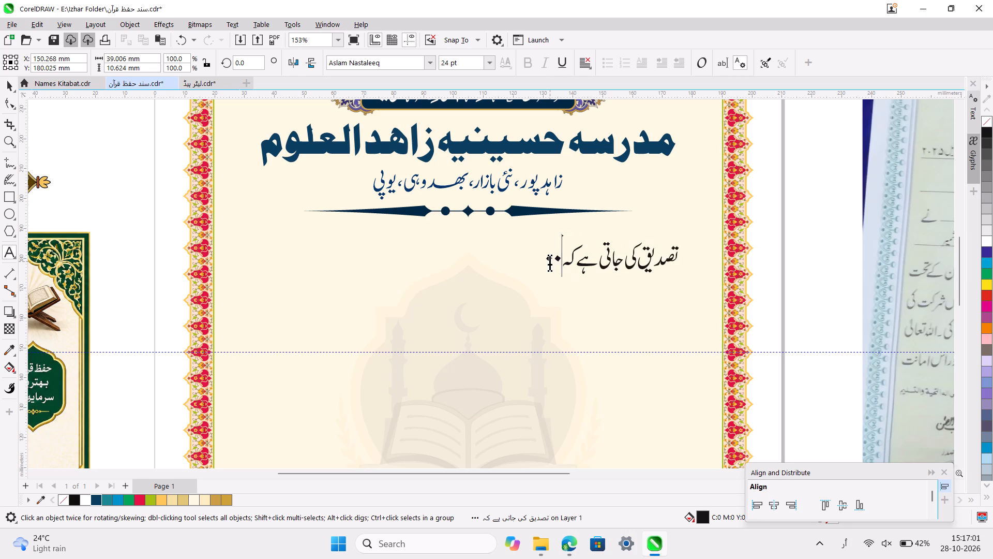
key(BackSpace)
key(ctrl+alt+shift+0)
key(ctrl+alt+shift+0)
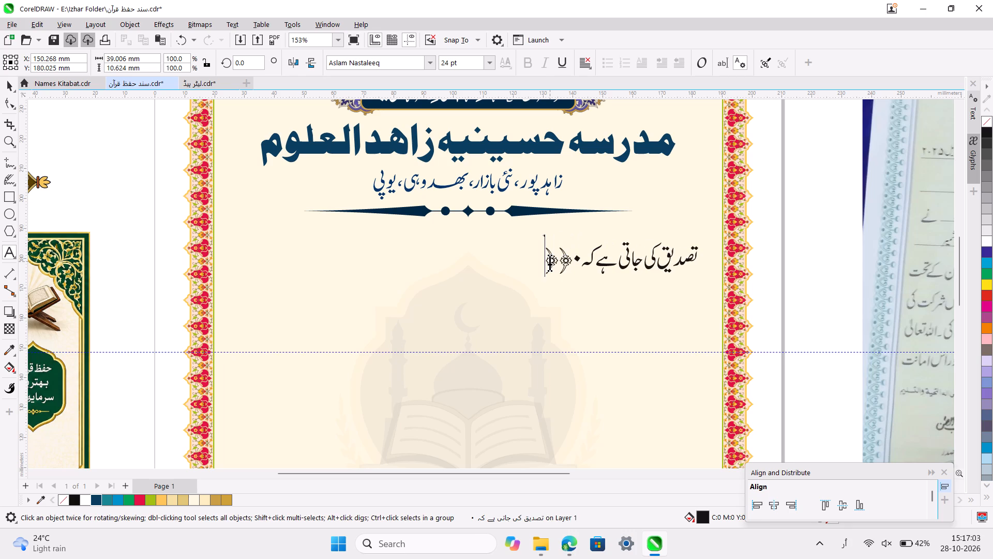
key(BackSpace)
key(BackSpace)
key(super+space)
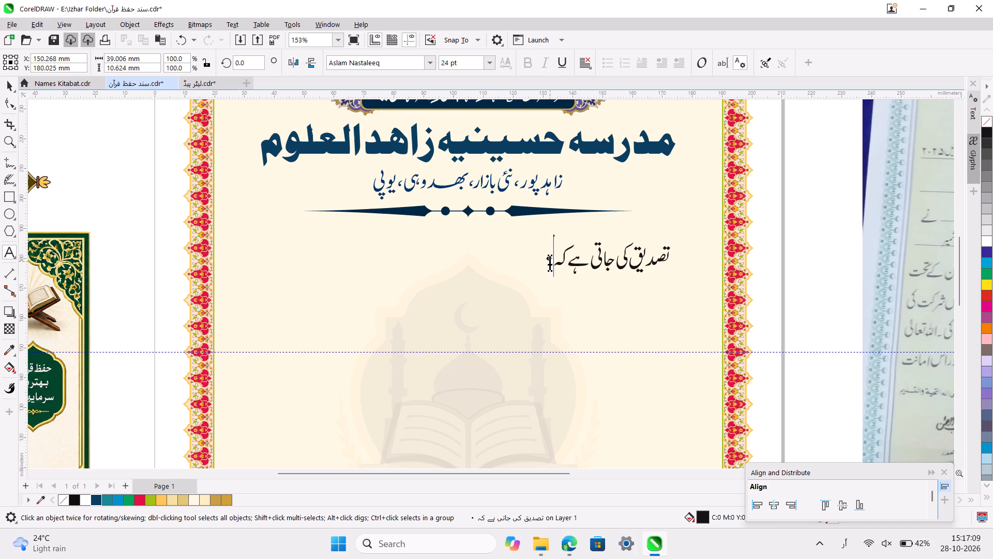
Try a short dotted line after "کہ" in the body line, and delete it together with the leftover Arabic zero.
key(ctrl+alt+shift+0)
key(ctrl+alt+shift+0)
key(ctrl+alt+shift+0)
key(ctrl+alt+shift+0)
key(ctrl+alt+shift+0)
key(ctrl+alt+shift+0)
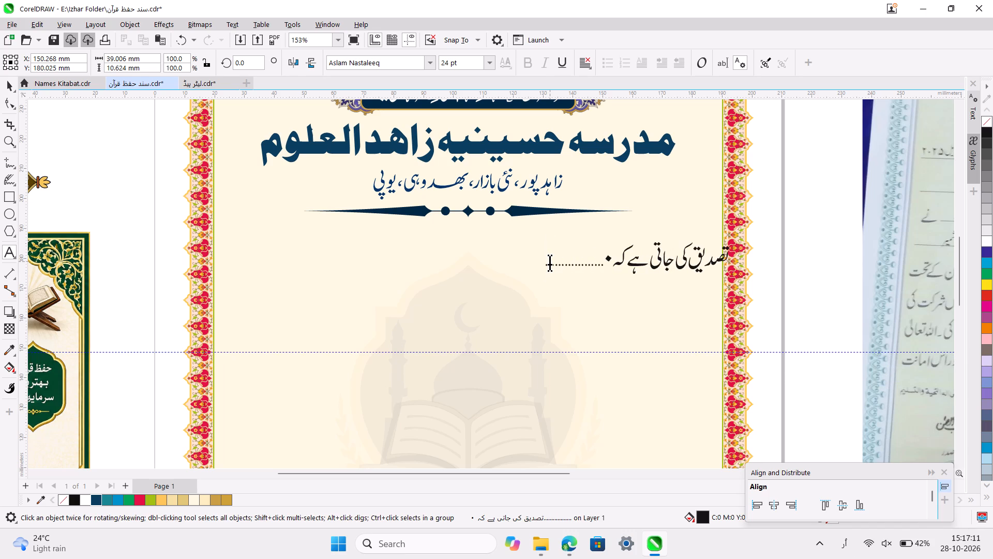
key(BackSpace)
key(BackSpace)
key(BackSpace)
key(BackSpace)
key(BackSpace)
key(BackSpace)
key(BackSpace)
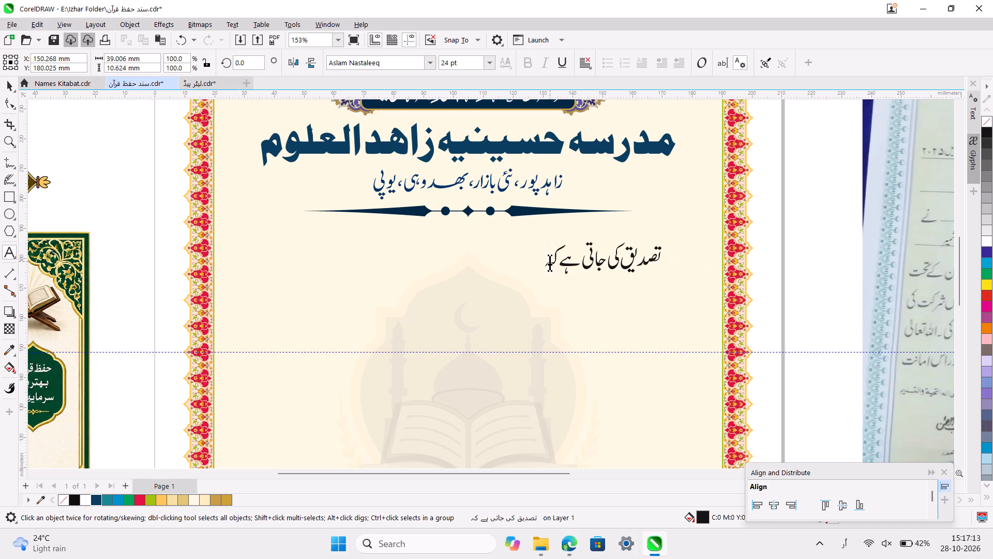
Insert a long dotted blank after "کہ" for the student's name, trimming its last two dotted segments.
key(ctrl+alt+shift+0)
key(ctrl+alt+shift+0)
key(ctrl+alt+shift+0)
key(ctrl+alt+shift+0)
key(ctrl+alt+shift+0)
key(ctrl+alt+shift+0)
key(ctrl+alt+shift+0)
key(ctrl+alt+shift+0)
key(ctrl+alt+shift+0)
key(ctrl+alt+shift+0)
key(ctrl+alt+shift+0)
key(ctrl+alt+shift+0)
key(ctrl+alt+shift+0)
key(ctrl+alt+shift+0)
key(ctrl+alt+shift+0)
key(ctrl+alt+shift+0)
key(ctrl+alt+shift+0)
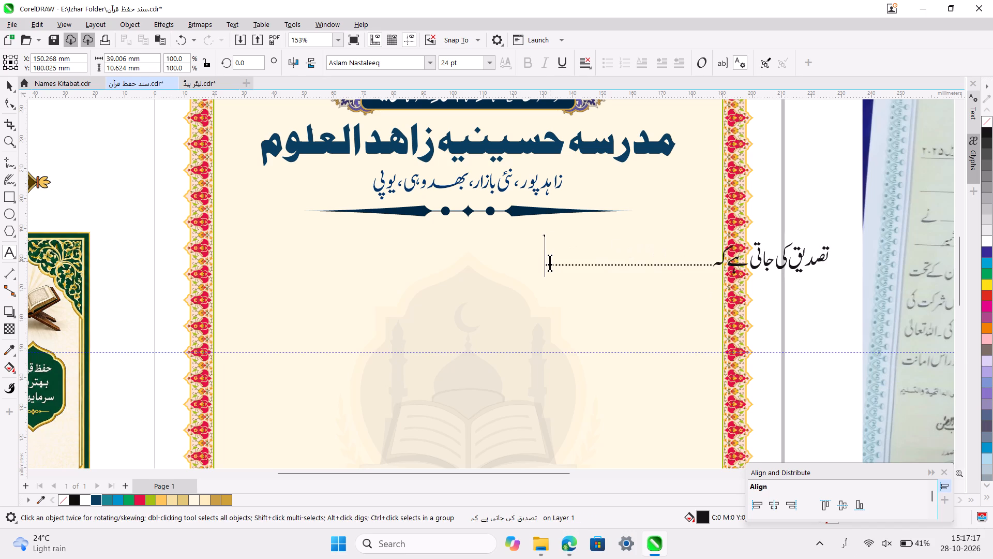
key(BackSpace)
key(BackSpace)
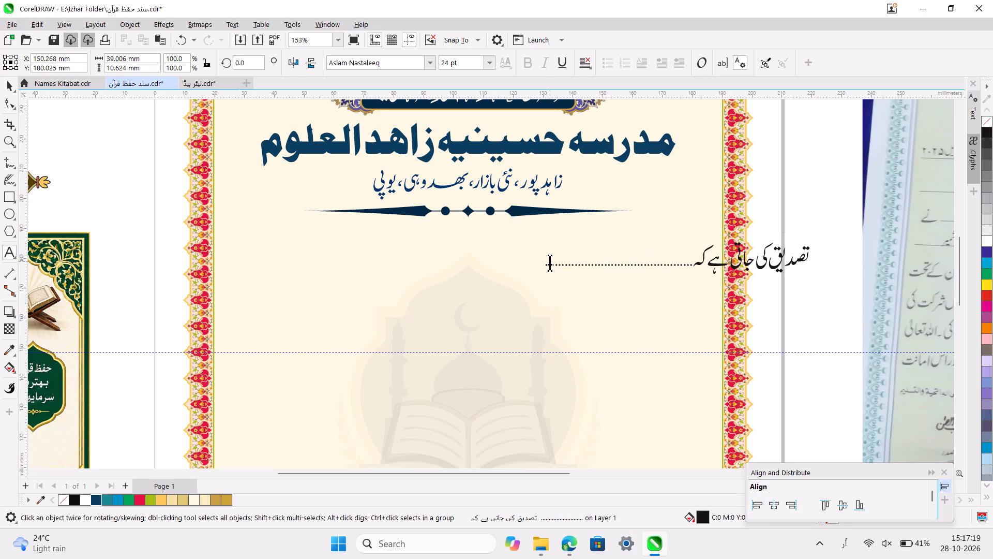
Continue the body line with "ابن" and a second long dotted blank for the father's name, consulting the sample certificates.
text(بن)
key(space)
ctrl+scroll(550, 261, down, 2)
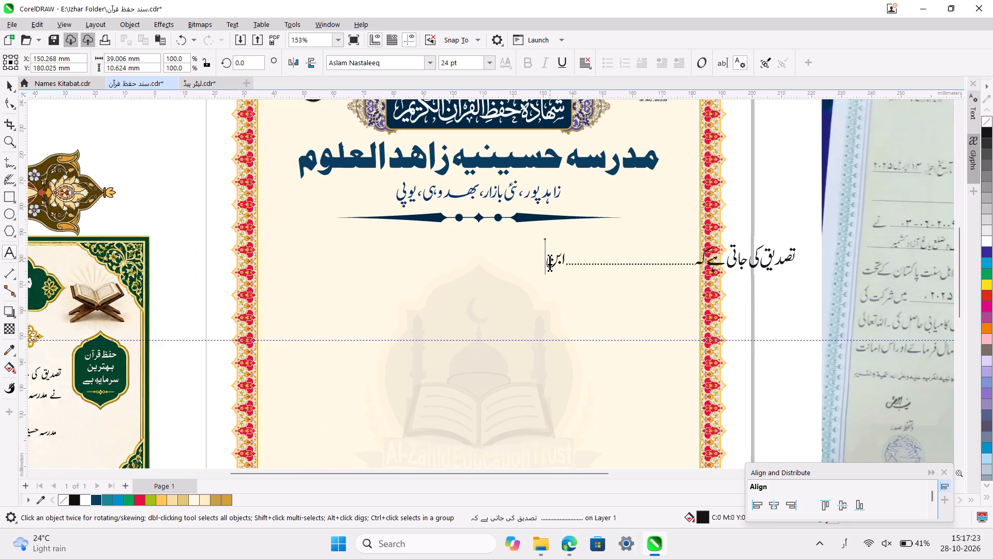
ctrl+scroll(550, 261, down, 2)
scroll(550, 261, right, 3)
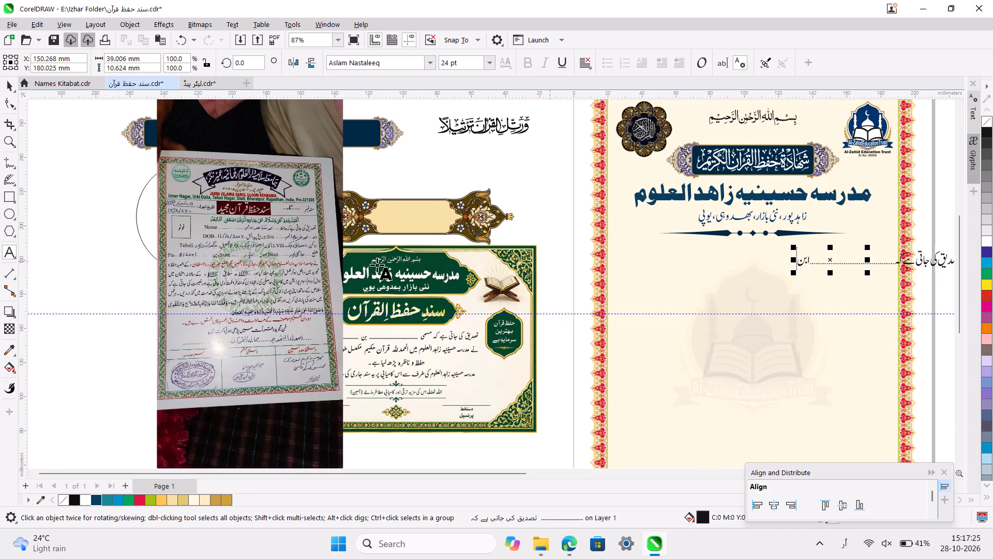
ctrl+scroll(312, 276, up, 4)
scroll(312, 276, right, 1)
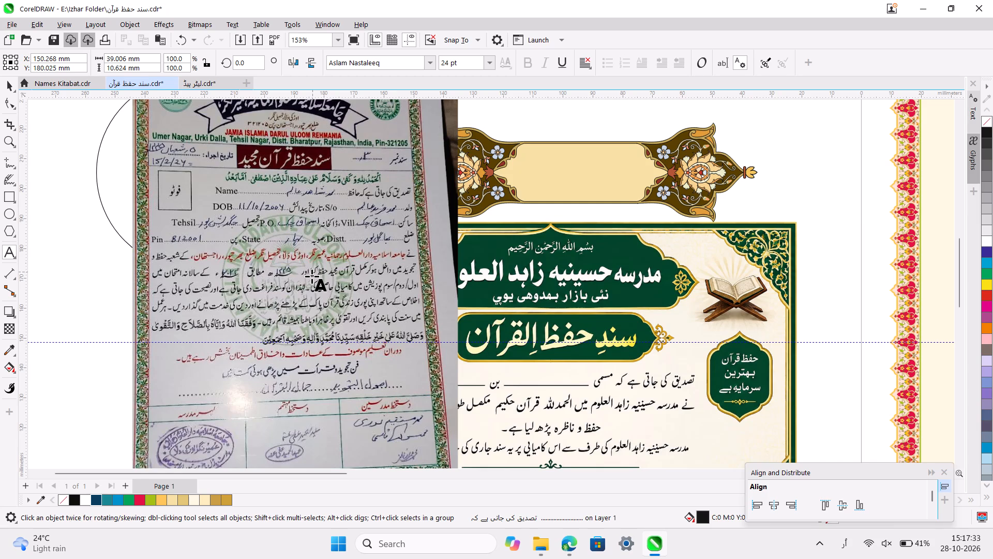
scroll(312, 276, left, 5)
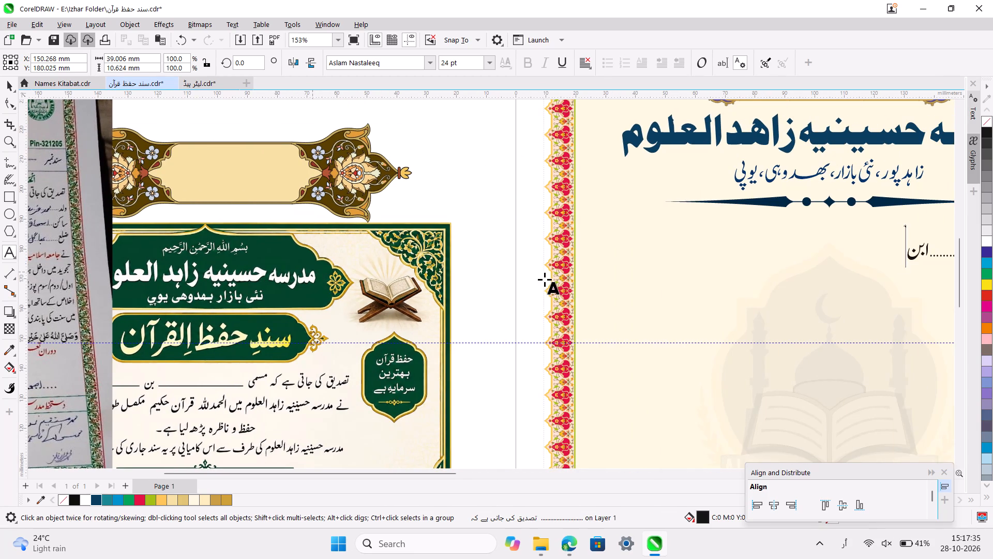
scroll(545, 279, left, 4)
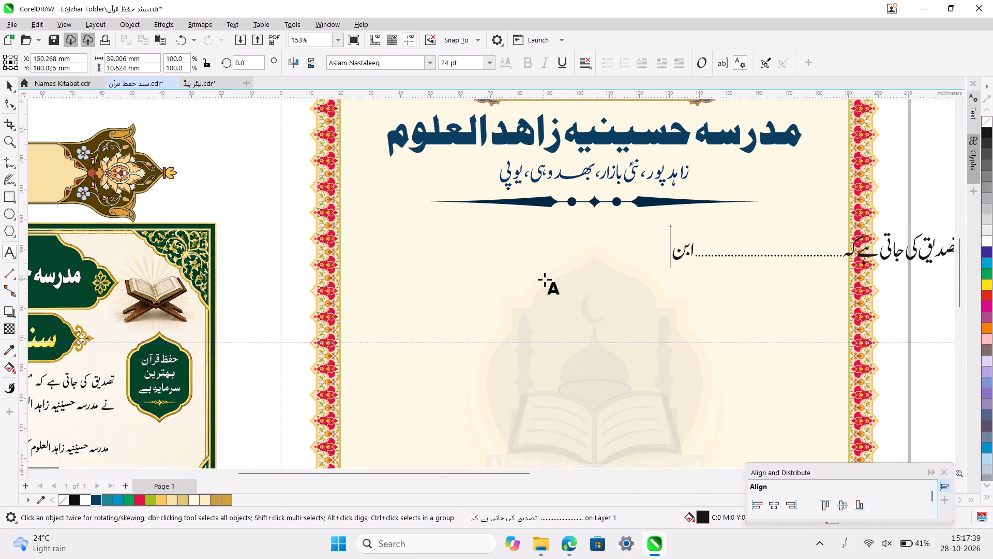
key(ctrl+alt+shift+0)
key(ctrl+alt+shift+0)
key(ctrl+alt+shift+0)
key(ctrl+alt+shift+0)
key(ctrl+alt+shift+0)
key(ctrl+alt+shift+0)
key(ctrl+alt+shift+0)
key(ctrl+alt+shift+0)
key(ctrl+alt+shift+0)
key(ctrl+alt+shift+0)
key(ctrl+alt+shift+0)
key(ctrl+alt+shift+0)
key(ctrl+alt+shift+0)
key(ctrl+alt+shift+0)
key(ctrl+alt+shift+0)
key(ctrl+alt+shift+0)
key(ctrl+alt+shift+0)
key(ctrl+alt+shift+0)
key(ctrl+alt+shift+0)
key(ctrl+alt+shift+0)
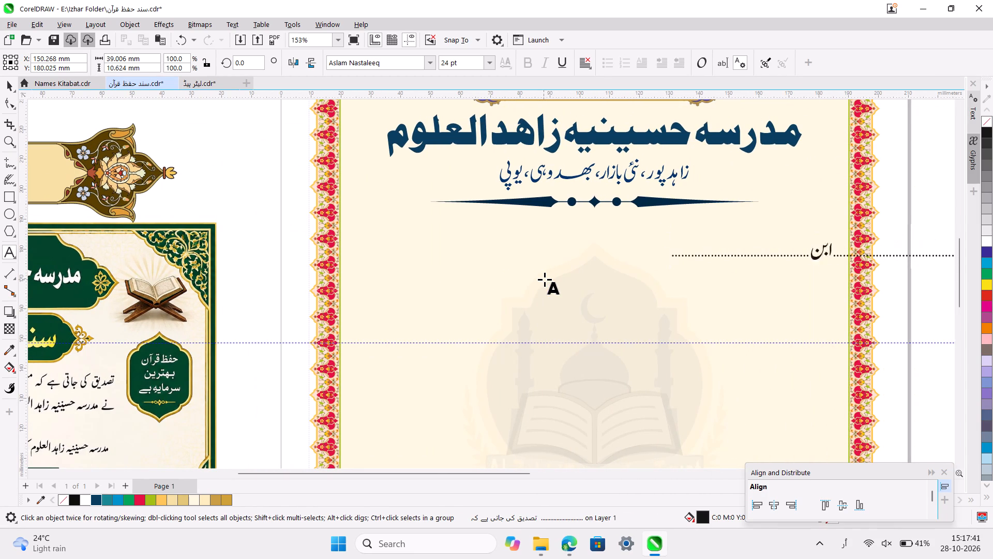
Start a second body text line with "ساکن:" followed by a dotted blank for the place of residence.
ctrl+scroll(545, 279, down, 4)
scroll(545, 279, left, 3)
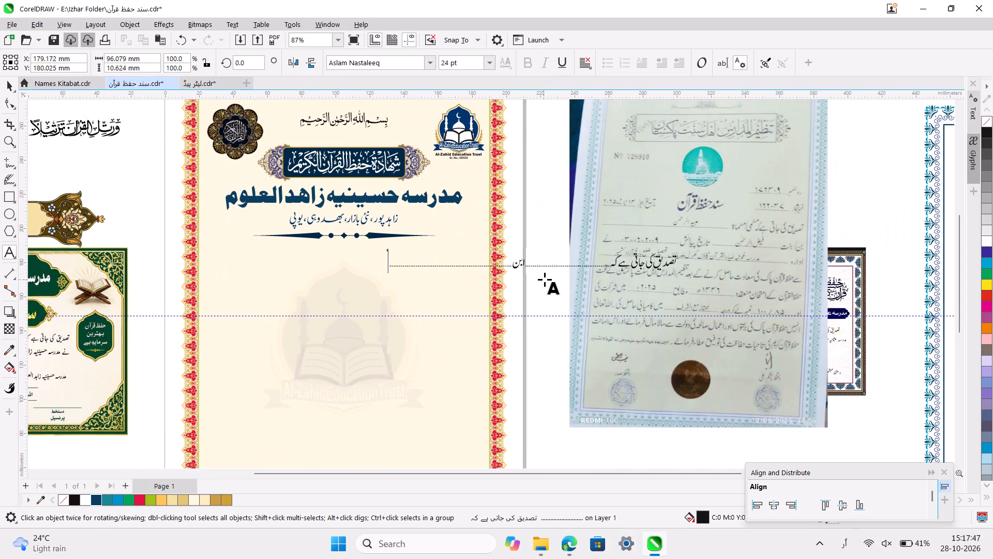
key(Return)
text(ساکن)
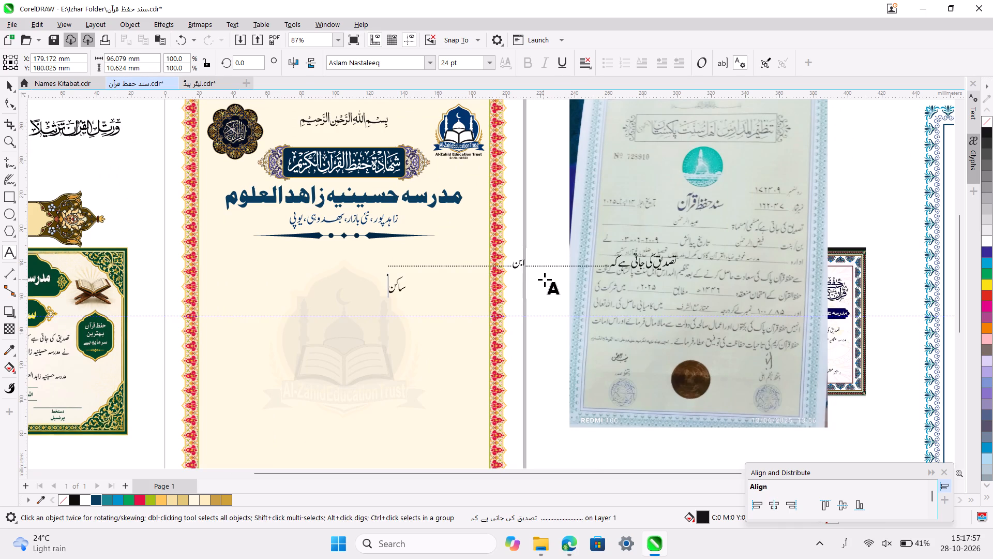
key(shift+colon)
key(ctrl+alt+shift+0)
key(ctrl+alt+shift+0)
key(ctrl+alt+shift+0)
key(ctrl+alt+shift+0)
key(ctrl+alt+shift+0)
key(ctrl+alt+shift+0)
key(ctrl+alt+shift+0)
key(ctrl+alt+shift+0)
key(ctrl+alt+shift+0)
key(ctrl+alt+shift+0)
key(ctrl+alt+shift+0)
key(ctrl+alt+shift+0)
key(ctrl+alt+shift+0)
key(ctrl+alt+shift+0)
key(ctrl+alt+shift+0)
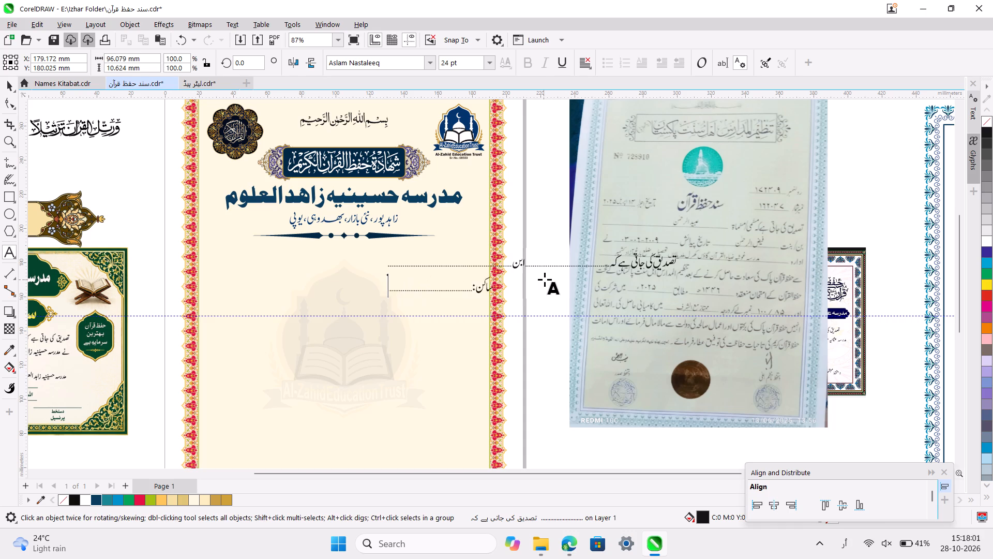
Extend the dotted residence blank after "ساکن:" by four more segments, trimming the last one.
key(ctrl+alt+shift+0)
key(ctrl+alt+shift+0)
key(ctrl+alt+shift+0)
key(ctrl+alt+shift+0)
key(BackSpace)
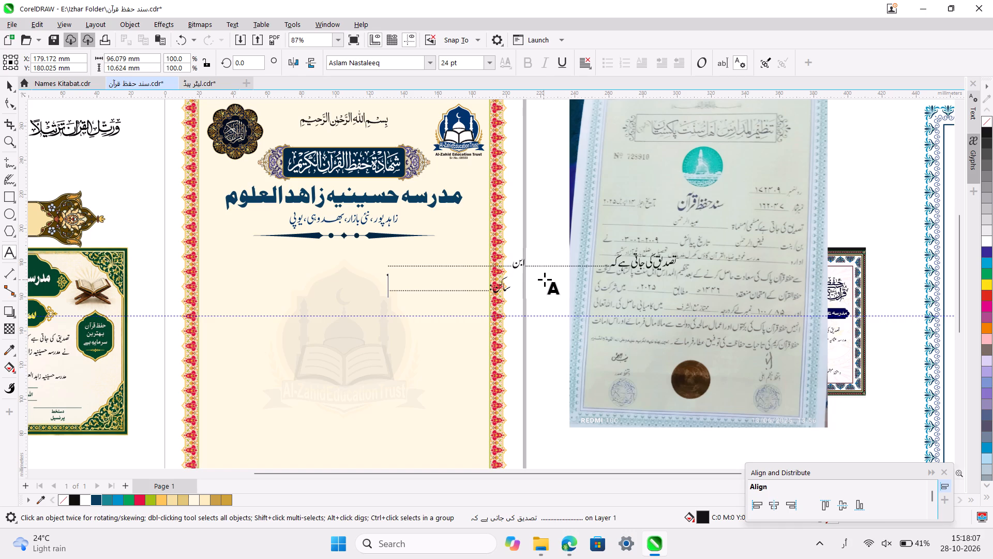
Continue the second body line with the post office label "پوسٹ:", correcting the misspelled letters.
key(space)
text(پوا)
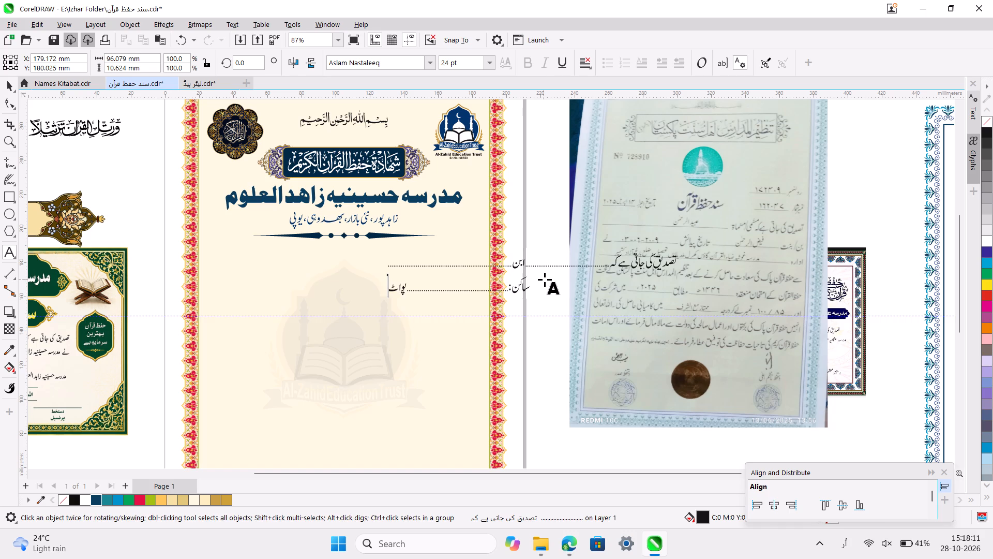
key(shift+colon)
key(BackSpace)
key(BackSpace)
key(BackSpace)
key(BackSpace)
key(BackSpace)
text(وسٹ)
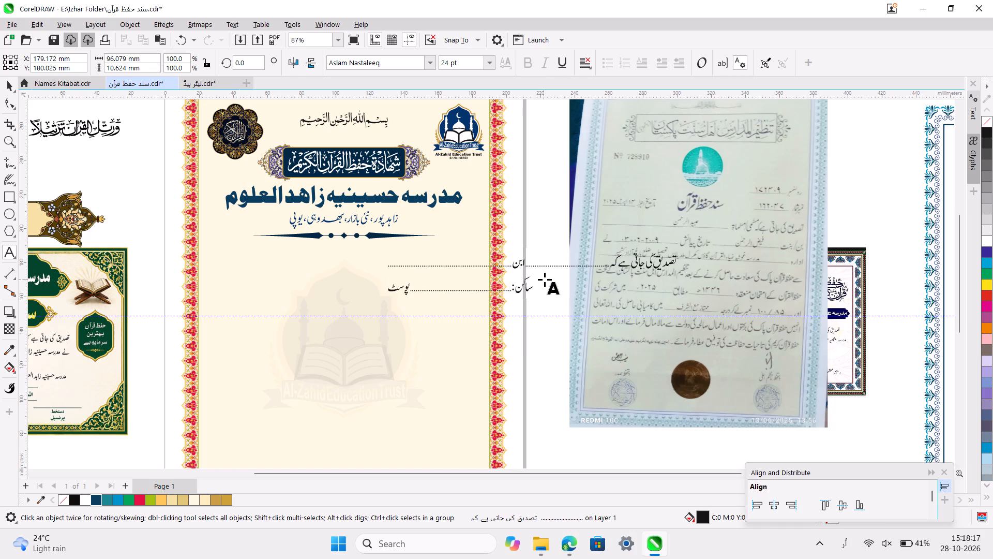
key(BackSpace)
key(shift+colon)
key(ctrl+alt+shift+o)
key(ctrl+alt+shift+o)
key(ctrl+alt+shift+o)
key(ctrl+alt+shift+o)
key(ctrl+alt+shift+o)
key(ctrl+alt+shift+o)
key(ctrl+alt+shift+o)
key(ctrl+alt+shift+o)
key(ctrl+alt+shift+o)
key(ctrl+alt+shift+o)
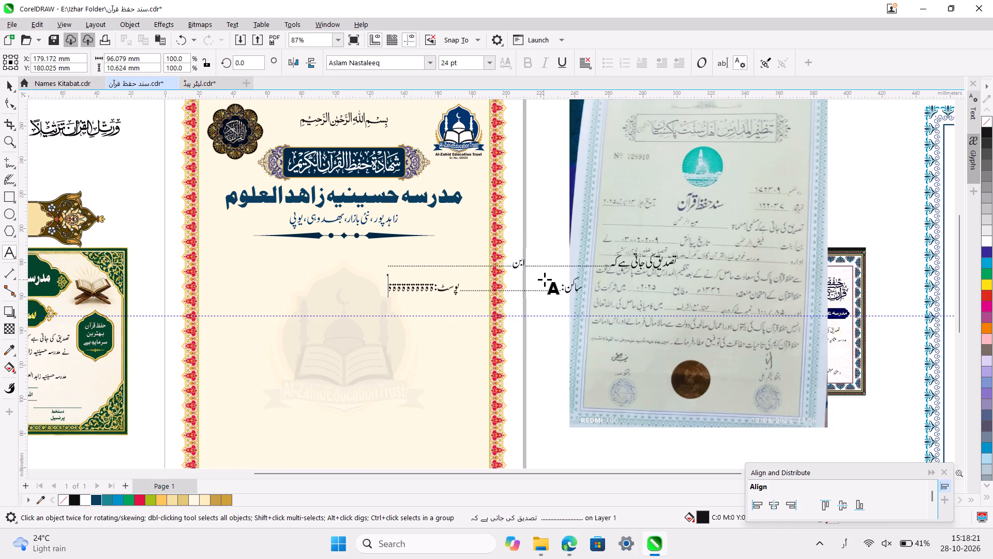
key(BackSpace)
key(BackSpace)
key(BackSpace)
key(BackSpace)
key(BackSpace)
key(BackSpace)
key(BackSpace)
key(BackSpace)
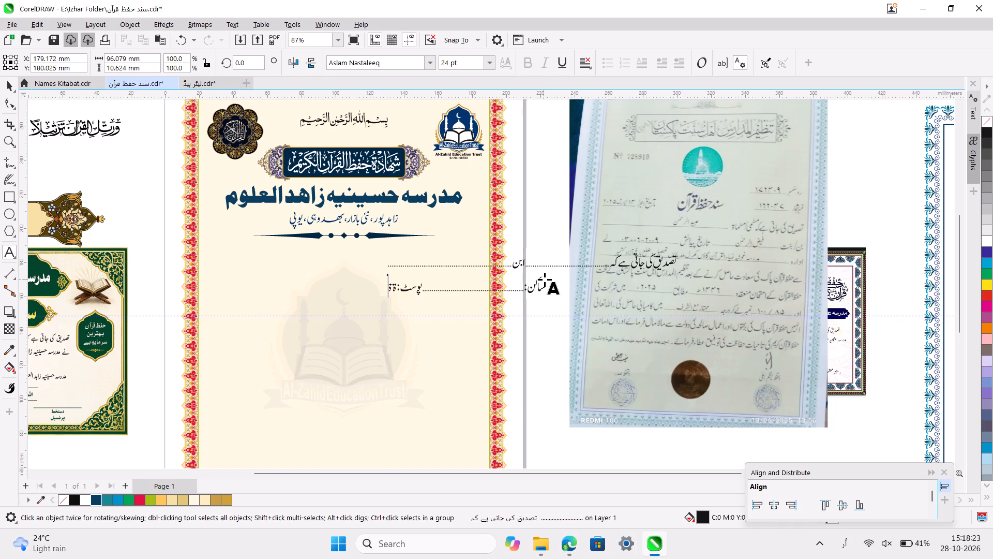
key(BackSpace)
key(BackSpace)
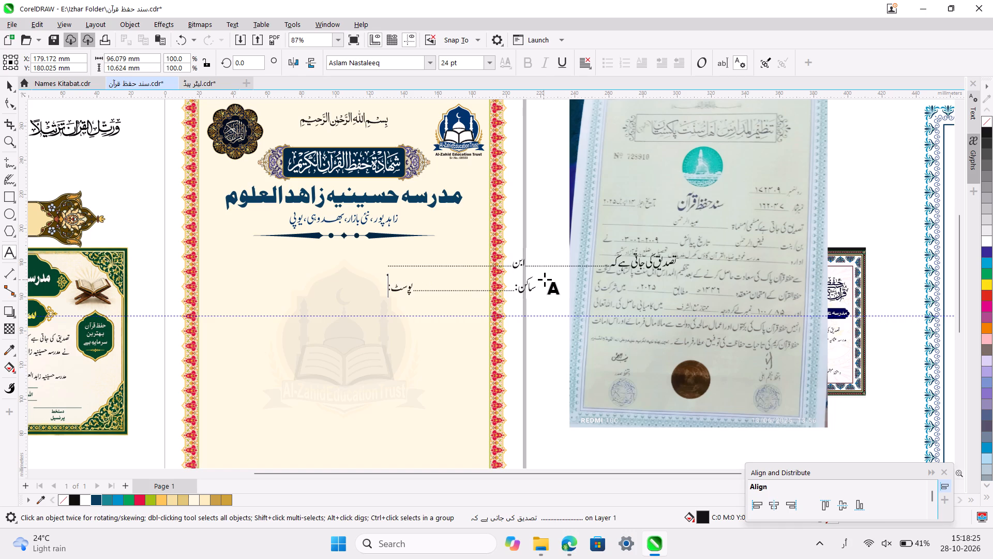
Insert a long dotted fill-in blank after "پوسٹ:" for the post office.
key(ctrl+alt+shift+0)
key(ctrl+alt+shift+0)
key(ctrl+alt+shift+0)
key(ctrl+alt+shift+0)
key(ctrl+alt+shift+0)
key(ctrl+alt+shift+0)
key(ctrl+alt+shift+0)
key(ctrl+alt+shift+0)
key(ctrl+alt+shift+0)
key(ctrl+alt+shift+0)
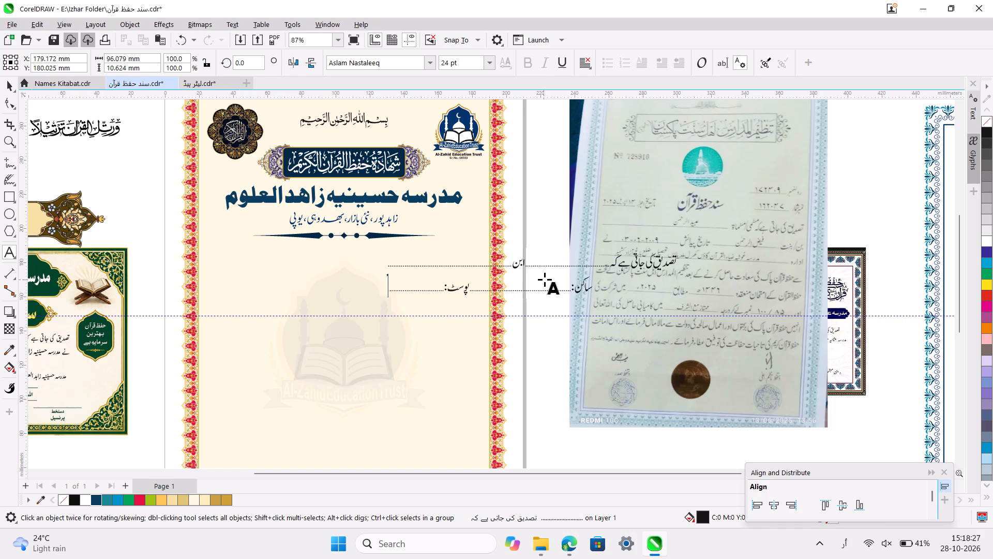
key(ctrl+alt+shift+0)
key(ctrl+alt+shift+0)
key(ctrl+alt+shift+0)
key(ctrl+alt+shift+0)
key(ctrl+alt+shift+0)
key(ctrl+alt+shift+0)
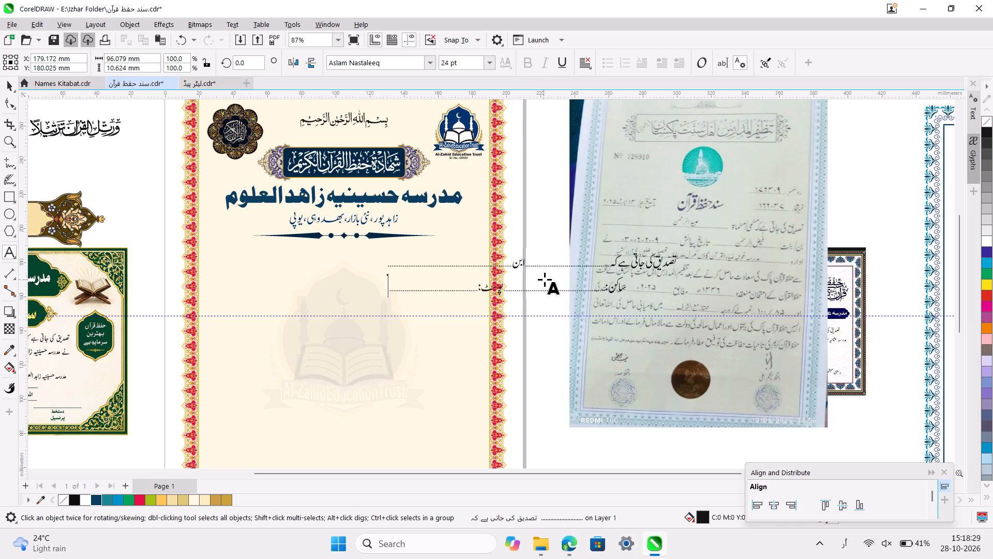
Continue the second body line with the district label "ضلع:".
key(space)
text(ضل)
text(عـ)
key(BackSpace)
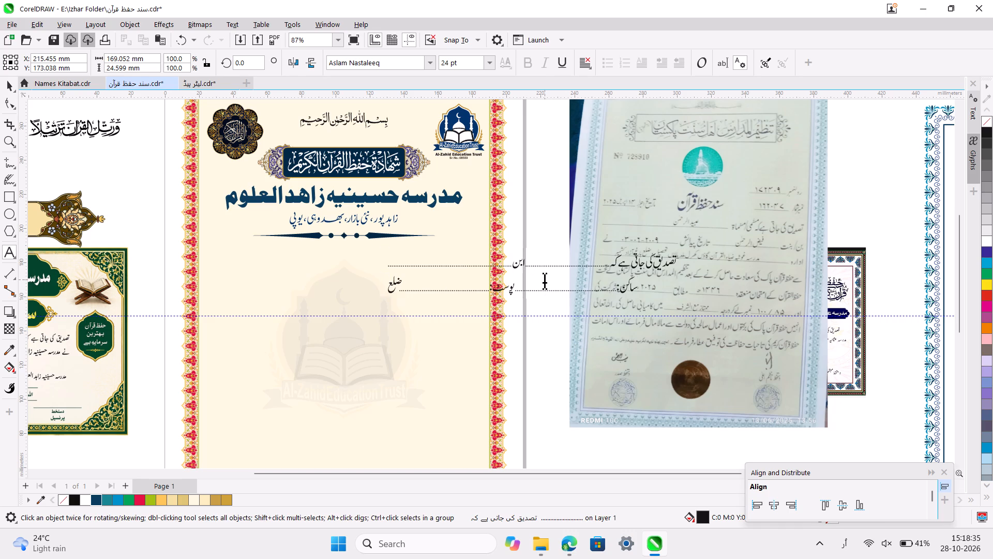
key(shift+colon)
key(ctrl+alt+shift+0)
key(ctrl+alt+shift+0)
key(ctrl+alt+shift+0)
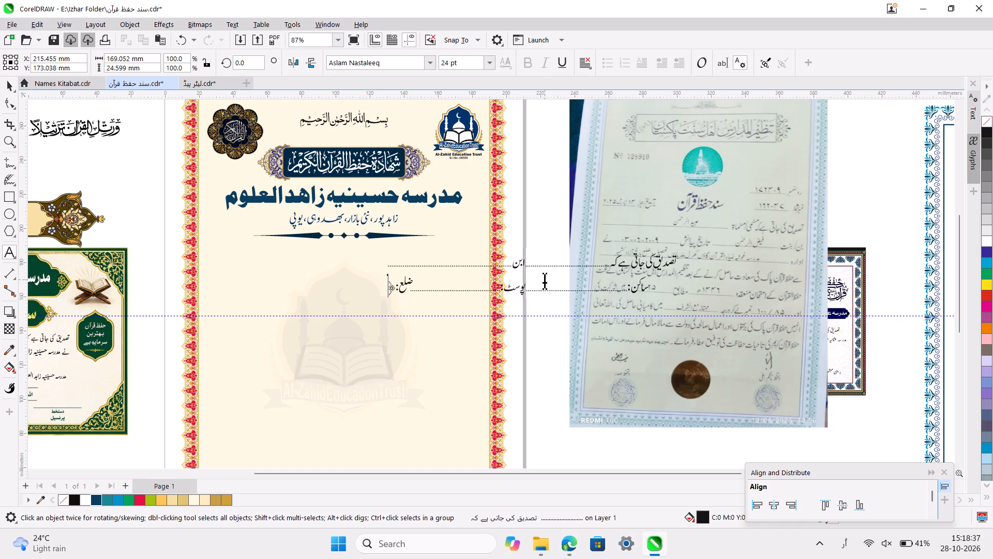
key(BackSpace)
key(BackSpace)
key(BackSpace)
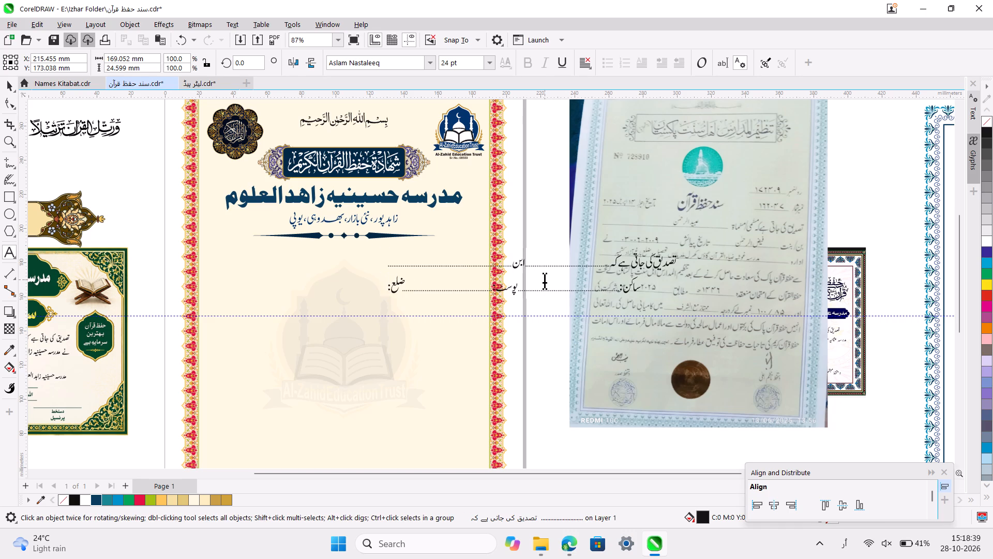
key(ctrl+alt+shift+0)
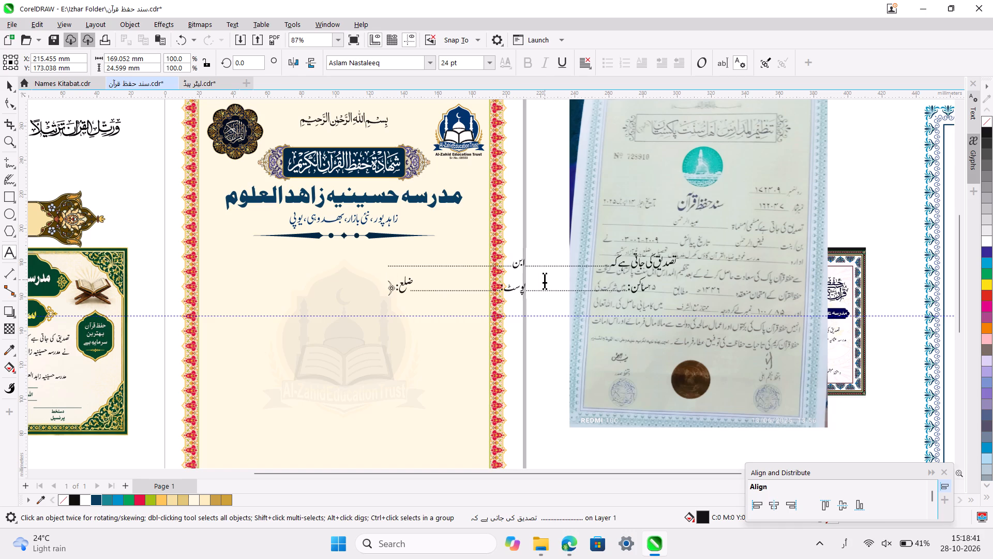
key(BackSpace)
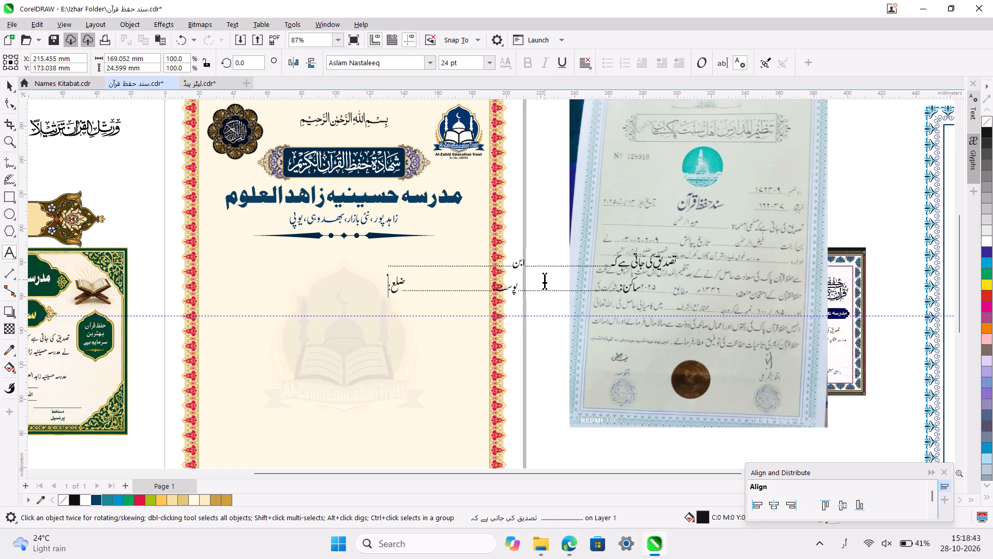
Check the Urdu Phonetic input layout and insert a long dotted fill-in blank after "ضلع:" for the district.
key(super+space)
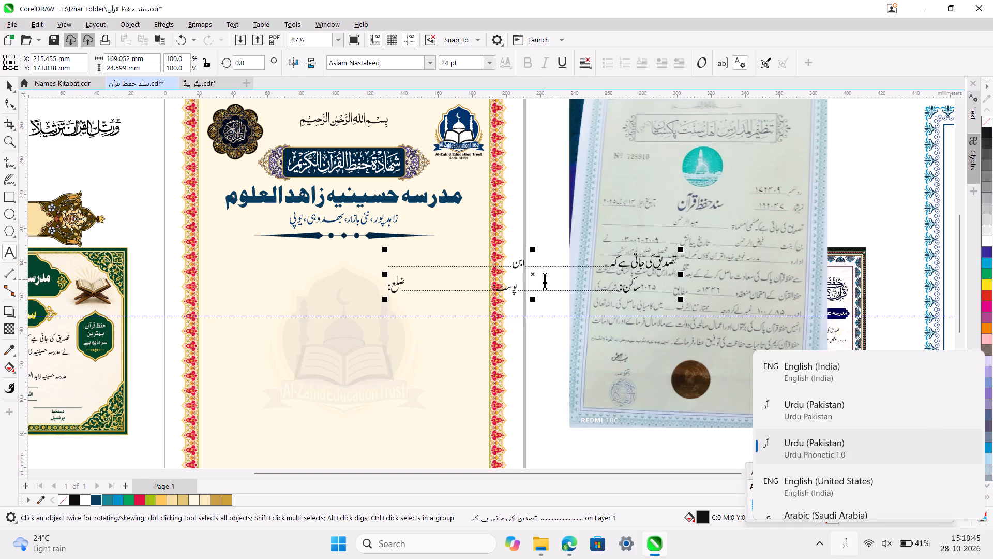
key(ctrl+alt+shift+0)
key(ctrl+alt+shift+0)
key(ctrl+alt+shift+0)
key(ctrl+alt+shift+0)
key(ctrl+alt+shift+0)
key(ctrl+alt+shift+0)
key(ctrl+alt+shift+0)
key(ctrl+alt+shift+0)
key(ctrl+alt+shift+0)
key(ctrl+alt+shift+0)
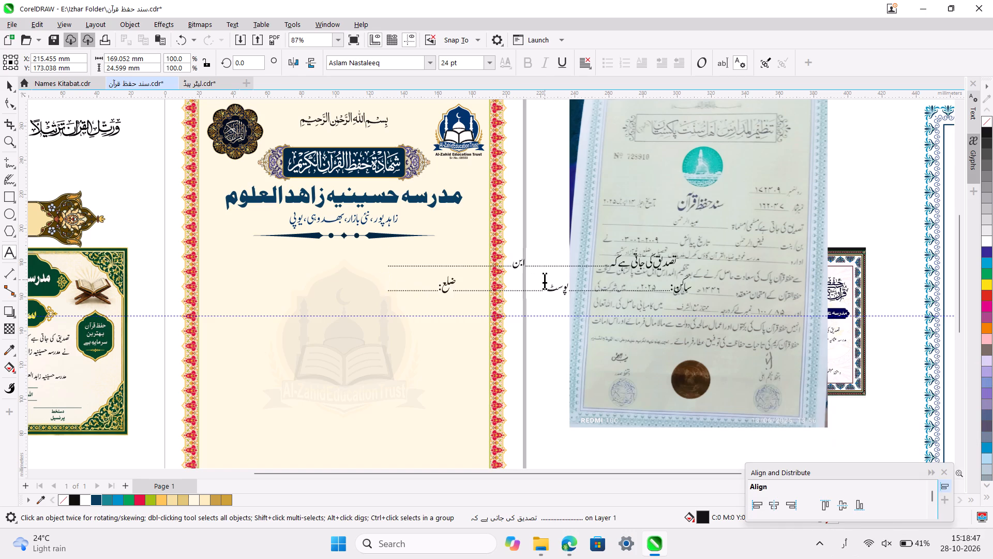
key(ctrl+alt+shift+0)
key(ctrl+alt+shift+0)
key(ctrl+alt+shift+0)
key(ctrl+alt+shift+0)
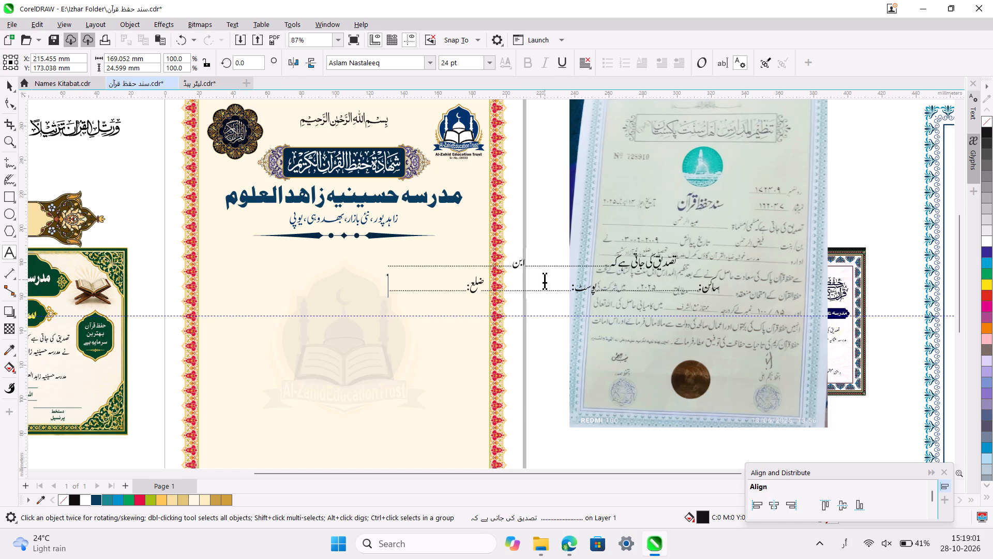
key(ctrl+alt+shift+0)
key(ctrl+alt+shift+0)
key(ctrl+alt+shift+0)
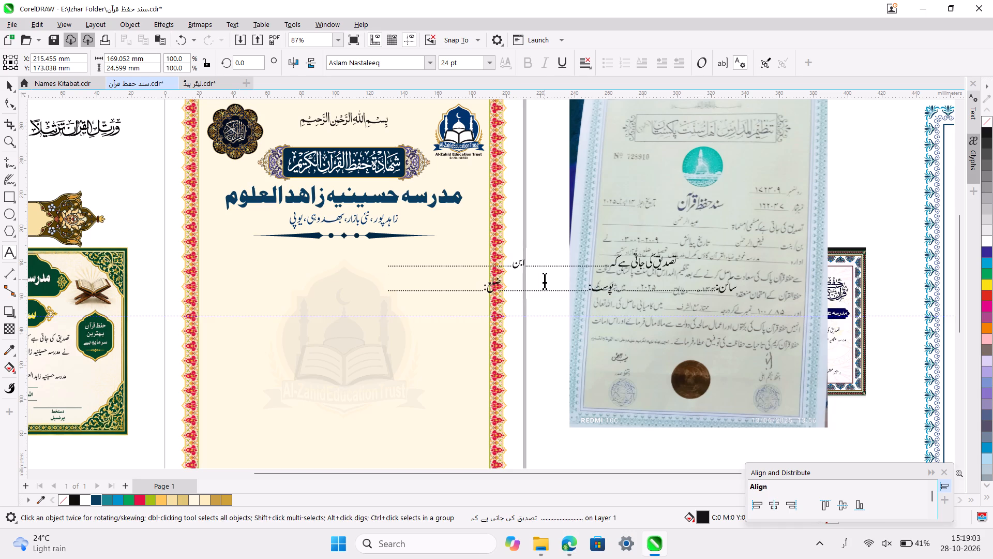
Finish the second body line with the province label "صوبہ:" followed by a long dotted fill-in blank.
key(space)
text(صو)
text(بہ)
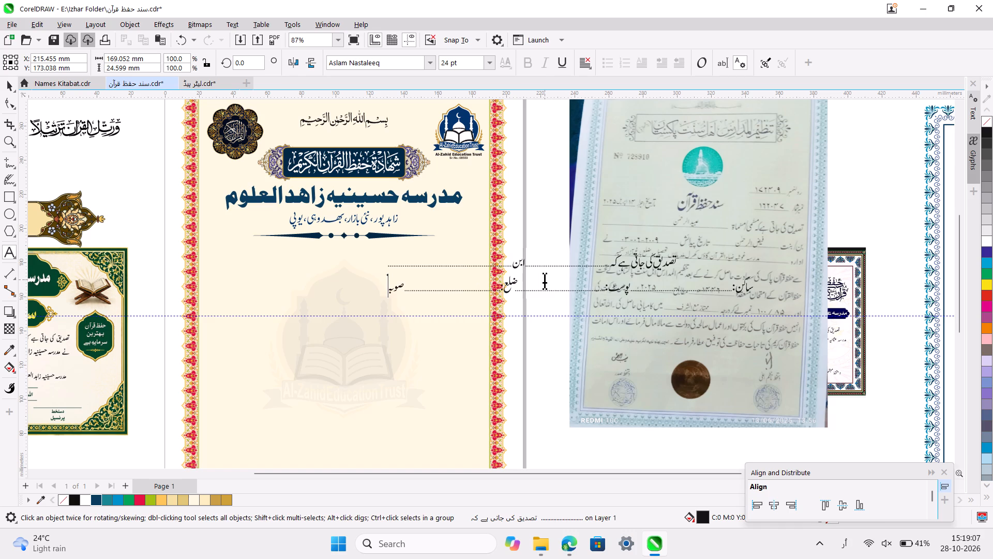
key(shift+colon)
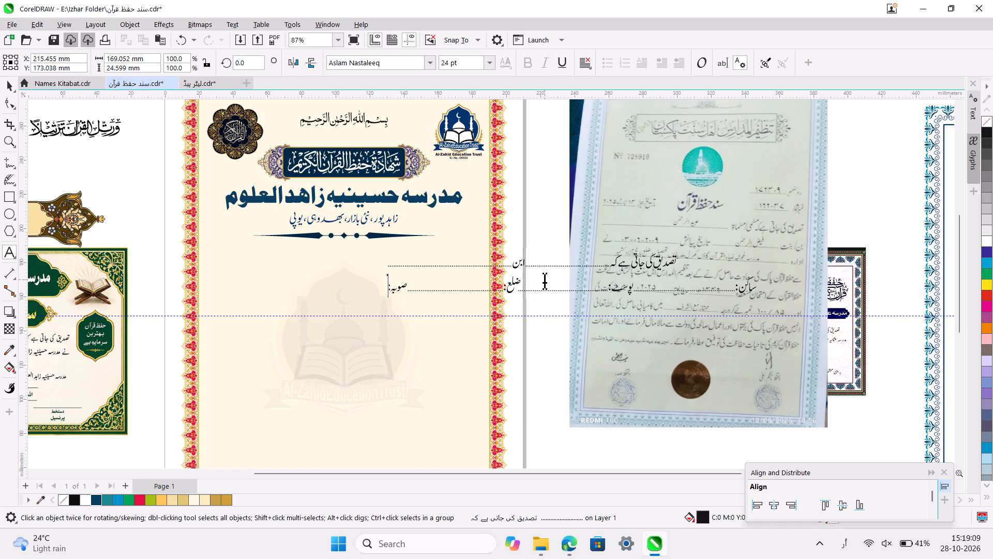
key(ctrl+alt+shift+0)
key(ctrl+alt+shift+0)
key(ctrl+alt+shift+0)
key(ctrl+alt+shift+0)
key(ctrl+alt+shift+0)
key(ctrl+alt+shift+0)
key(ctrl+alt+shift+0)
key(ctrl+alt+shift+0)
key(ctrl+alt+shift+0)
key(ctrl+alt+shift+0)
key(ctrl+alt+shift+0)
key(ctrl+alt+shift+0)
key(ctrl+alt+shift+0)
key(ctrl+alt+shift+0)
key(ctrl+alt+shift+0)
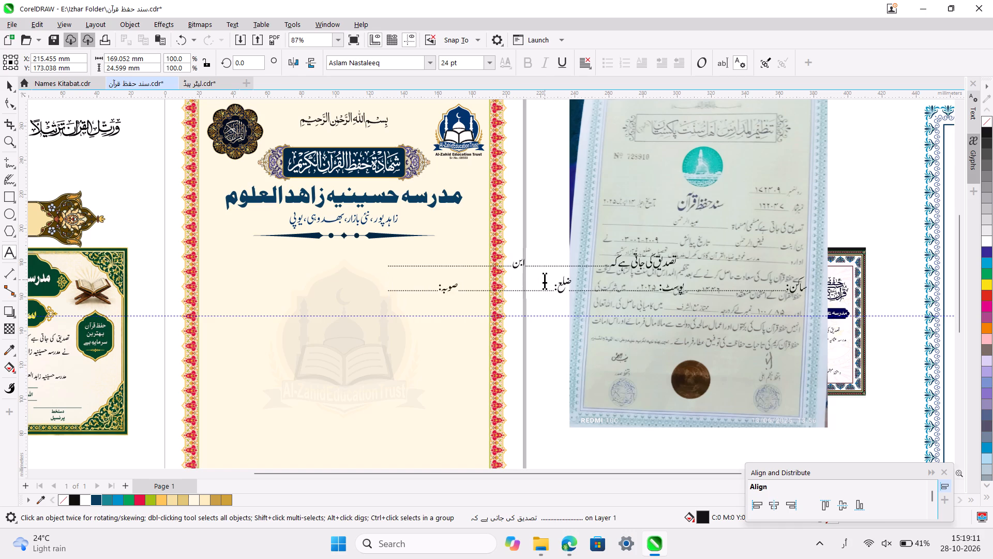
key(ctrl+alt+shift+0)
key(ctrl+alt+shift+0)
key(ctrl+alt+shift+0)
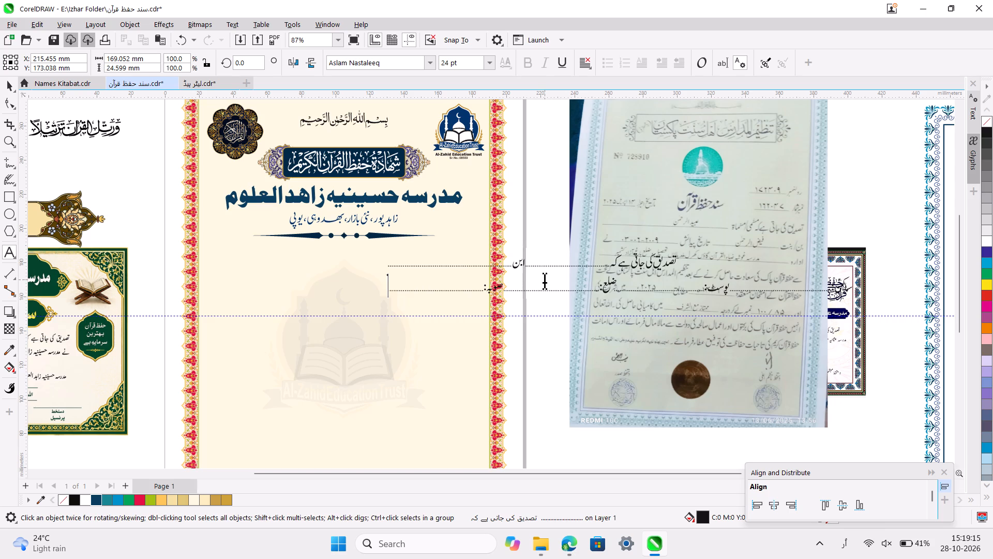
Start a third body line below the post, district and province line with the word "نے".
key(Return)
text(نے)
key(space)
Continue the third body line with the madrasa name "مدرسہ حسینیہ زاہد العلوم،", consulting the sample certificates for the wording.
scroll(545, 279, right, 6)
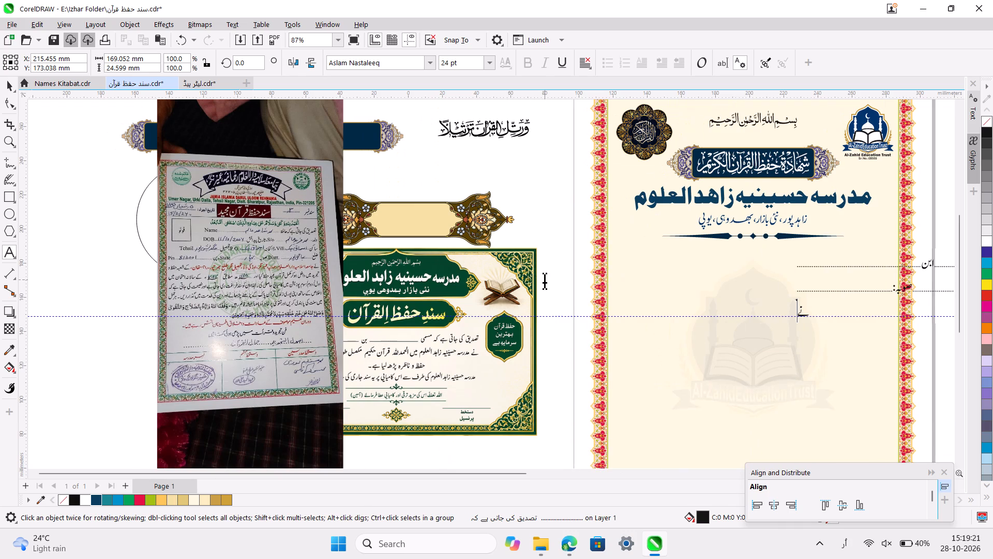
scroll(545, 279, right, 1)
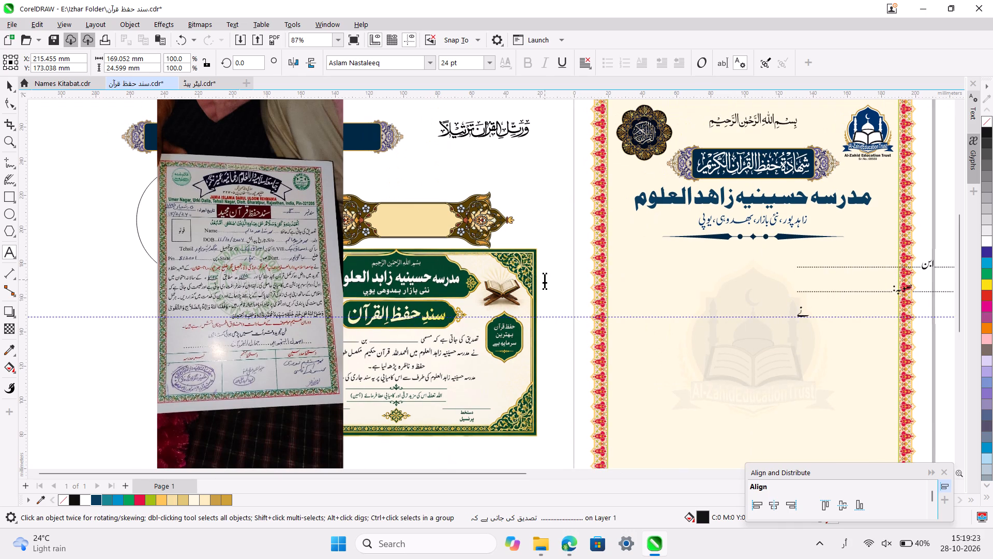
scroll(545, 279, left, 5)
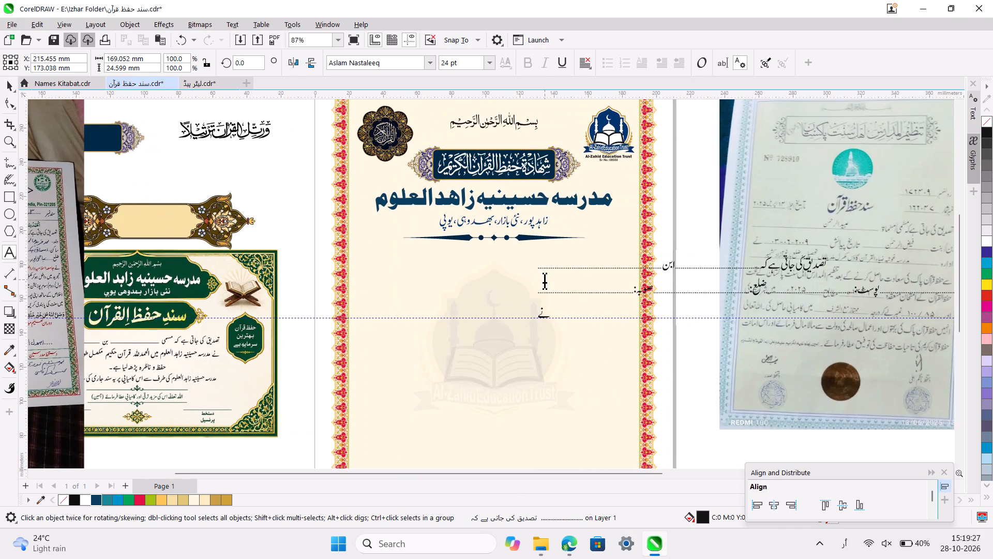
scroll(545, 279, right, 3)
scroll(545, 279, left, 3)
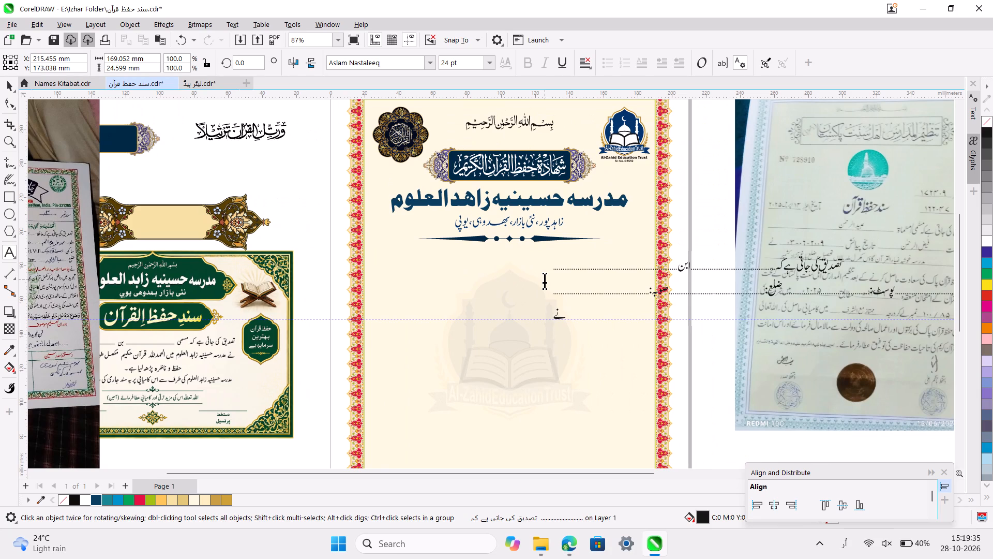
key(BackSpace)
key(space)
text(مدرسی)
key(space)
key(BackSpace)
key(BackSpace)
text(ہ)
key(space)
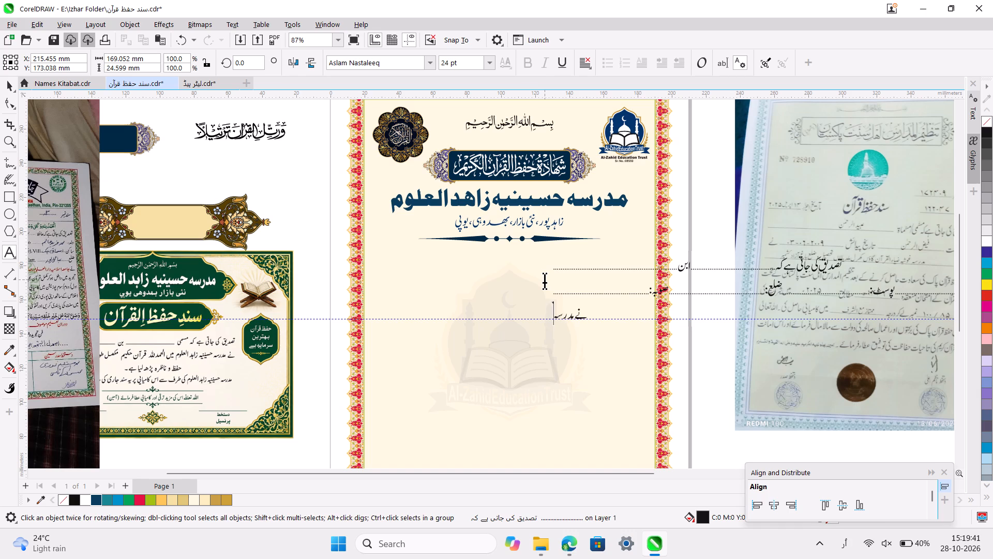
text(حسینیہ)
key(space)
text(زاہد)
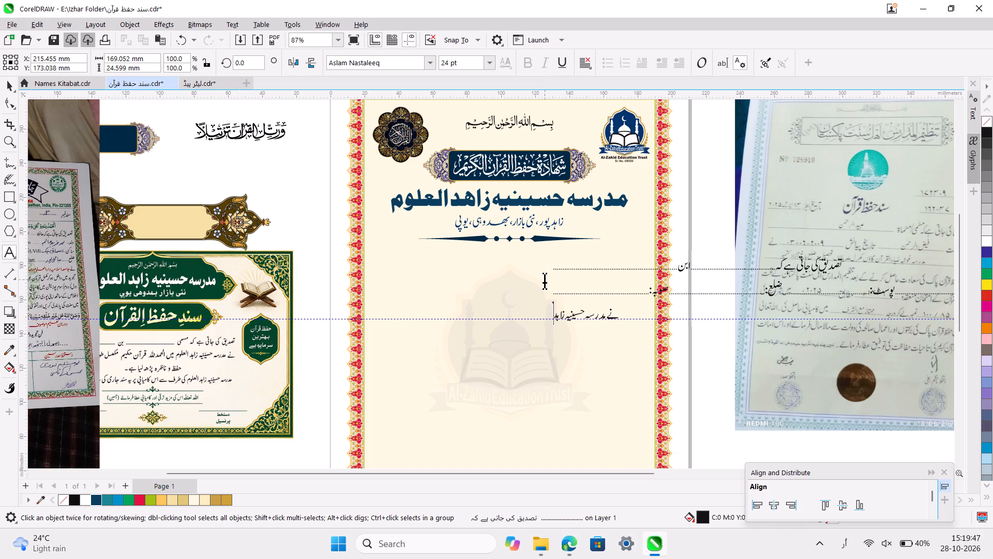
key(space)
text(العلوم)
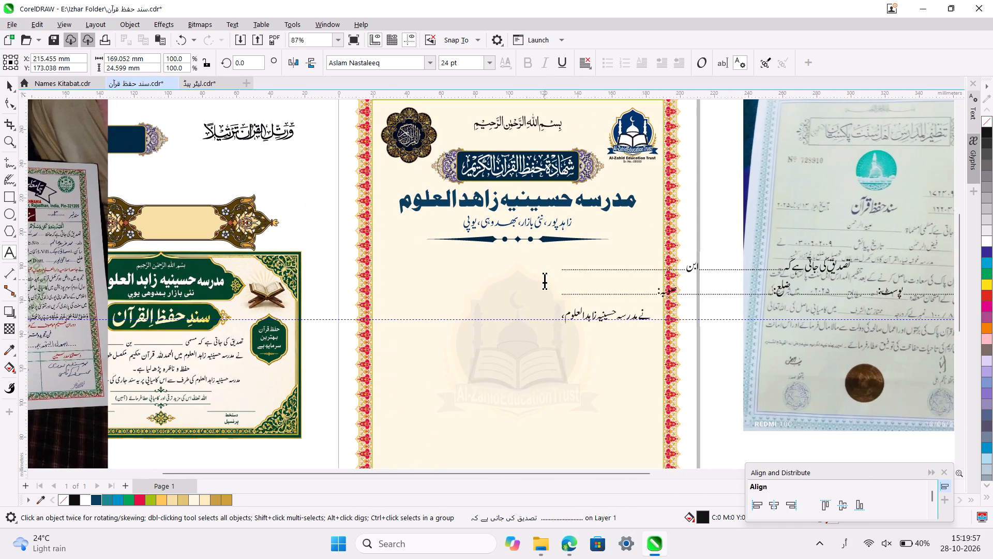
Add the madrasa's address "زاہد پور، نئی بازار، بھدوہی، یوپی" after its name in the third body line.
ctrl+scroll(545, 279, up, 3)
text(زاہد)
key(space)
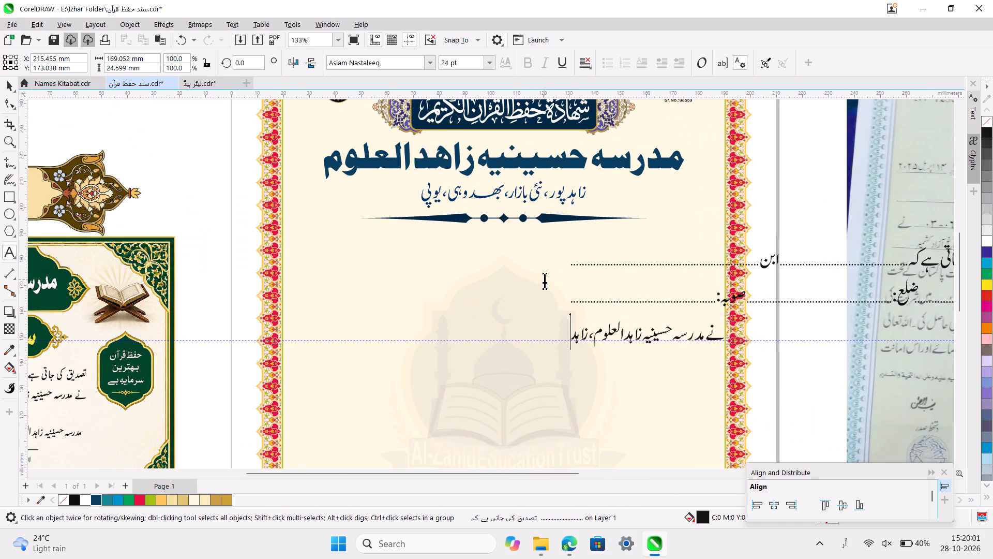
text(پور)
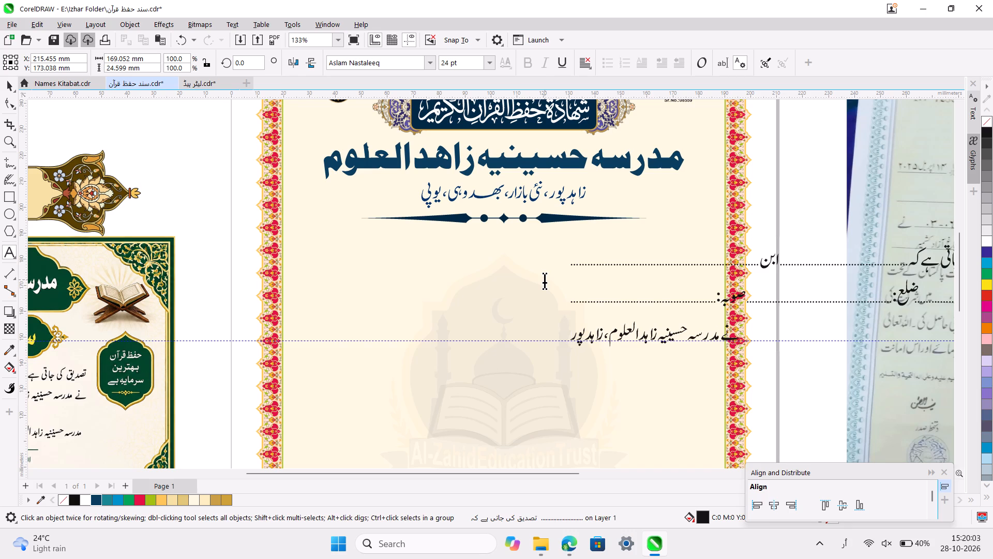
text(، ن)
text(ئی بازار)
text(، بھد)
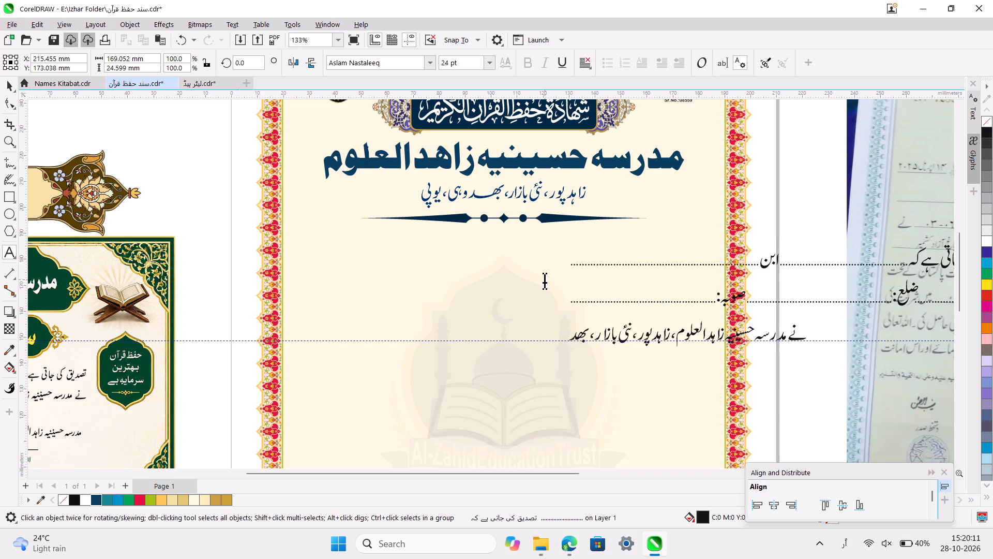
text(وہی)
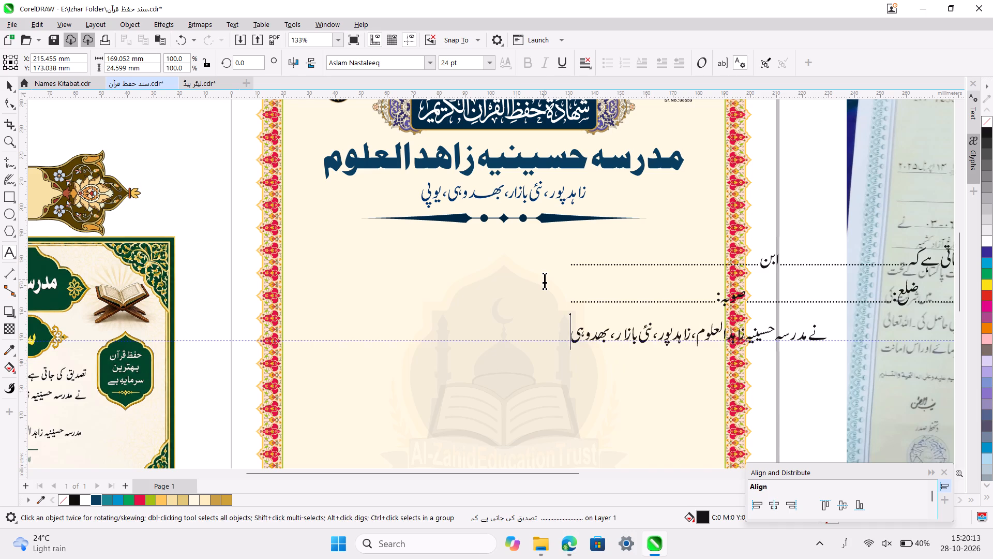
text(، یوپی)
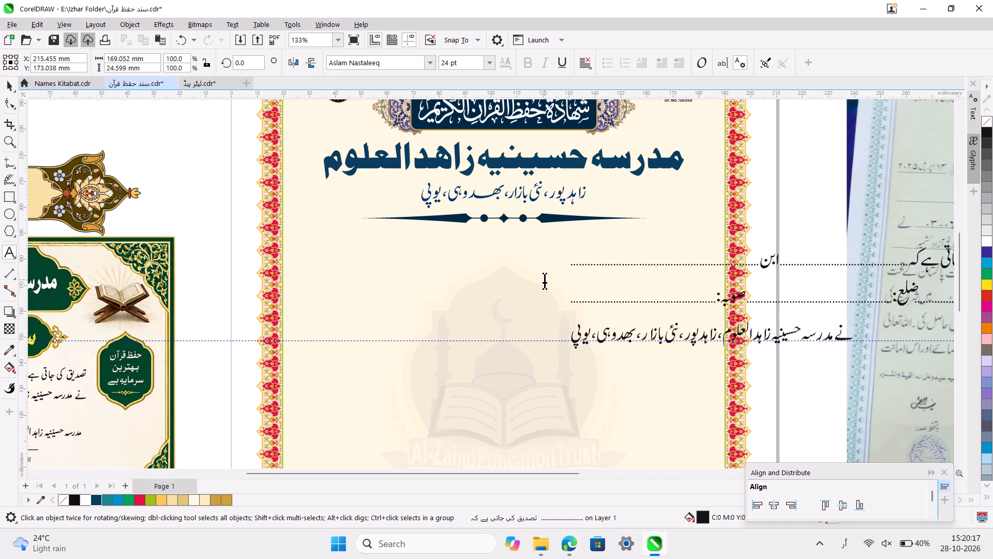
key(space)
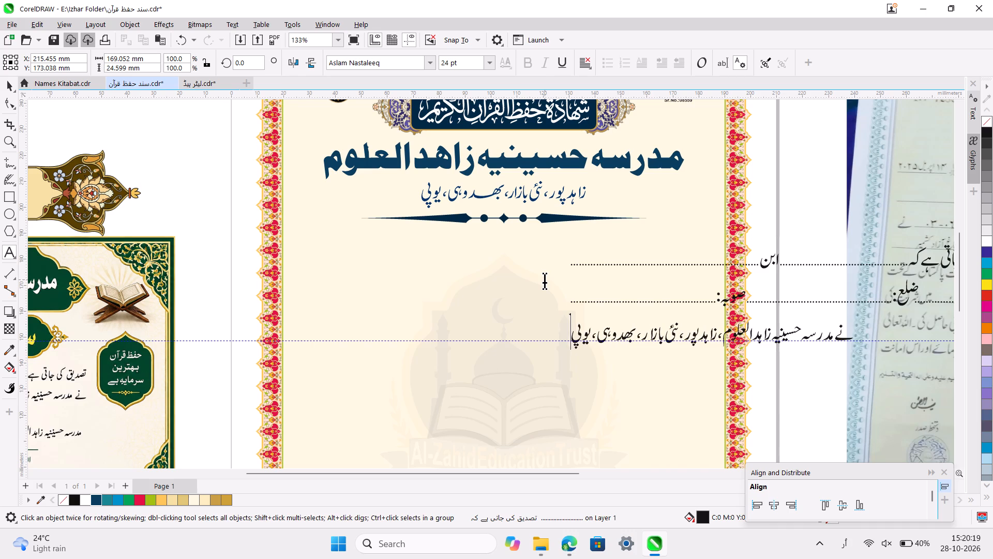
Continue the third body line after "یوپی" with "کے", checking the phrasing against the photographed sample certificate.
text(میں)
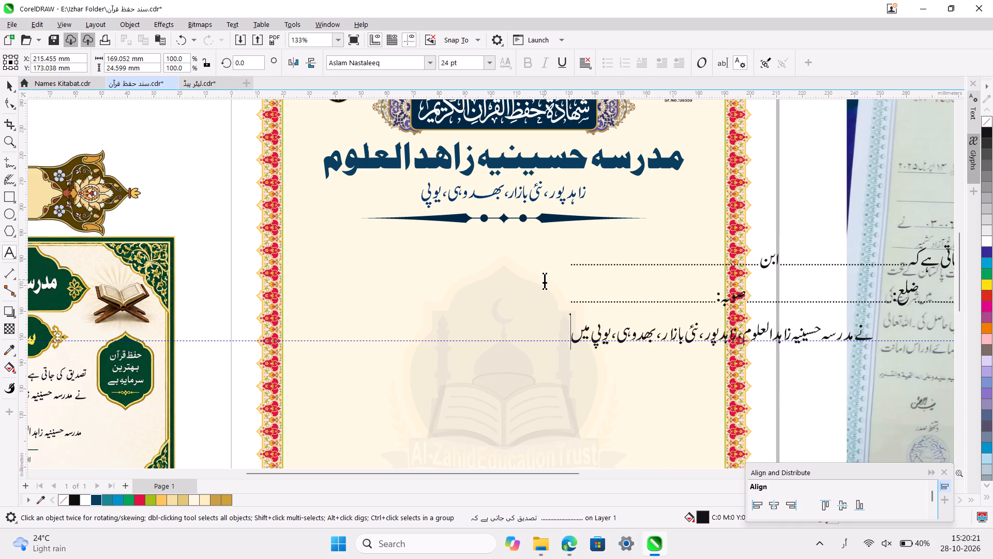
ctrl+scroll(545, 279, down, 4)
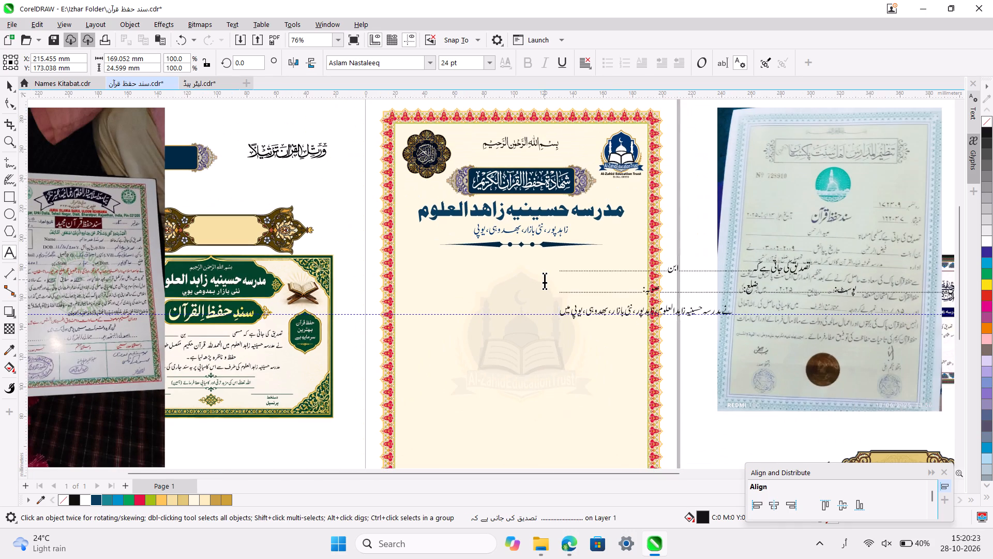
scroll(545, 279, right, 1)
ctrl+scroll(340, 286, up, 4)
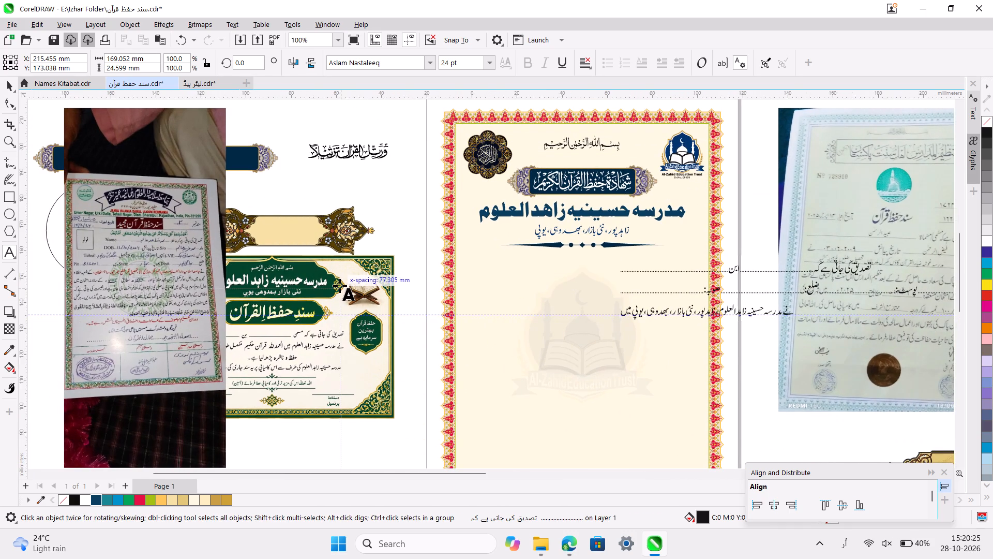
scroll(340, 286, right, 2)
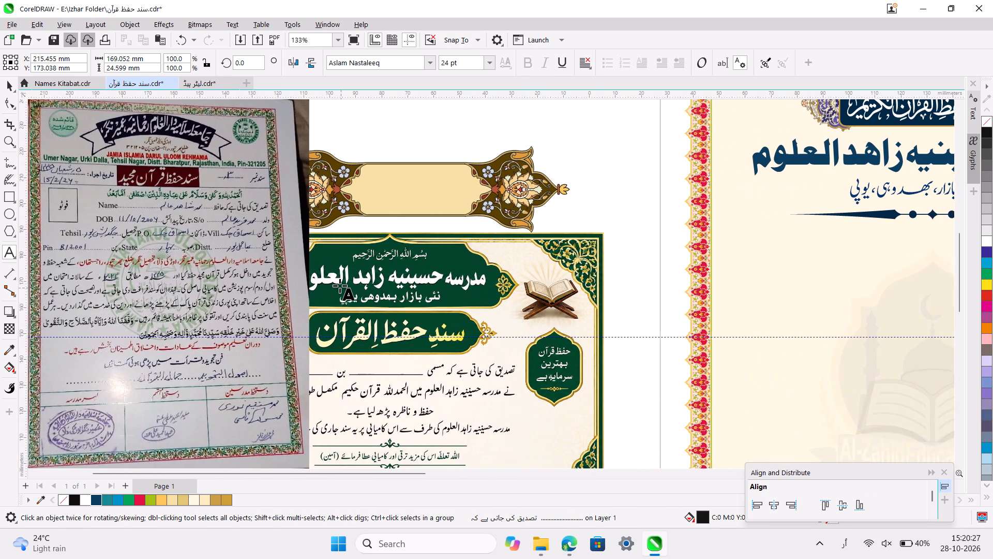
scroll(340, 286, right, 1)
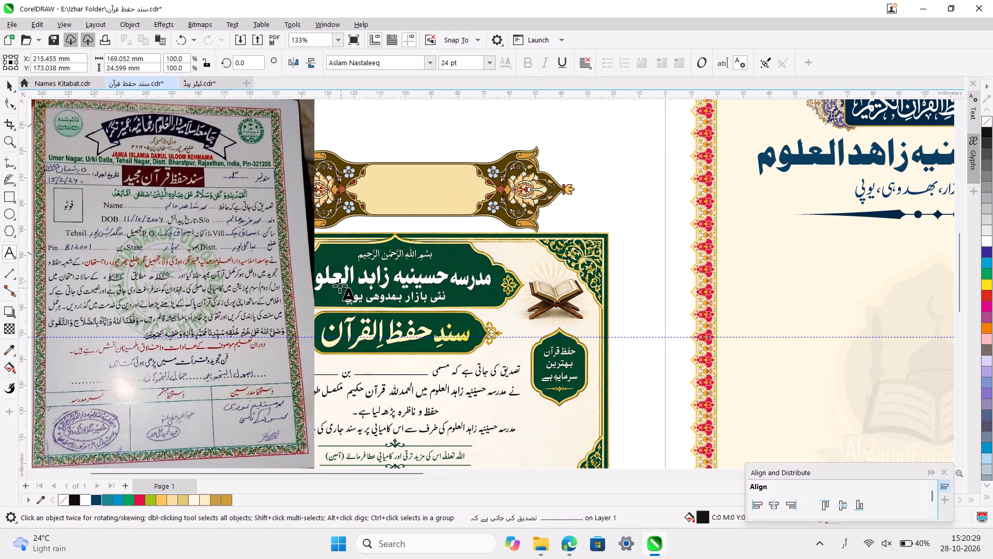
scroll(340, 286, left, 5)
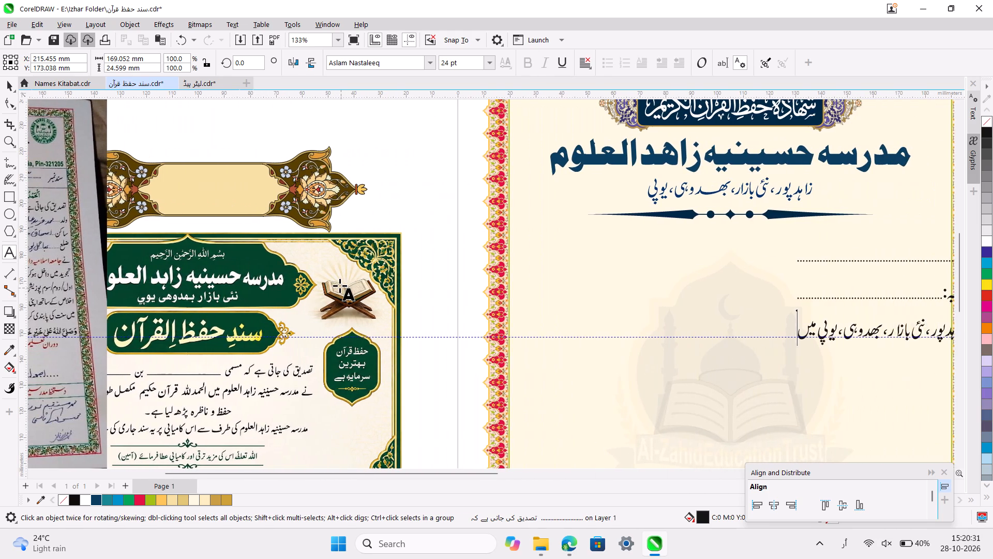
scroll(340, 286, left, 1)
key(BackSpace)
key(BackSpace)
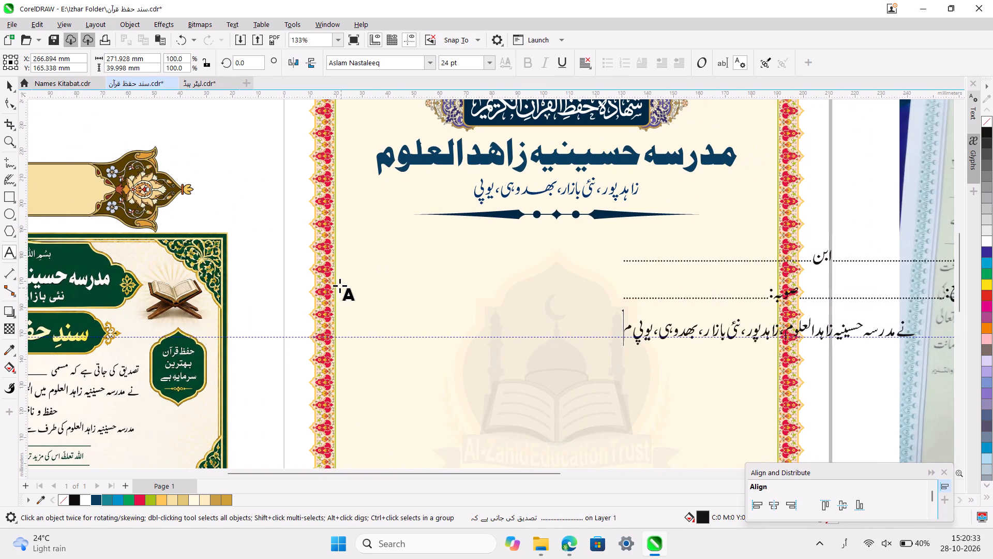
key(BackSpace)
text(کے)
key(space)
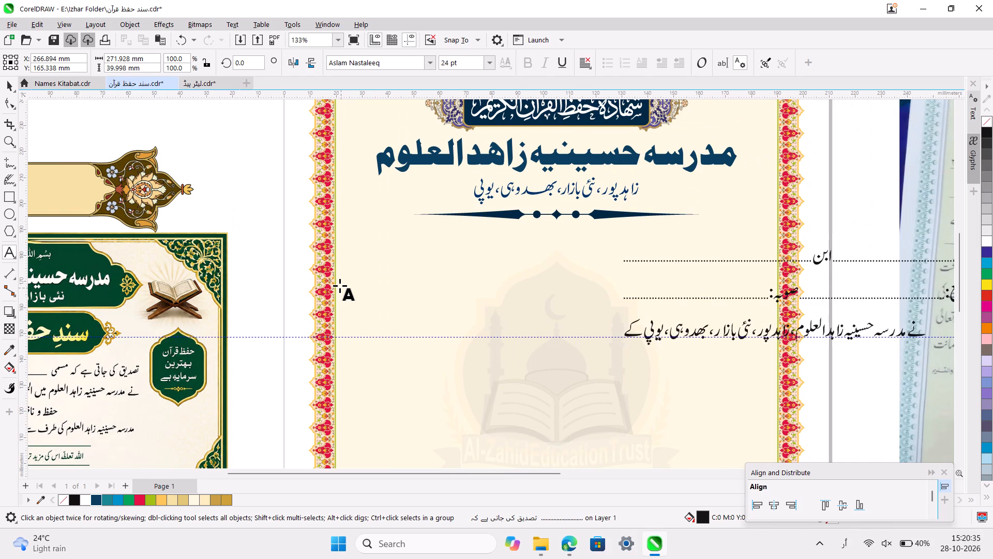
Add the department phrase "شعبۂ حفظ و تجوید میں" after "کے" in the third body line.
text(شب)
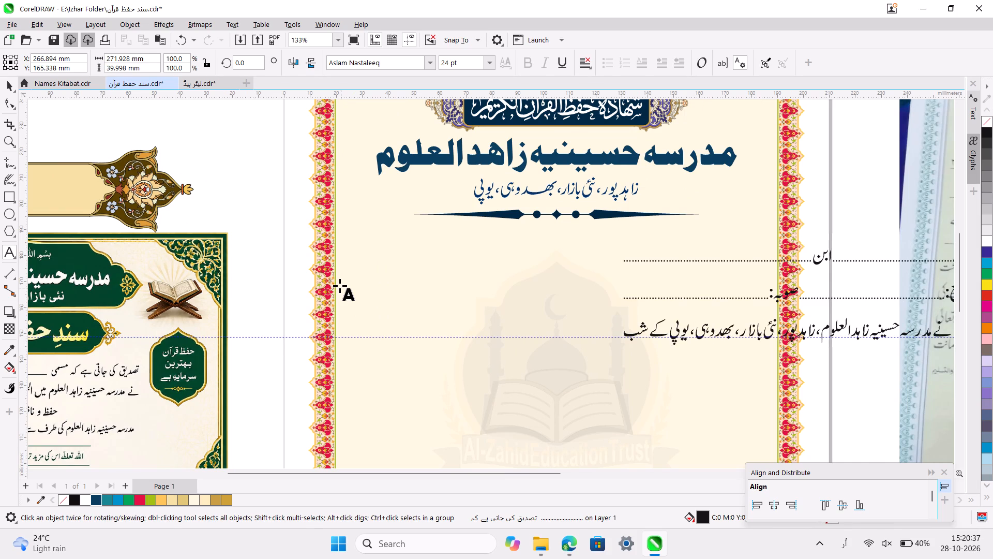
key(BackSpace)
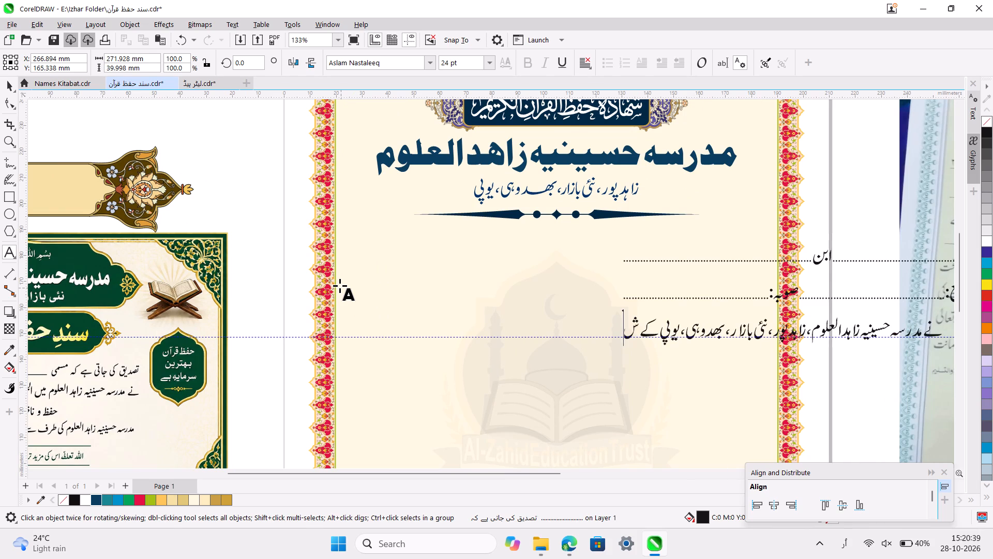
key(super+space)
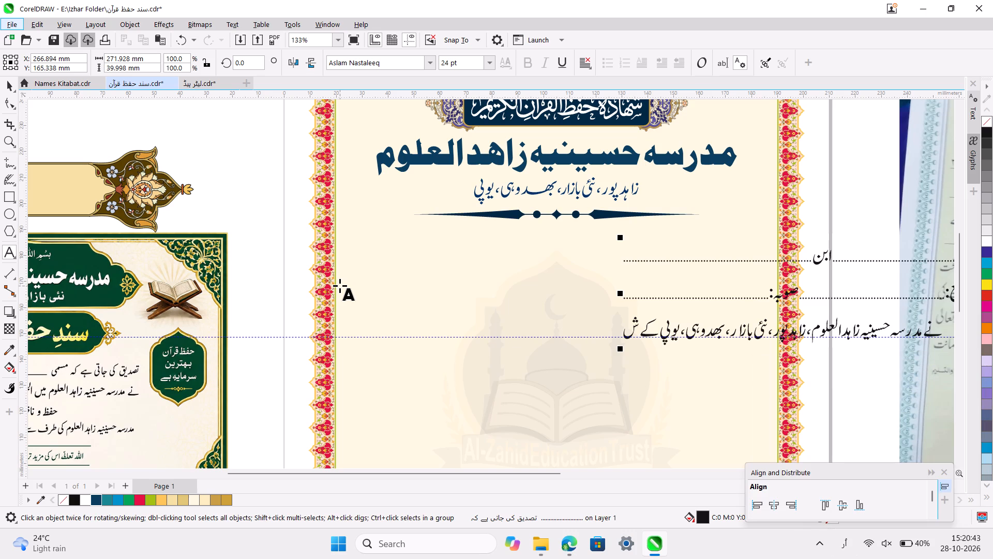
text(عب)
click(636, 330)
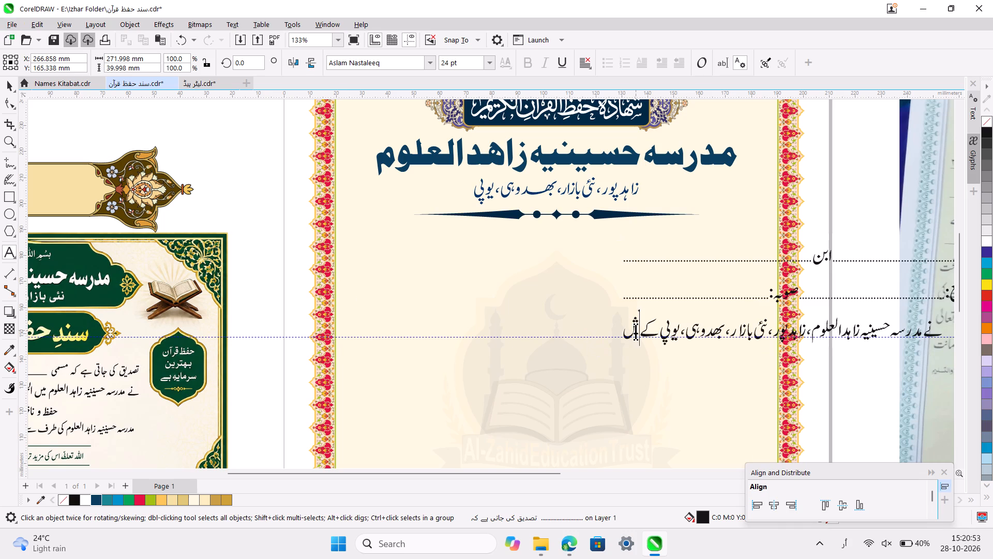
key(Right)
key(Right)
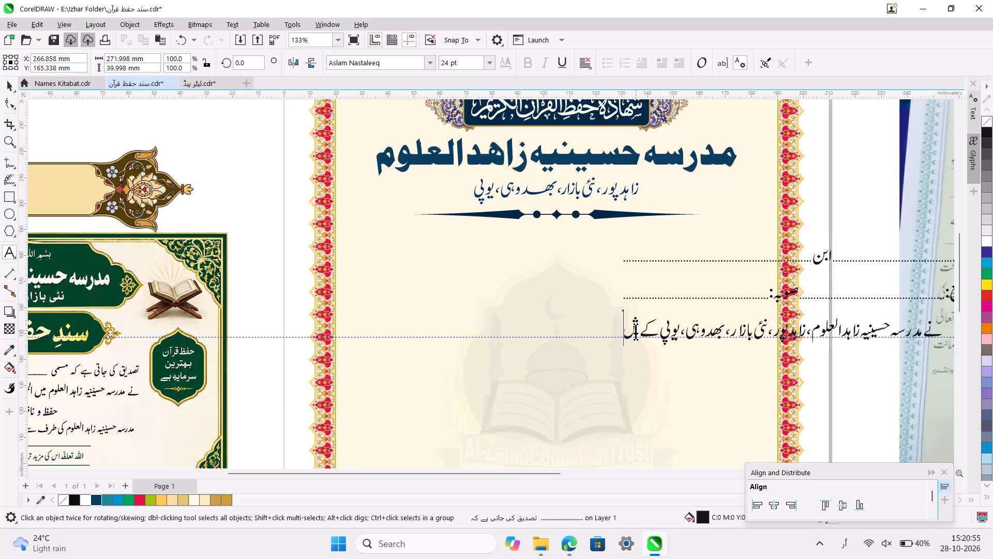
text(عب)
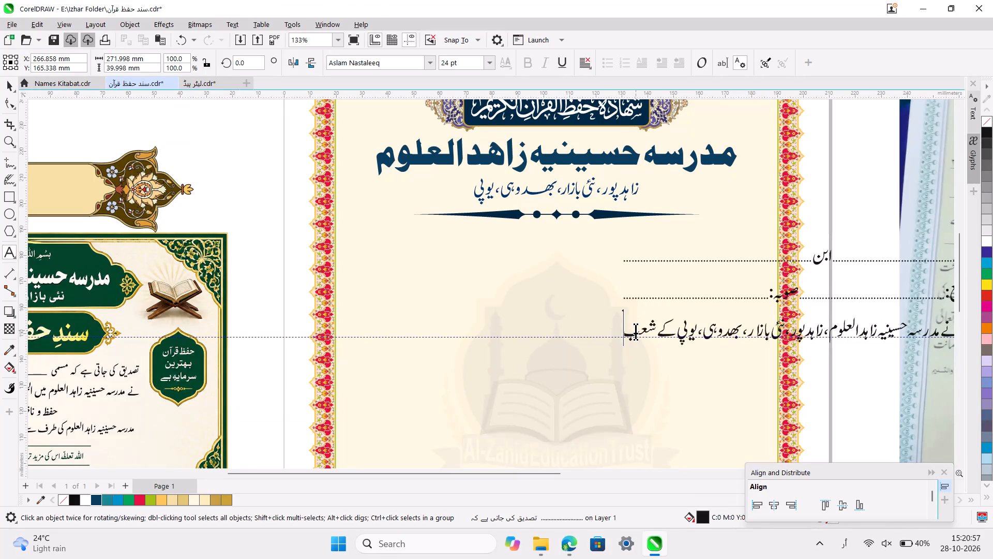
key(space)
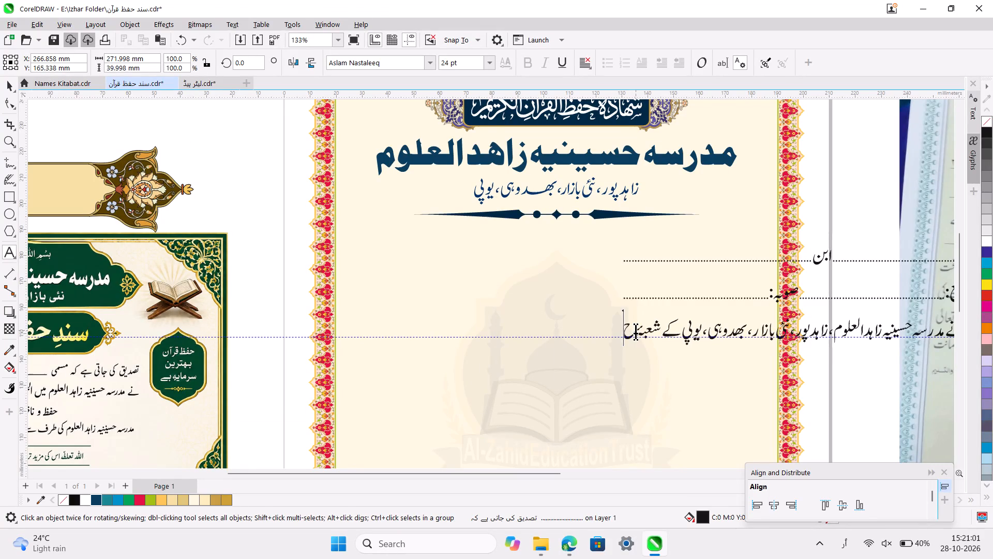
text(فظ)
key(space)
text(و ت)
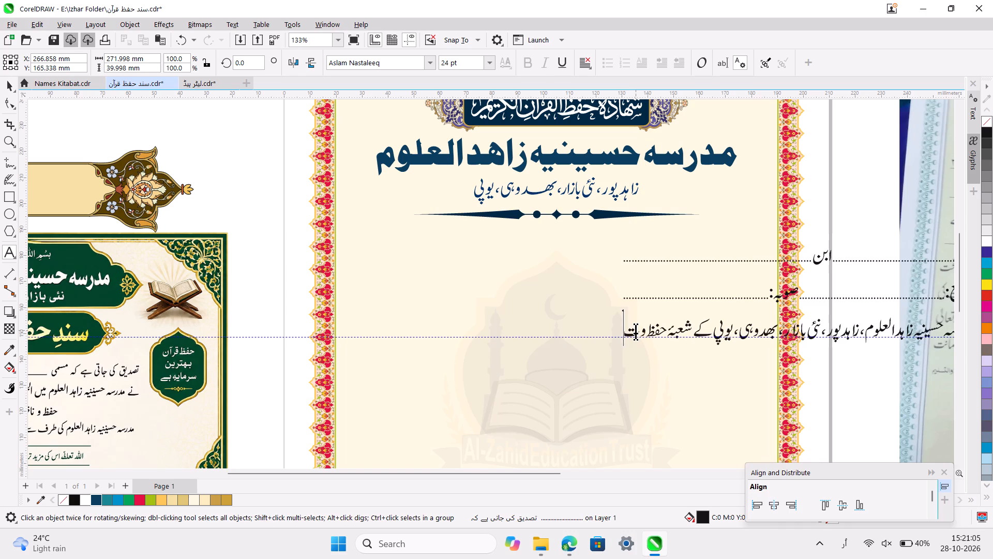
text(جوید میں)
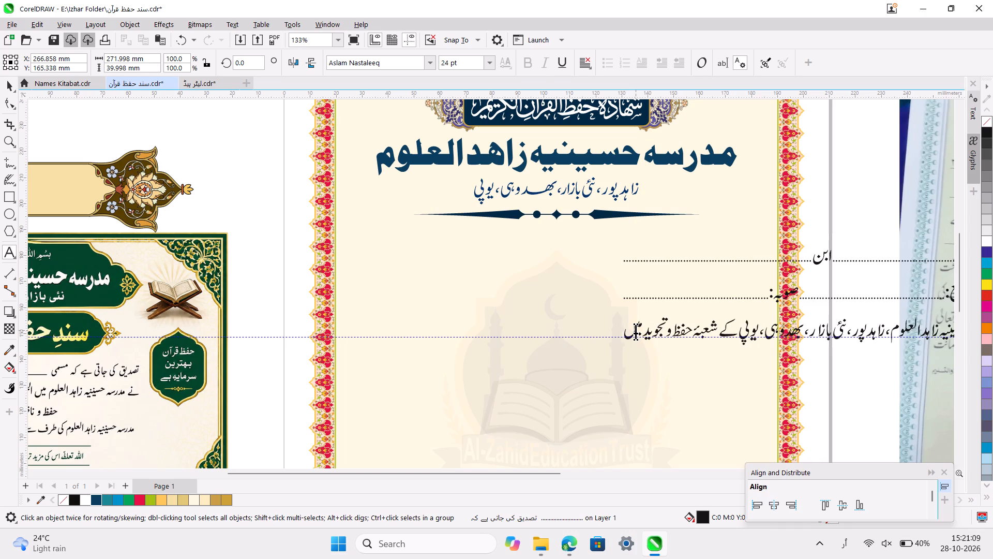
Continue the third body line after "میں" with "داخل ہو کر", checking the wording against the photographed sample certificate.
key(space)
scroll(636, 330, right, 3)
scroll(636, 330, down, 1)
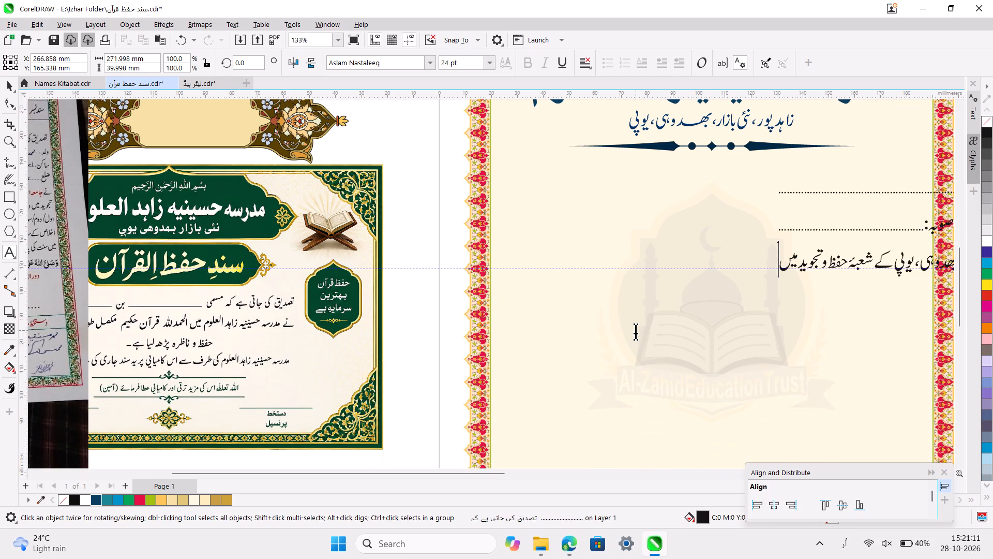
scroll(636, 330, right, 3)
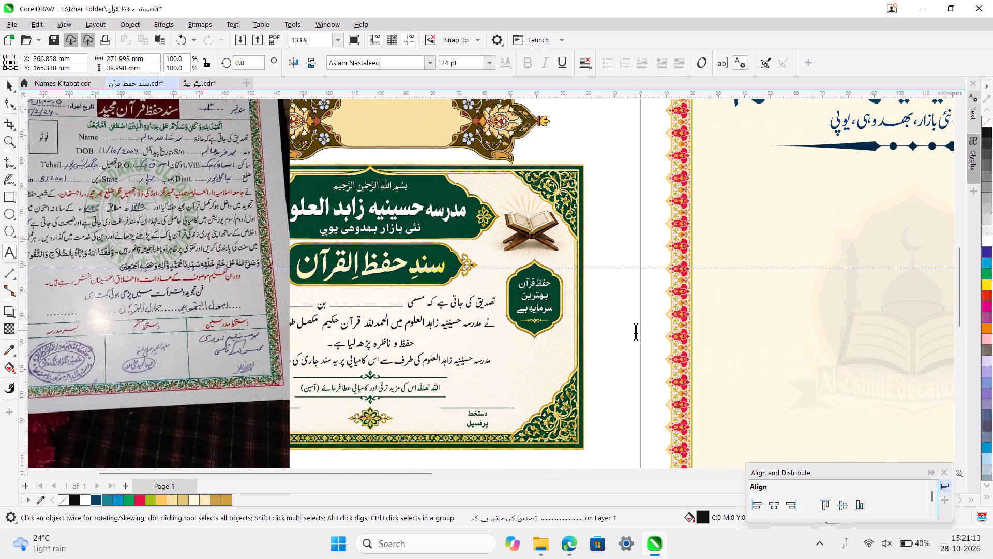
scroll(636, 330, left, 4)
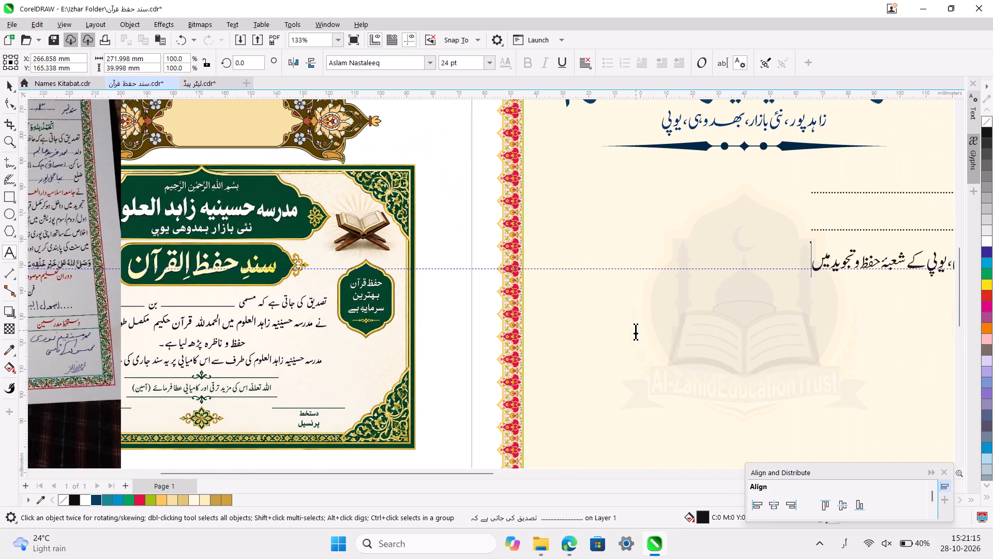
scroll(636, 330, left, 2)
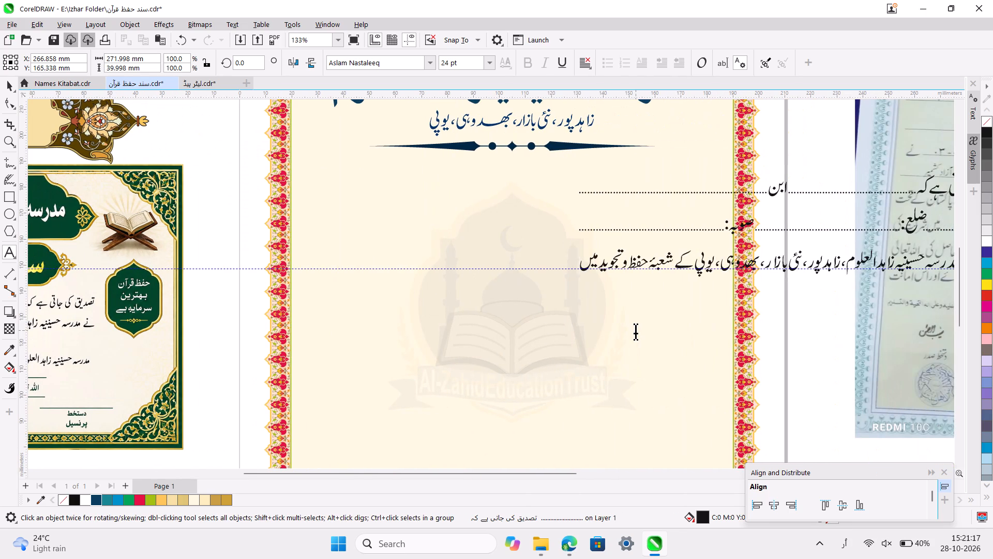
text(دا)
text(خل ہو ک)
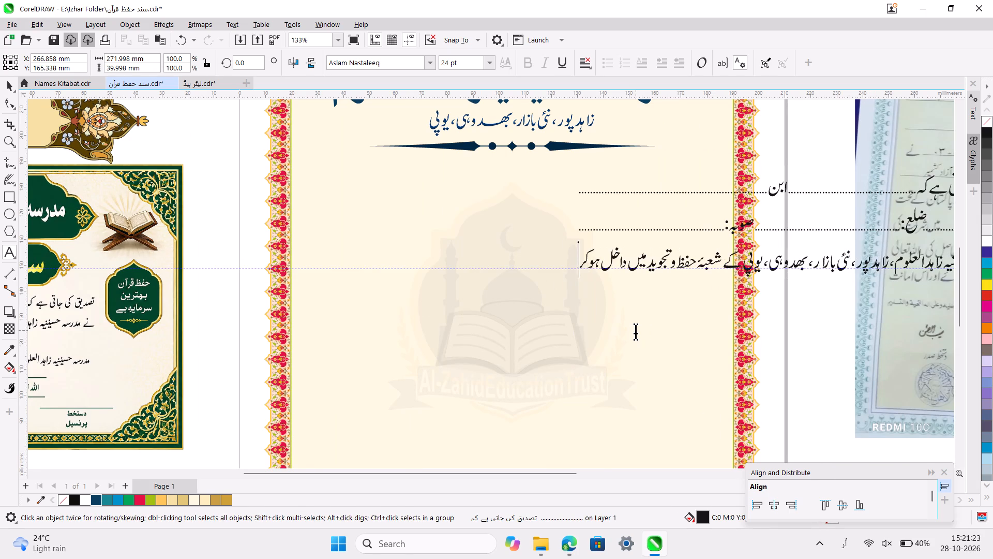
Add the word "مکمل" to the third body line, consulting the photographed sample certificate for the phrasing.
scroll(636, 330, right, 7)
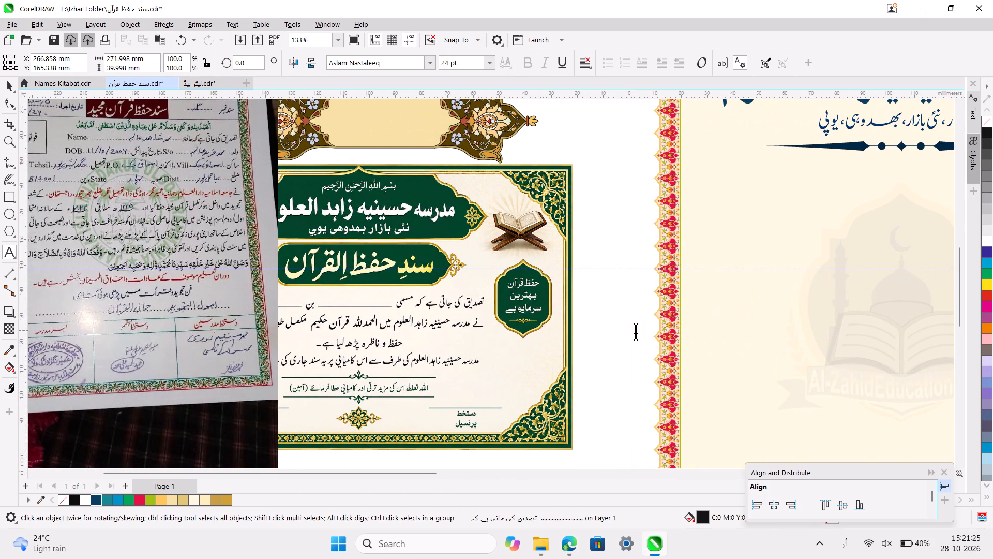
scroll(636, 330, right, 1)
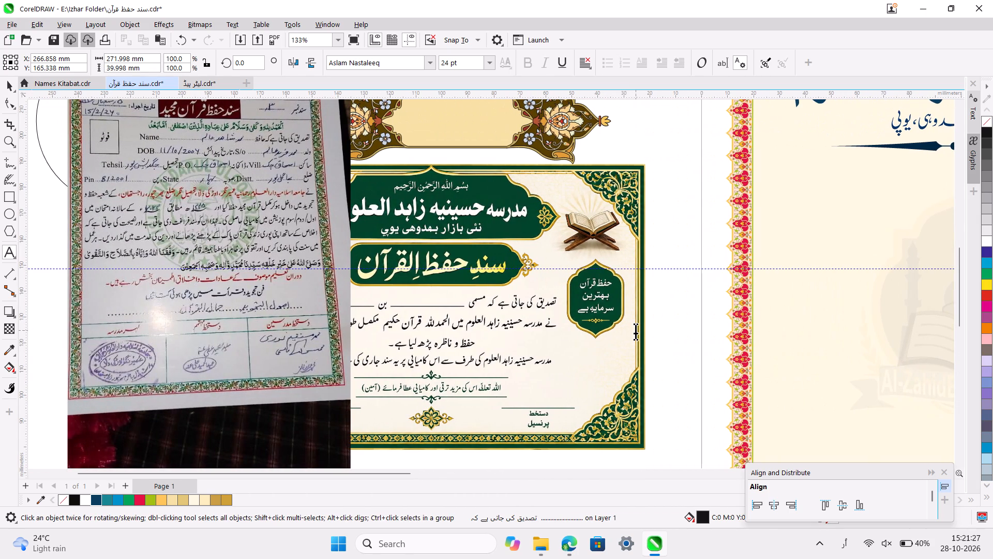
scroll(636, 330, left, 2)
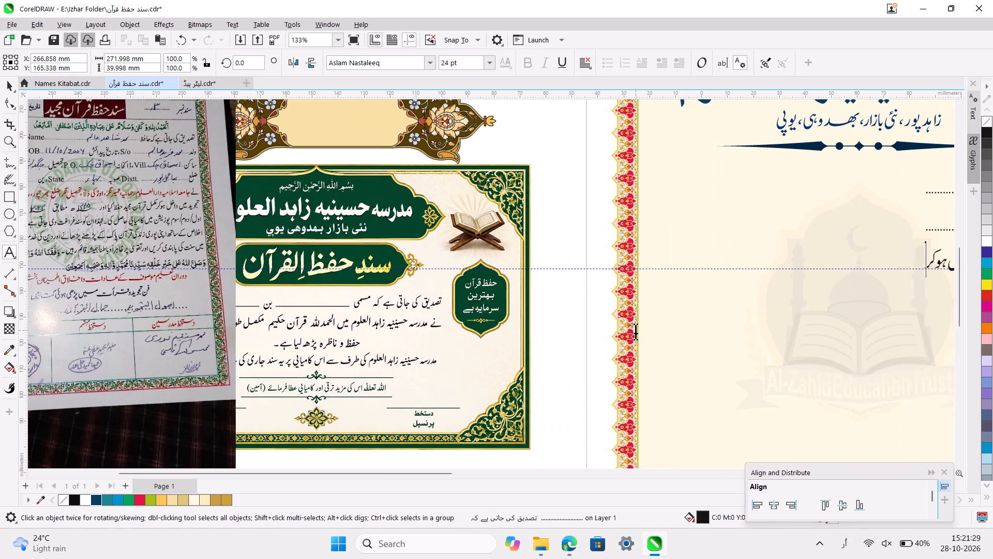
scroll(636, 330, left, 3)
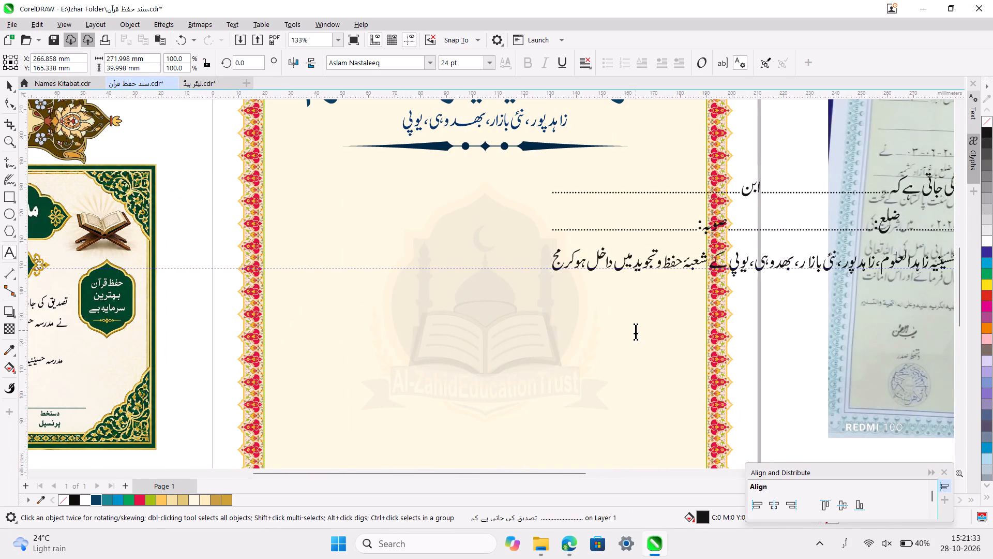
key(BackSpace)
text(کمل)
key(space)
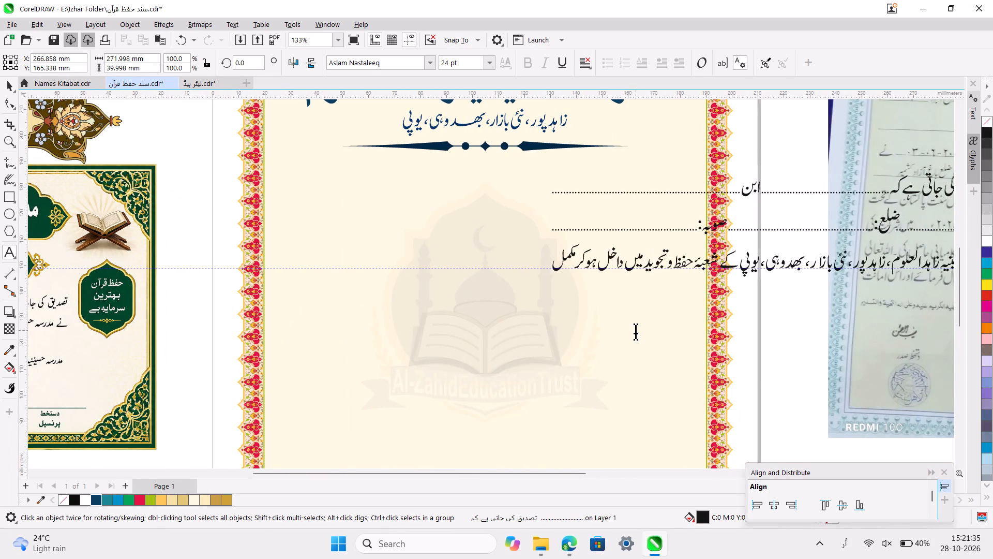
Continue the third body line after "مکمل" with "قرآن مجید حفظ کیا".
text(قرآن م)
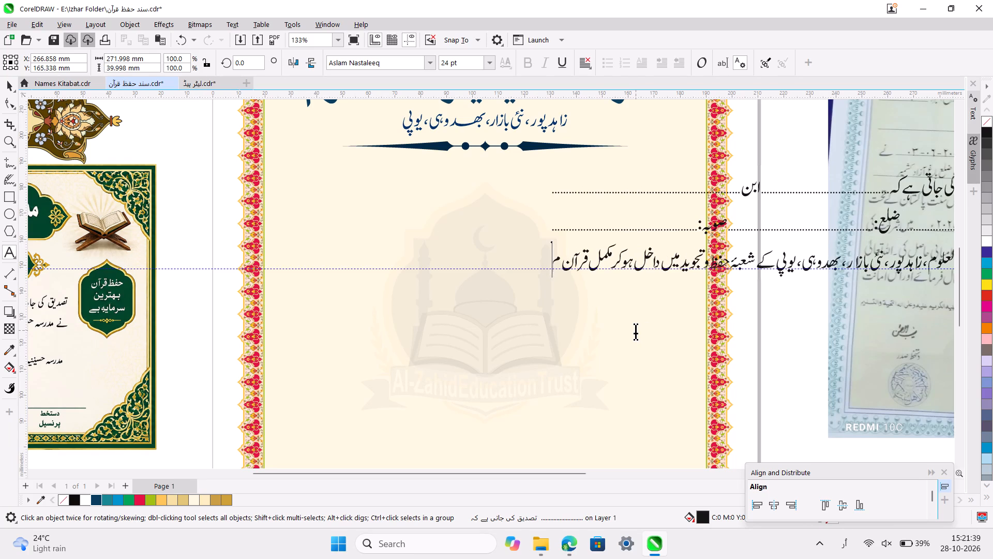
text(دی)
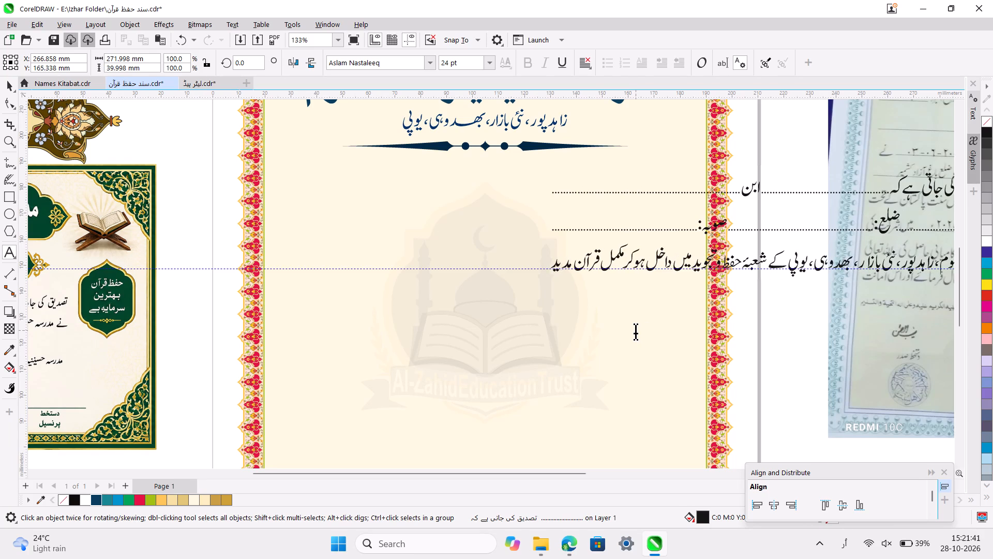
key(BackSpace)
key(BackSpace)
text(جہ)
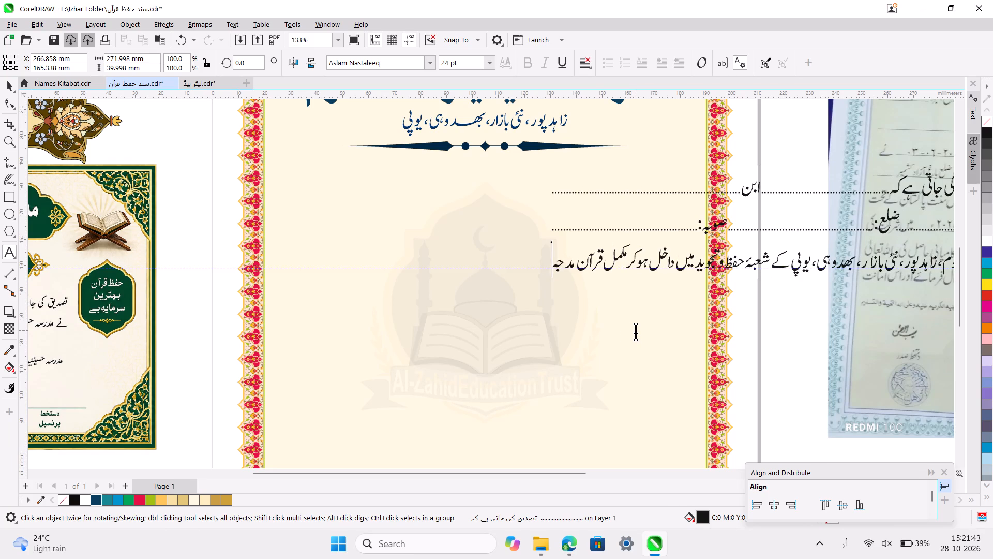
key(BackSpace)
key(BackSpace)
key(BackSpace)
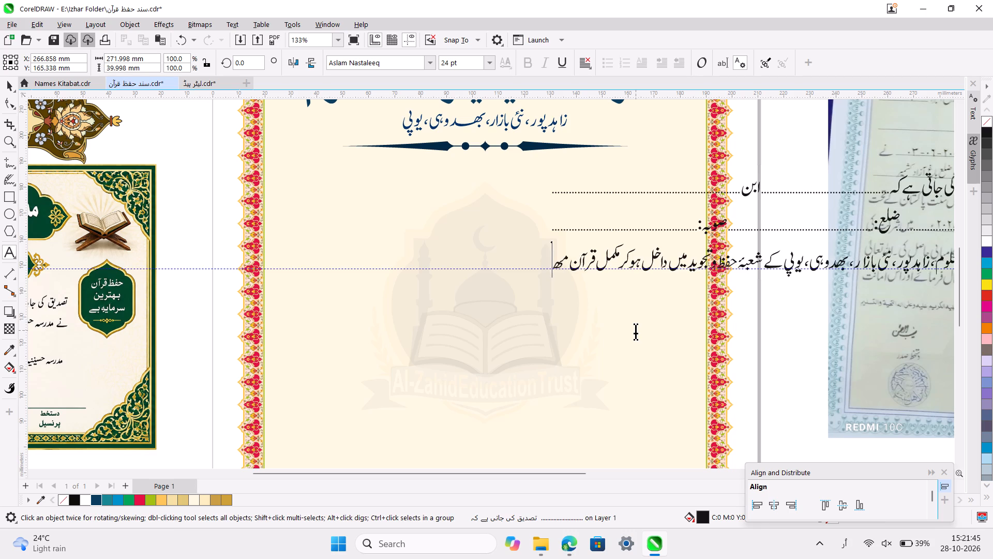
key(BackSpace)
text(جیف)
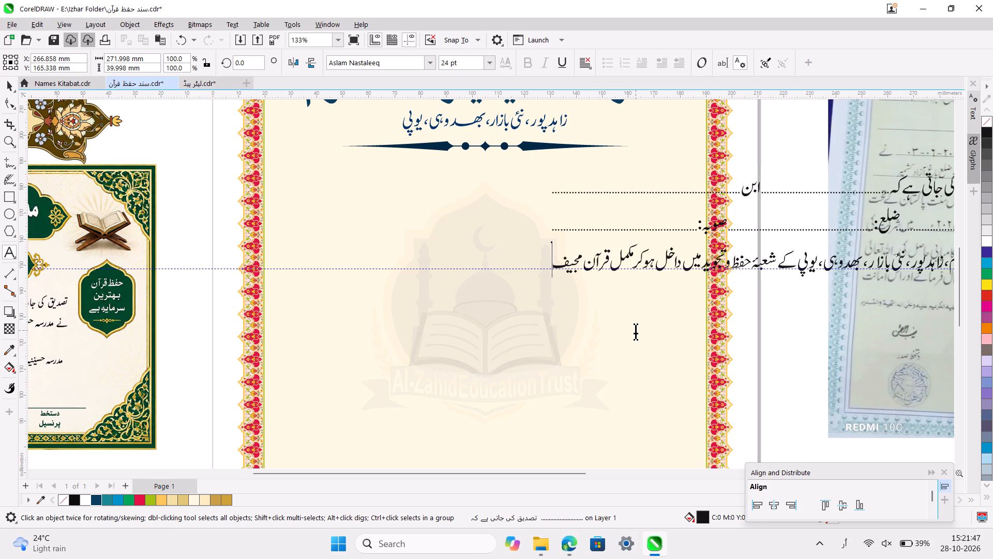
key(BackSpace)
text(د)
key(space)
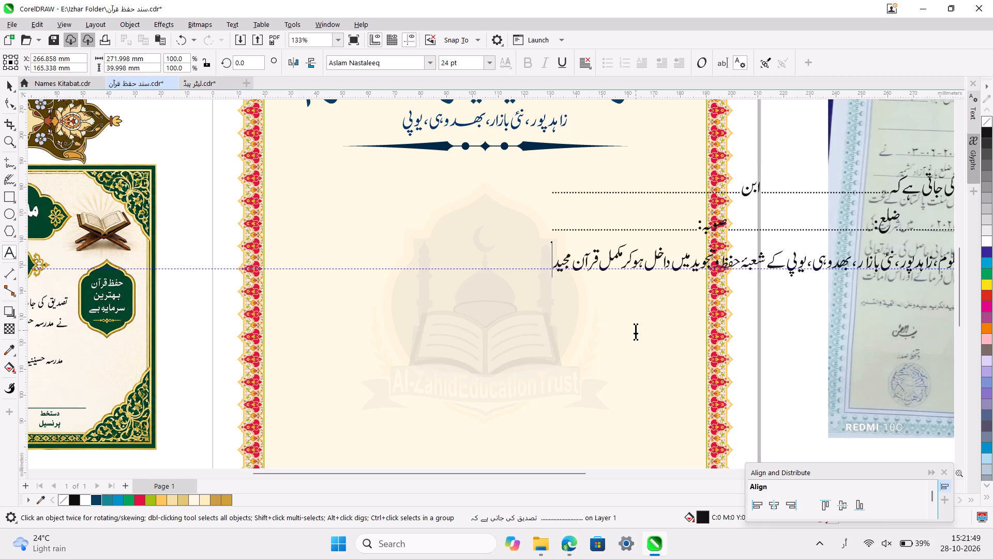
text(حفظ کیا)
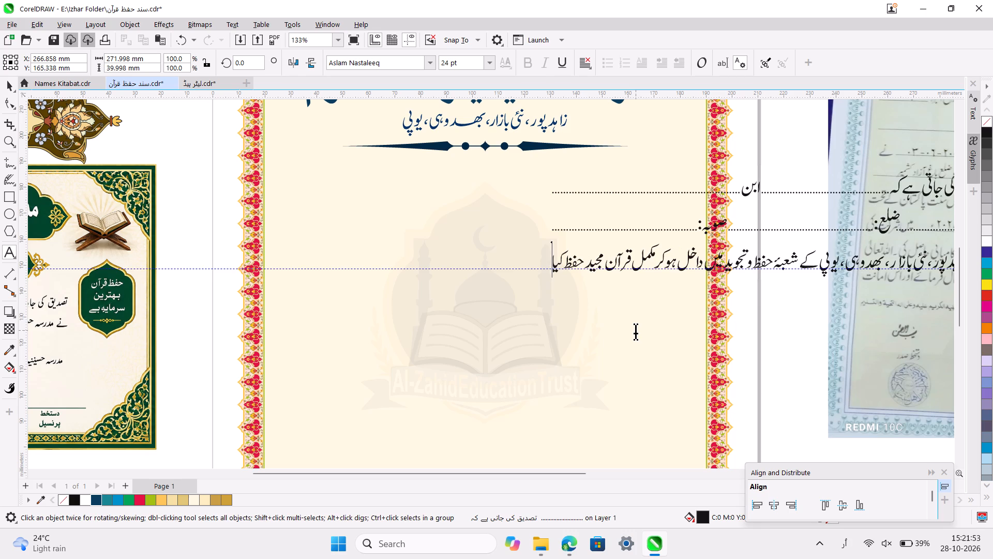
Check the sample certificate, end the sentence after "کیا" with "۔" and begin the following one with "لہذا".
scroll(636, 330, right, 9)
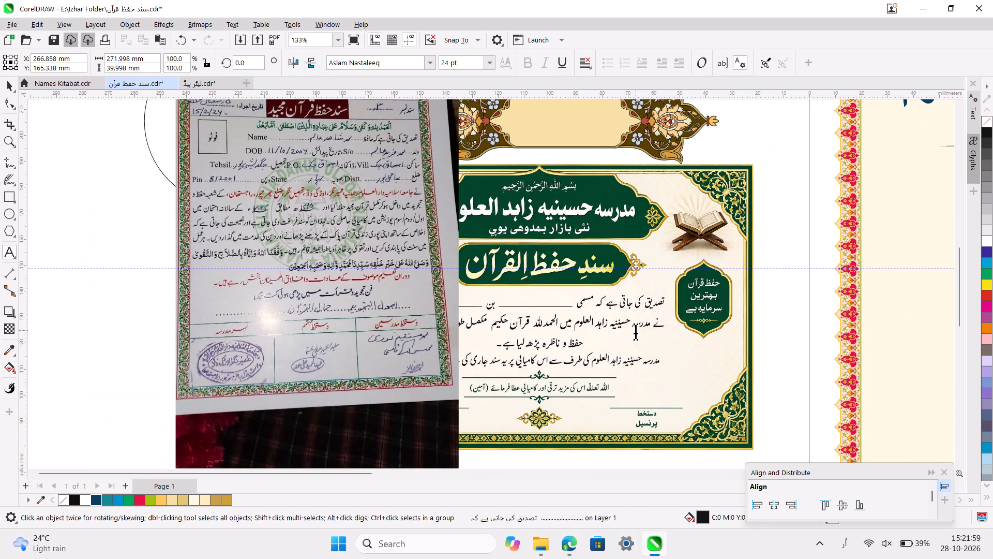
scroll(636, 330, left, 5)
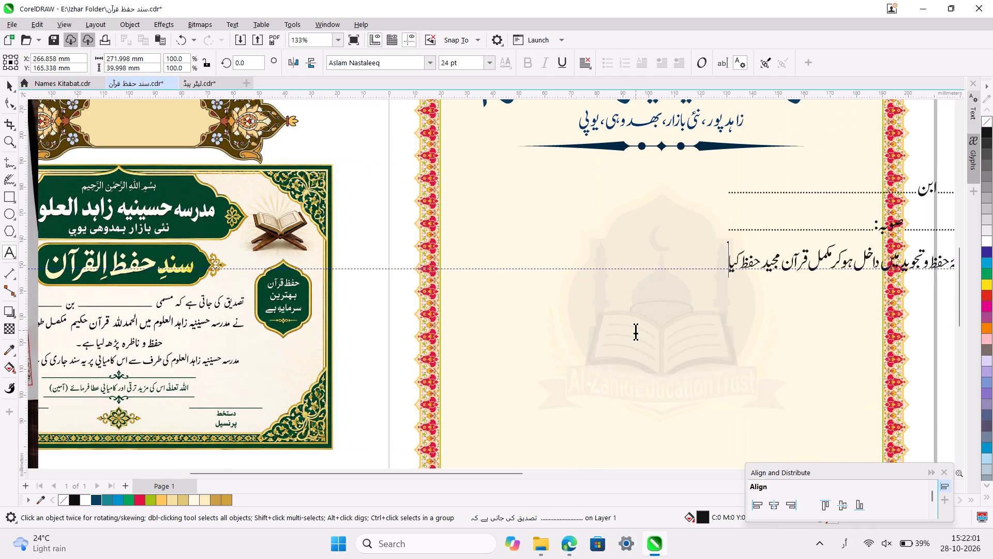
scroll(636, 330, left, 1)
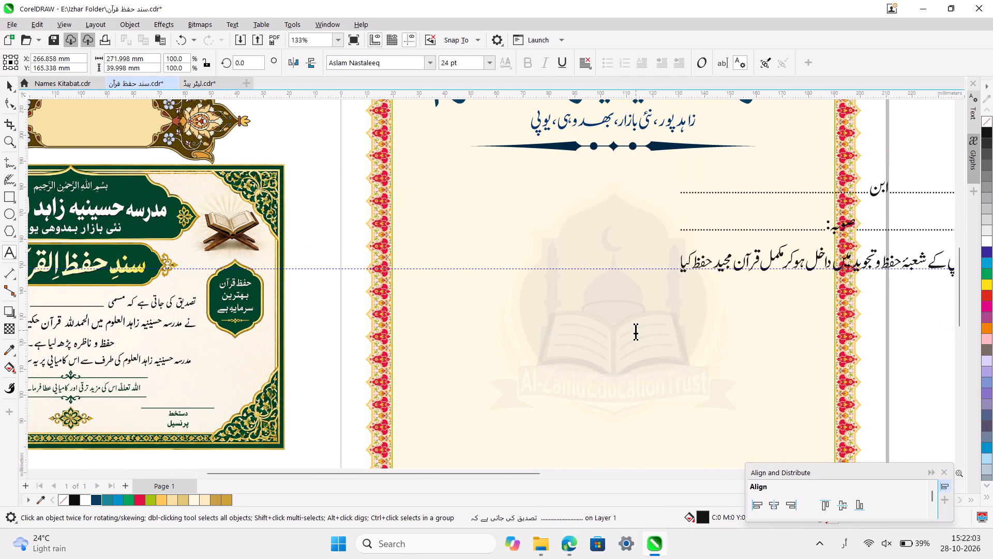
key(space)
text(لہ)
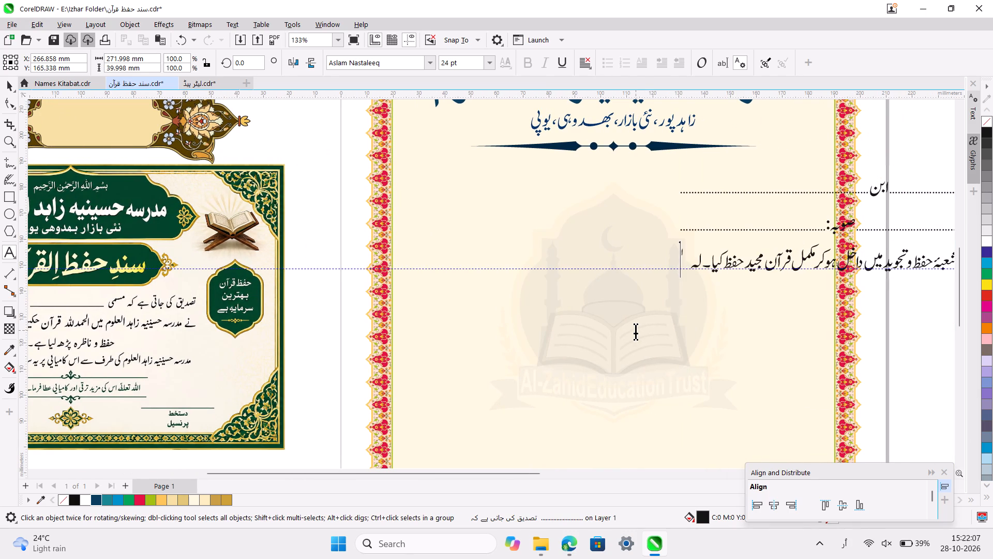
key(BackSpace)
key(BackSpace)
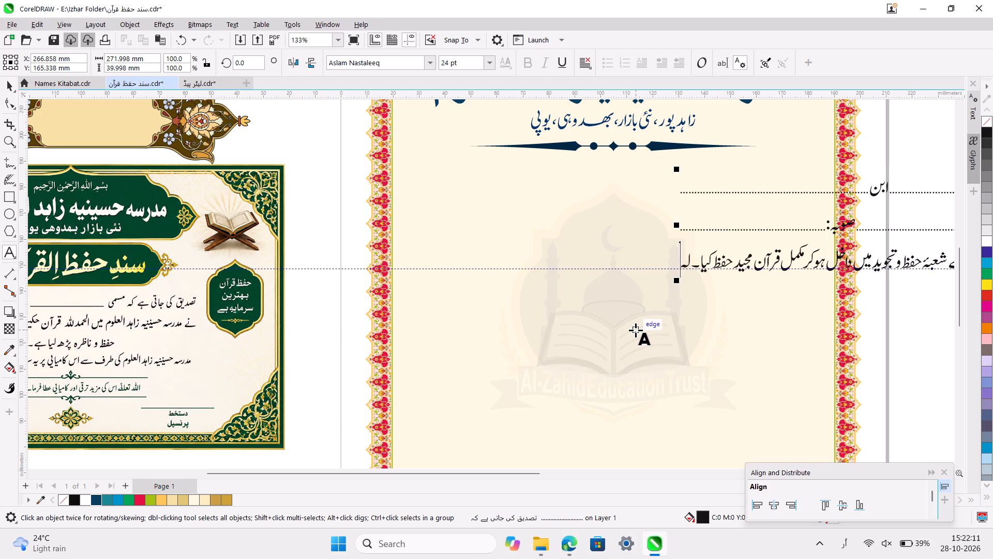
key(BackSpace)
text(ذا)
key(space)
Continue the sentence after "لہذا" with "ان کو سند فراغت دی جاتی ہے".
text(ا)
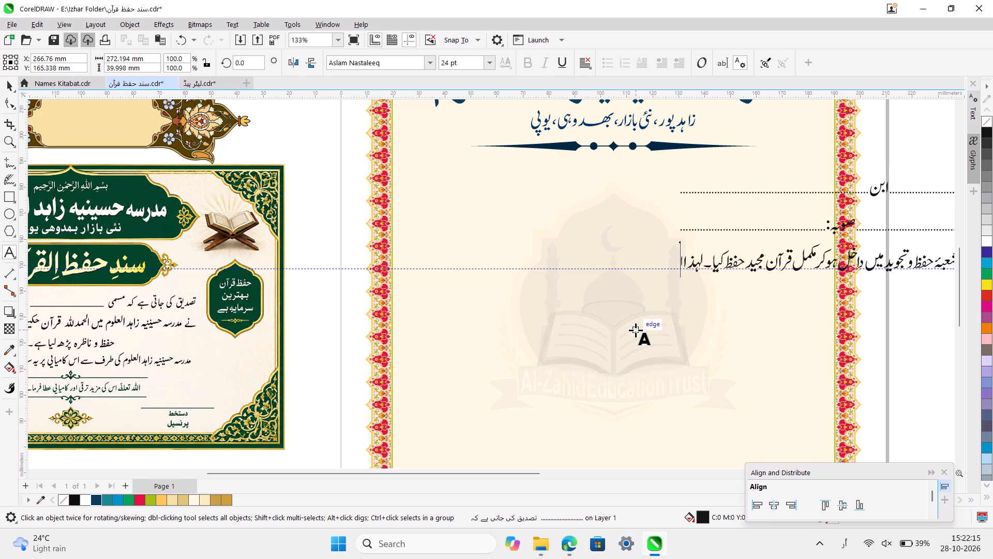
text(ن ک)
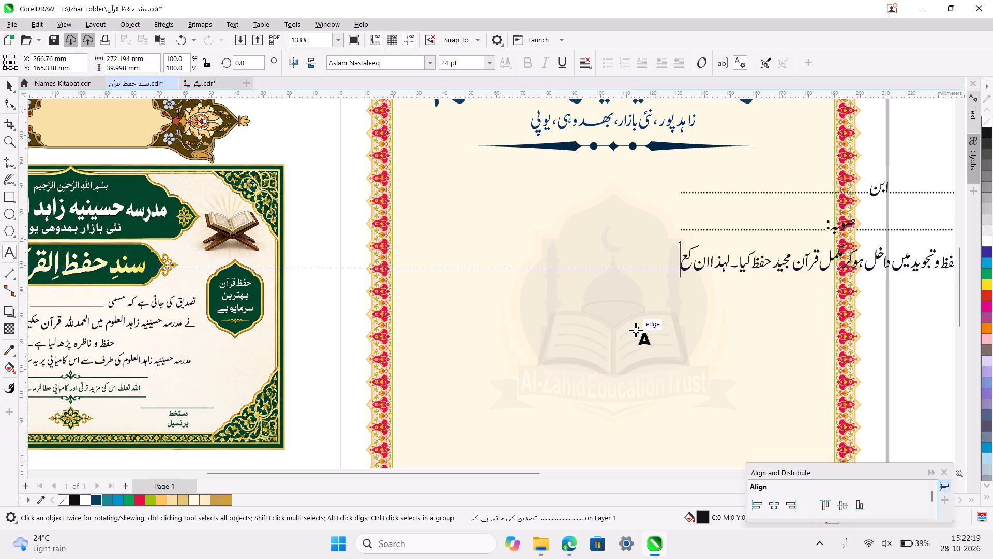
key(BackSpace)
text(و سند)
key(space)
text(فراغت)
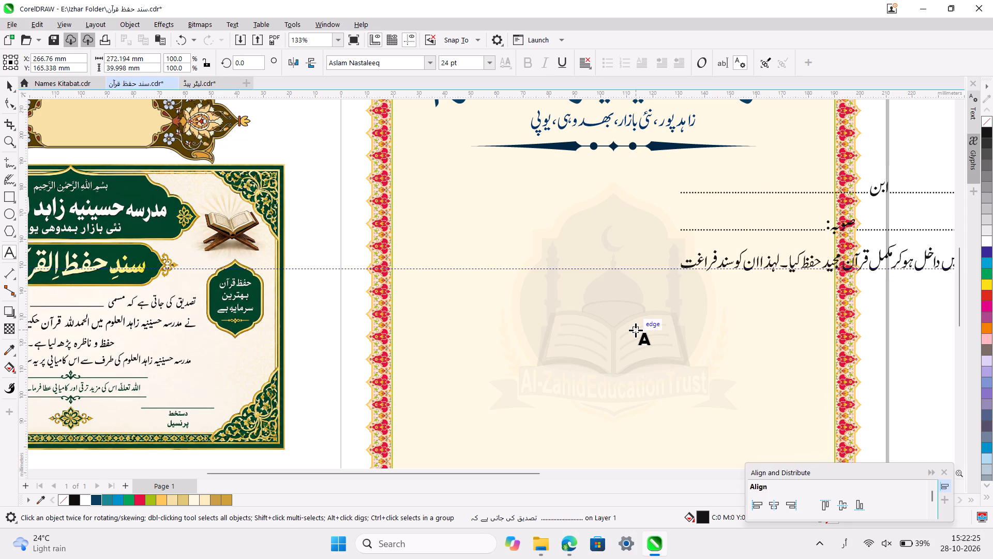
key(space)
text(دی)
key(space)
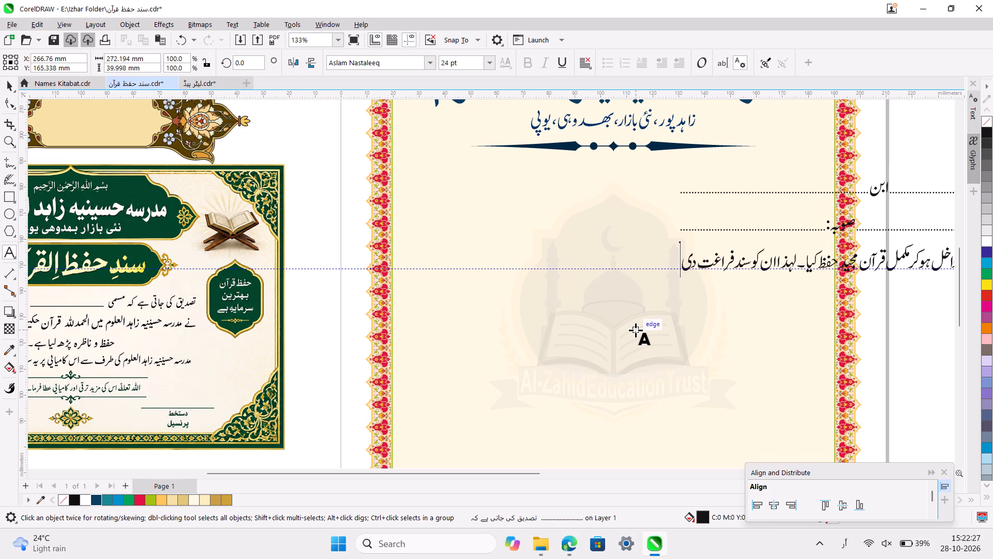
text(جات)
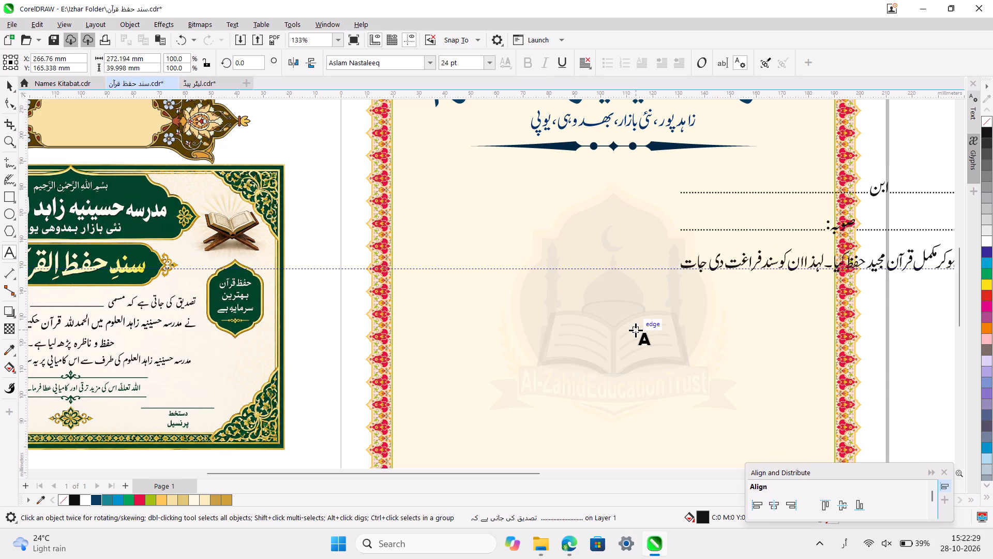
text(ی ہے)
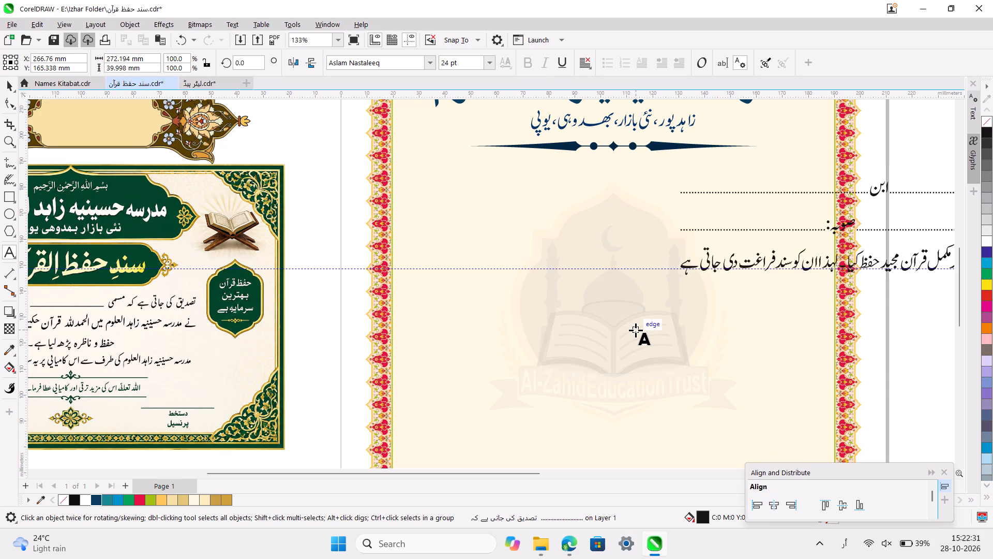
Add "کہ" after "دی جاتی ہے" in the third body line, consulting the photographed sample certificates for the wording.
scroll(636, 330, right, 7)
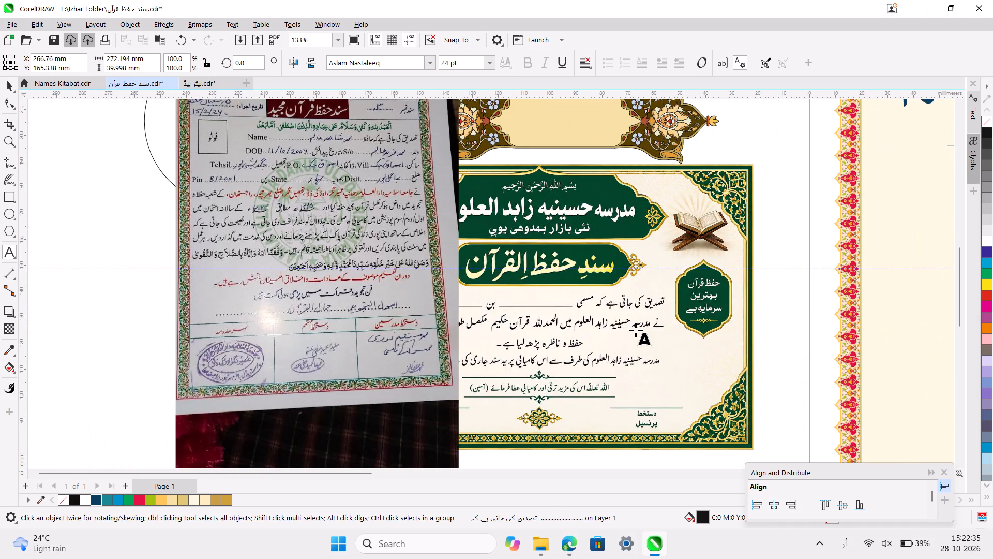
scroll(636, 330, left, 1)
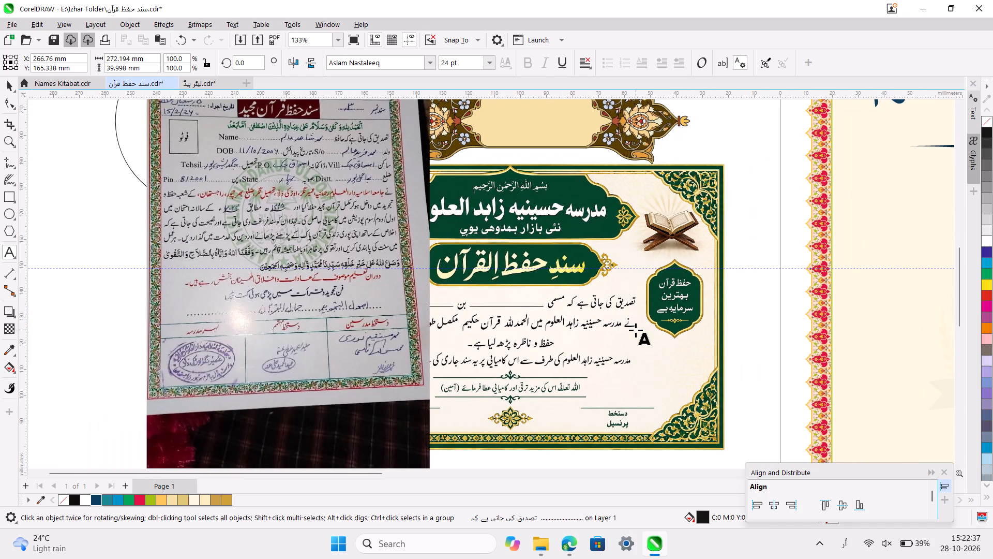
scroll(636, 330, left, 1)
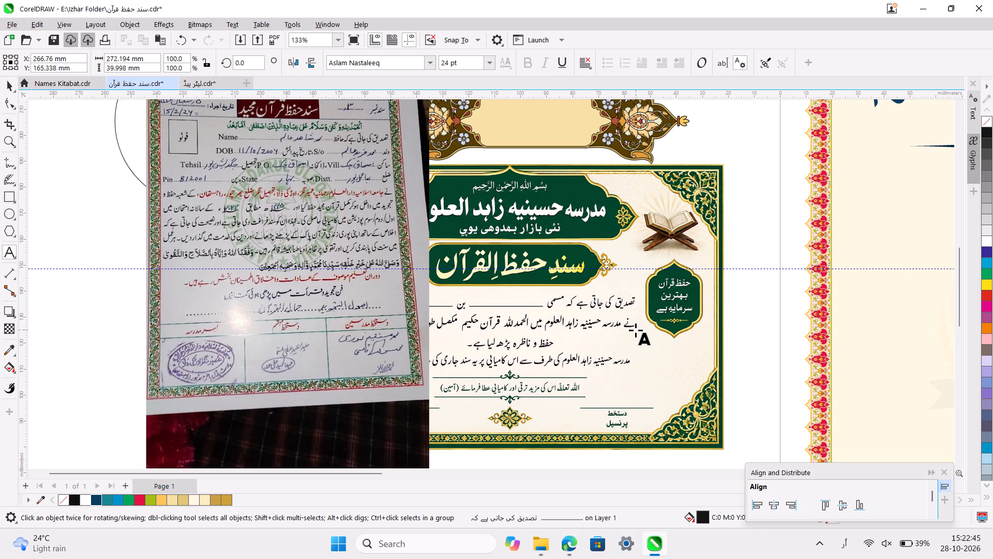
scroll(636, 330, left, 6)
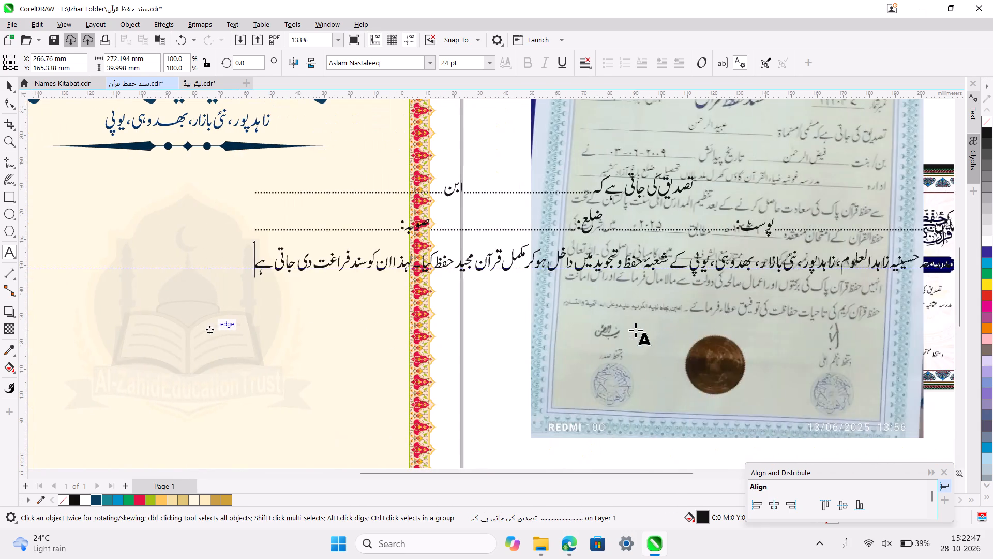
scroll(636, 330, left, 1)
scroll(636, 330, right, 5)
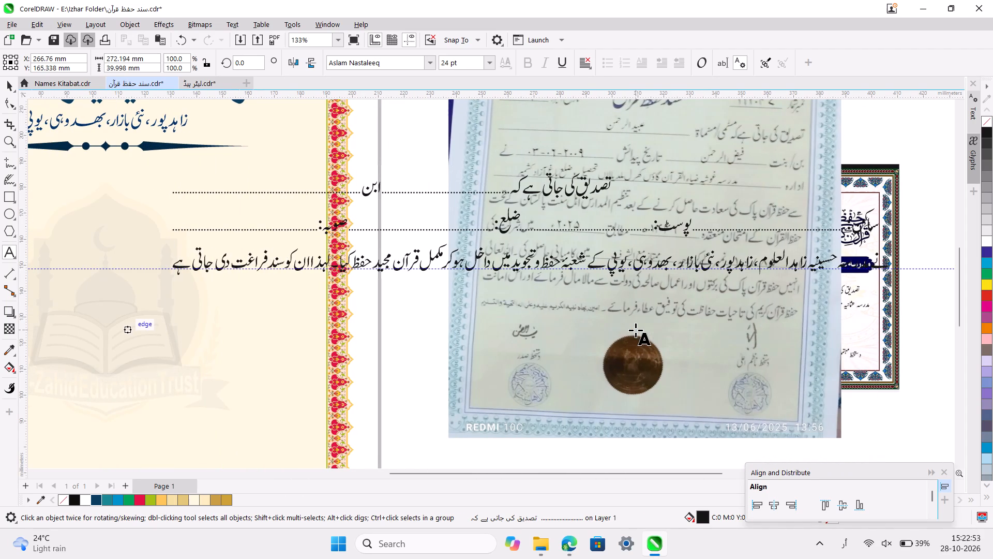
ctrl+scroll(636, 330, down, 2)
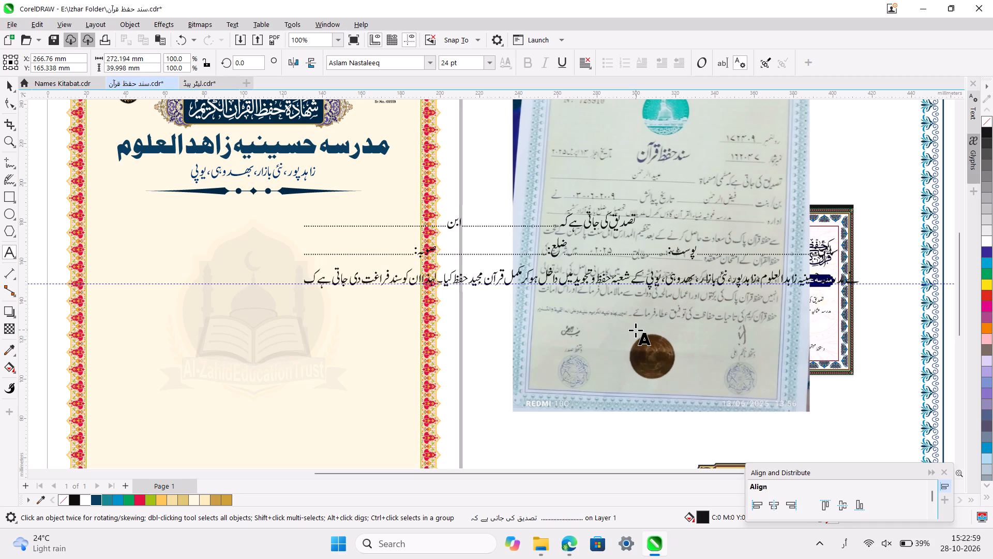
text(ہ)
key(space)
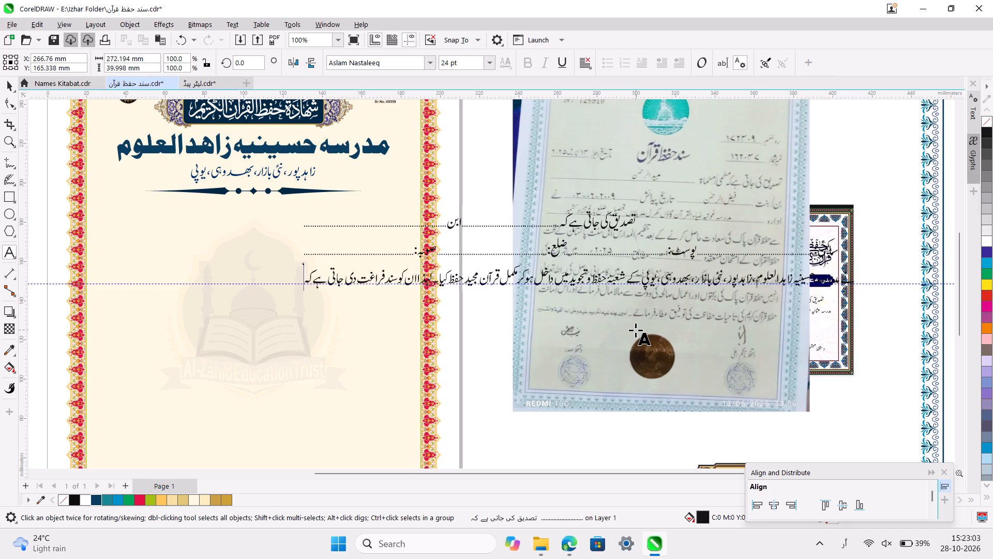
Replace the closing "کہ" of the third body line with "اور نصیحت کی جاتی ہے کہ", consulting the sample certificates.
scroll(636, 330, right, 4)
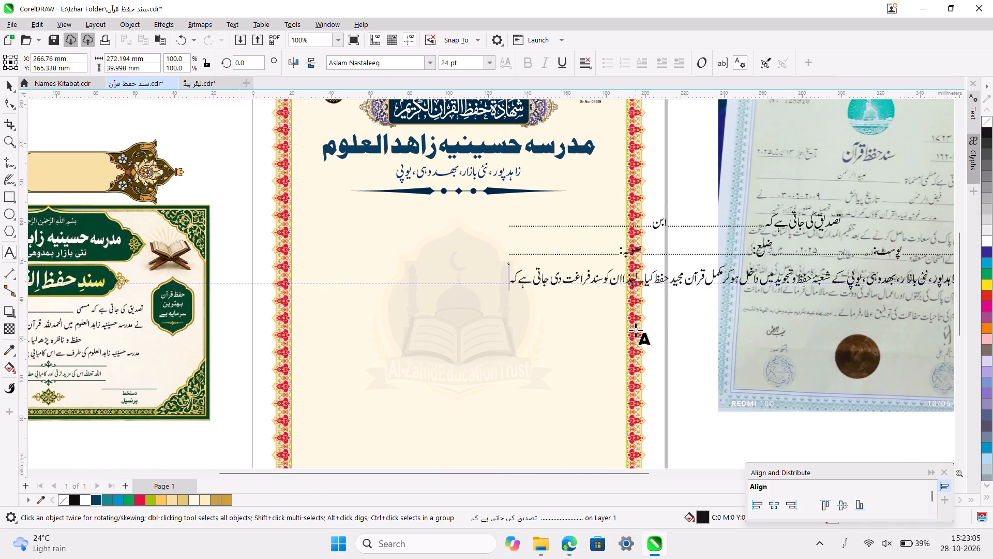
key(BackSpace)
key(BackSpace)
key(BackSpace)
key(BackSpace)
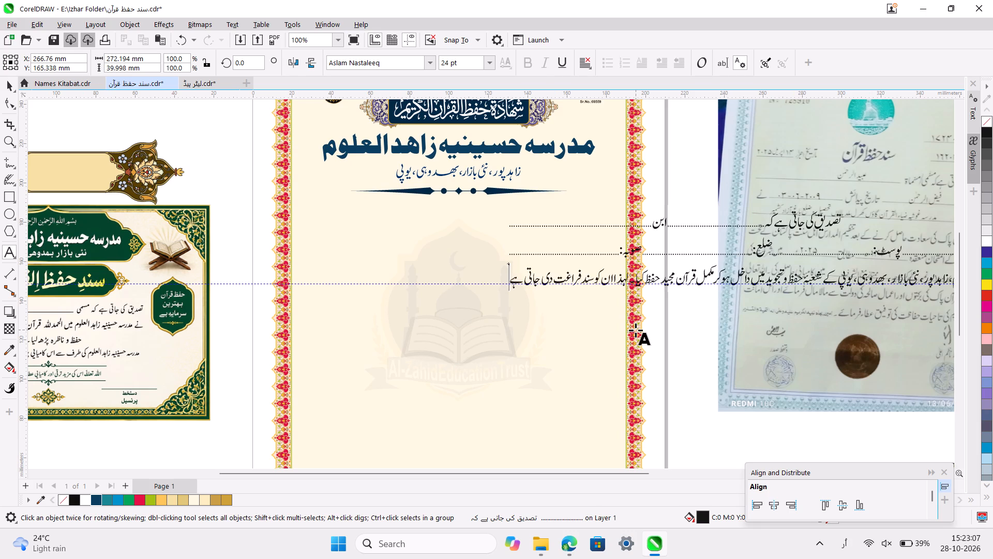
scroll(636, 330, right, 2)
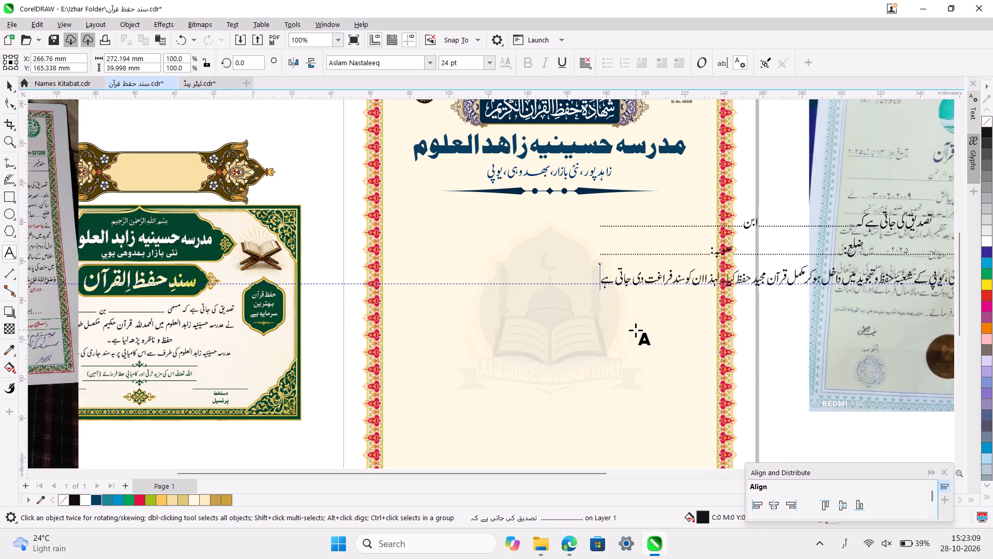
scroll(636, 330, right, 3)
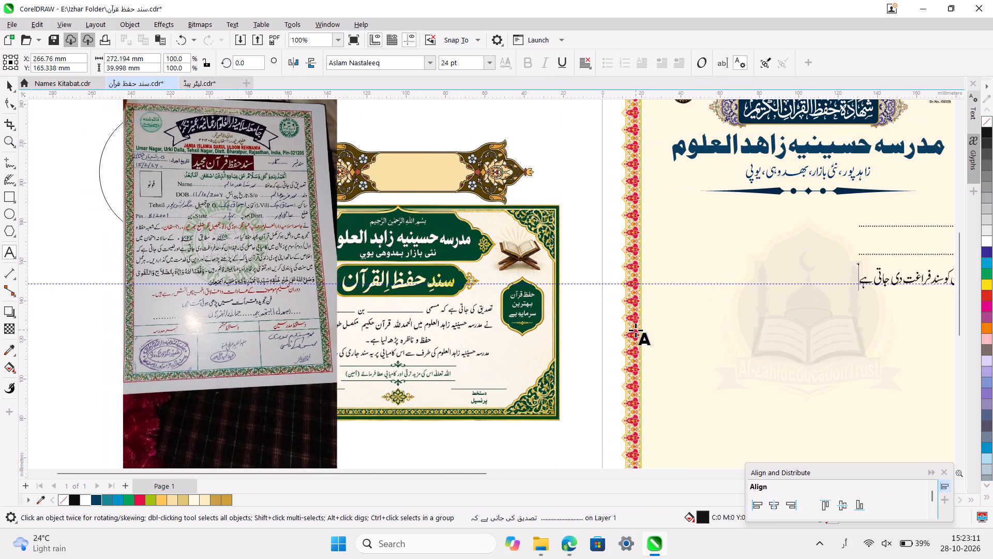
scroll(636, 330, left, 3)
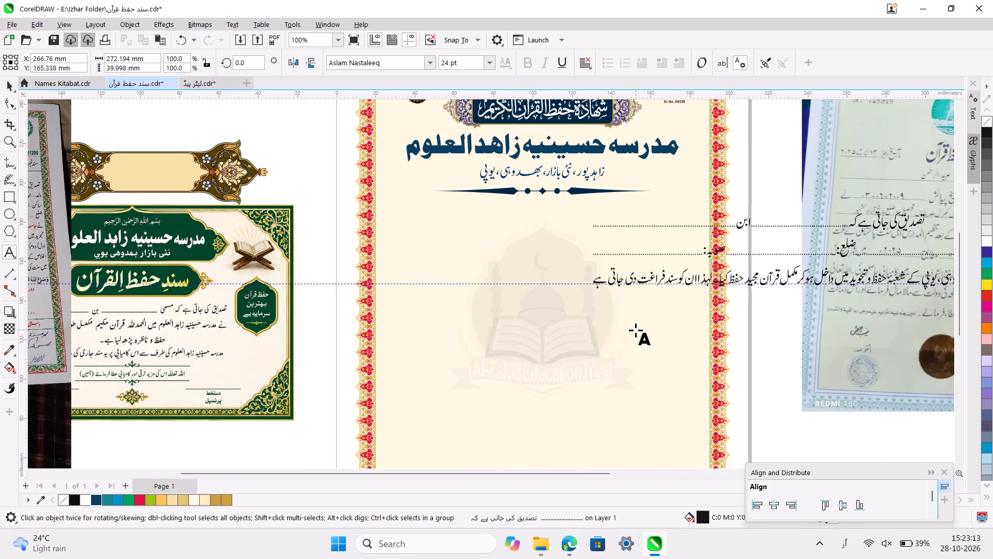
key(space)
text(ا)
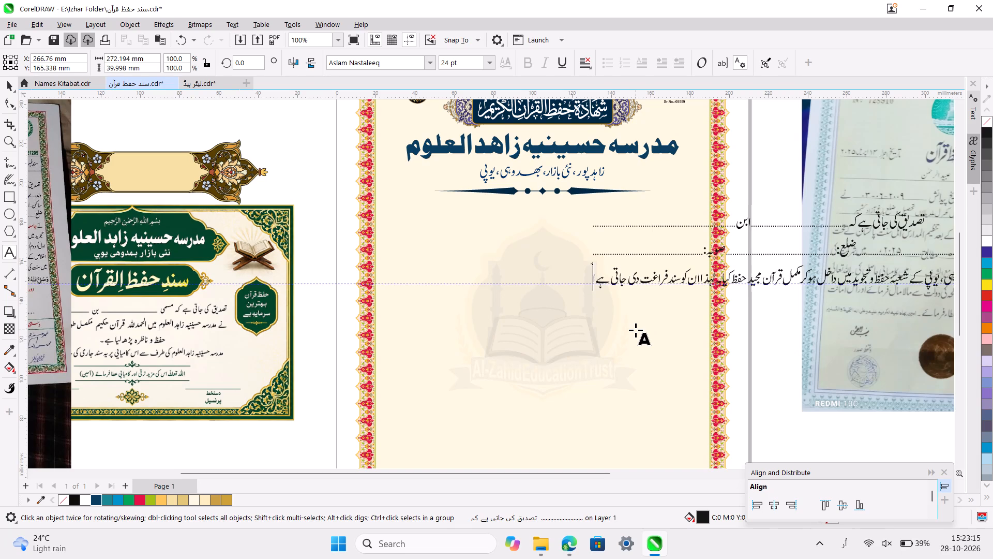
text(ور نصیحت)
key(space)
text(کی جاتی ہے ل)
key(BackSpace)
text(کہ)
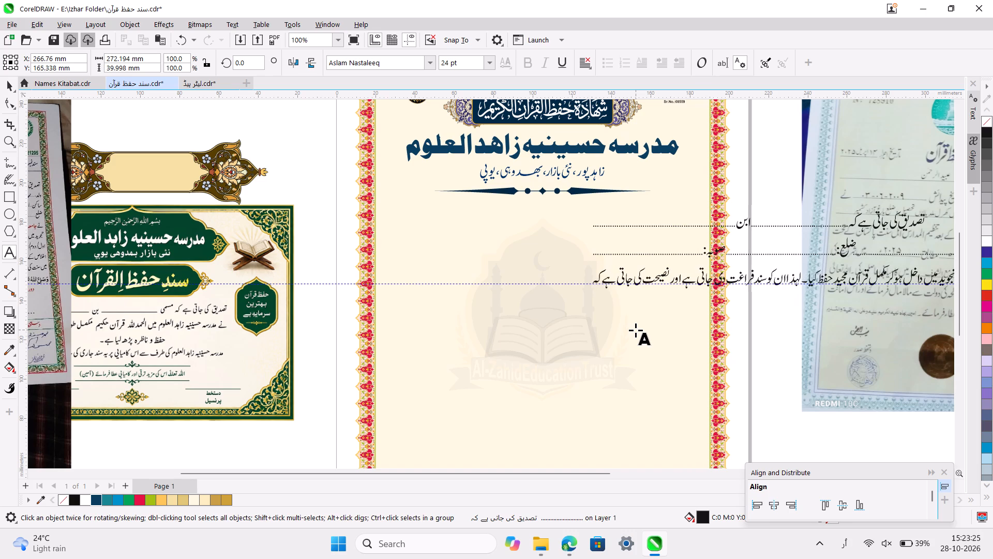
Check the photographed sample certificate and continue the third body line with "اخلاص کے ساتھ اپنی پوری زندگی".
scroll(636, 330, right, 4)
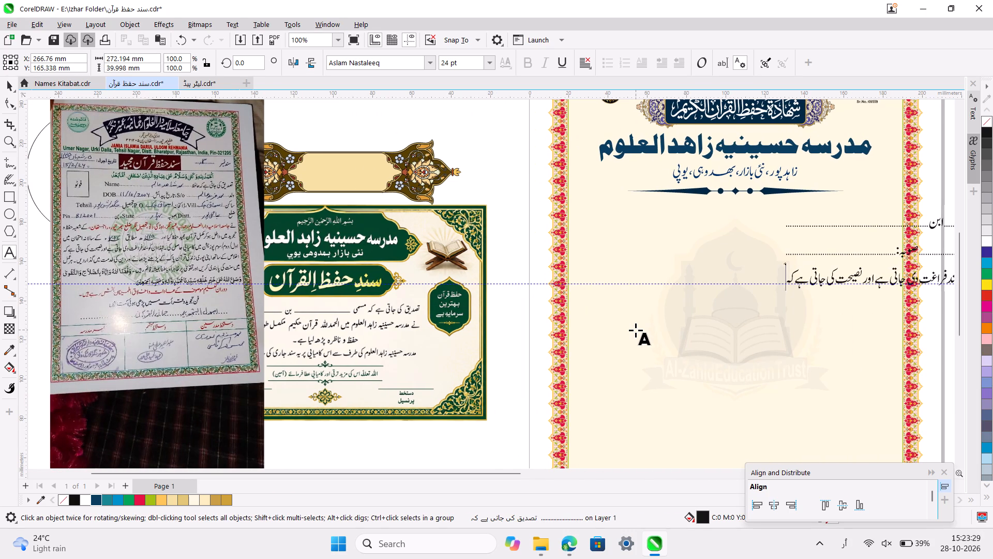
scroll(636, 330, left, 1)
key(space)
text(ا)
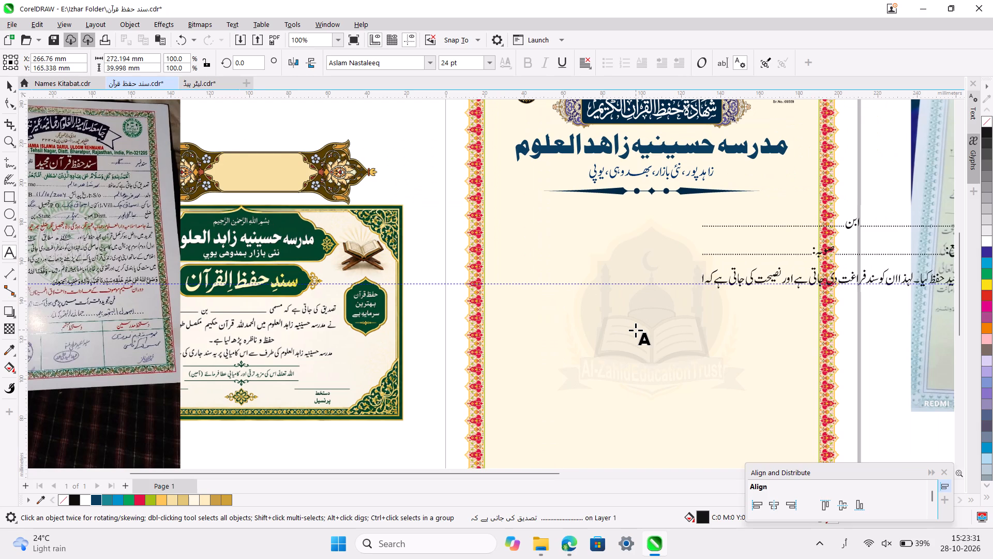
text(خلاص کے ساتھ)
key(space)
text(اپنی پوری زندگی)
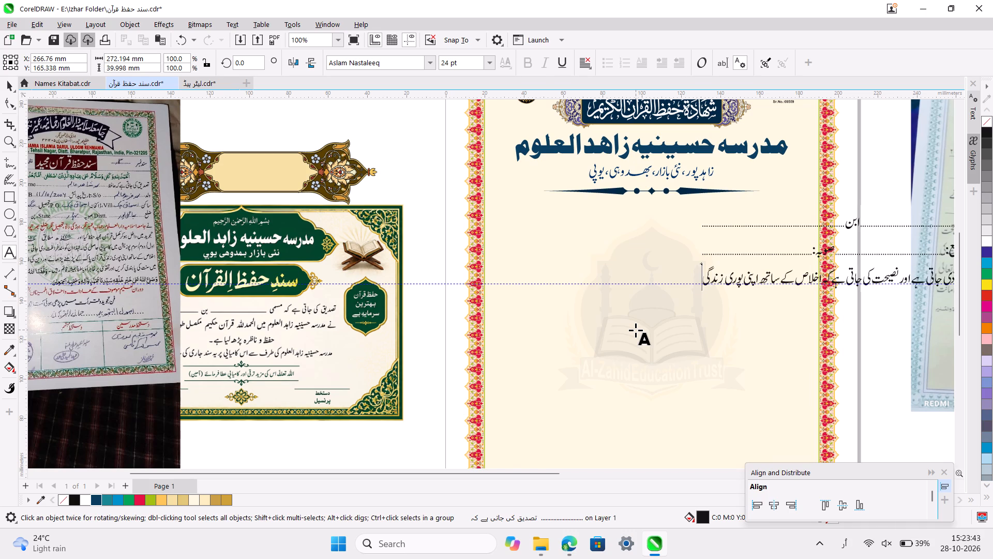
Continue the line after "زندگی" with "قرآن پاک کے پڑھنے پڑھانے", following the photographed sample certificate.
scroll(636, 330, right, 3)
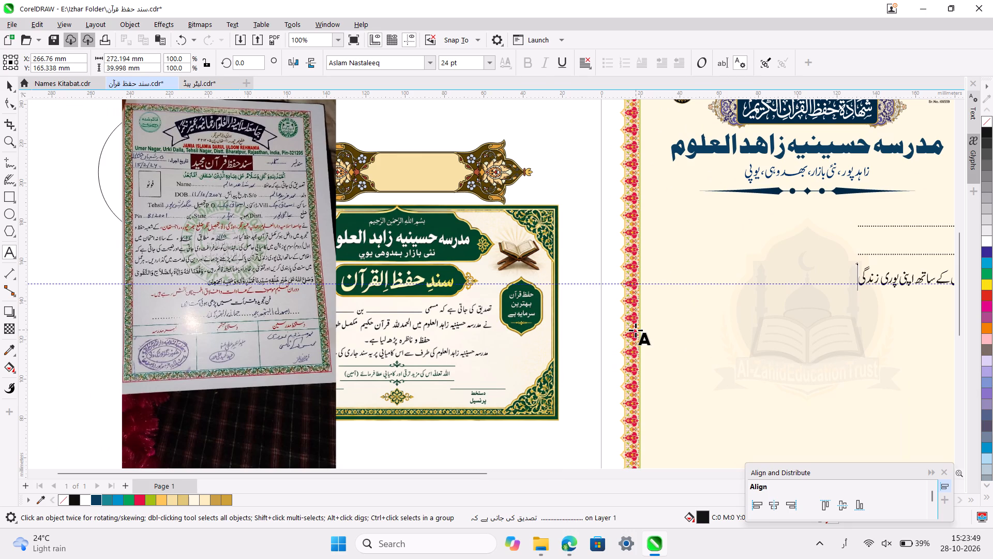
scroll(636, 330, left, 2)
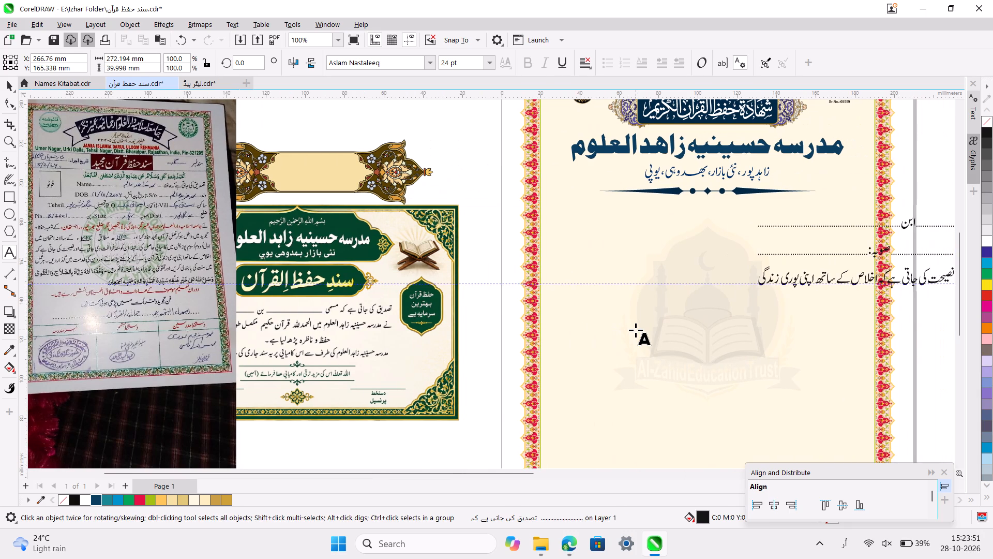
key(BackSpace)
key(space)
text(ق)
text(رآن)
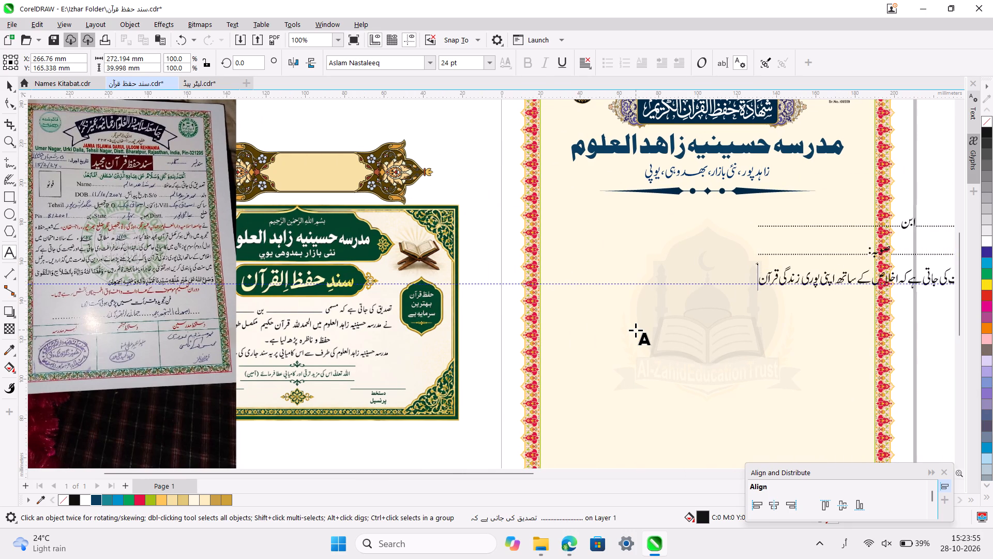
key(space)
text(پا)
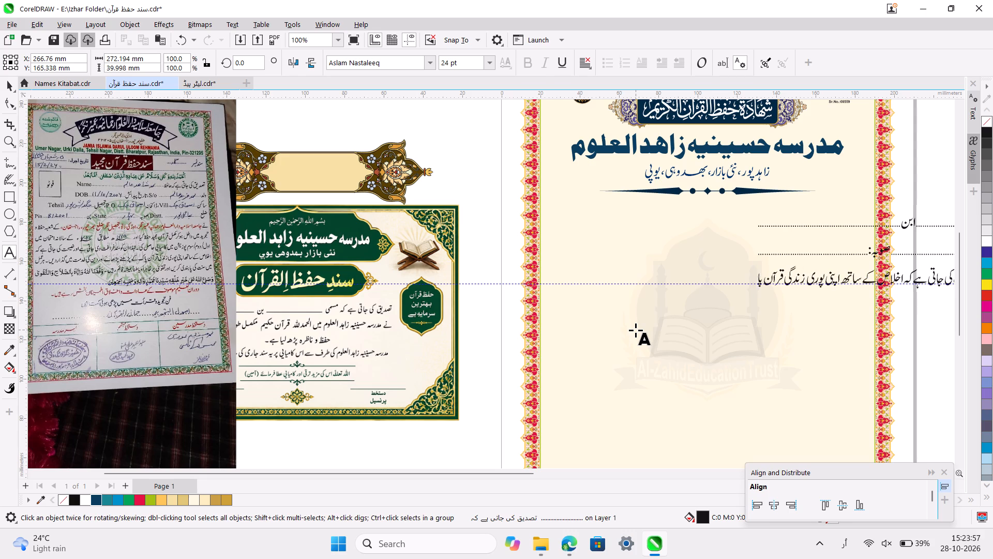
text(ک کے پ)
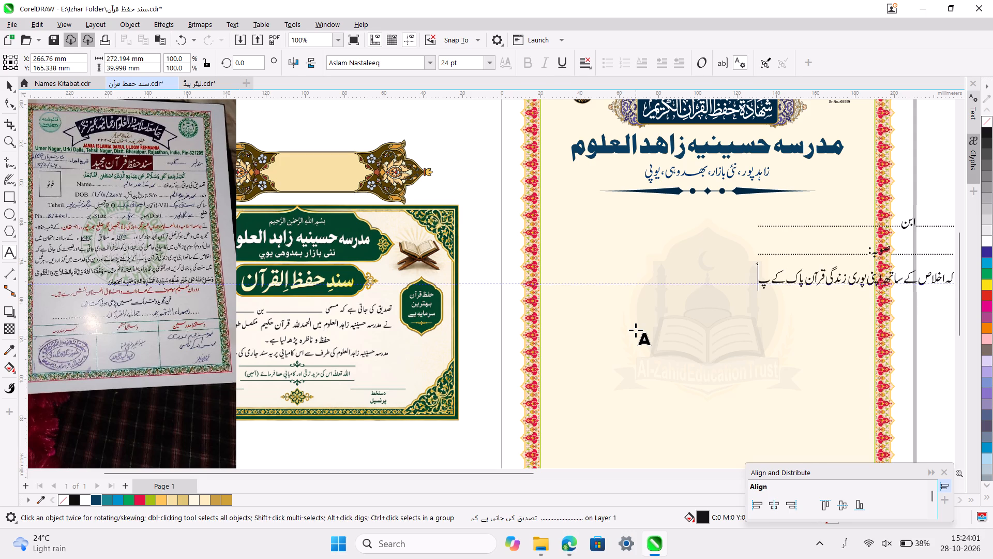
text(ھنے پ)
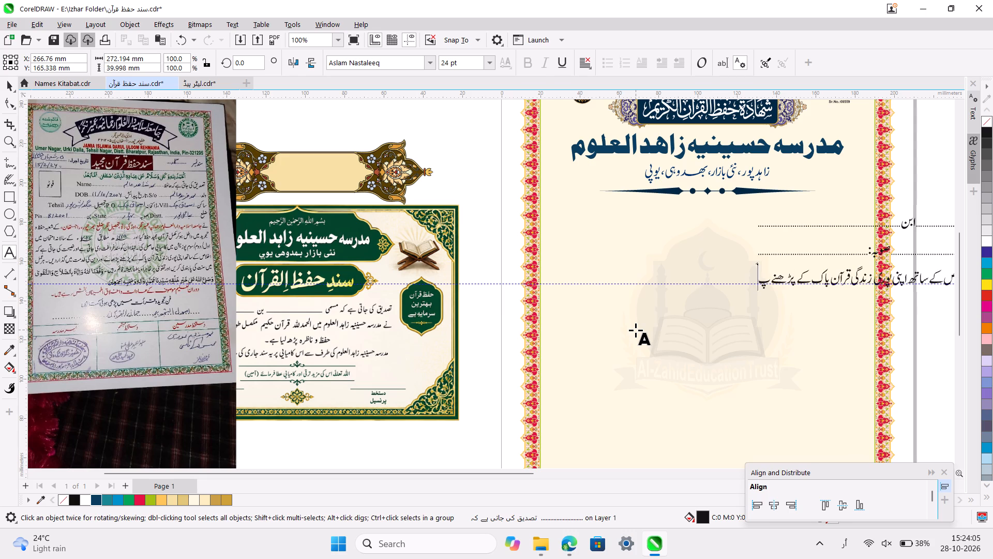
text(ڑھانے)
key(space)
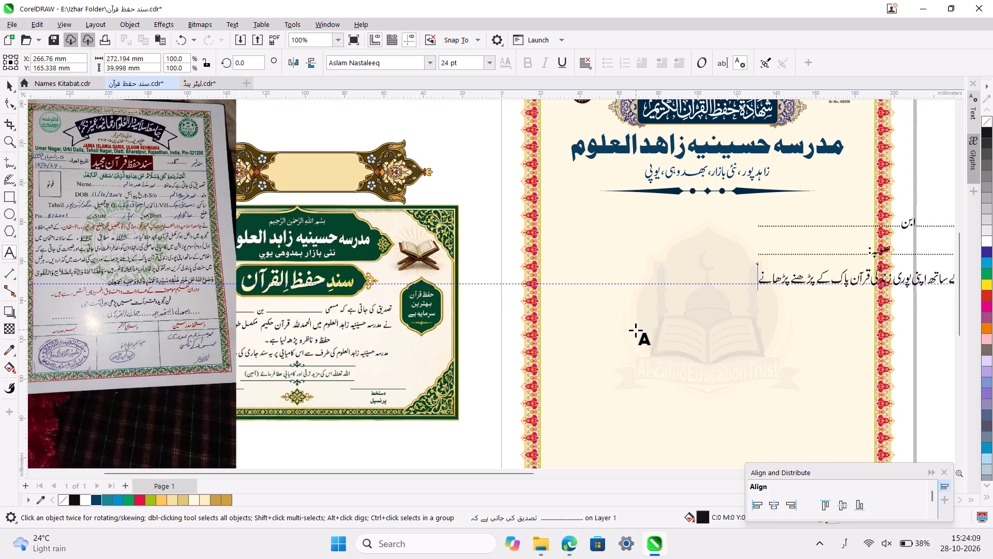
Continue the line after "پڑھانے" with "اور دین کی خدمت میں گزاریں".
text(اور)
key(space)
text(دین کی خدمے)
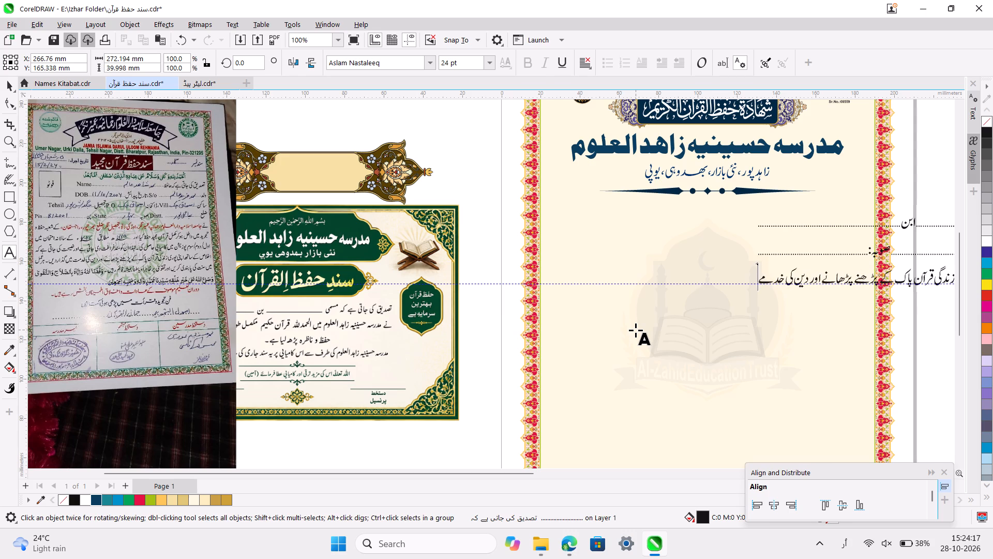
key(BackSpace)
text(ت میں)
key(space)
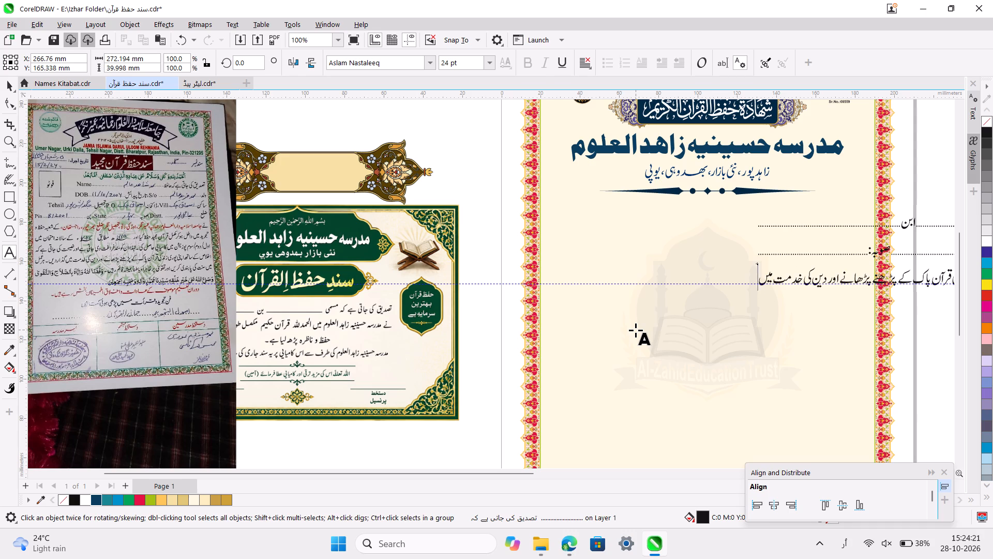
text(گزار)
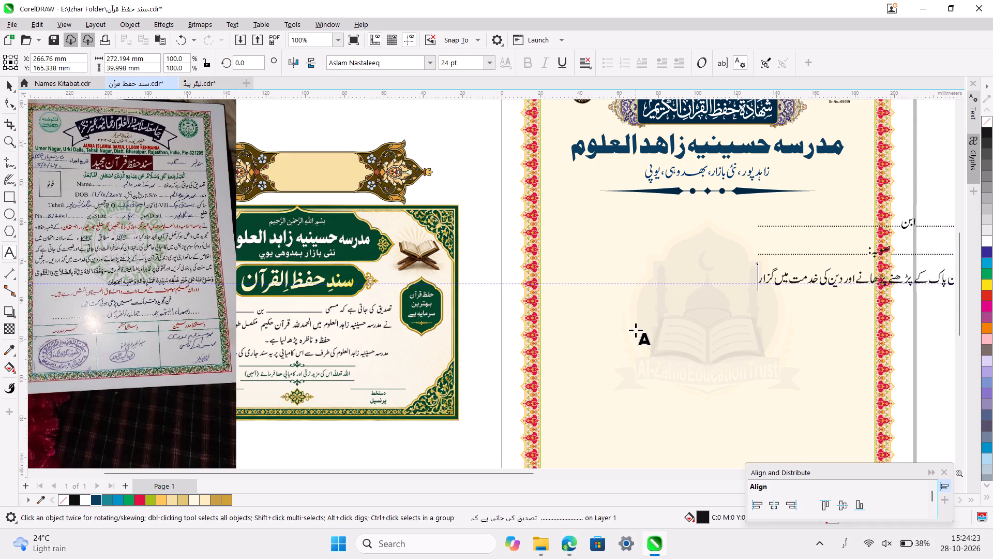
text(یں)
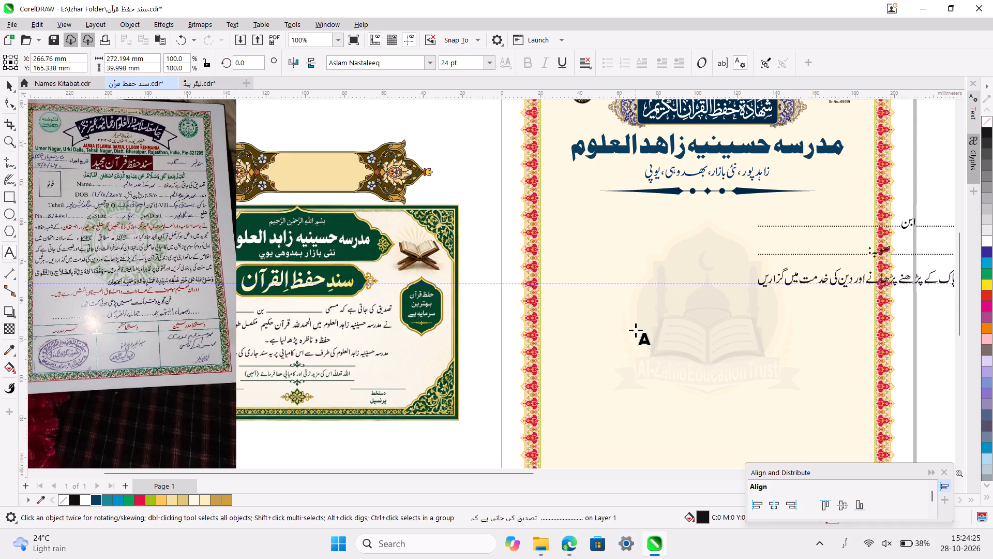
Follow "گزاریں" with the comma "،" and the clause "ہر عمل میں سنّت کی پابندی کریں", consulting the sample certificate.
scroll(636, 330, right, 1)
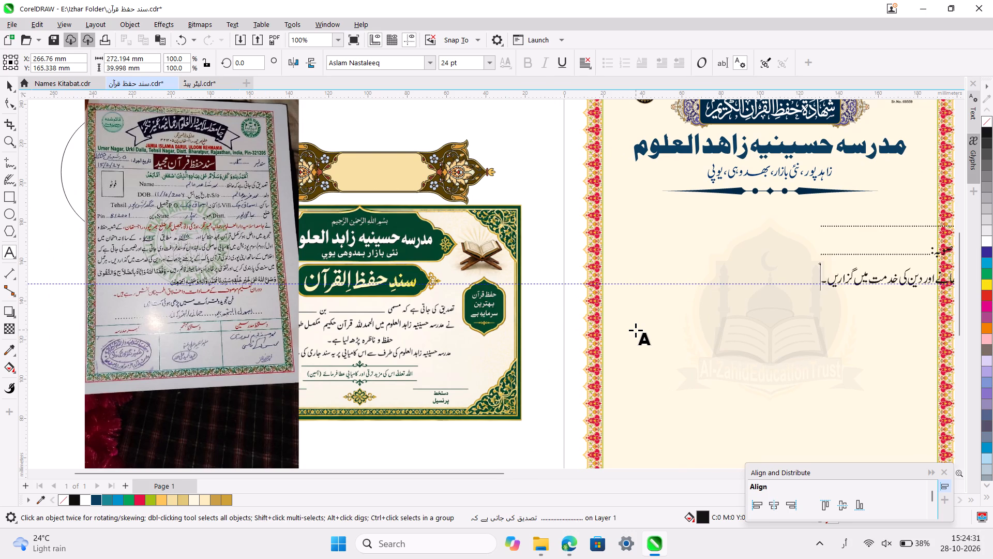
key(BackSpace)
text(،)
key(space)
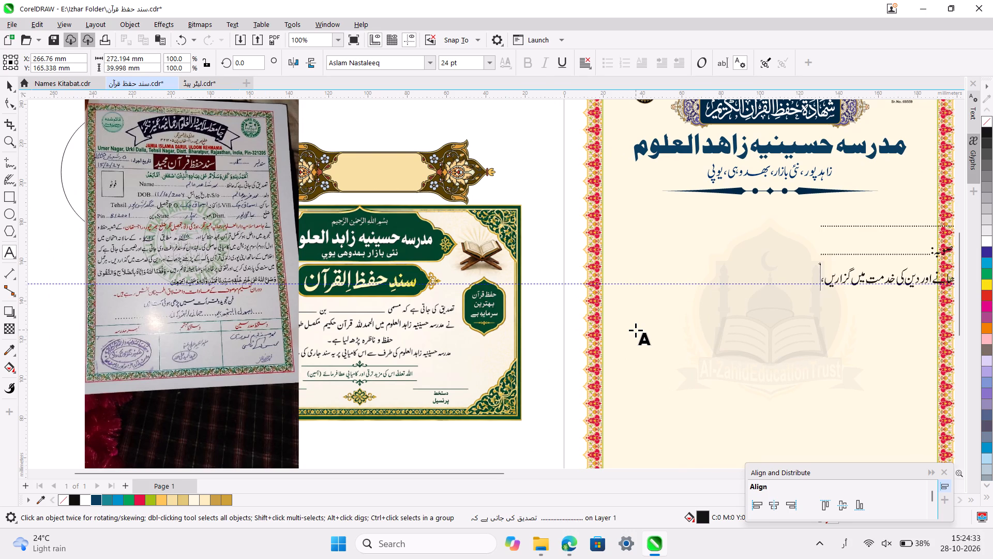
text(ہر عمل میں)
key(space)
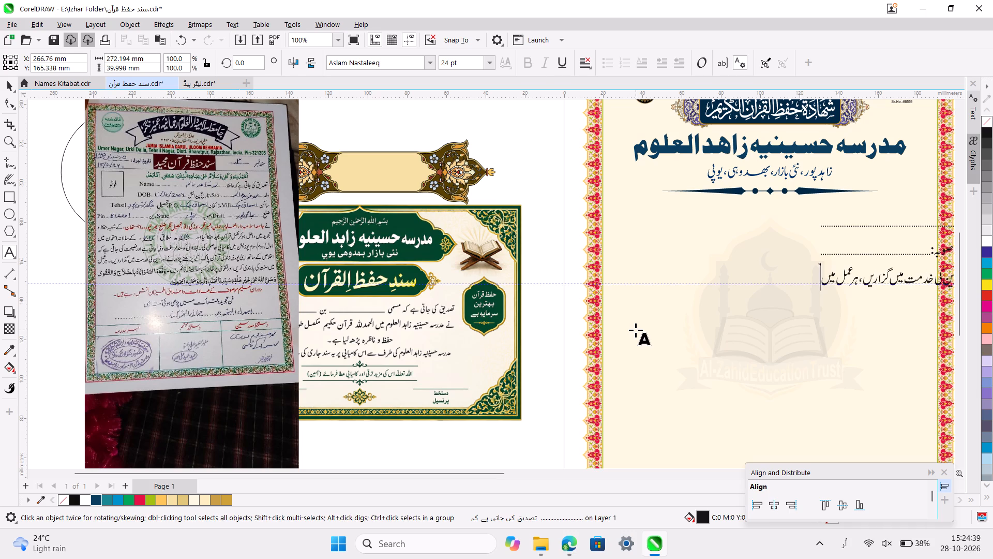
text(سن)
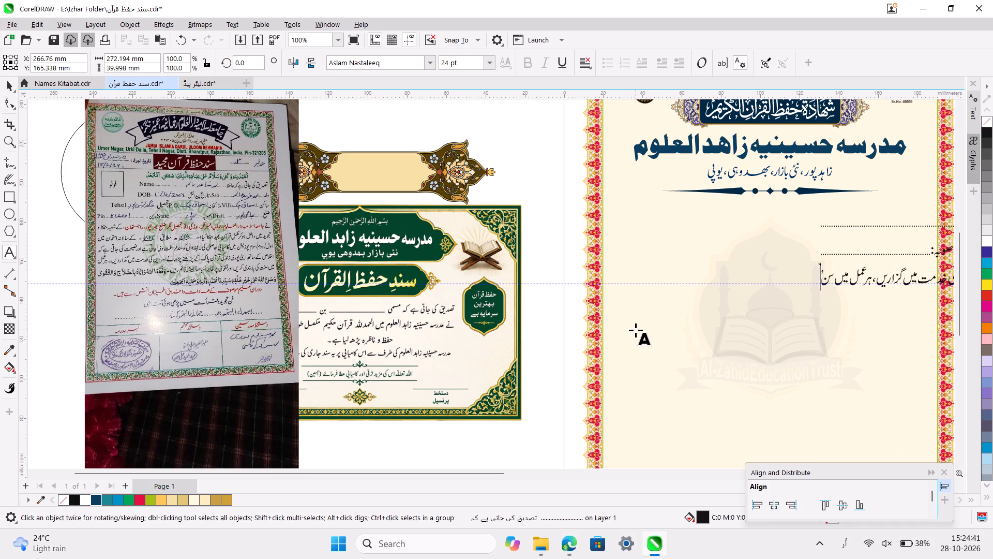
key(BackSpace)
key(BackSpace)
key(space)
text(کی پابندی)
key(space)
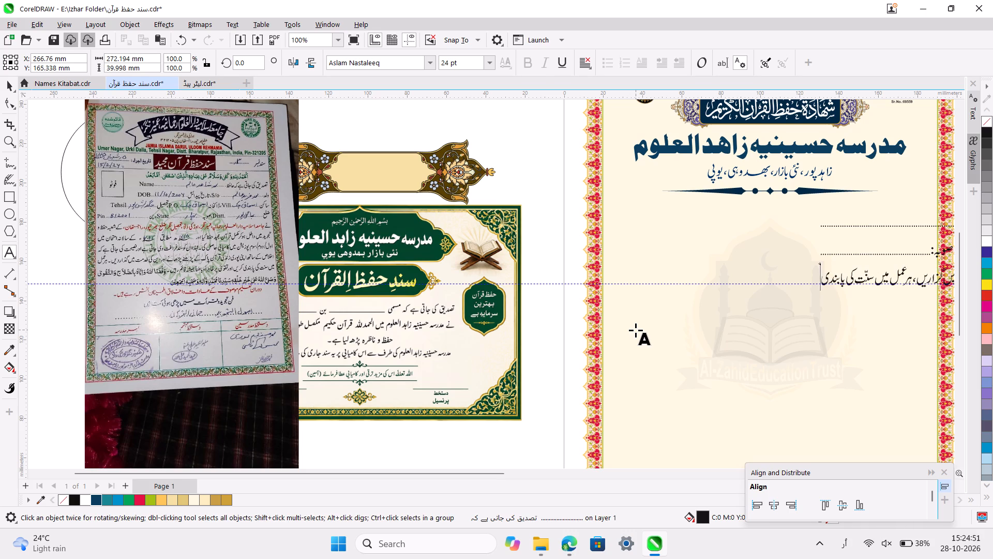
text(کریں)
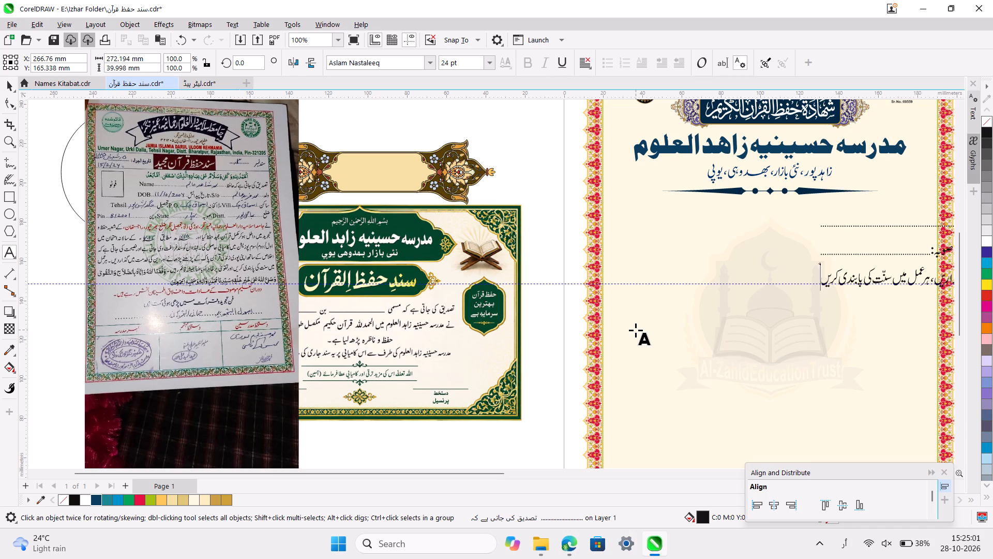
Continue the third body line after "کریں" with "اور تقویٰ", following the photographed sample certificate.
text(اور)
key(space)
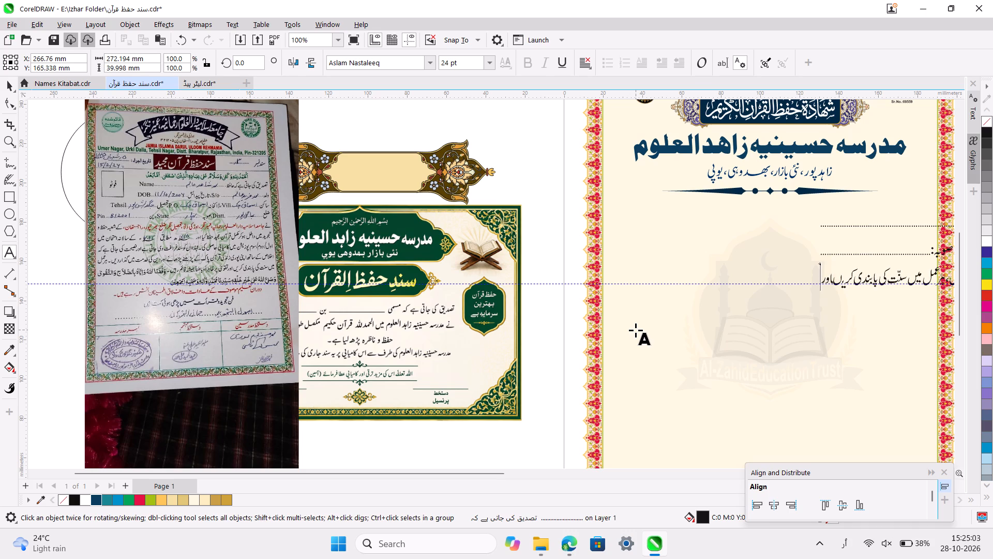
text(تق)
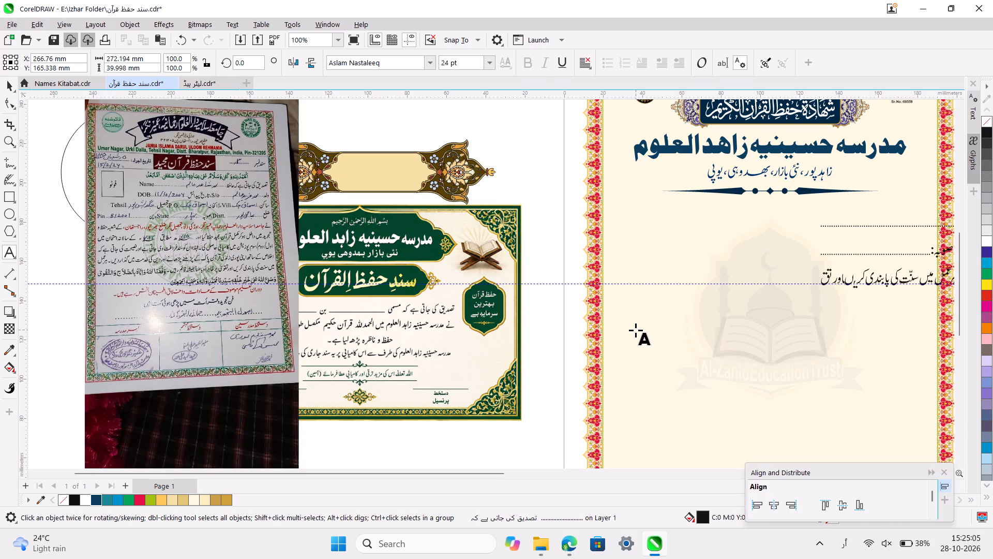
text(ویٰ)
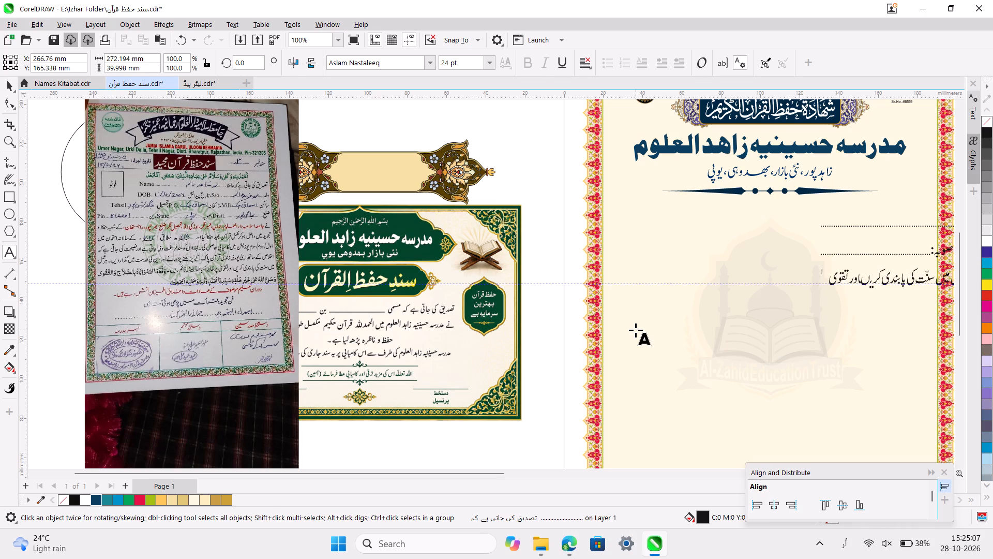
key(BackSpace)
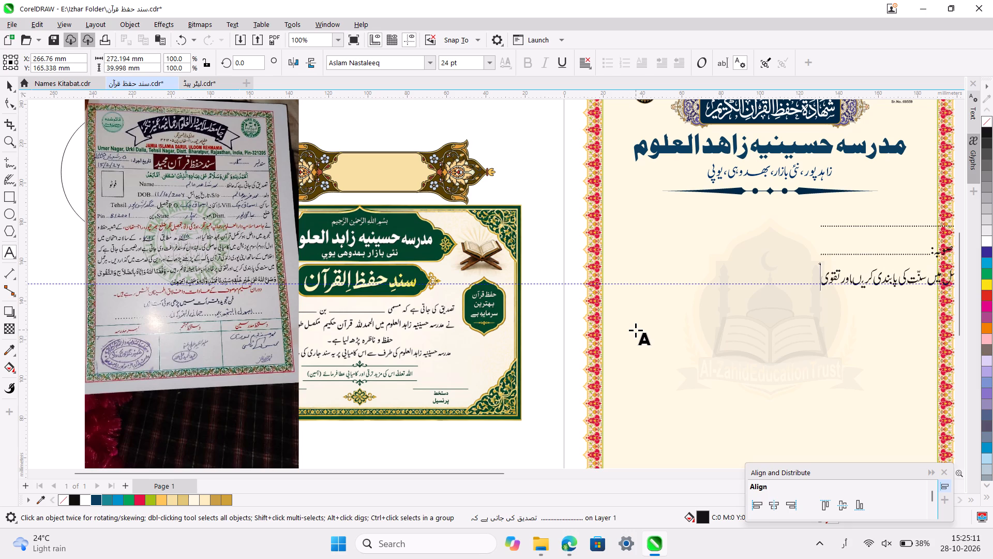
text(ٰ پر قا)
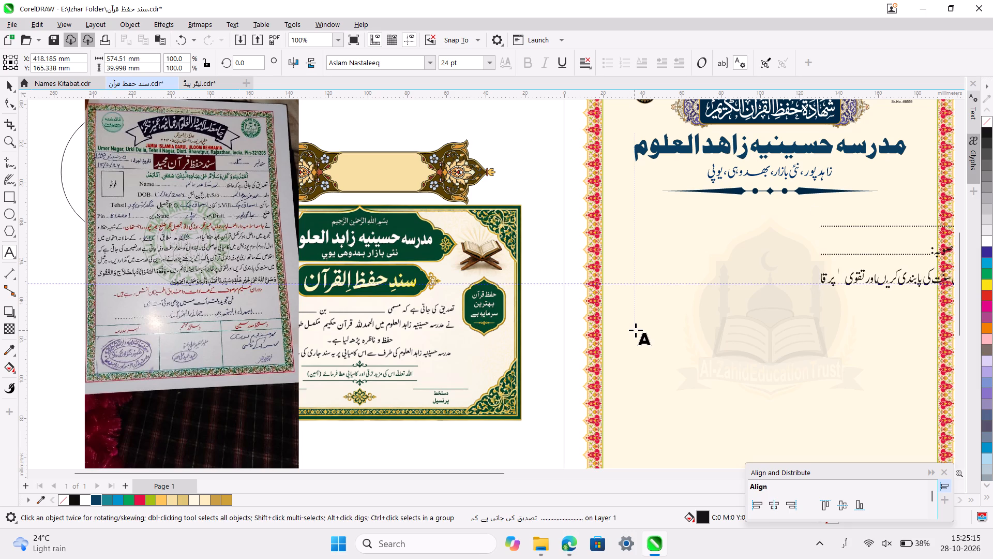
key(BackSpace)
key(BackSpace)
key(BackSpace)
key(BackSpace)
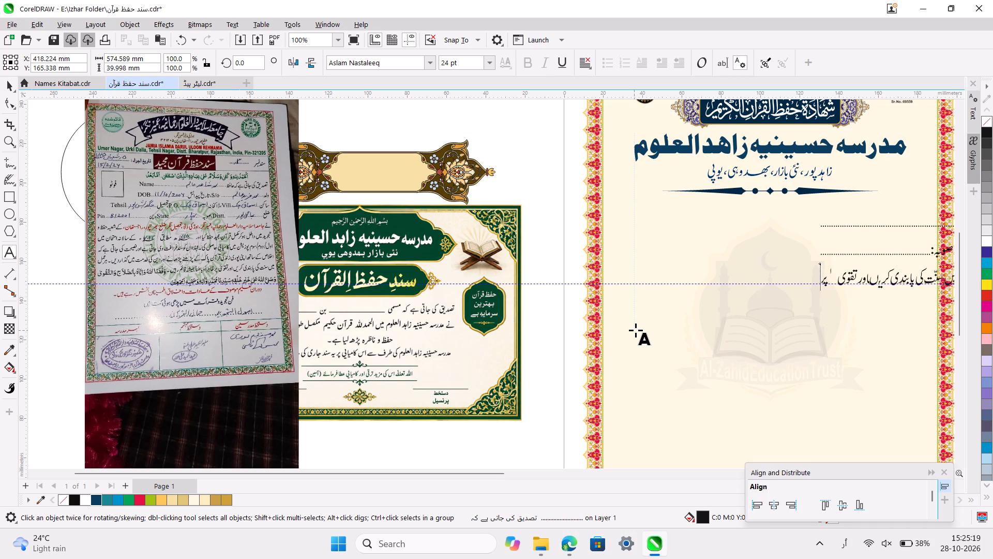
key(BackSpace)
text(ْْْ)
key(BackSpace)
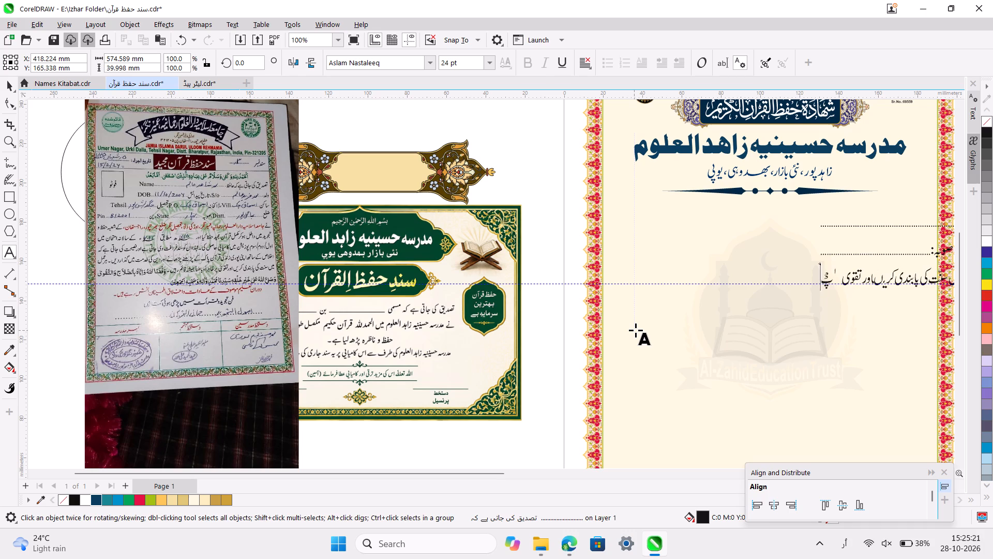
key(BackSpace)
key(BackSpace)
key(BackSpace)
Shift the detached superscript alef with the Shape tool so it sits over the final "ی" of "تقوی", about 69% horizontally.
key(ctrl+space)
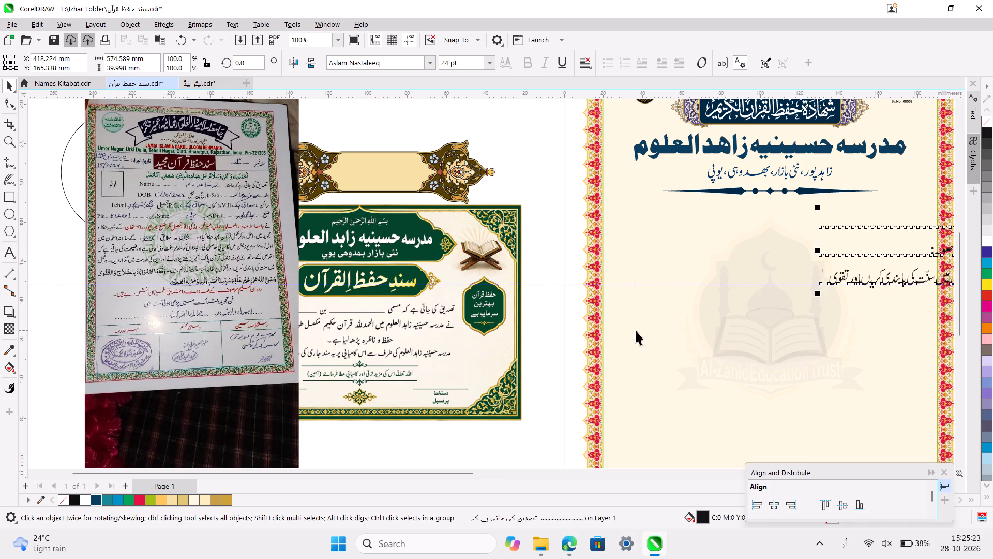
scroll(636, 330, left, 5)
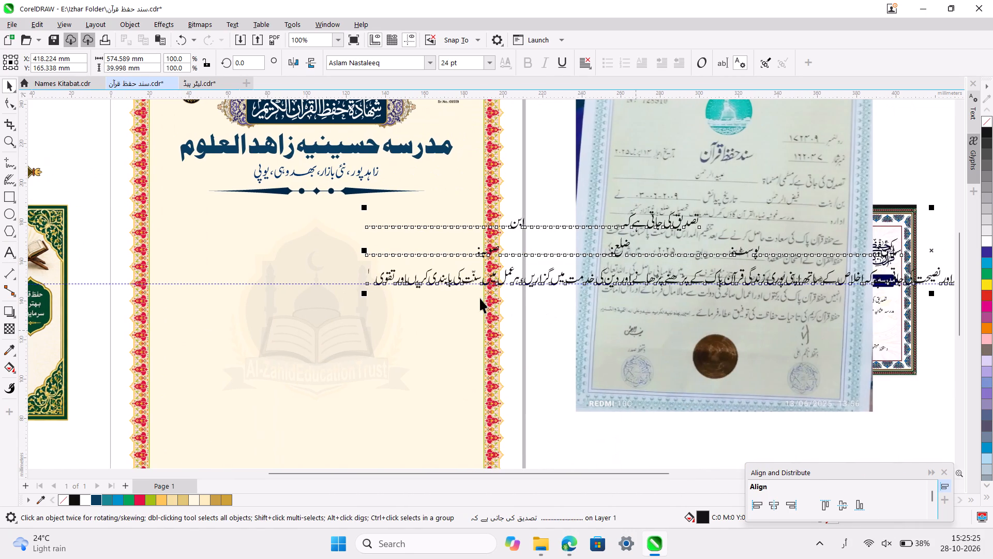
scroll(480, 298, left, 2)
scroll(480, 298, right, 2)
ctrl+scroll(401, 274, up, 9)
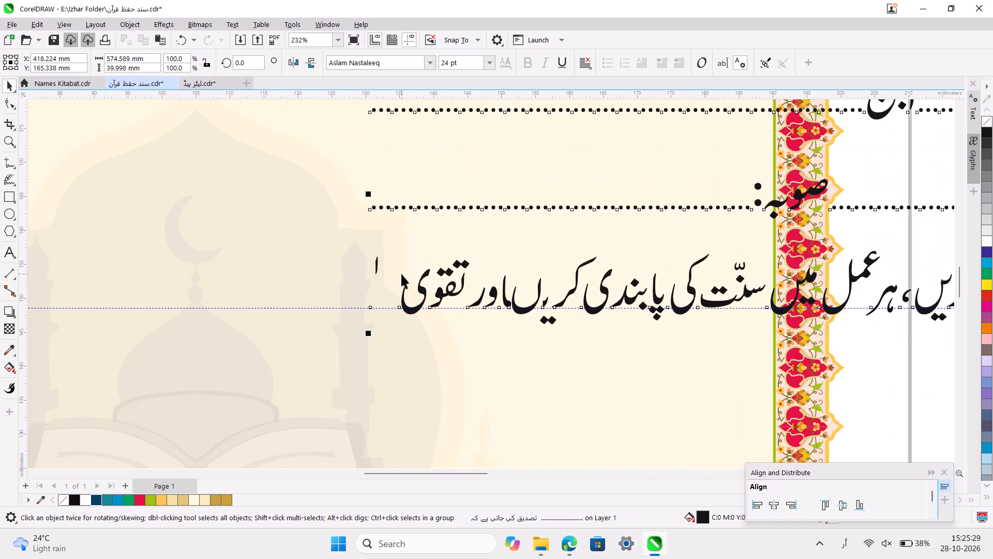
click(14, 106)
ctrl+scroll(342, 247, up, 1)
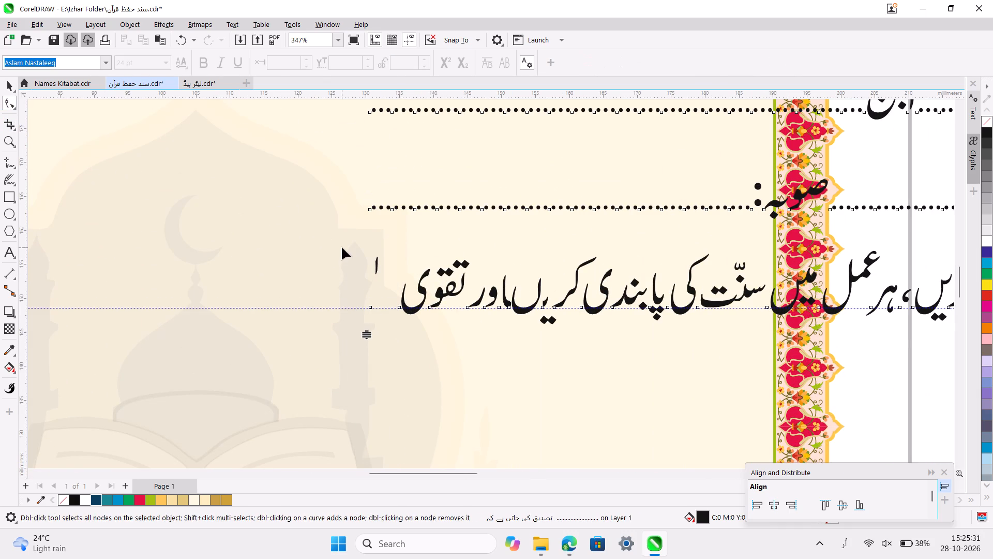
ctrl+scroll(342, 247, up, 2)
click(386, 341)
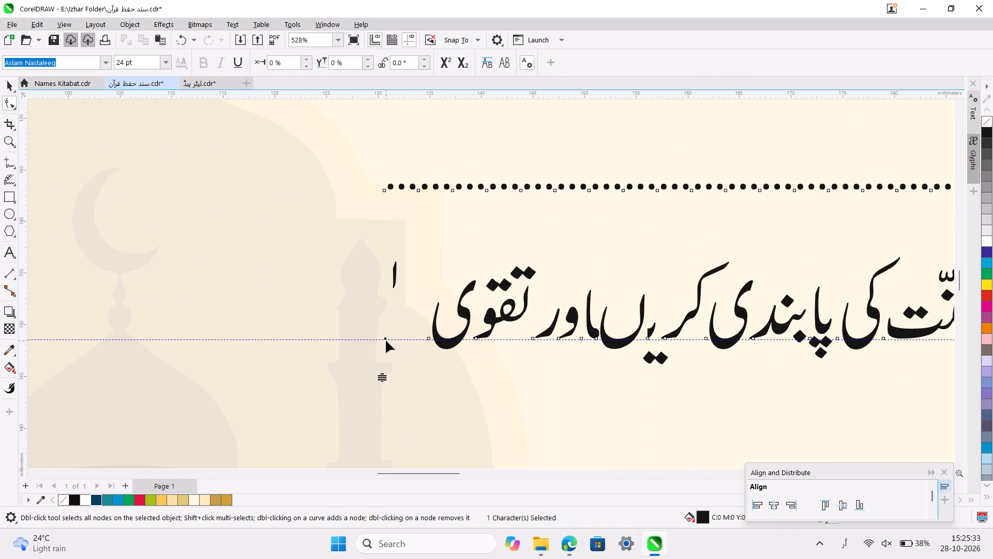
drag(386, 341, 439, 342)
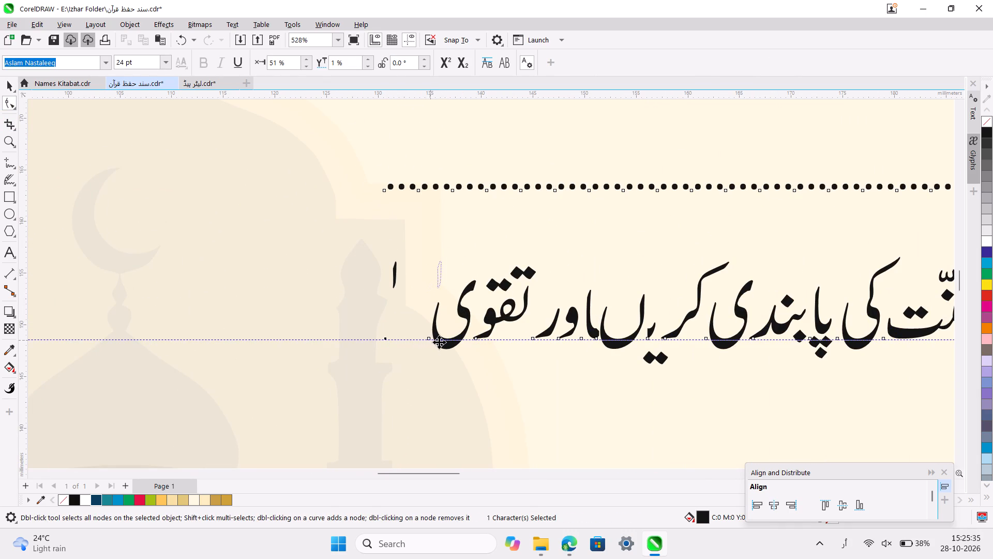
drag(439, 342, 443, 342)
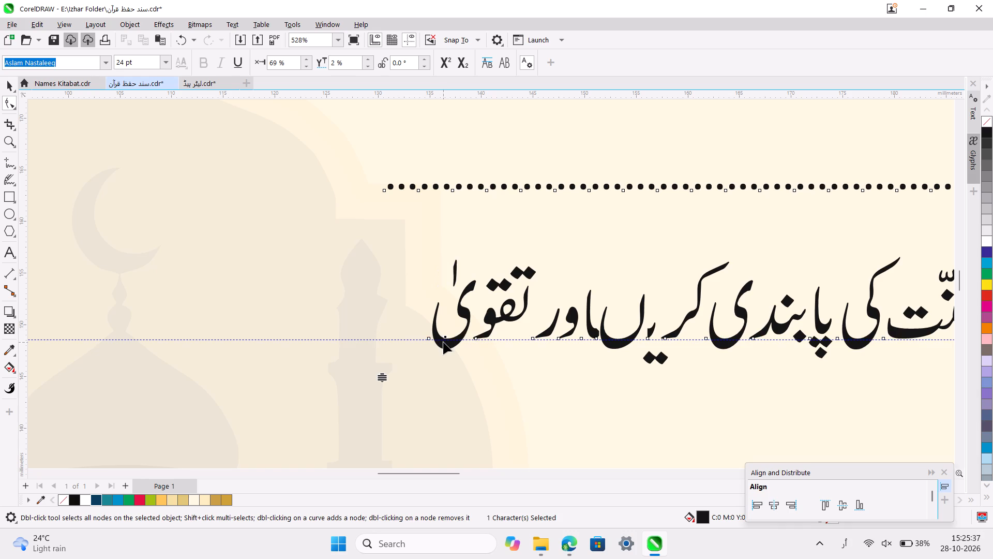
ctrl+scroll(443, 342, down, 5)
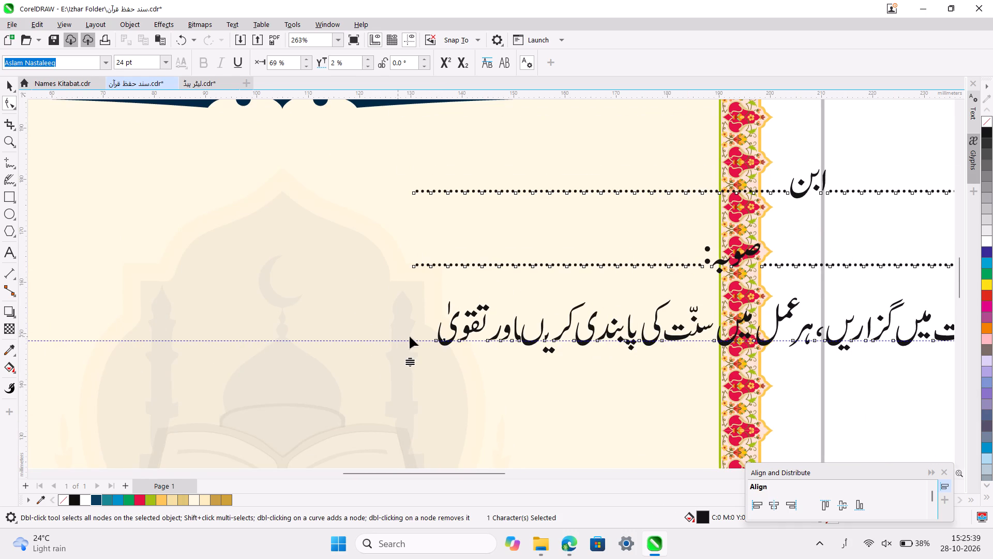
Reopen the body text at its end and add several spaces after "تقویٰ" in the third line.
click(453, 327)
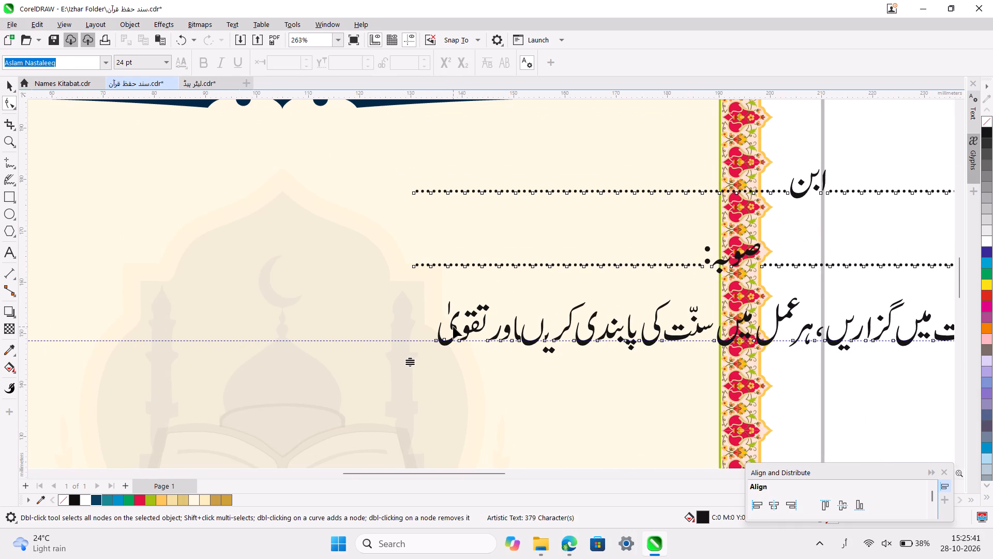
key(ctrl+space)
double_click(453, 327)
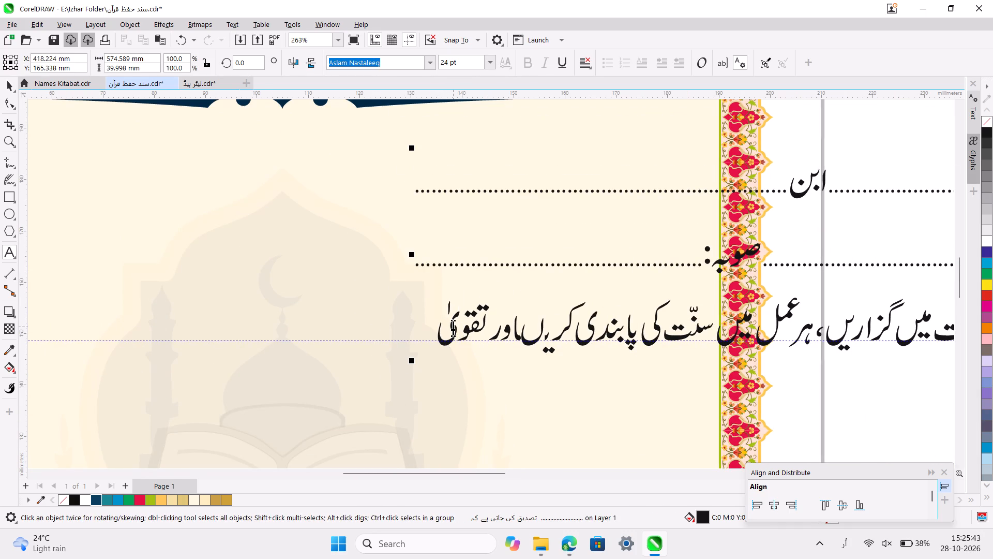
key(ctrl+End)
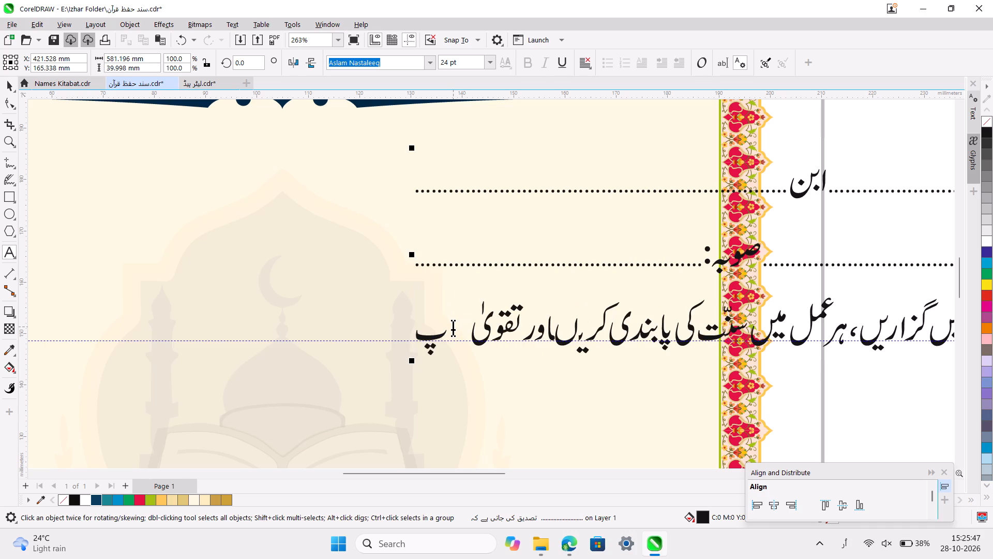
key(BackSpace)
key(BackSpace)
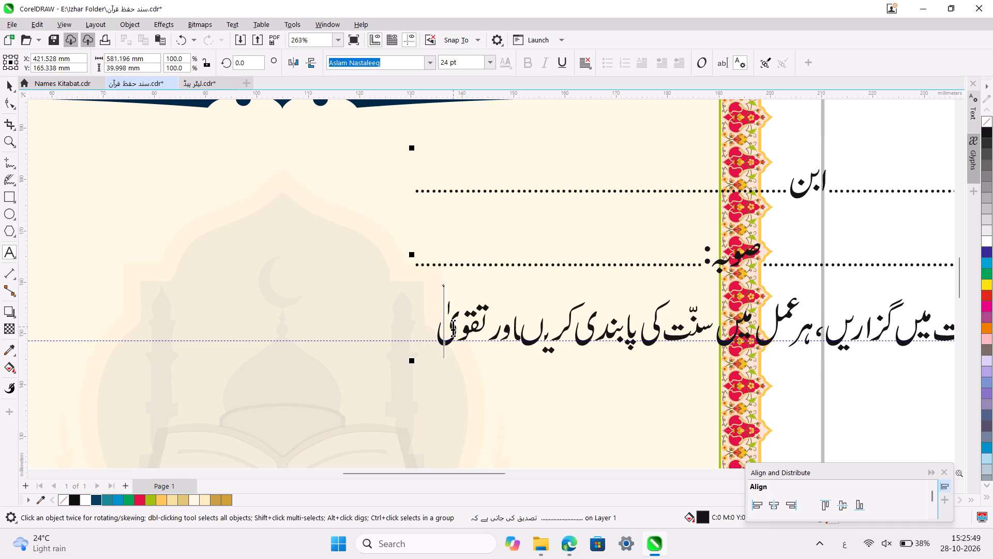
key(space)
text(ح)
key(BackSpace)
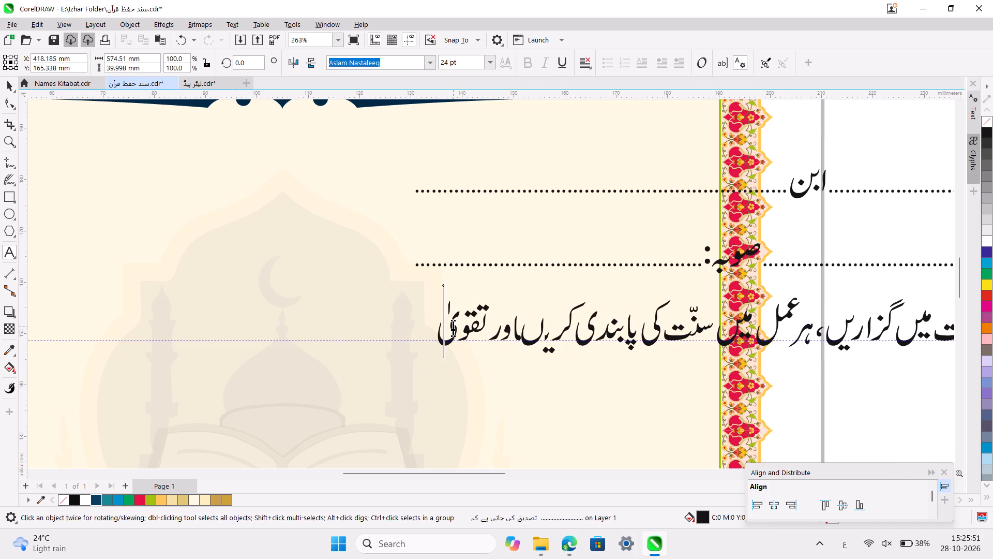
key(space)
key(space)
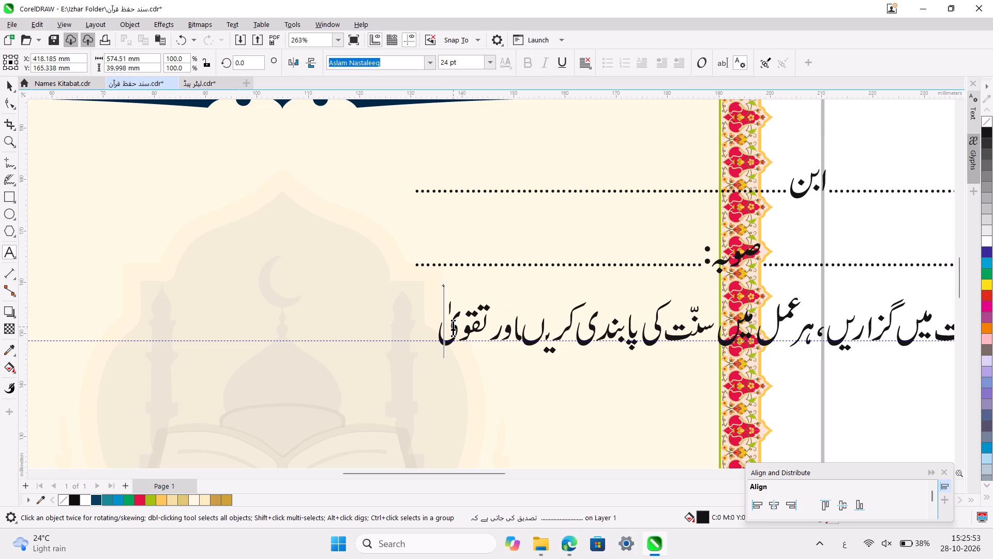
key(BackSpace)
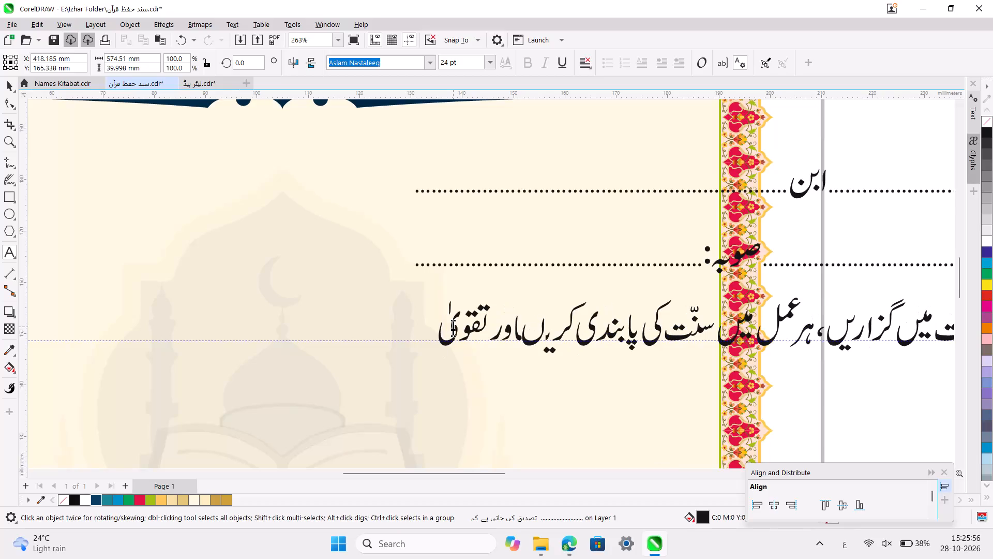
key(BackSpace)
key(space)
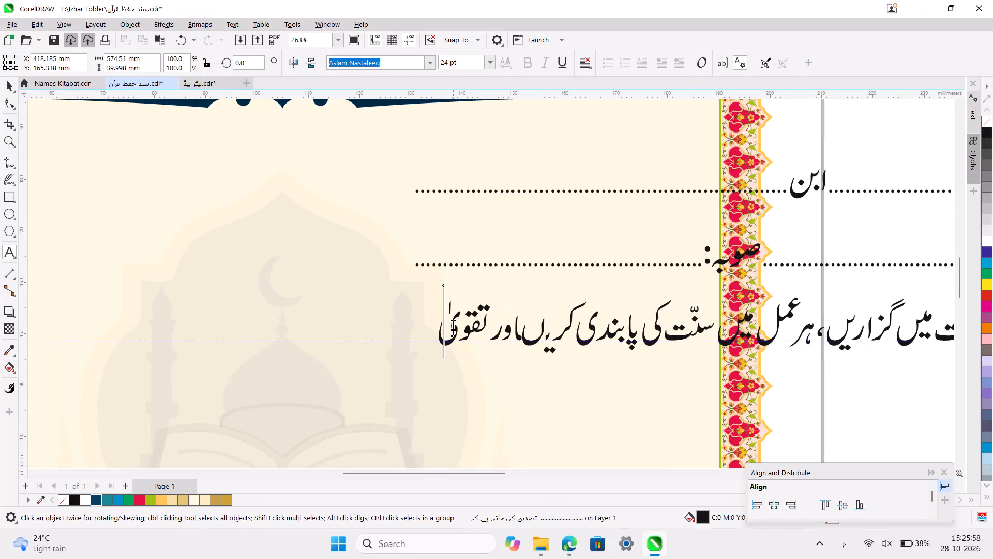
key(space)
key(space)
key(space)
key(space)
key(space)
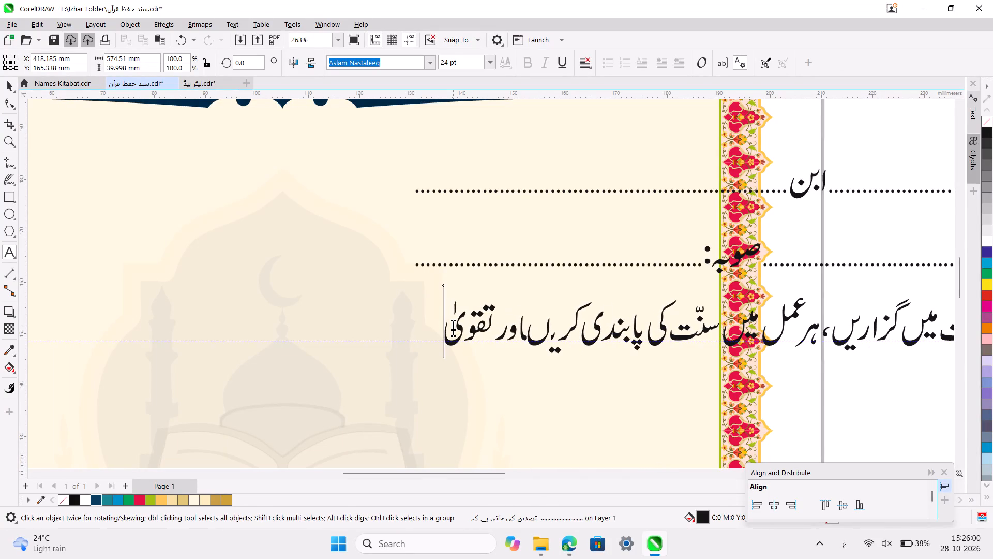
key(space)
key(space)
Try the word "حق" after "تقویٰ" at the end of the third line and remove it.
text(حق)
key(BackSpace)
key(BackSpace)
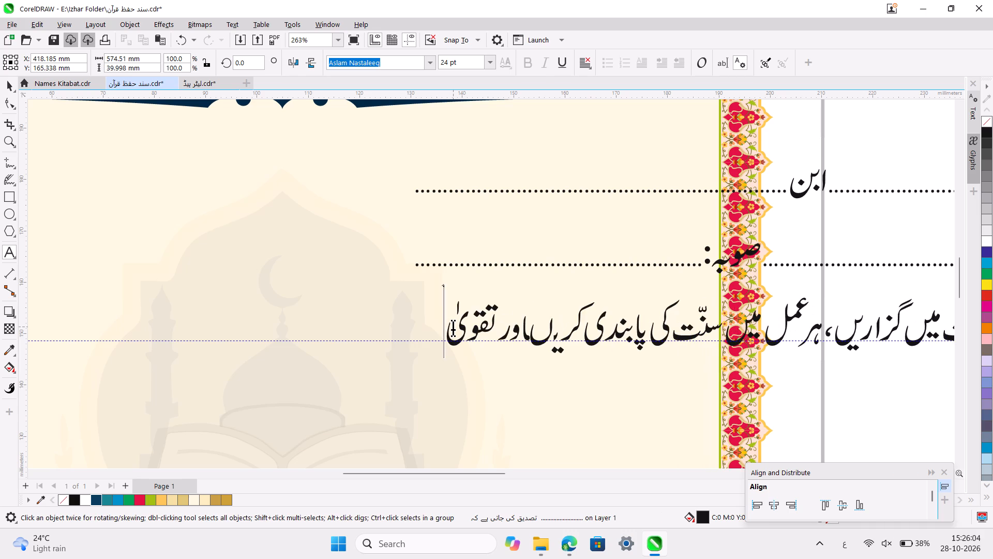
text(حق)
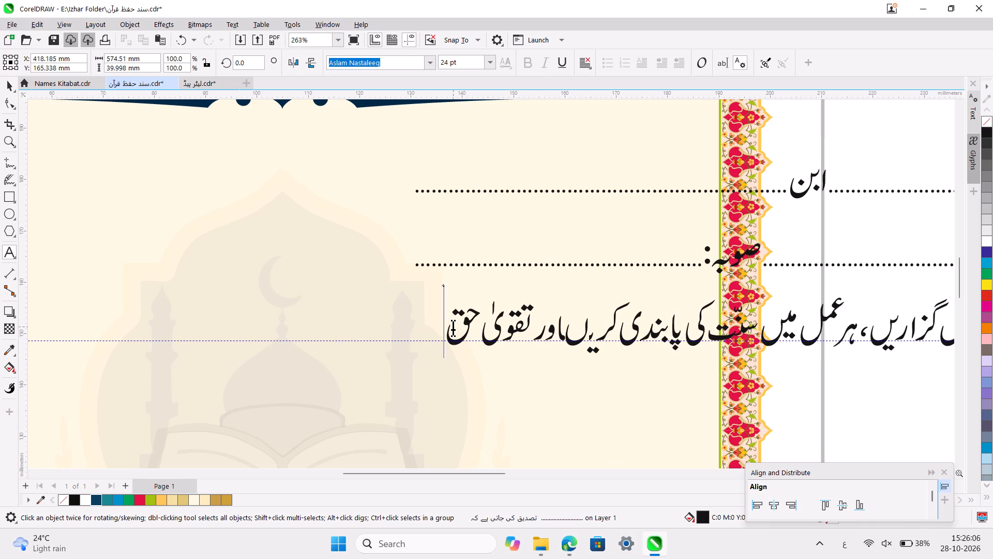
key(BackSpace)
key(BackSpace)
Switch back to Urdu input and finish the third line after "تقویٰ" with "پر قائم کریں۔".
key(super+space)
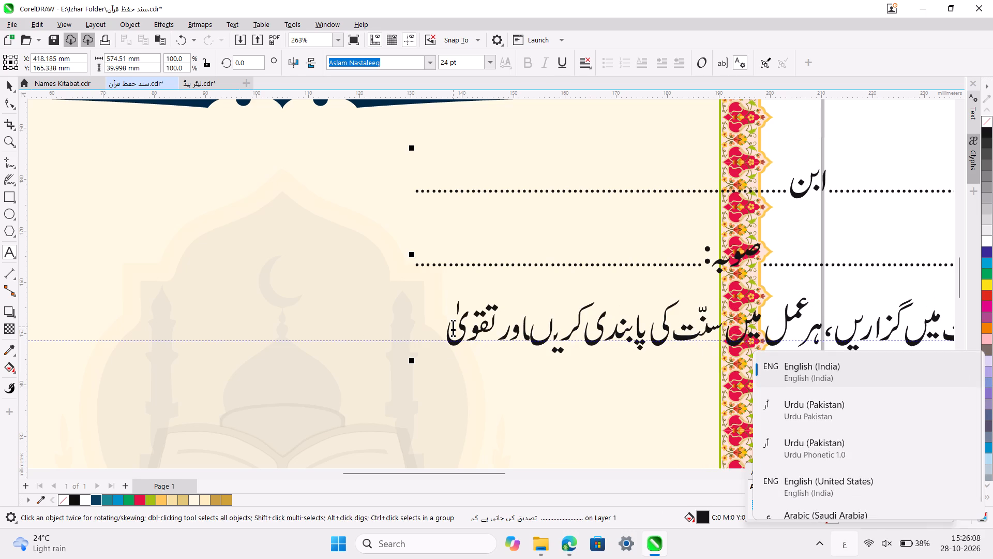
text(پر)
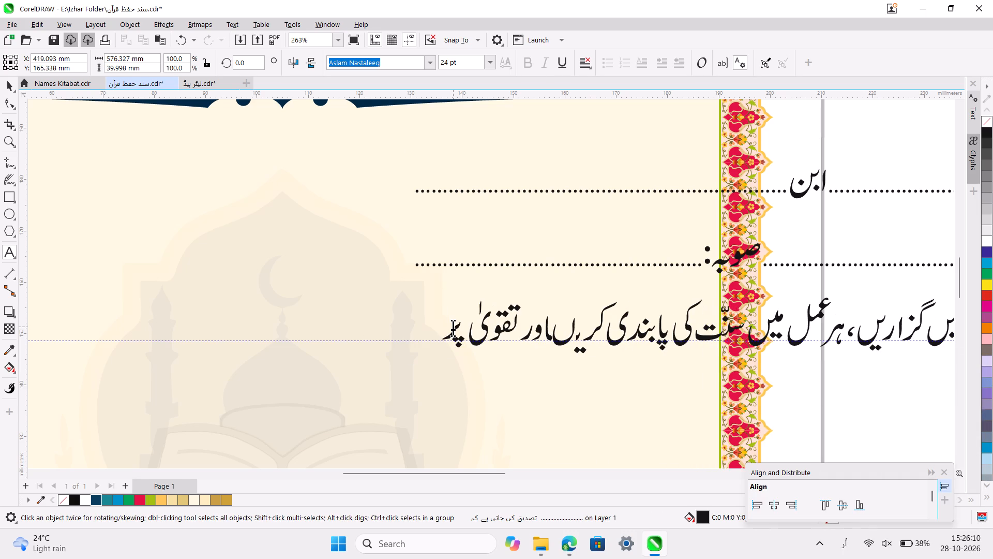
key(space)
text(قائم)
key(space)
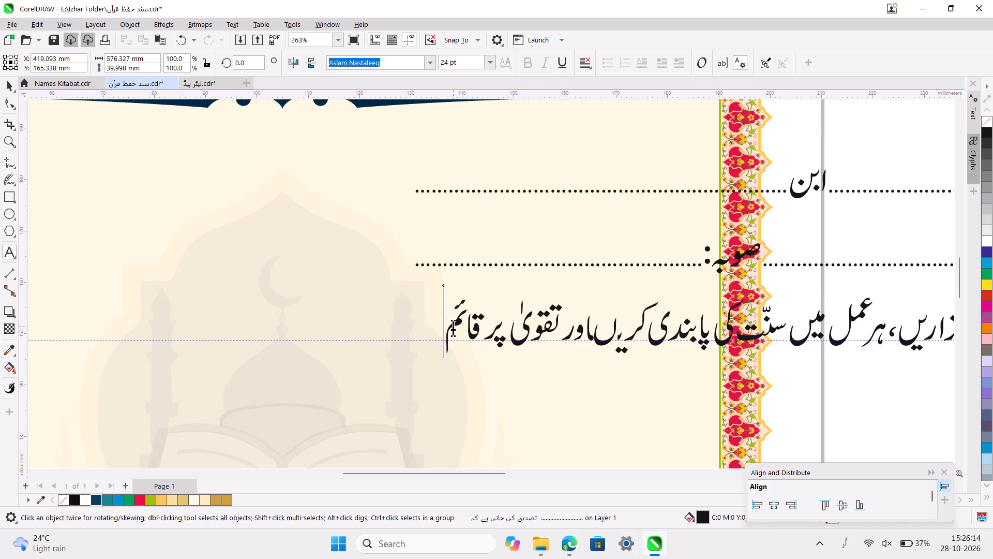
text(کریں)
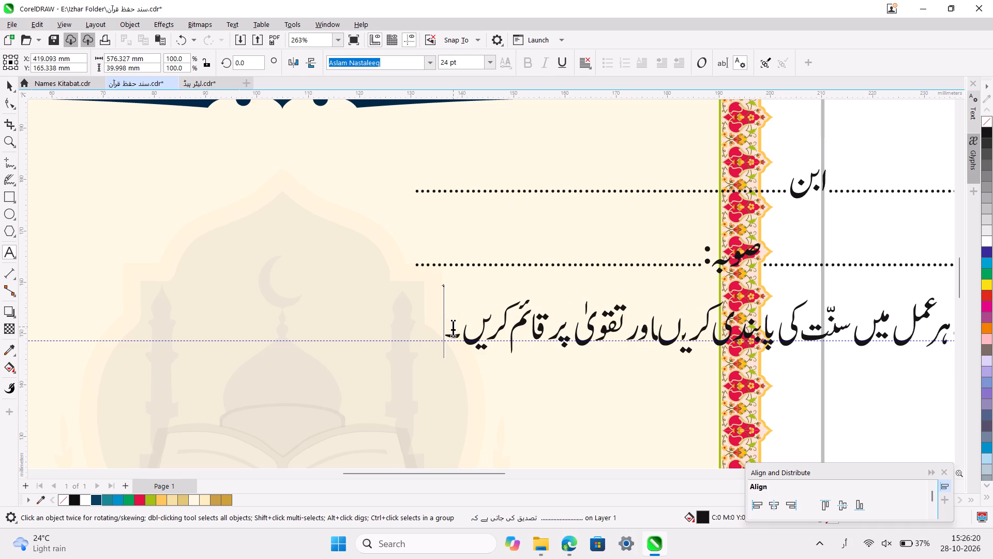
key(ctrl+space)
Break the long third line of the body text before "لہذا" so that the sentence starts a new line.
ctrl+scroll(453, 327, down, 5)
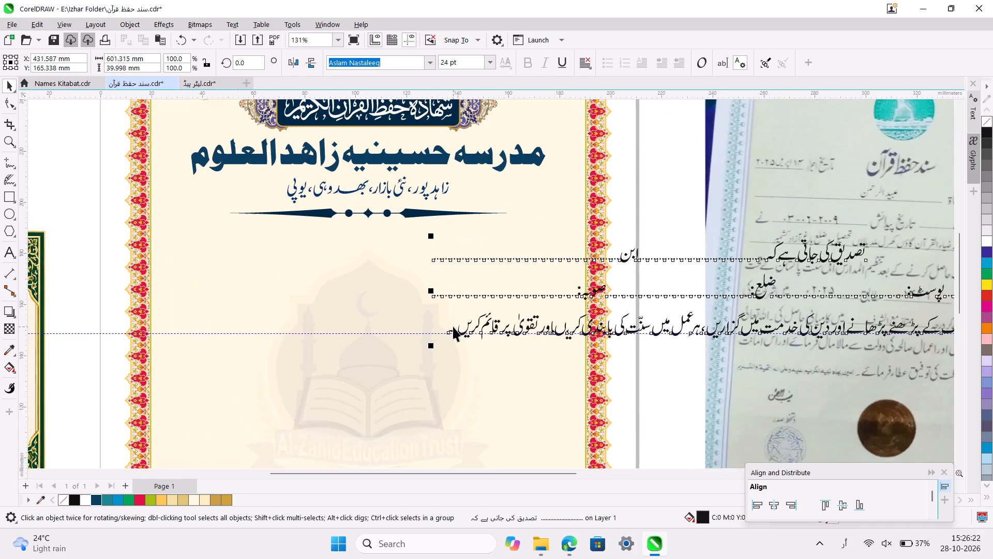
ctrl+scroll(453, 327, down, 6)
scroll(453, 327, left, 1)
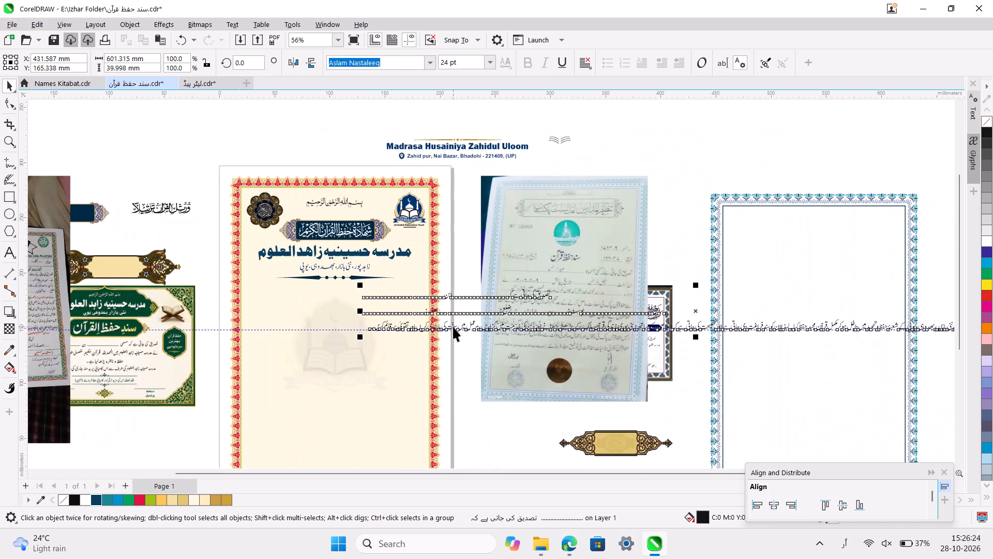
scroll(720, 336, left, 1)
ctrl+scroll(725, 334, up, 1)
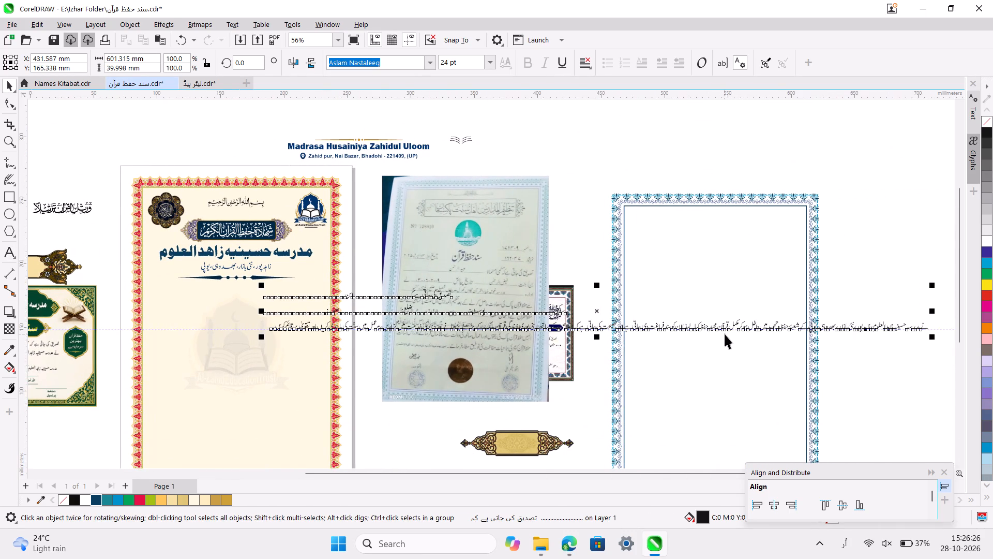
ctrl+scroll(725, 334, up, 2)
scroll(725, 334, left, 1)
ctrl+scroll(615, 329, up, 3)
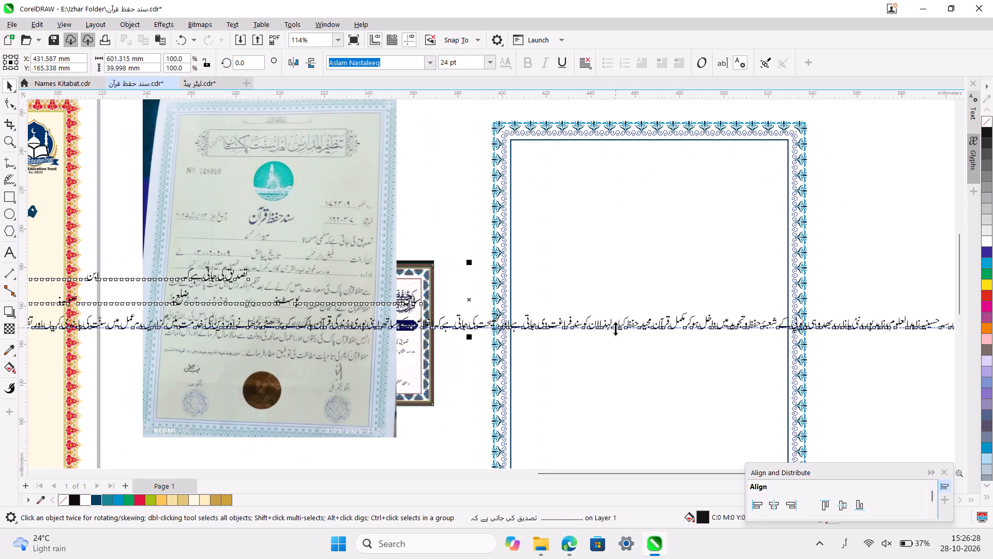
ctrl+scroll(615, 329, up, 2)
double_click(605, 320)
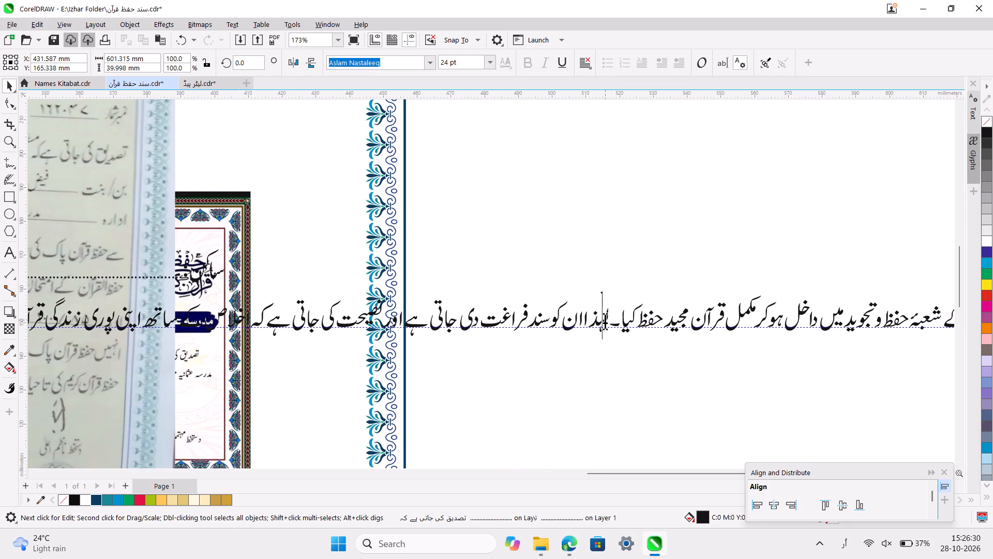
key(Left)
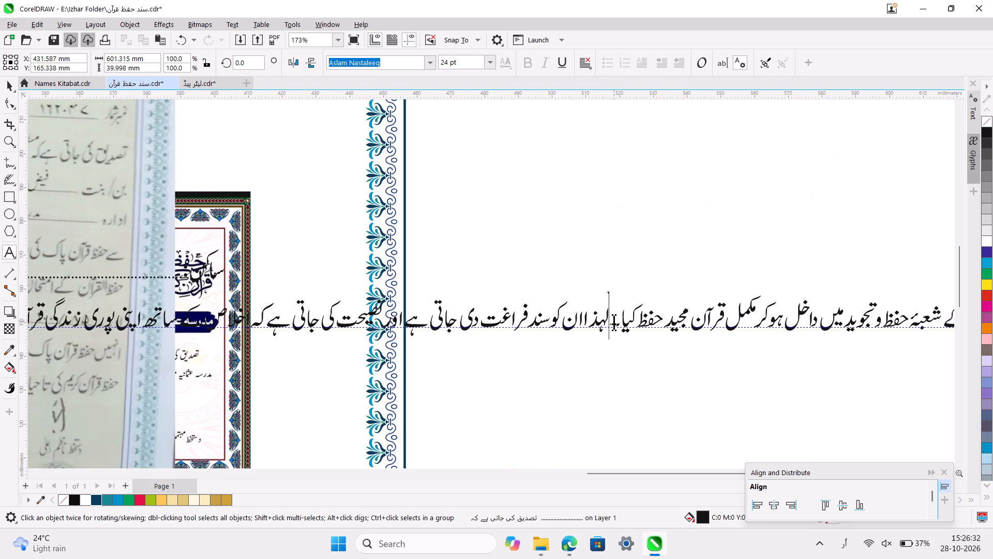
key(Return)
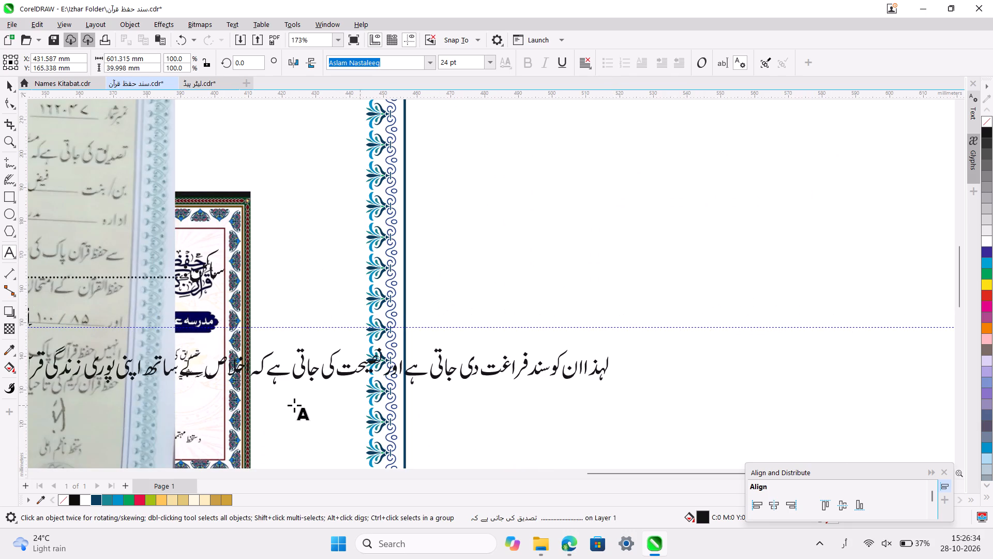
Break the line starting with "لہذا" after "گزاریں،" so that "ہر عمل میں" starts a new line.
ctrl+scroll(294, 405, down, 3)
scroll(294, 405, right, 5)
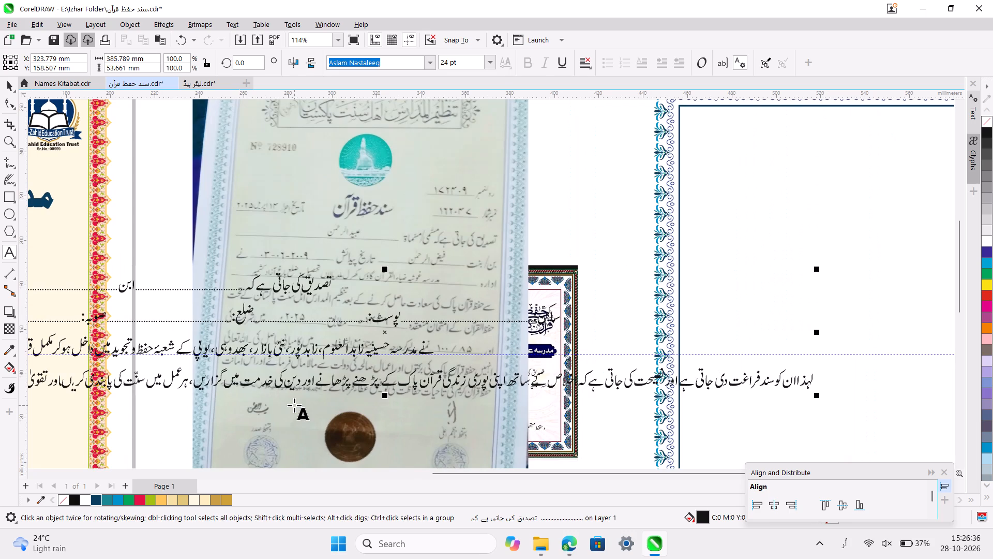
scroll(294, 405, right, 2)
scroll(520, 395, right, 1)
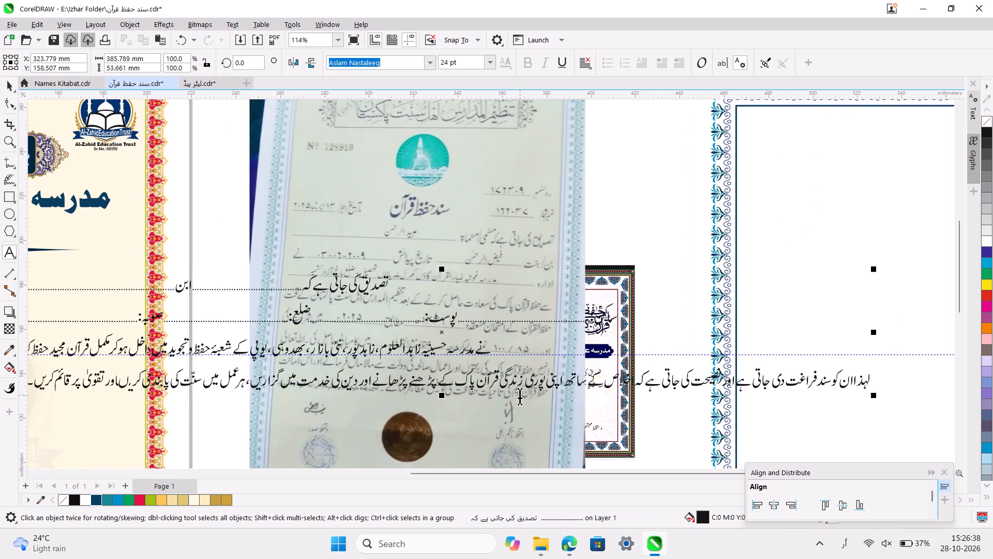
scroll(520, 395, right, 1)
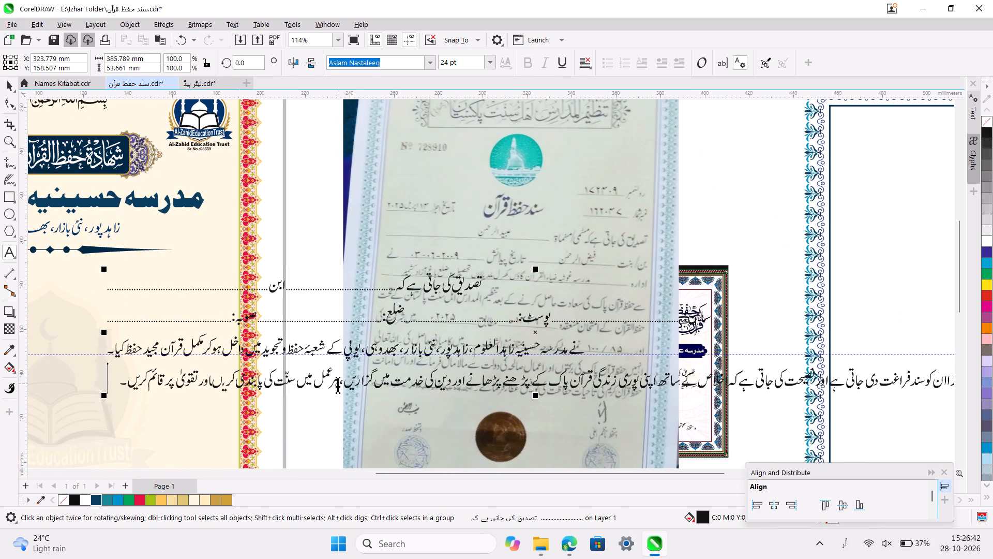
ctrl+scroll(338, 384, up, 3)
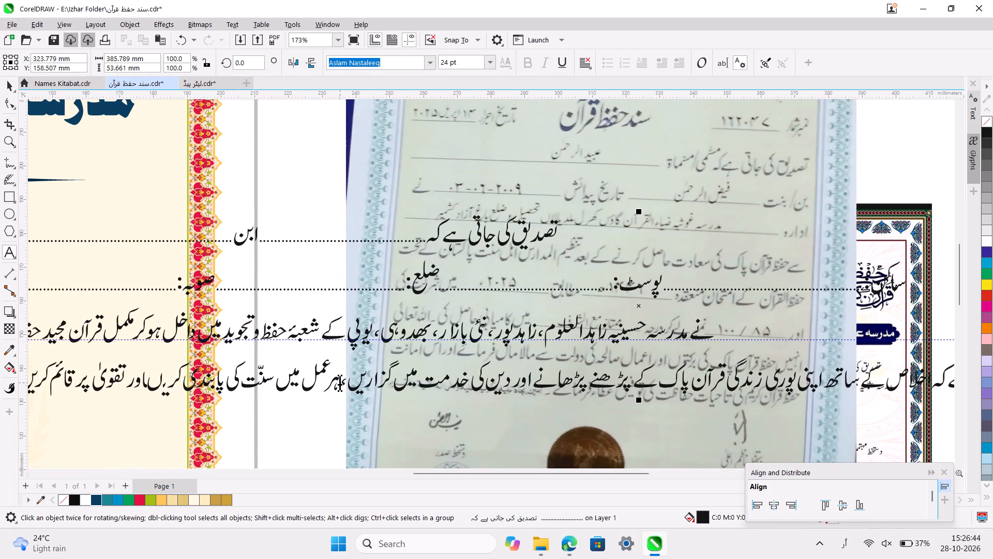
click(340, 381)
key(Return)
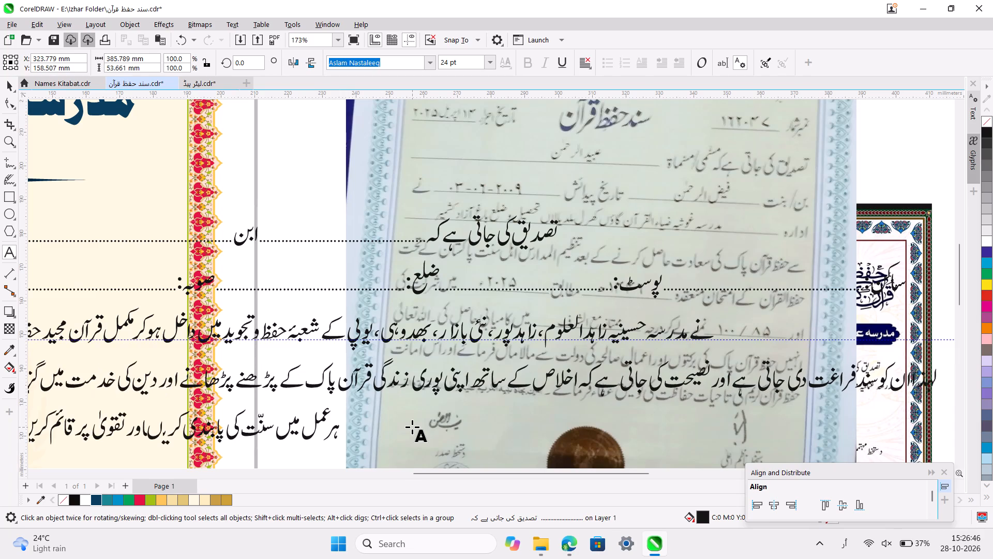
Move the body text block onto the certificate below the header divider, centred at about X 163 mm, Y 145 mm.
key(ctrl+space)
ctrl+scroll(412, 427, down, 7)
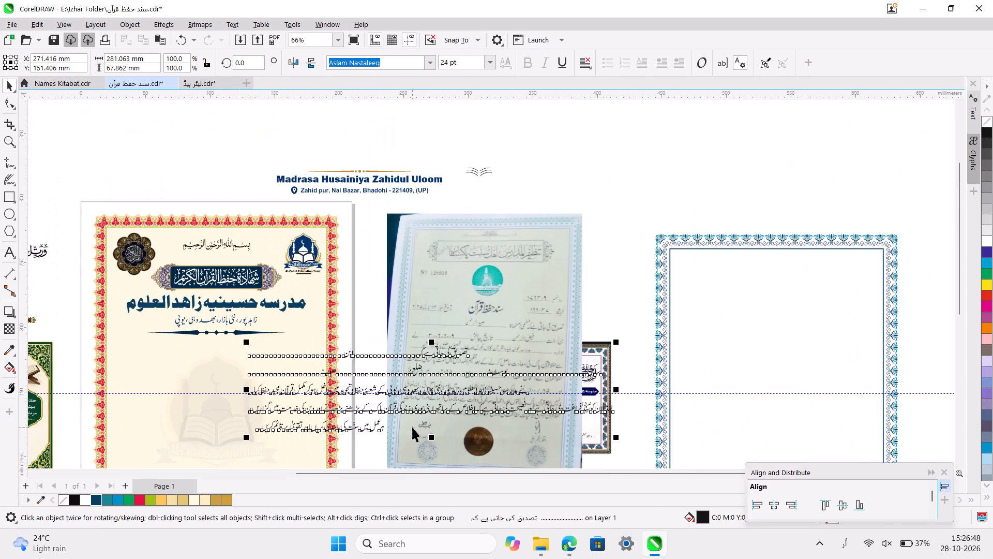
ctrl+scroll(412, 427, down, 4)
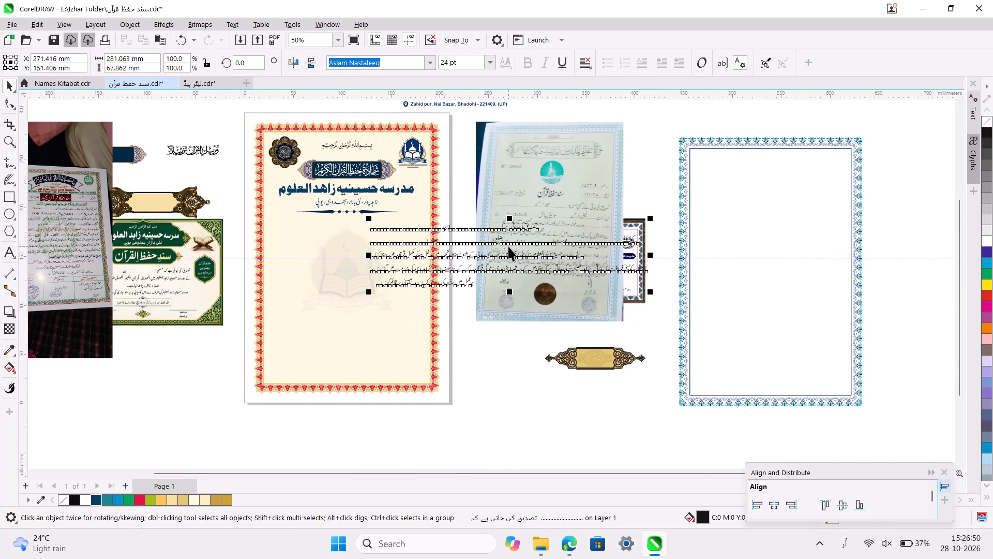
drag(508, 260, 381, 281)
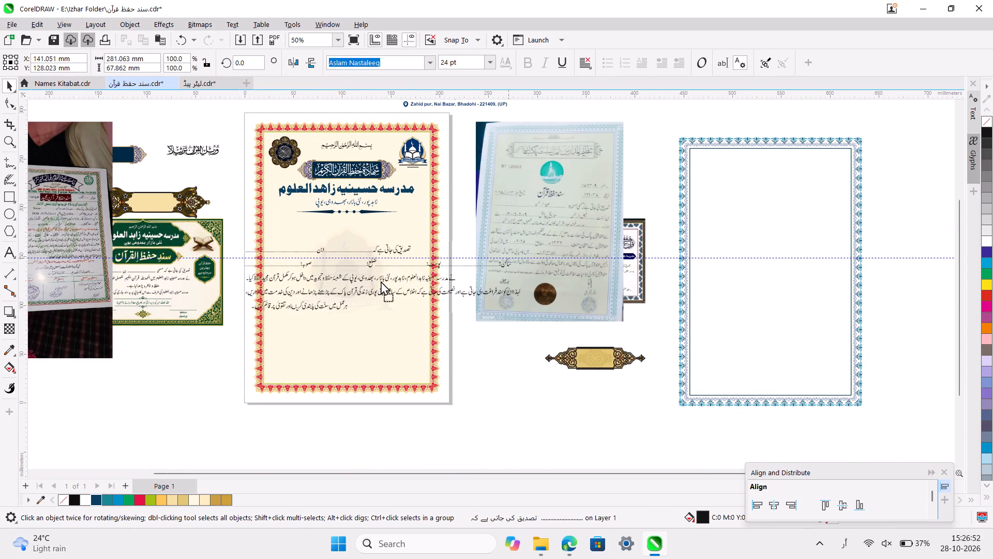
drag(381, 281, 402, 266)
Reopen the body text and break the second line before "صوبہ:" so that this field starts a new line.
ctrl+scroll(402, 266, up, 3)
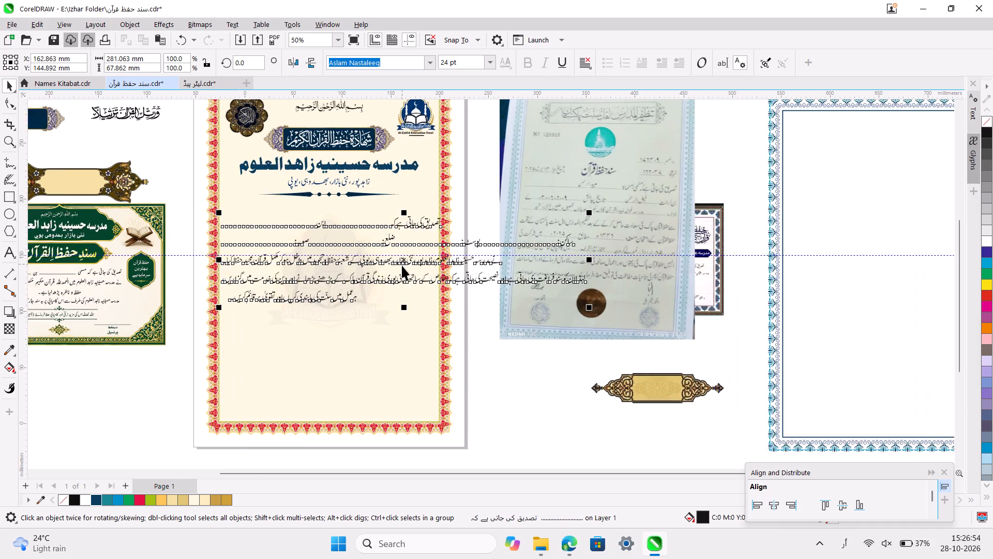
ctrl+scroll(402, 266, up, 3)
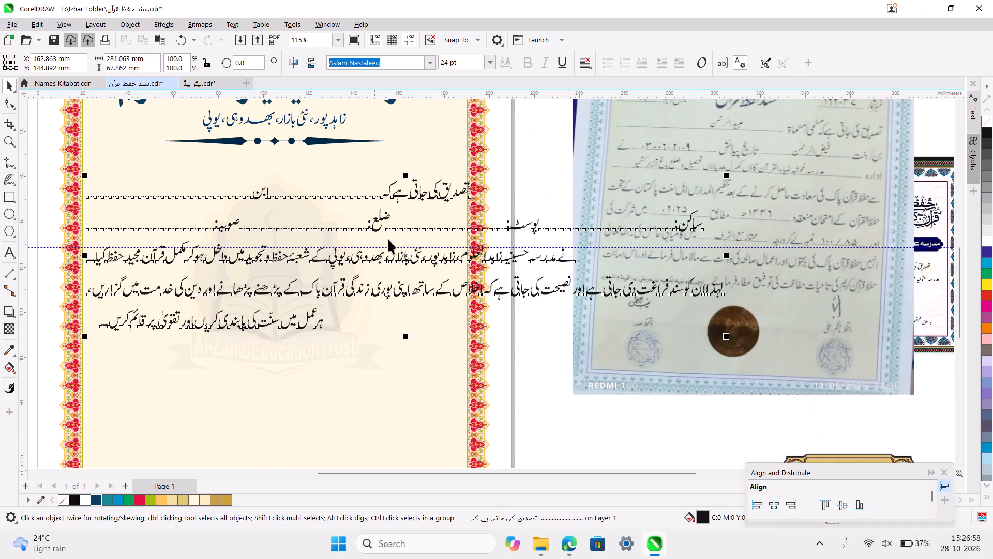
ctrl+scroll(338, 243, down, 2)
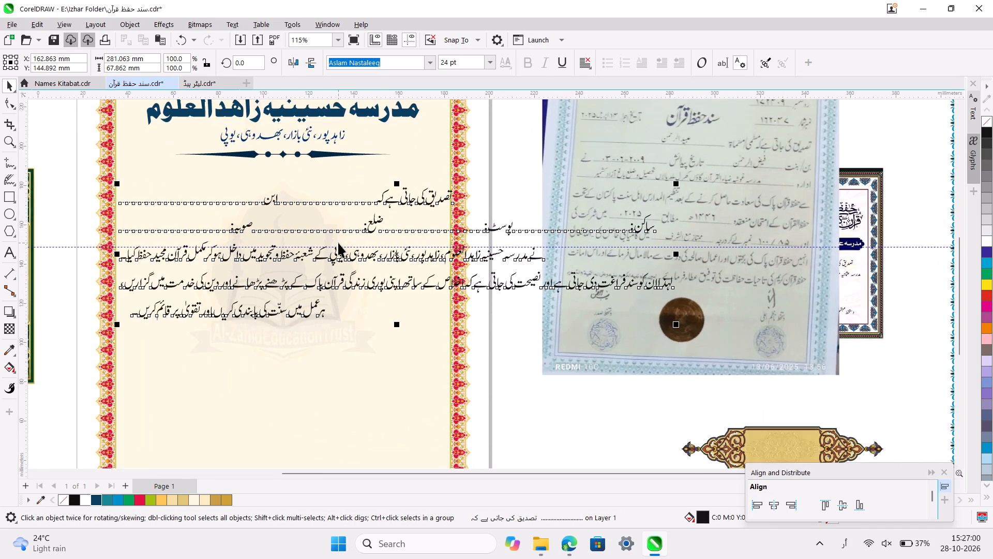
ctrl+scroll(338, 243, down, 1)
scroll(338, 243, right, 1)
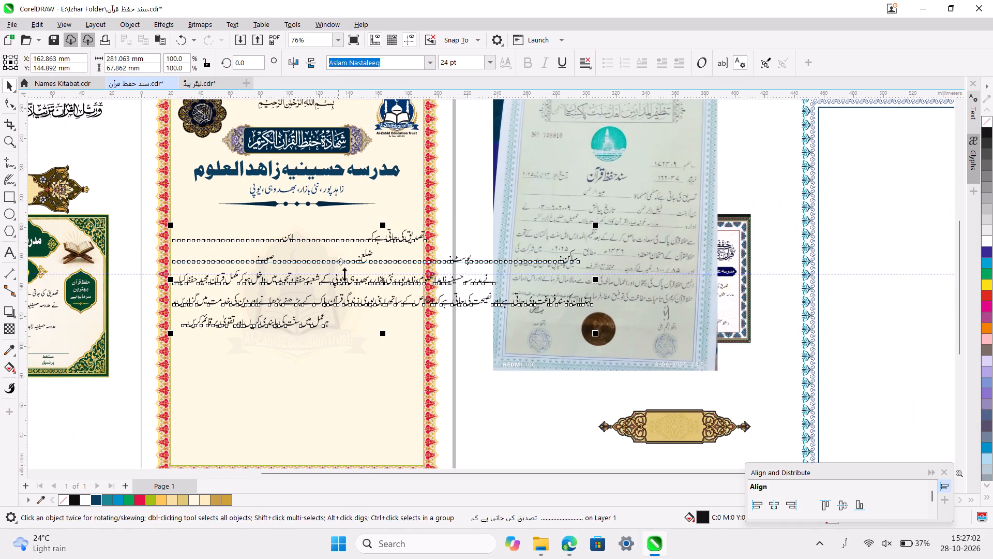
click(387, 373)
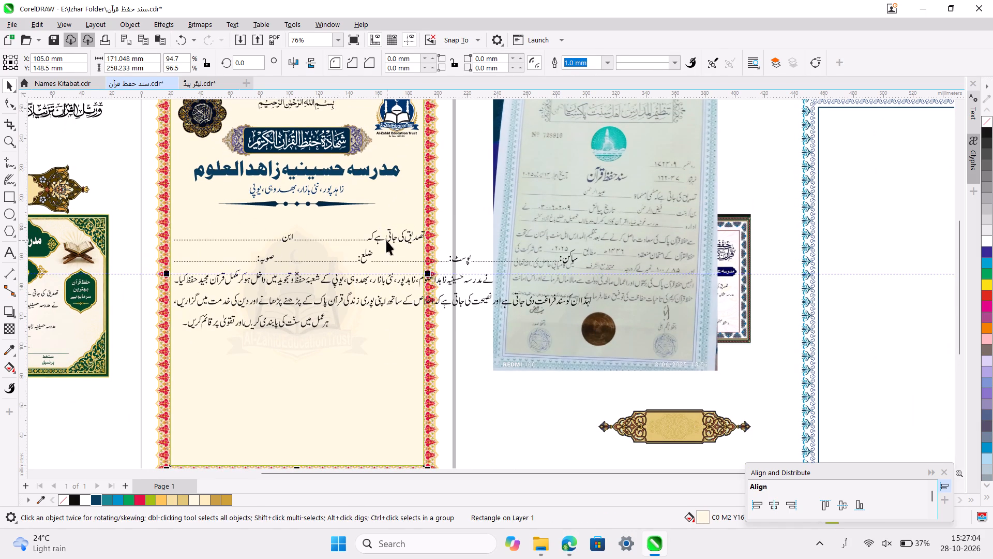
double_click(386, 240)
ctrl+scroll(386, 240, up, 2)
scroll(386, 240, right, 1)
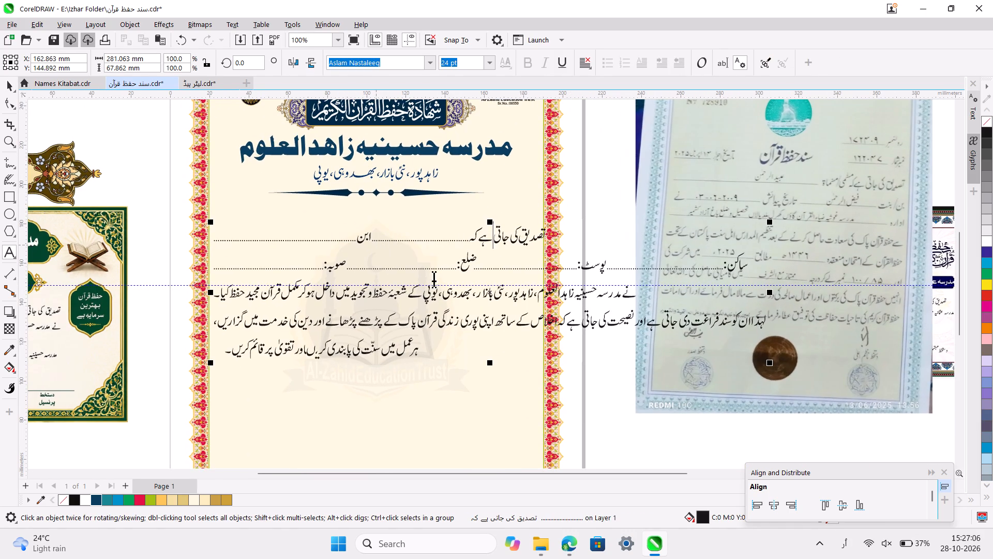
click(347, 269)
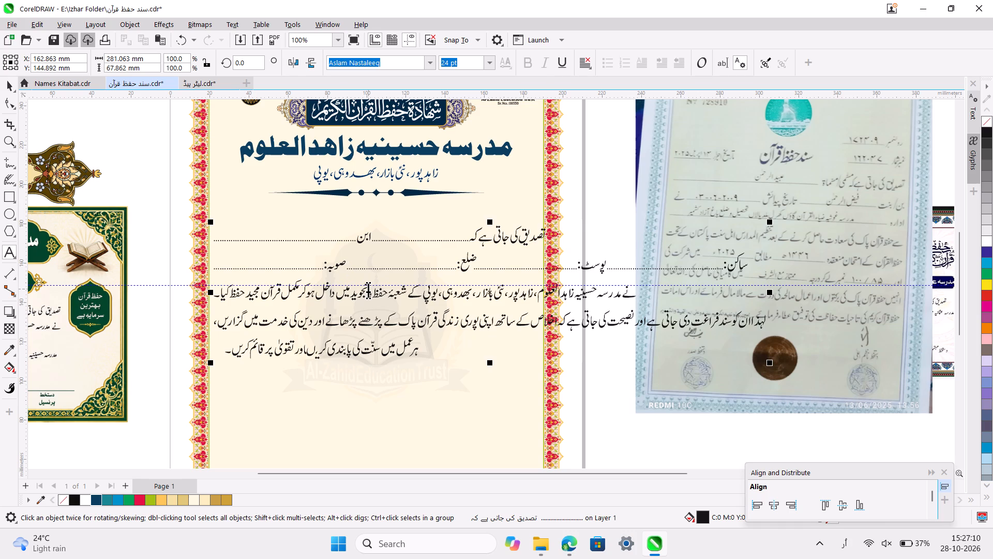
key(0)
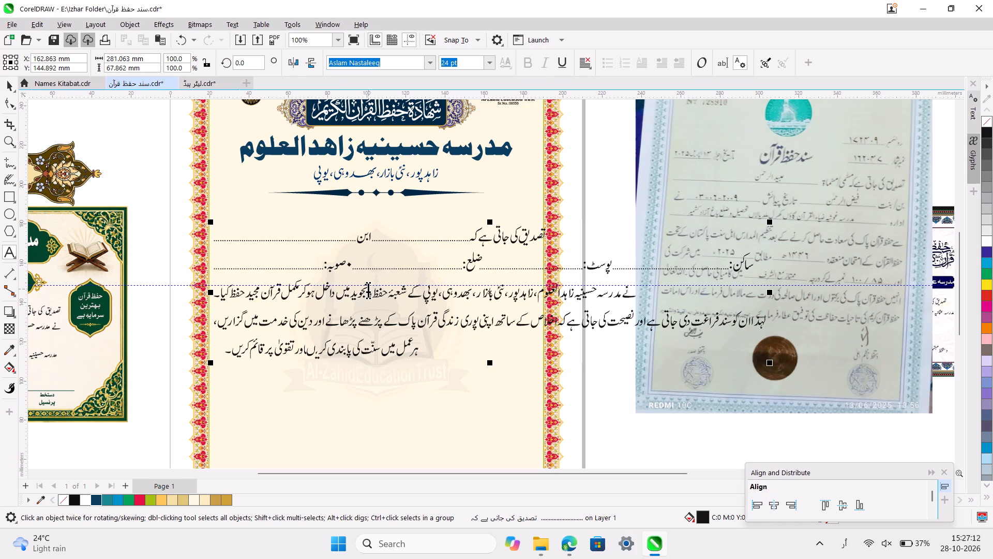
key(BackSpace)
key(Right)
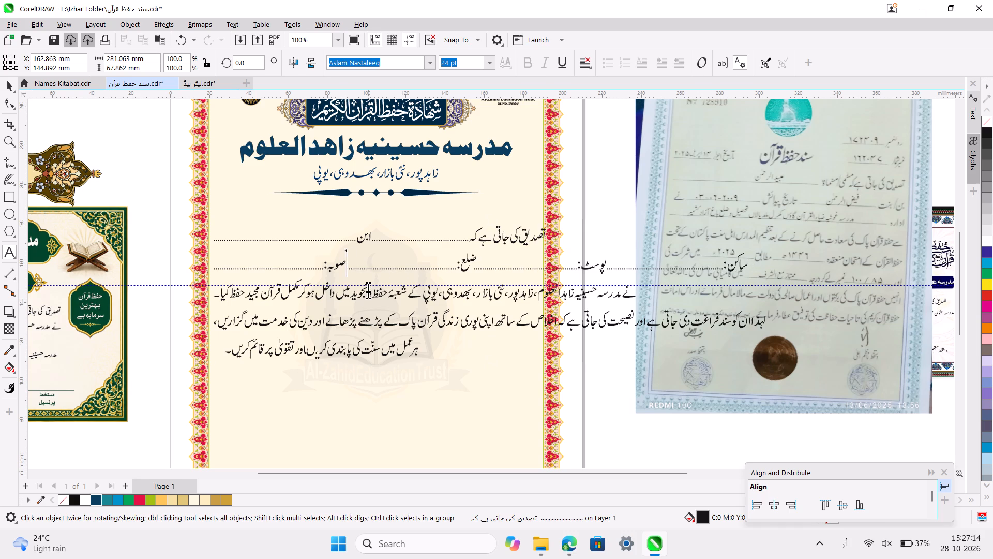
key(Return)
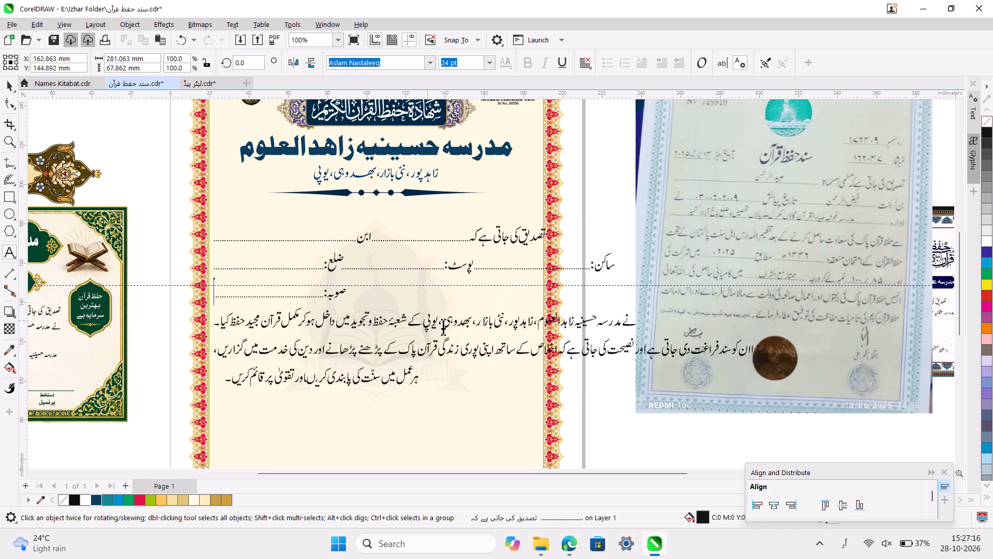
Join the line beginning "نے مدرسہ حسینیہ" to the "صوبہ:" line above, directly after its dotted blank.
click(627, 318)
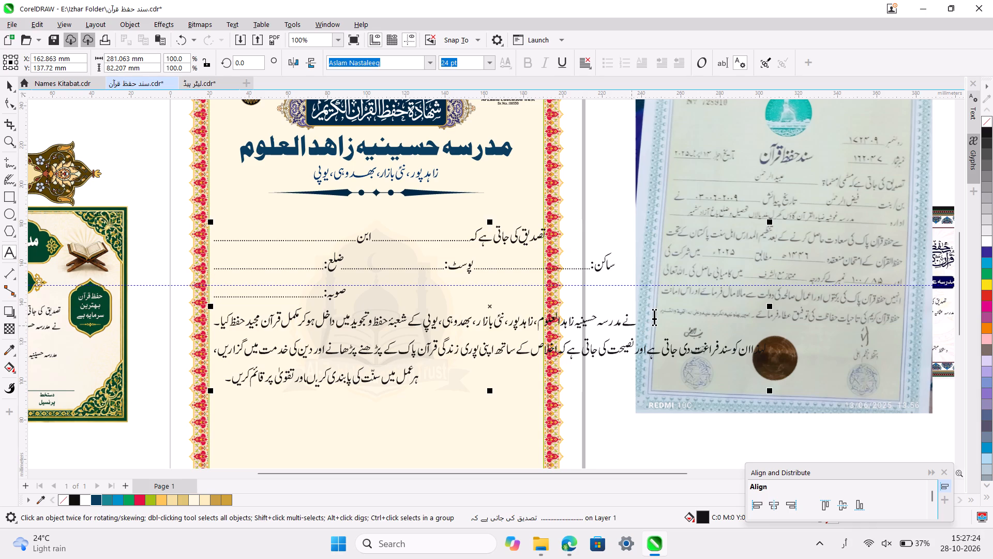
key(BackSpace)
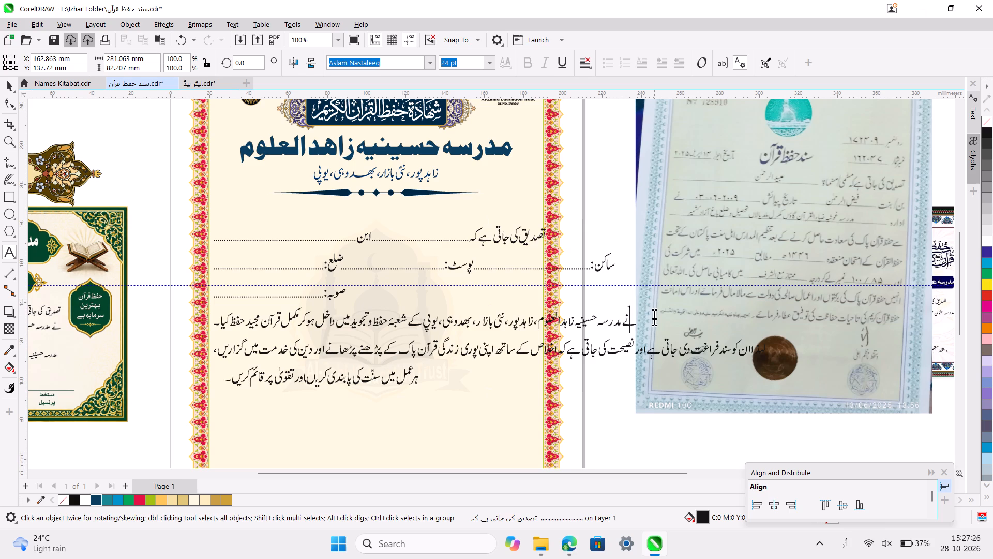
key(BackSpace)
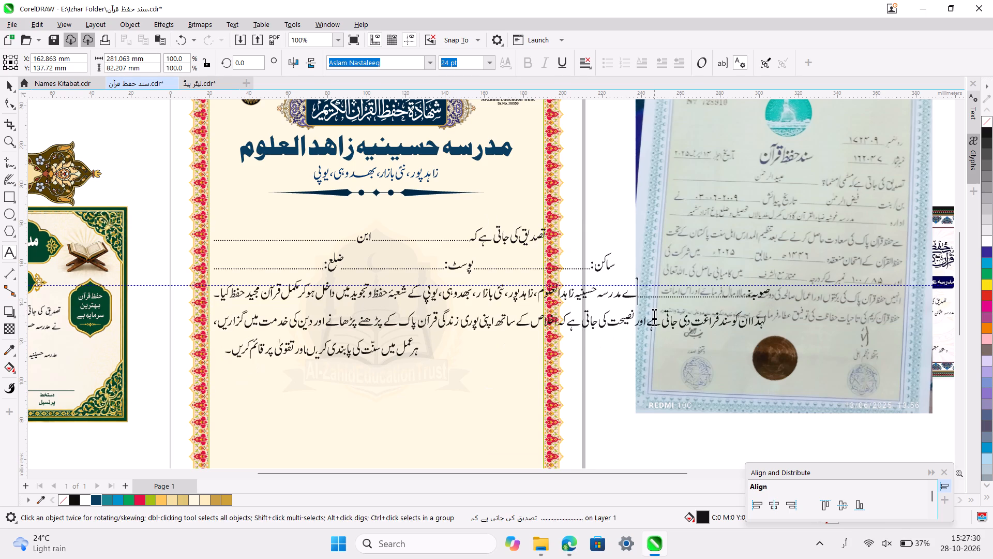
Break the "صوبہ:" line after "تجوید میں" so that "داخل ہو کر مکمل قرآن مجید حفظ کیا۔" starts a new line.
key(super+space)
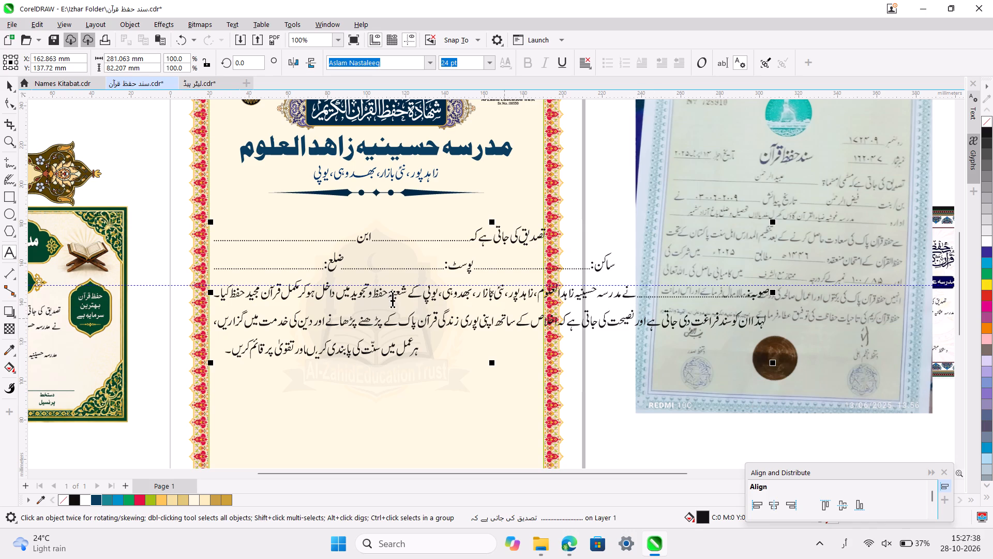
click(337, 293)
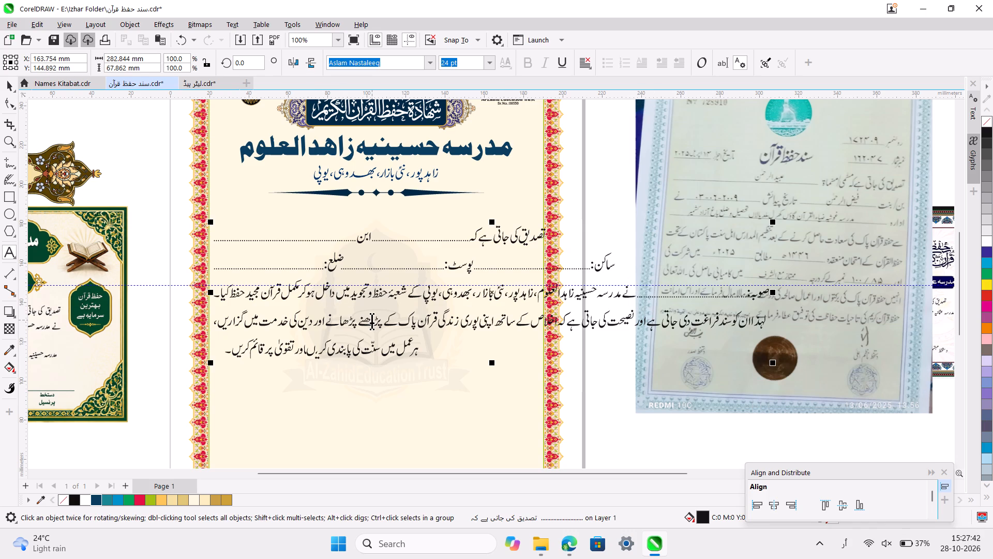
key(Return)
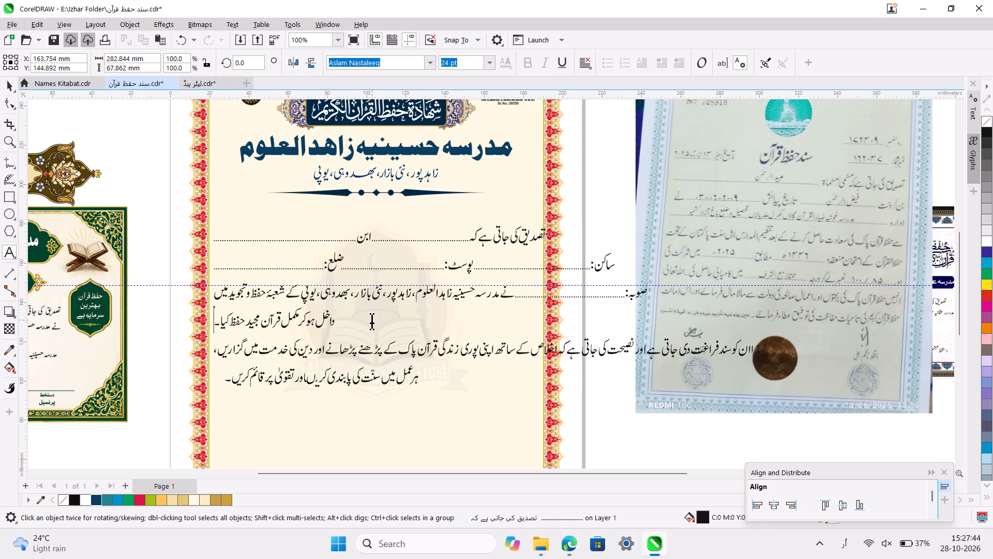
Join the line beginning "لہٰذا ان کو سند فراغت" to the end of the "داخل ہو کر مکمل قرآن مجید حفظ کیا۔" line.
click(761, 354)
key(BackSpace)
key(ctrl+z)
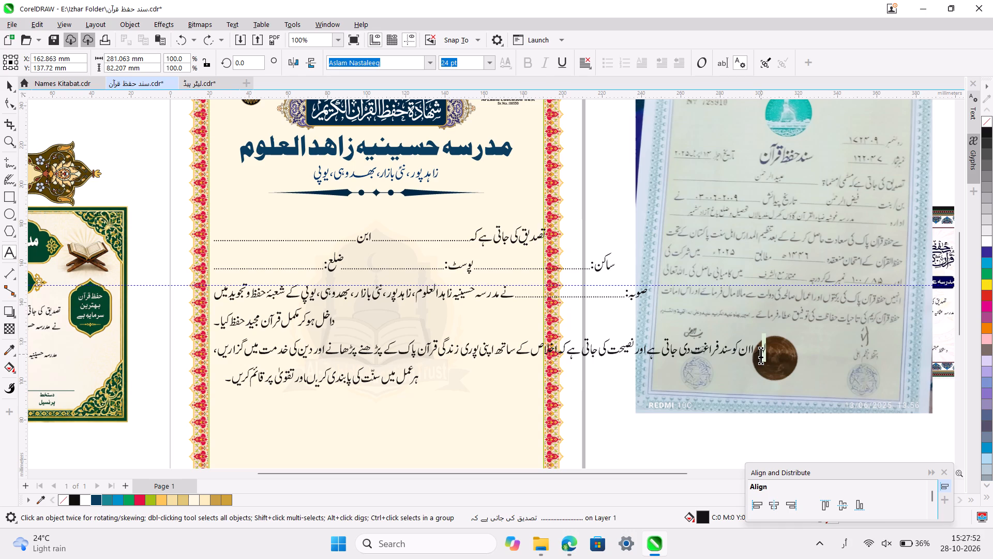
key(Left)
key(Left)
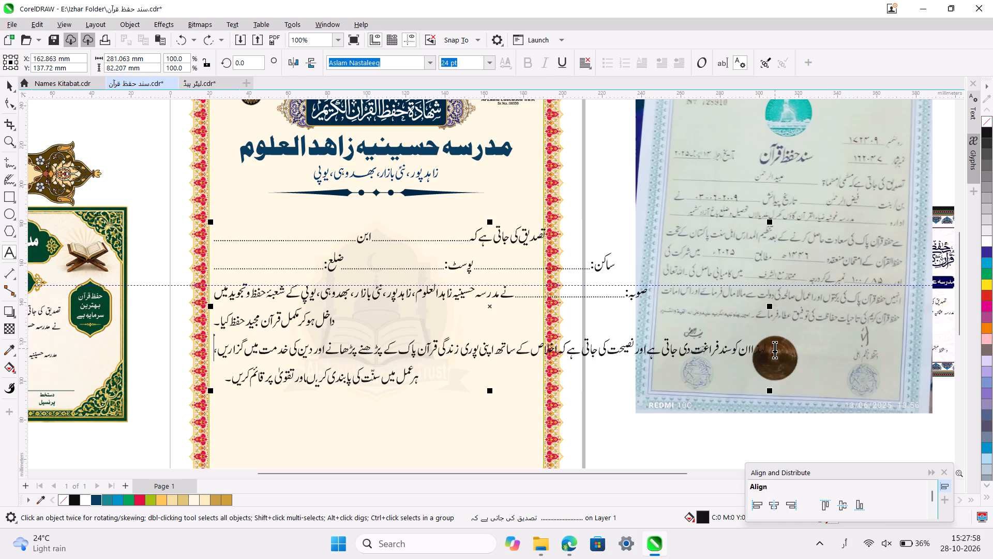
key(BackSpace)
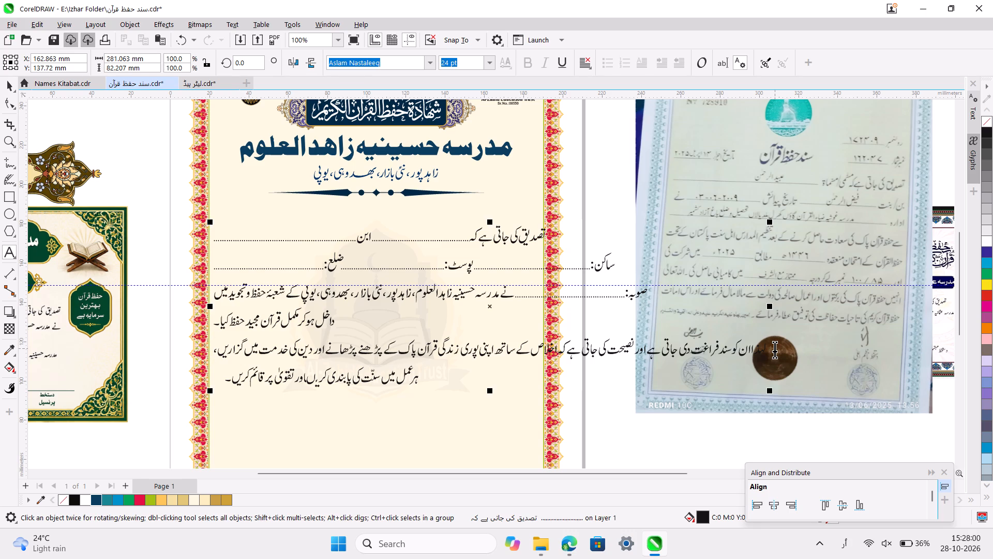
key(BackSpace)
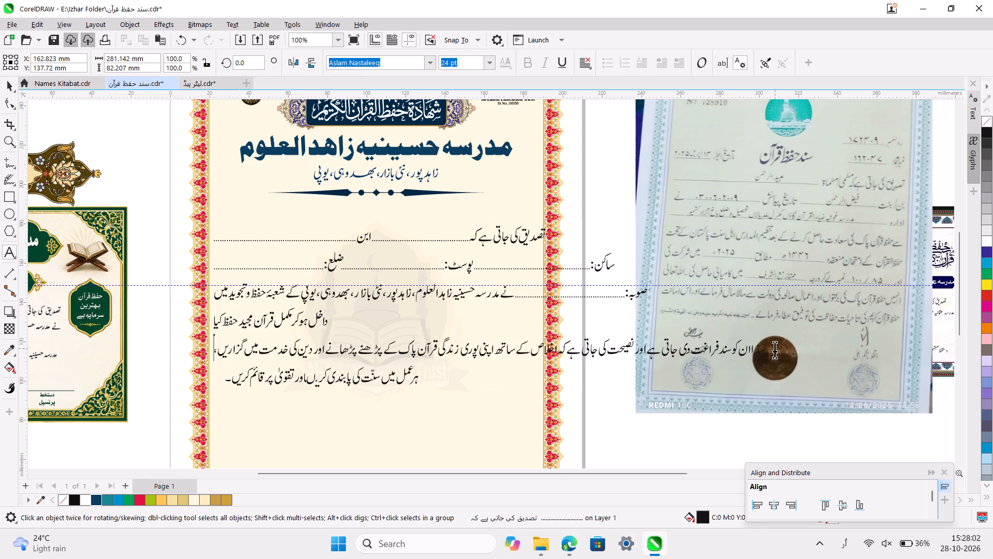
key(ctrl+z)
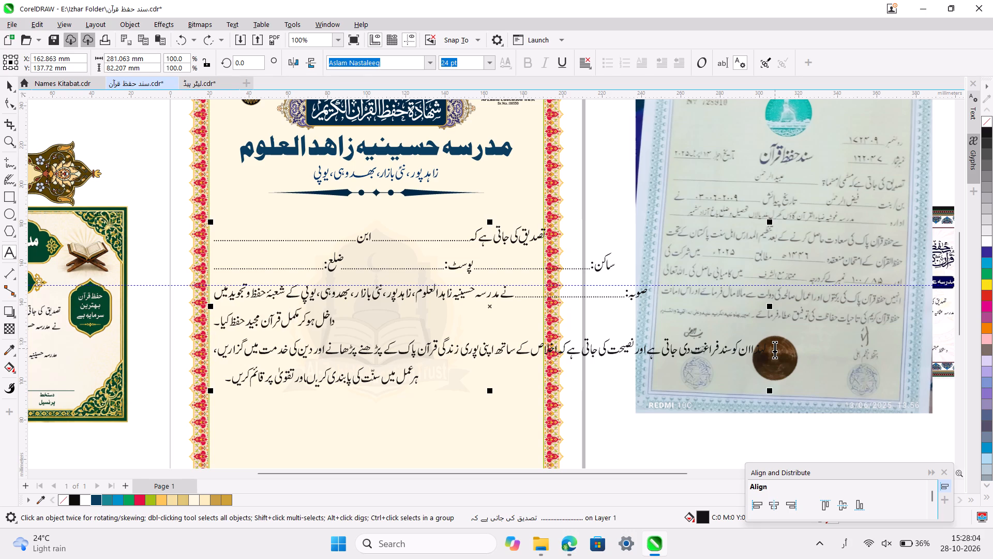
key(Right)
key(Right)
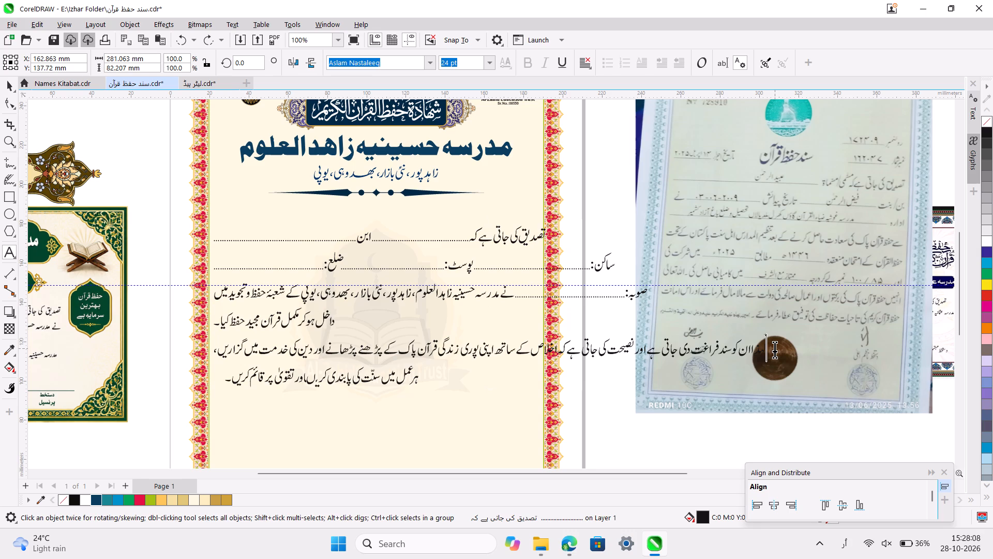
key(BackSpace)
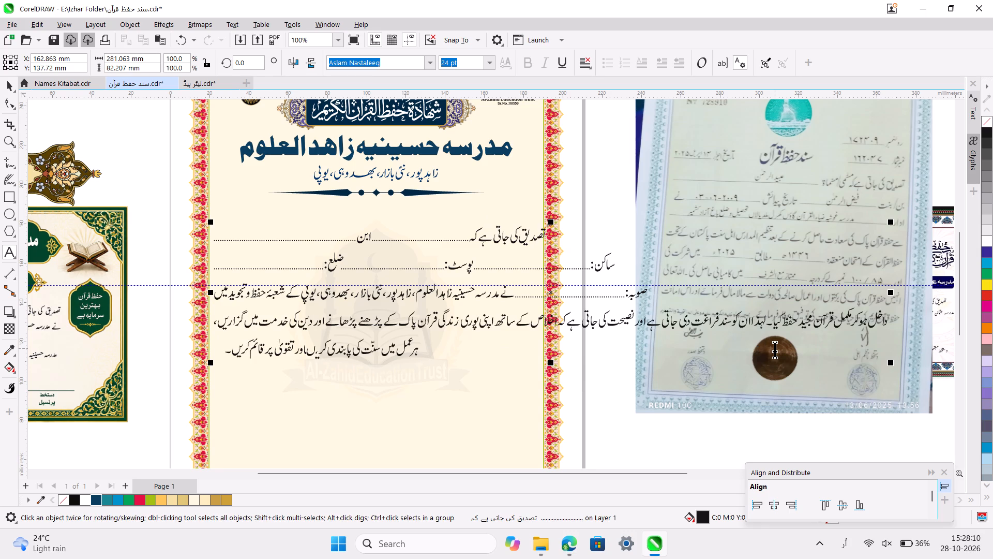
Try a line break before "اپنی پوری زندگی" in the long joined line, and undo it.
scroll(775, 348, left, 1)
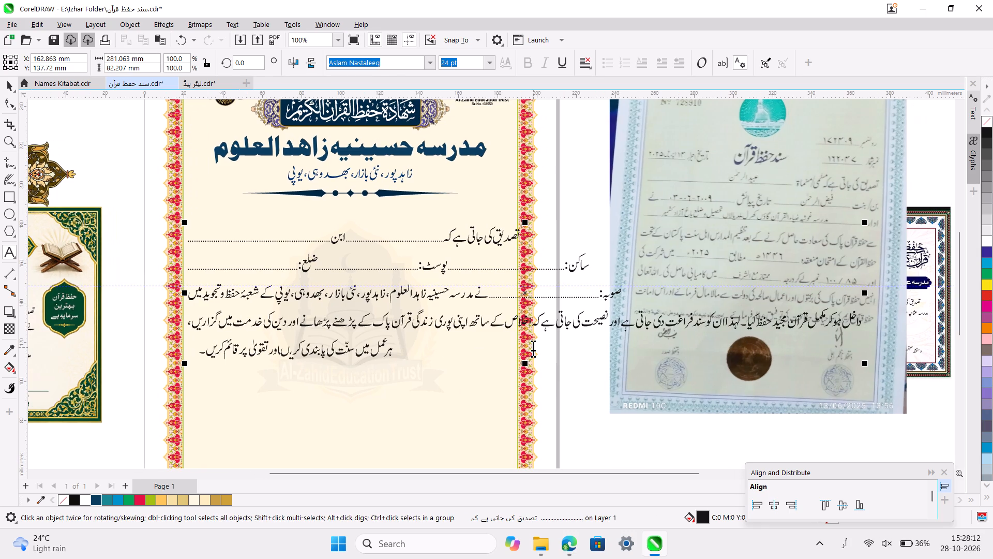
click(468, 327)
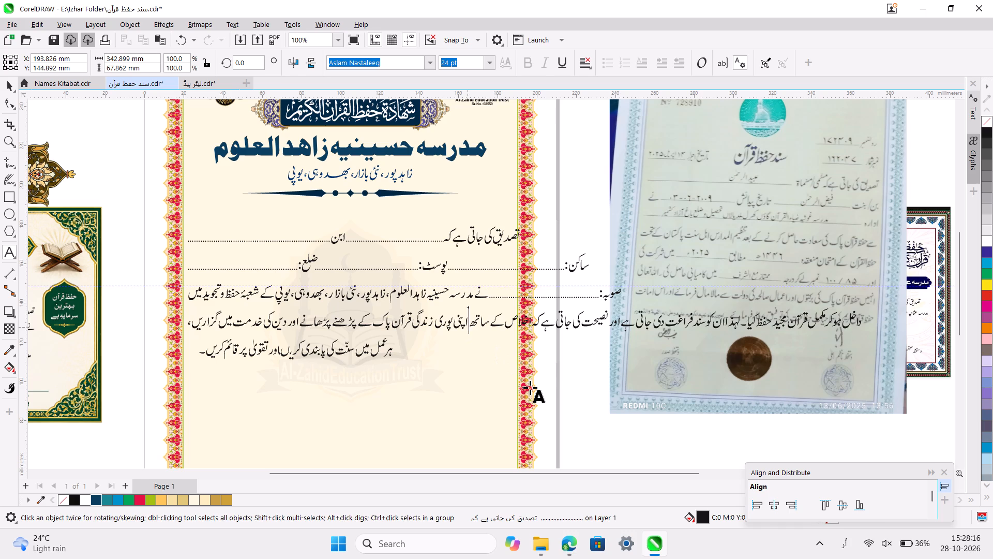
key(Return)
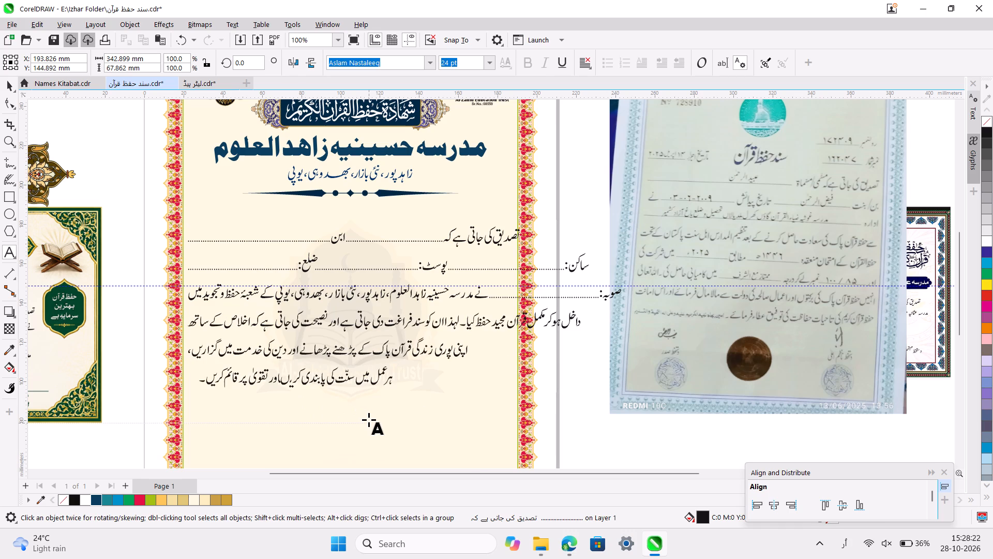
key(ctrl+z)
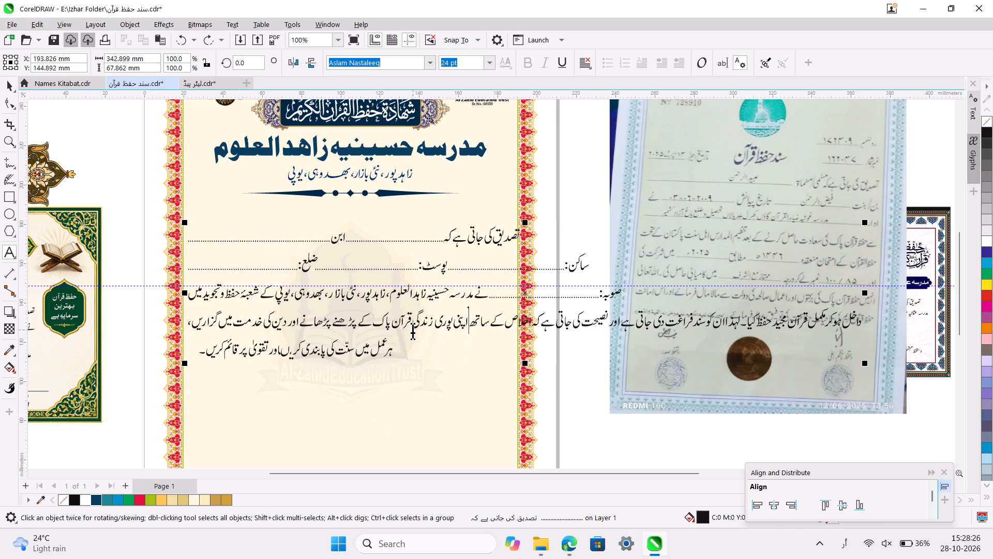
Convert the body text block from artistic text to paragraph text.
key(ctrl+space)
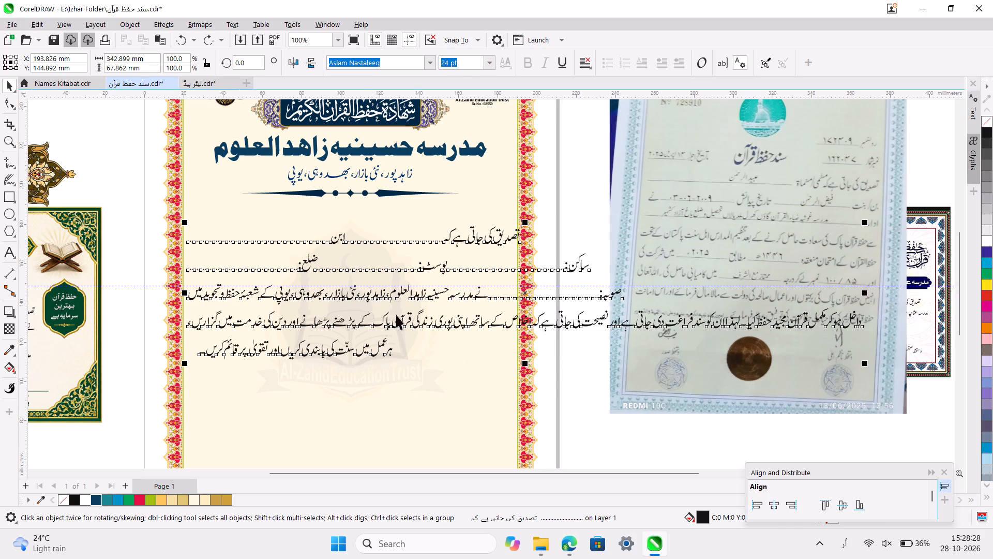
right_click(415, 297)
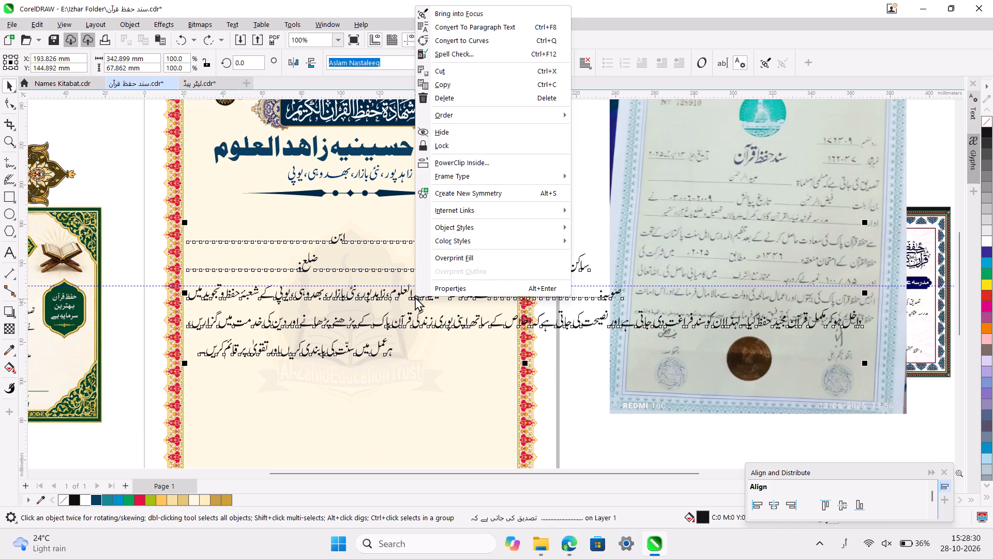
click(499, 28)
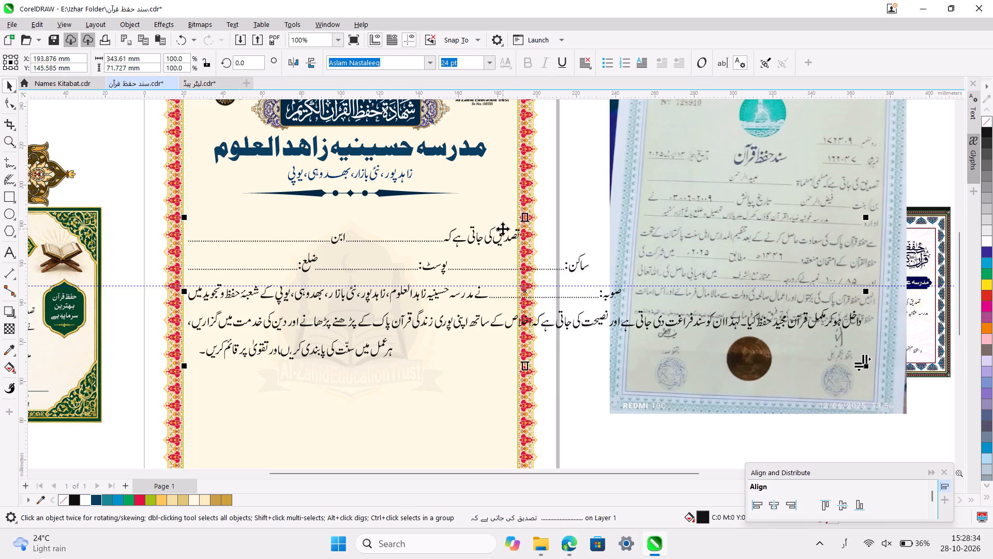
Resize the paragraph text frame to about 169 × 159 mm, fitting between the side borders and reaching the bottom border.
scroll(771, 291, down, 1)
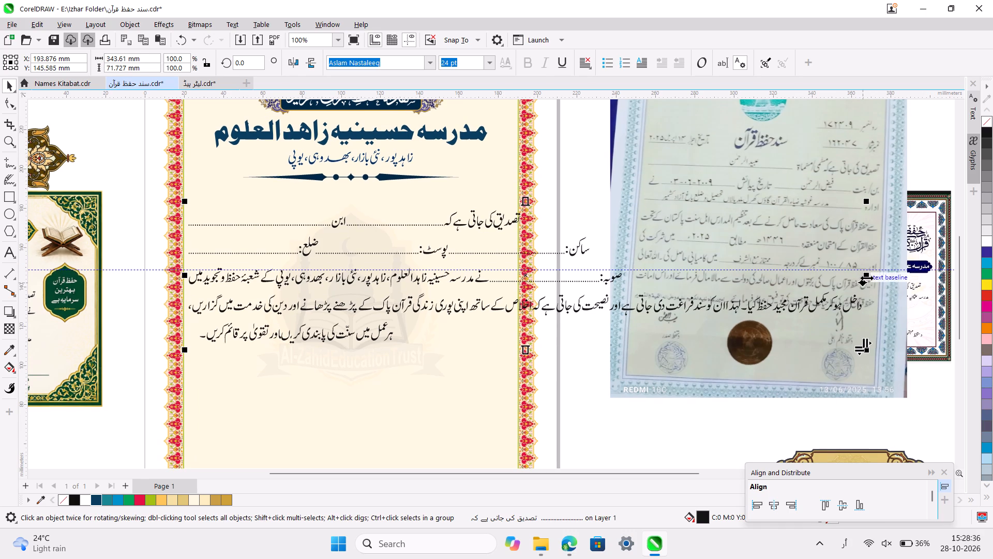
drag(867, 278, 600, 286)
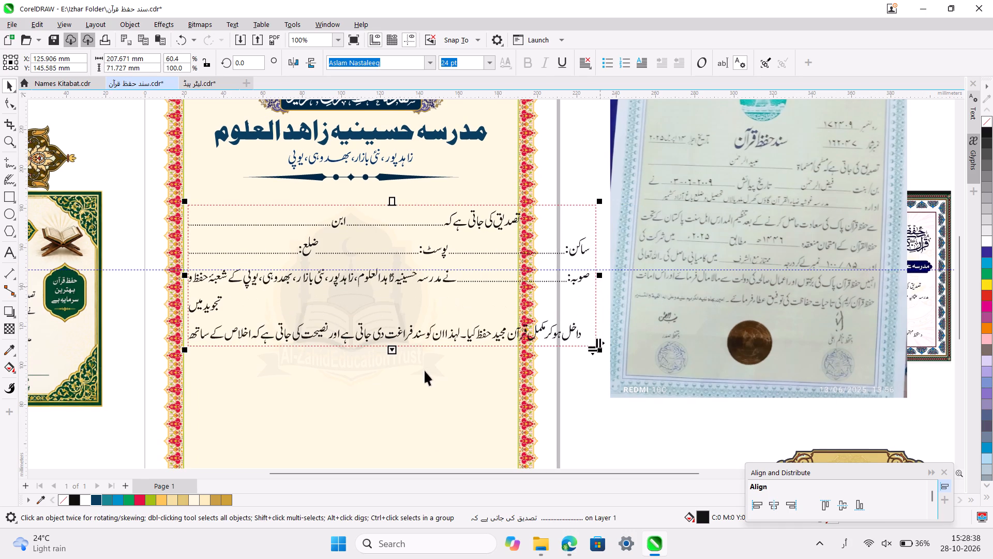
drag(392, 350, 379, 457)
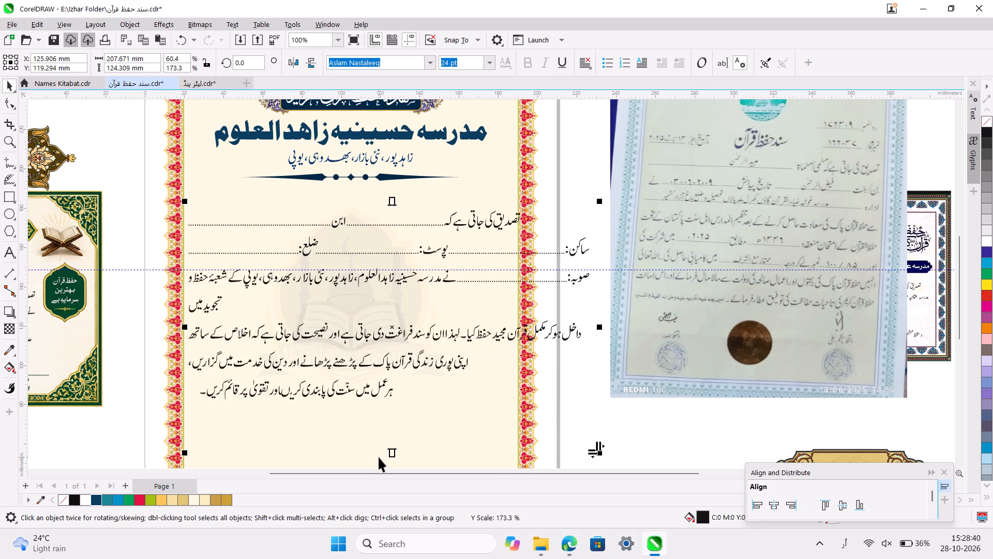
scroll(379, 457, down, 2)
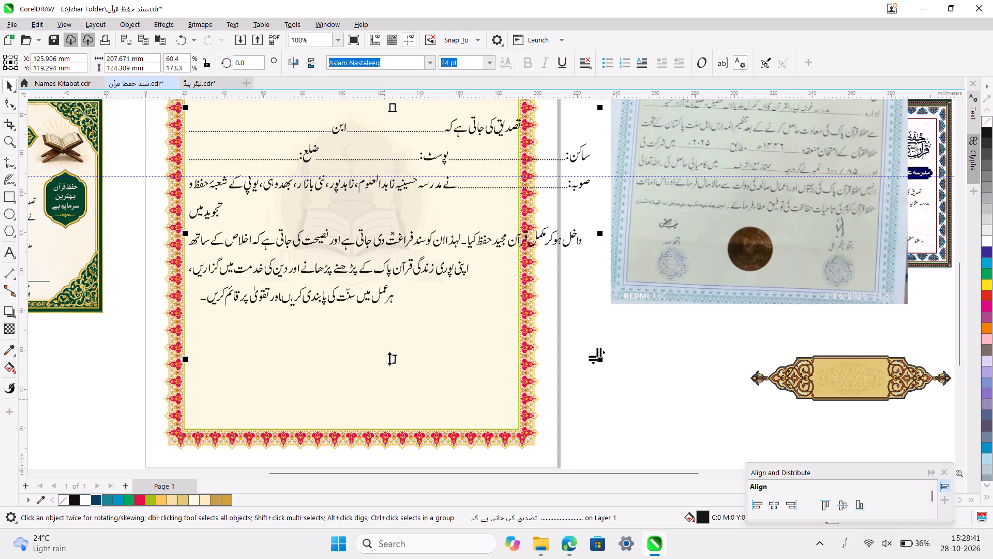
drag(389, 359, 383, 428)
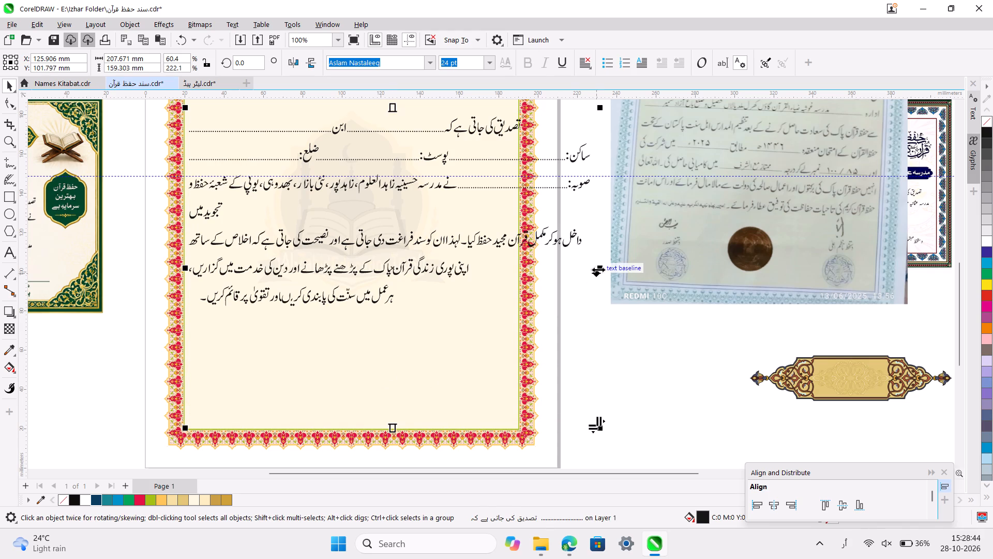
drag(598, 269, 523, 268)
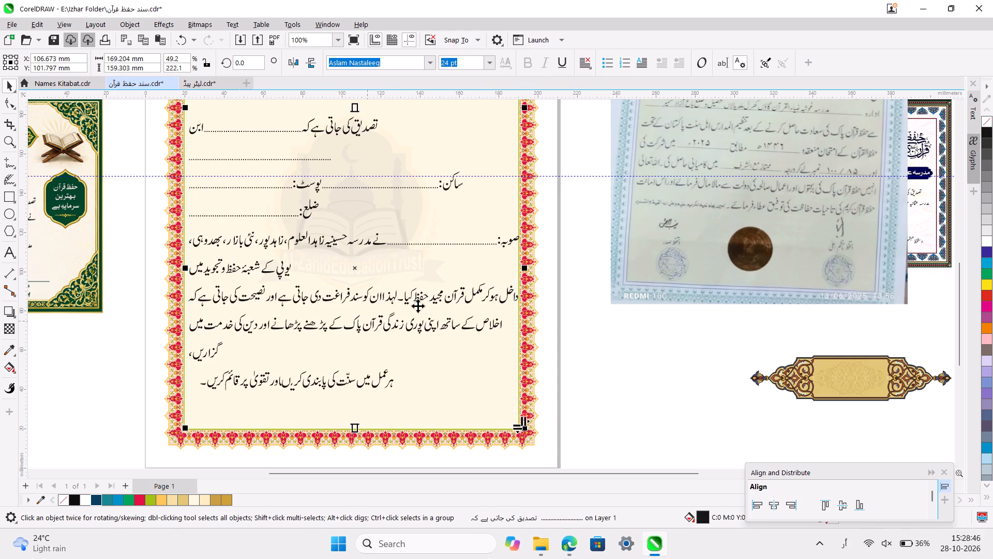
Replace the line break before "داخل ہو کر" with a space so the sentence continues directly after "تجوید میں".
double_click(502, 298)
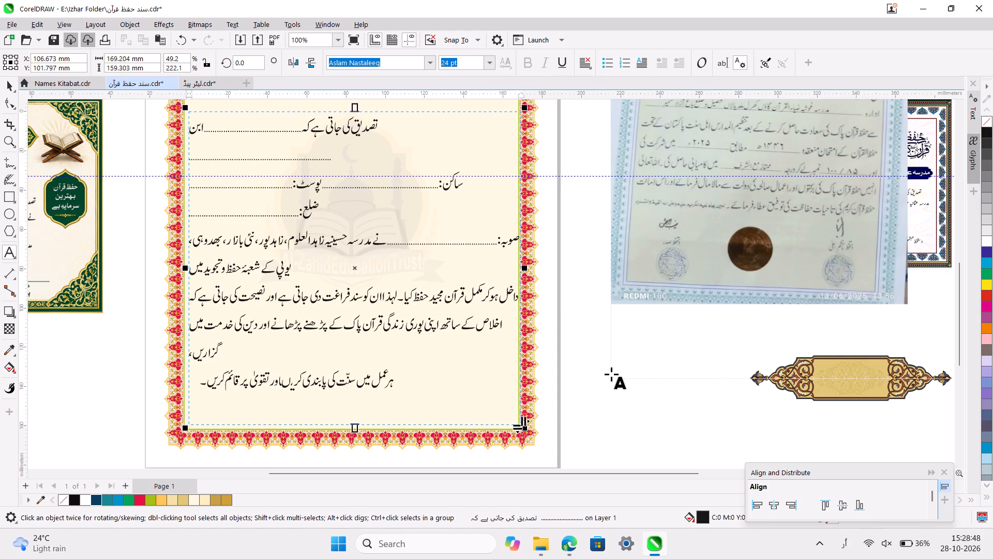
key(Left)
key(Left)
key(Left)
key(Left)
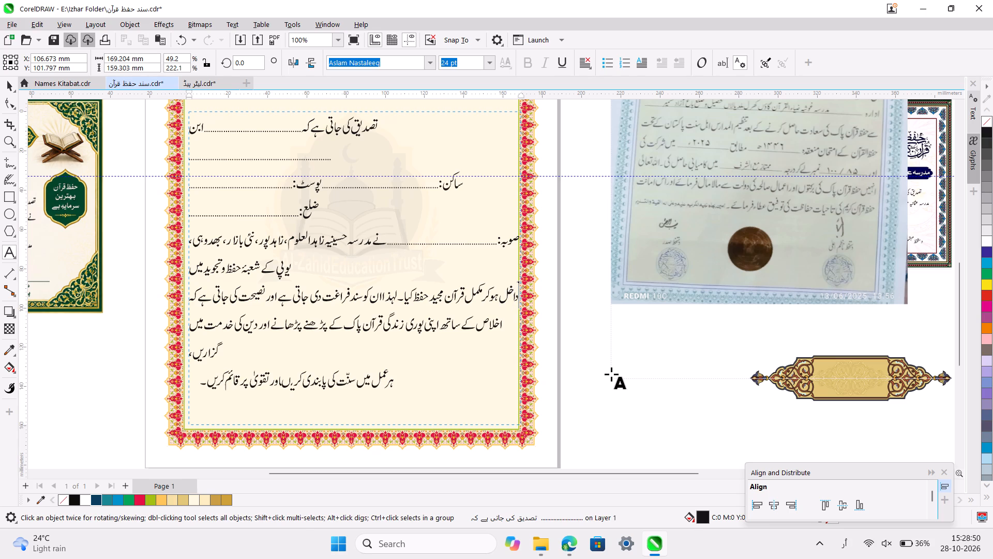
key(BackSpace)
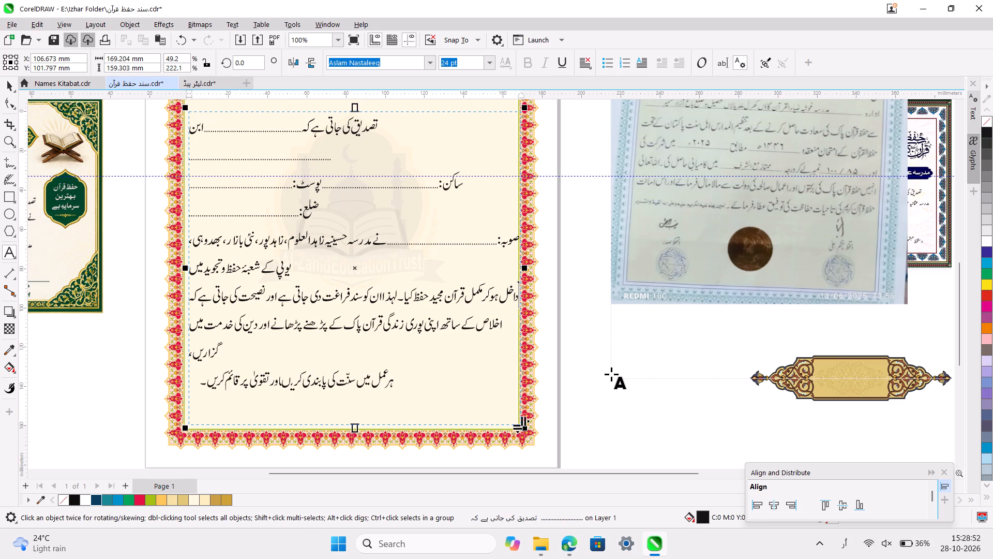
key(BackSpace)
key(space)
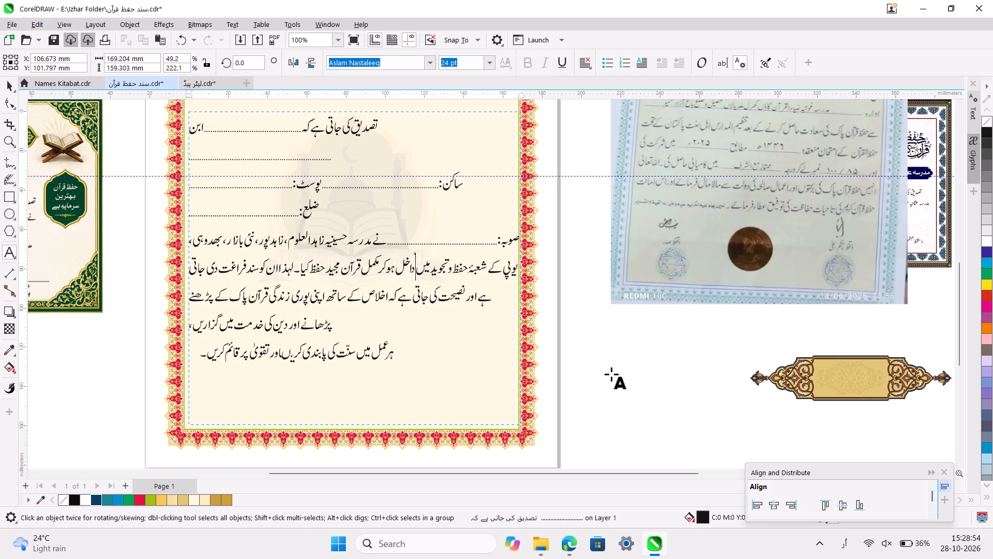
Remove the space between "پڑھنے" and "پڑھانے" so both words wrap together on one line.
click(312, 331)
key(Left)
key(Left)
key(Left)
key(Left)
key(BackSpace)
key(space)
key(BackSpace)
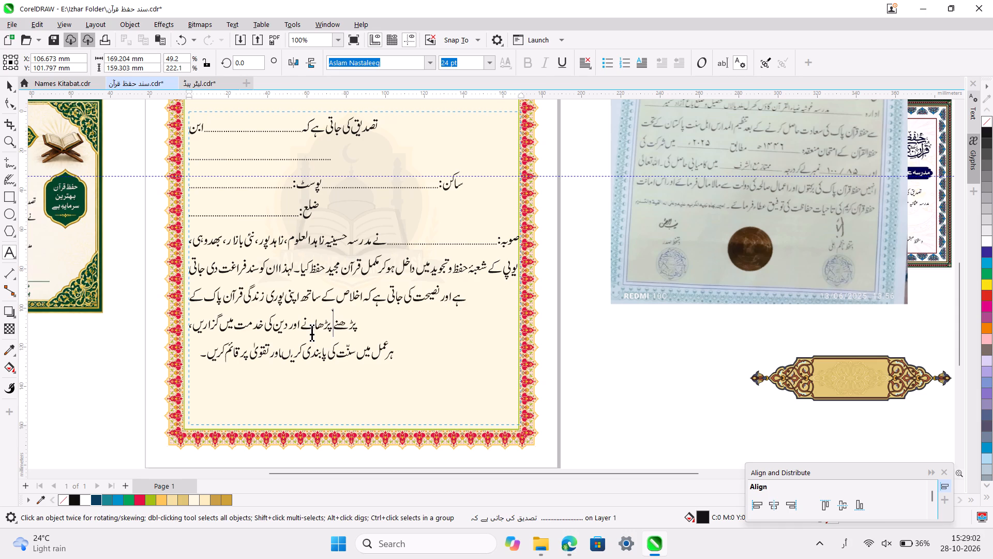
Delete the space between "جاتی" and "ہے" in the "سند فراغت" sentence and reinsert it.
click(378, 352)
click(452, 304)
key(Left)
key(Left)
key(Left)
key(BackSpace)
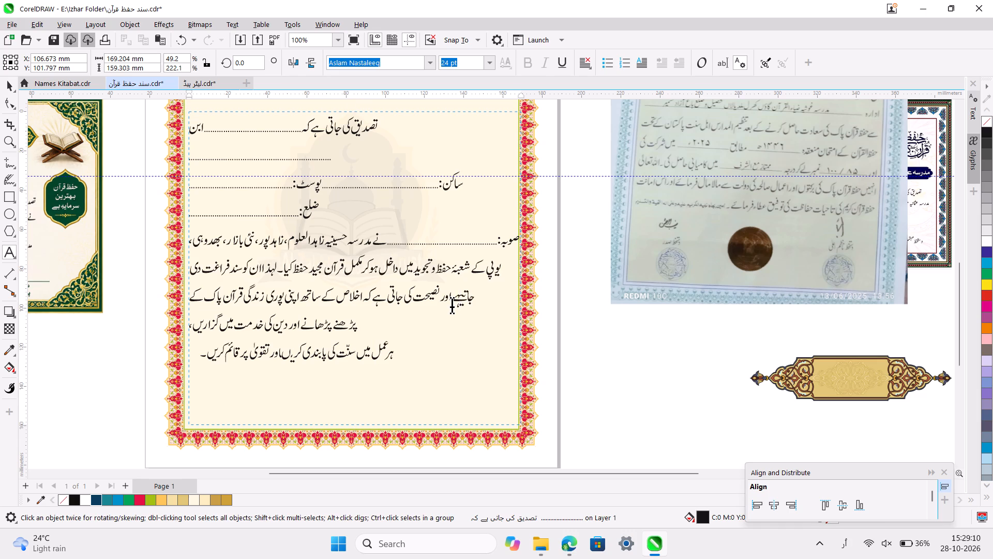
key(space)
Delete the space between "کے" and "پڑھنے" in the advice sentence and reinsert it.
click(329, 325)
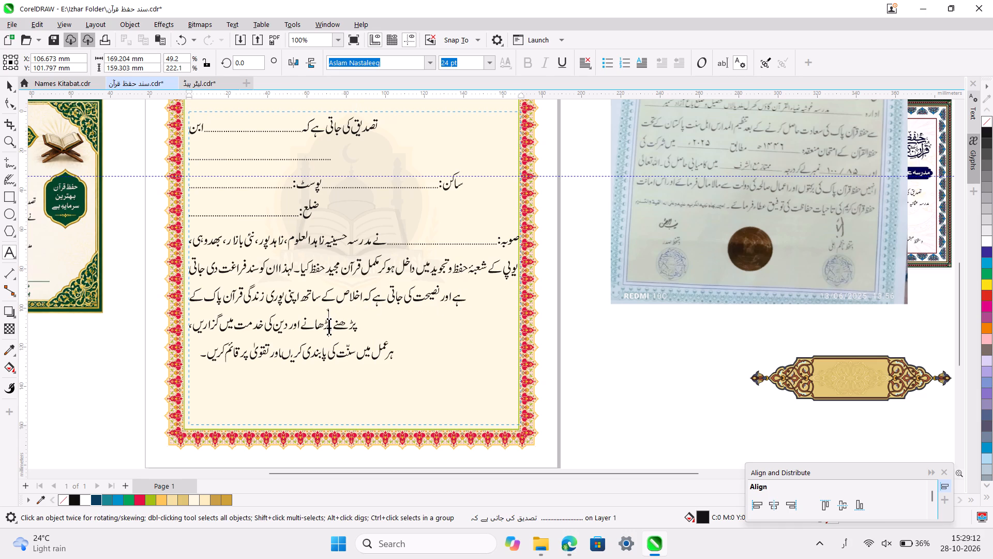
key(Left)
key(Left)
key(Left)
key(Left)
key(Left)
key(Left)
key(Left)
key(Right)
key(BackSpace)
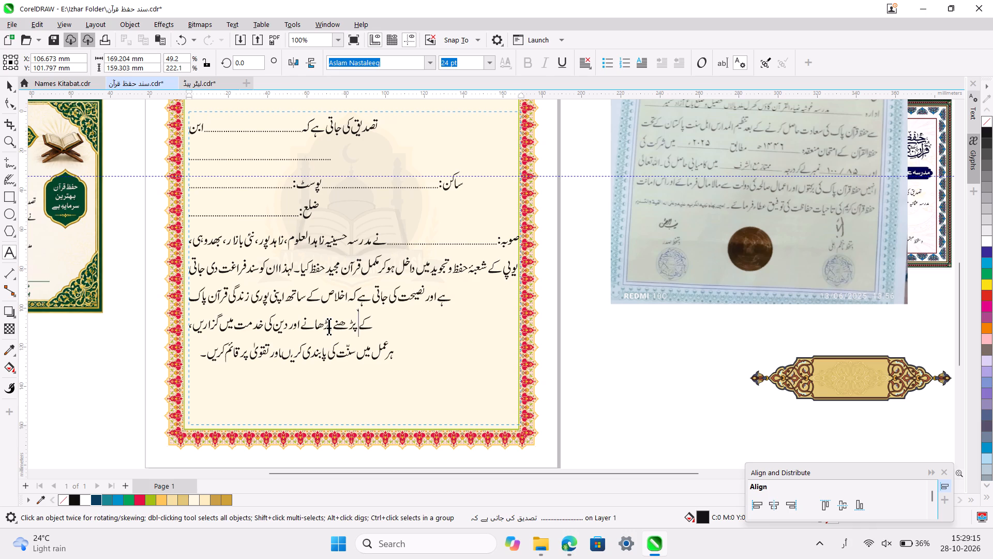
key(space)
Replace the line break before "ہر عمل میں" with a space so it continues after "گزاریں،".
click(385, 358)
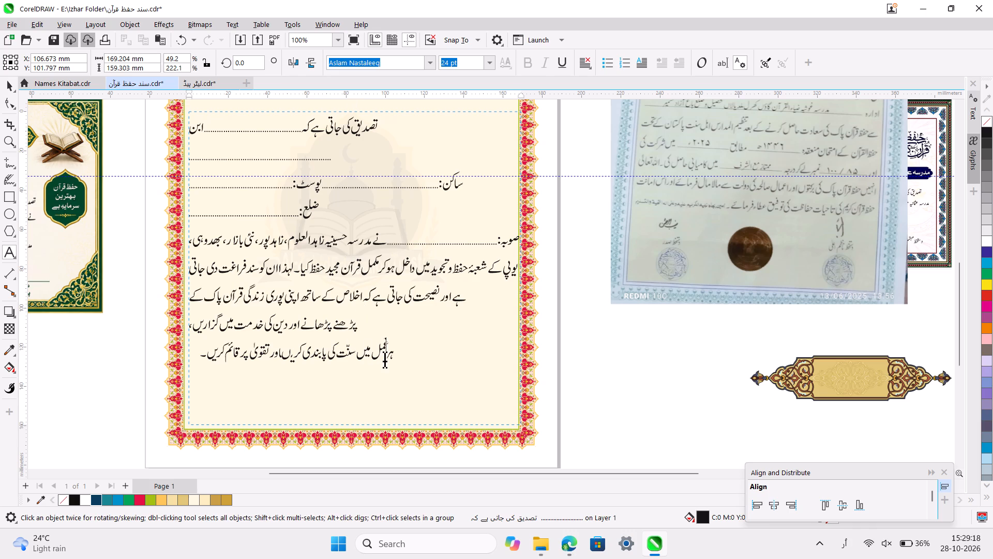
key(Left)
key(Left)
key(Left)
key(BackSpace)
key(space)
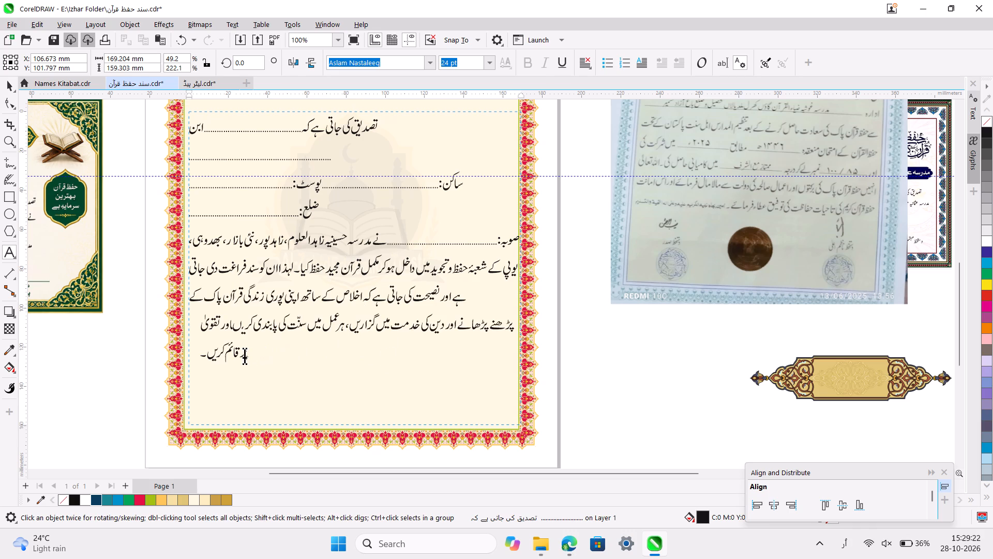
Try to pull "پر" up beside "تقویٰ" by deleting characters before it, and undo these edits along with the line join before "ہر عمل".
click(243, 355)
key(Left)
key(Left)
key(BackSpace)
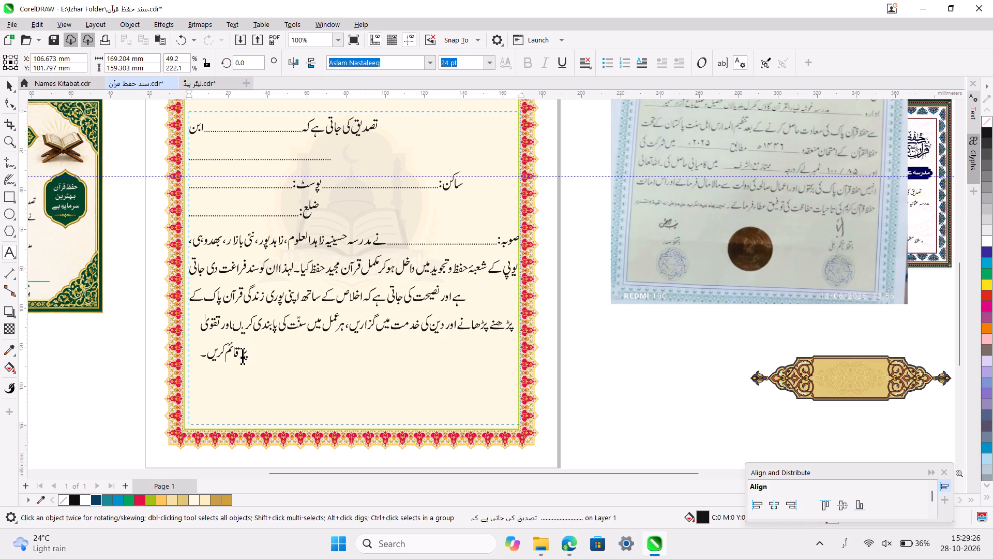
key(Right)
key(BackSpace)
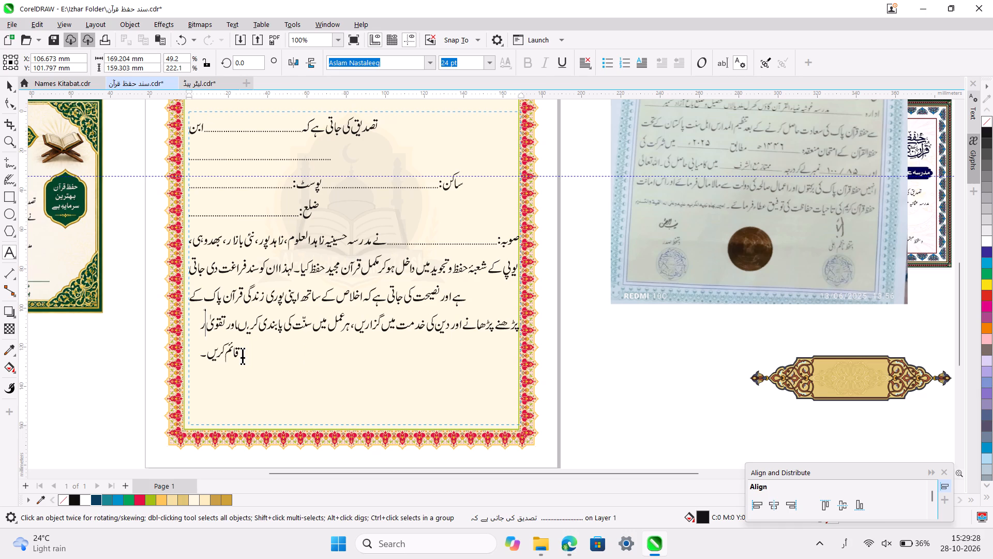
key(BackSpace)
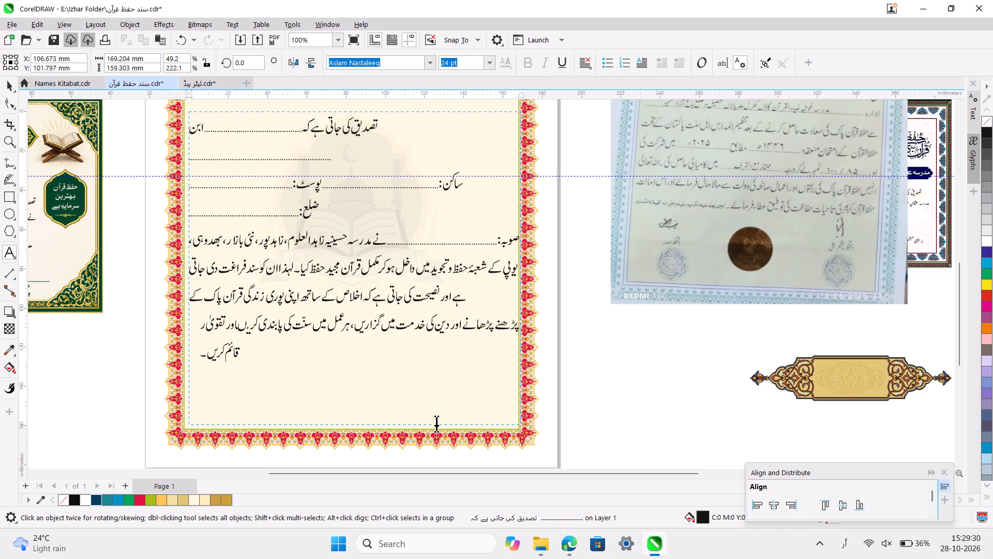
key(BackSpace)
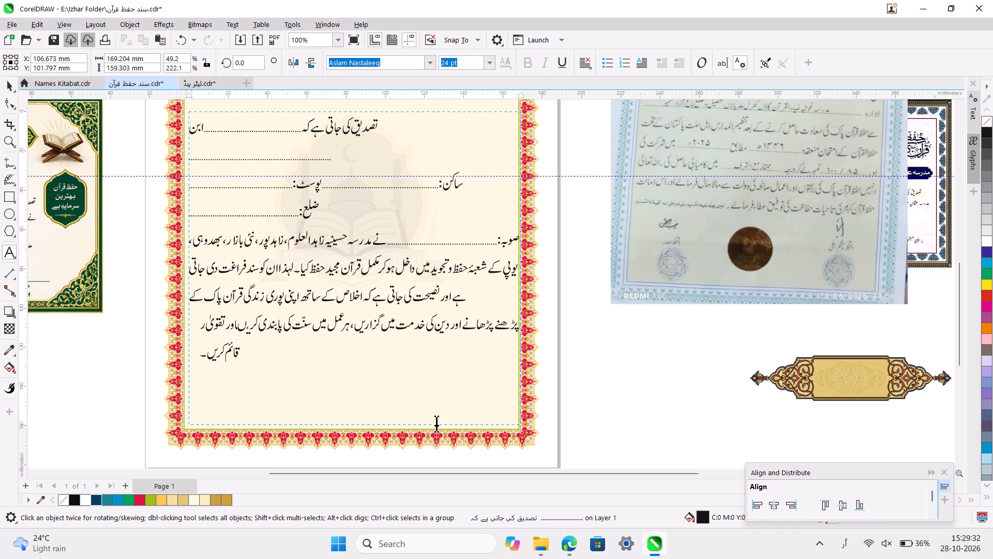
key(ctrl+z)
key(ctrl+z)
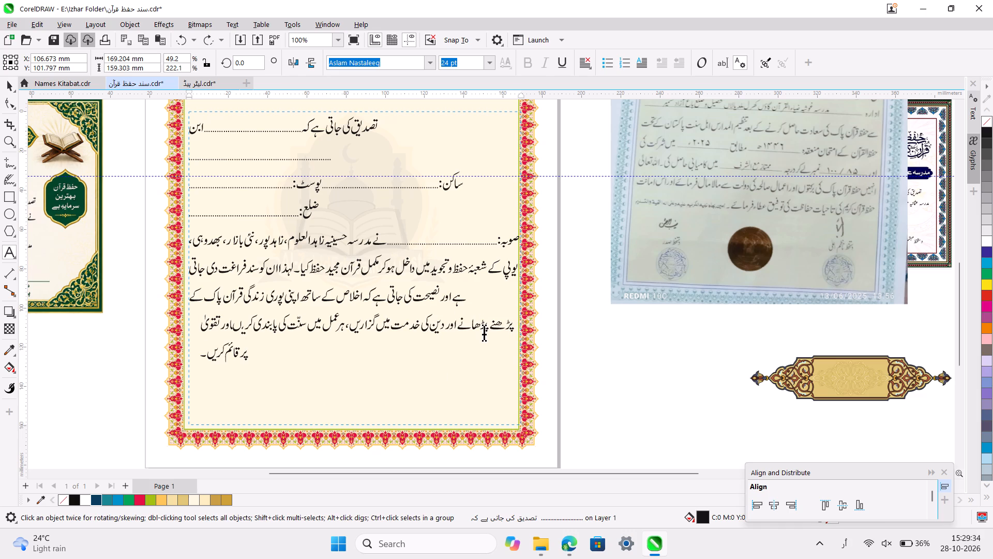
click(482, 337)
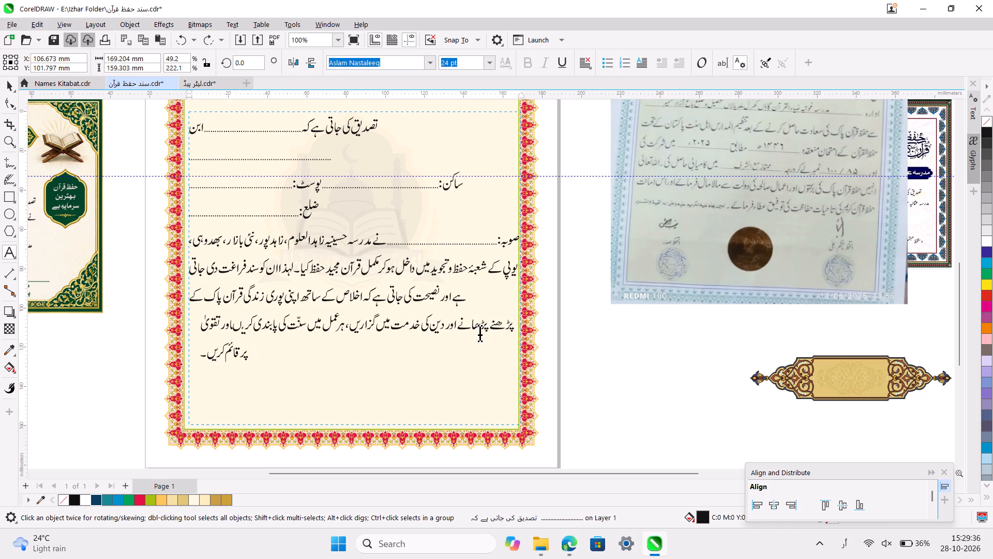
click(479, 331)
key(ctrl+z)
Replace the line break before "ہر عمل میں" with a space so the sentence runs on after "گزاریں،".
click(353, 351)
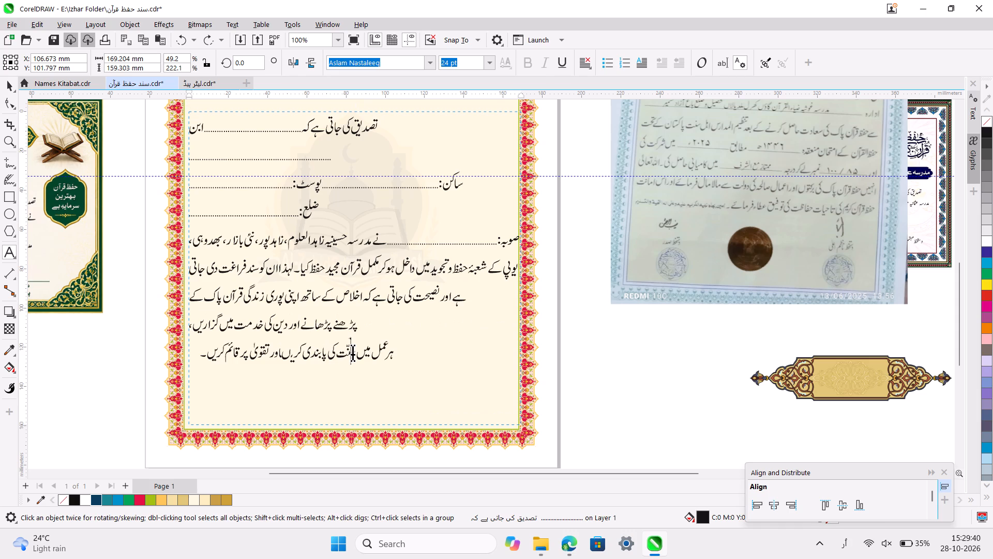
key(Left)
key(Left)
key(Left)
key(Left)
key(Left)
key(Left)
key(Left)
key(Left)
key(Left)
key(Left)
key(Left)
key(Left)
key(BackSpace)
key(space)
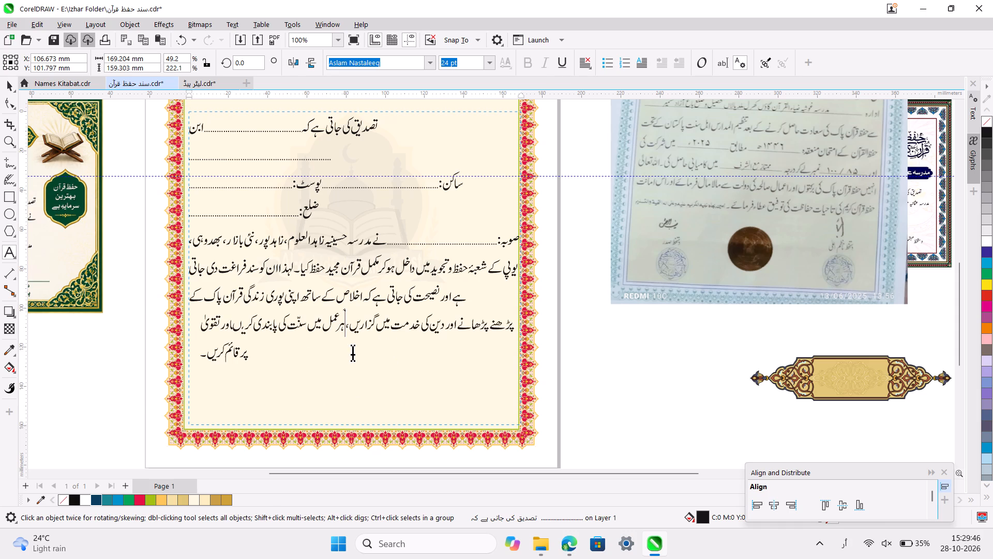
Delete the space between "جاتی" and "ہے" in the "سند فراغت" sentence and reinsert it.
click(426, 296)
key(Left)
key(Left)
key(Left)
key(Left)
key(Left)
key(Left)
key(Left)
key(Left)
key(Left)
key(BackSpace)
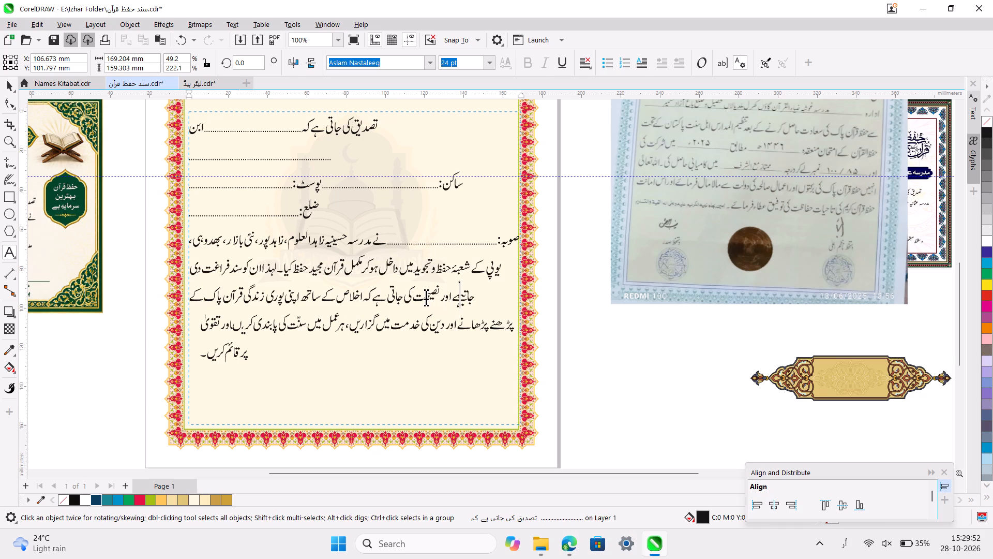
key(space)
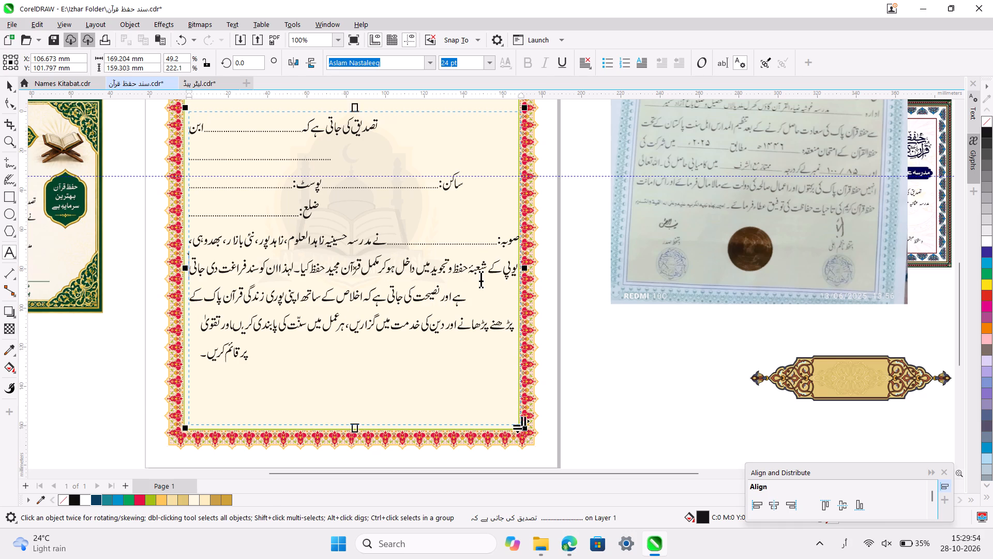
Replace the line break before "صوبہ:" with a space so it follows the dotted "ضلع:" field on the same line.
ctrl+scroll(481, 278, down, 2)
click(501, 246)
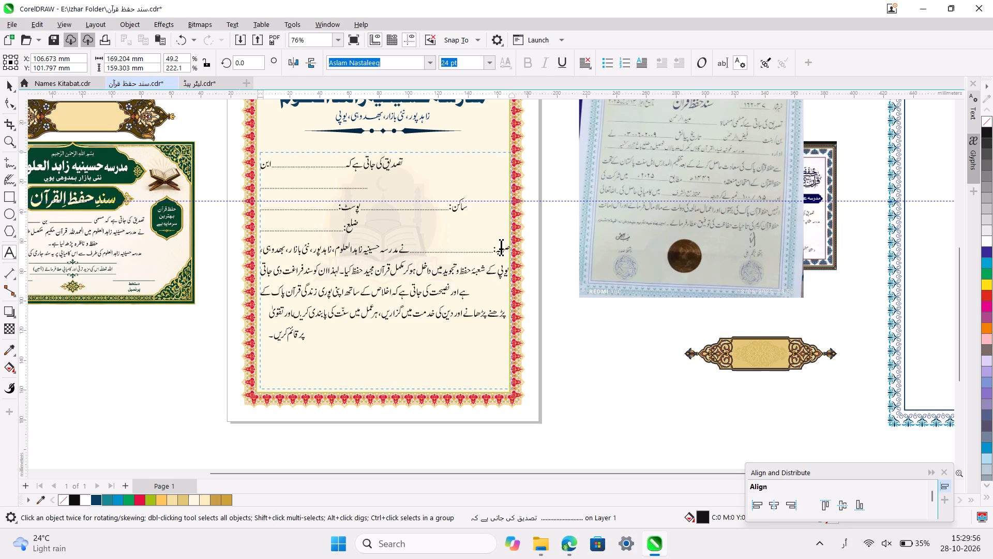
key(Left)
key(Left)
key(Left)
key(Right)
key(BackSpace)
key(space)
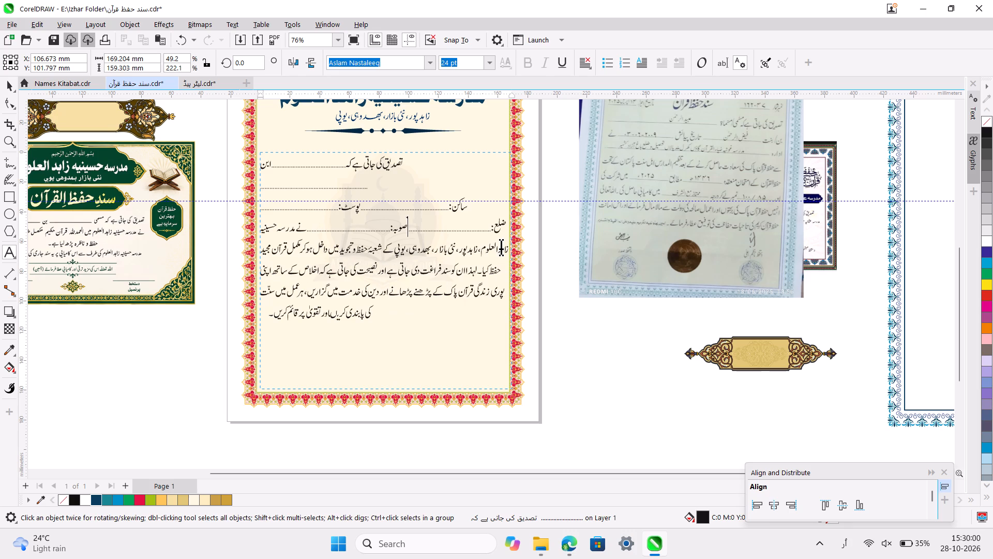
Insert a space before "لہٰذا", after the full stop that follows "حفظ کیا".
click(482, 272)
key(Right)
key(space)
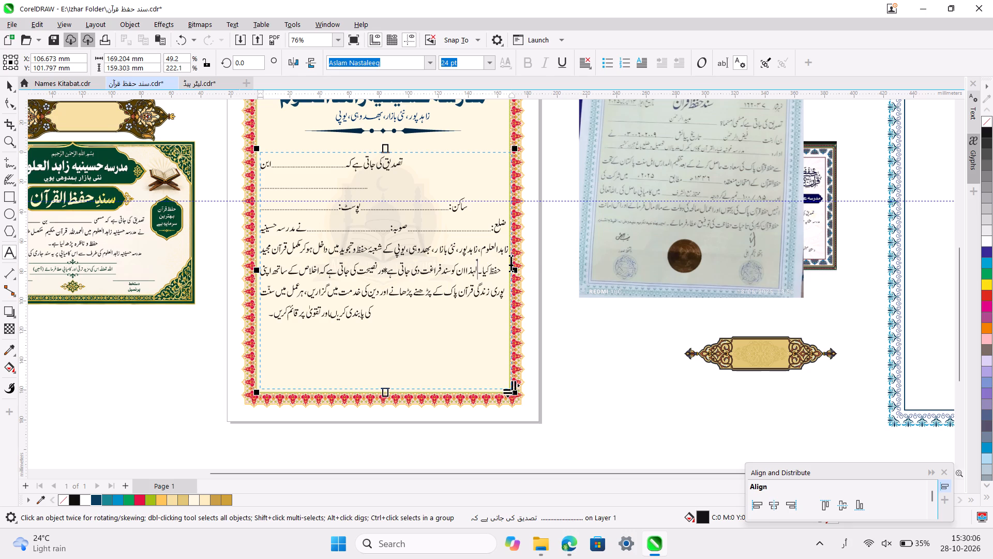
Widen the paragraph text frame to about 325 mm and replace the line break before "ساکن:" with a space.
drag(519, 268, 813, 268)
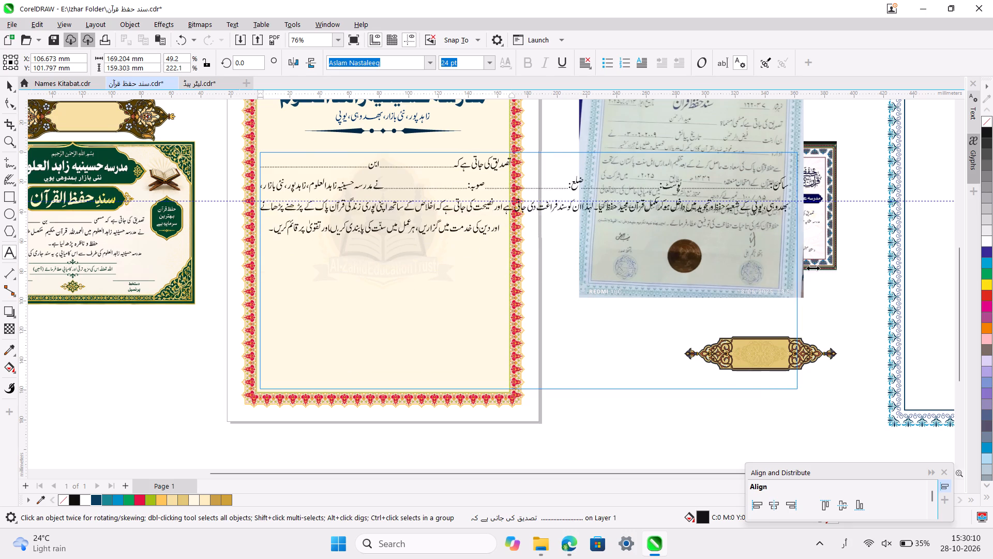
drag(813, 268, 522, 267)
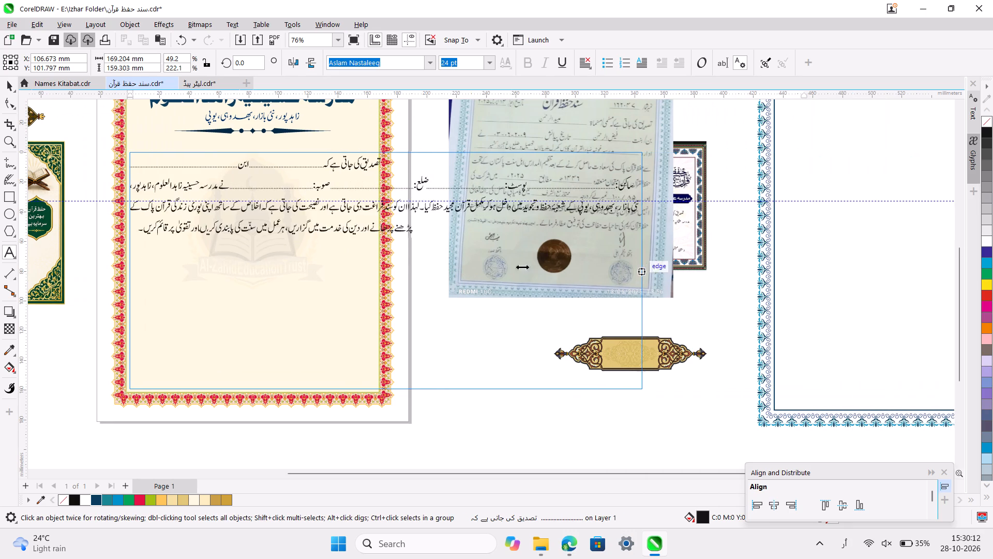
drag(522, 267, 631, 208)
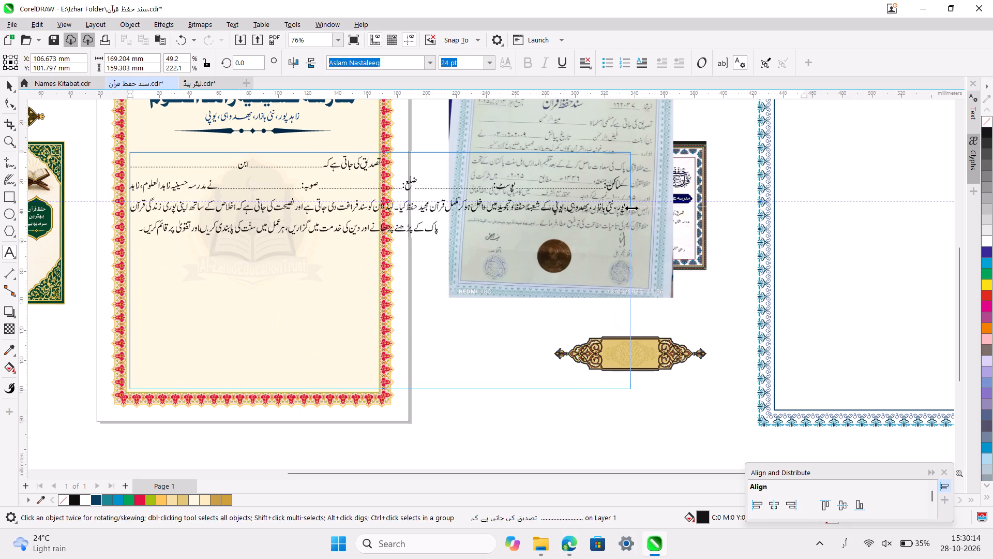
drag(631, 208, 620, 208)
click(585, 185)
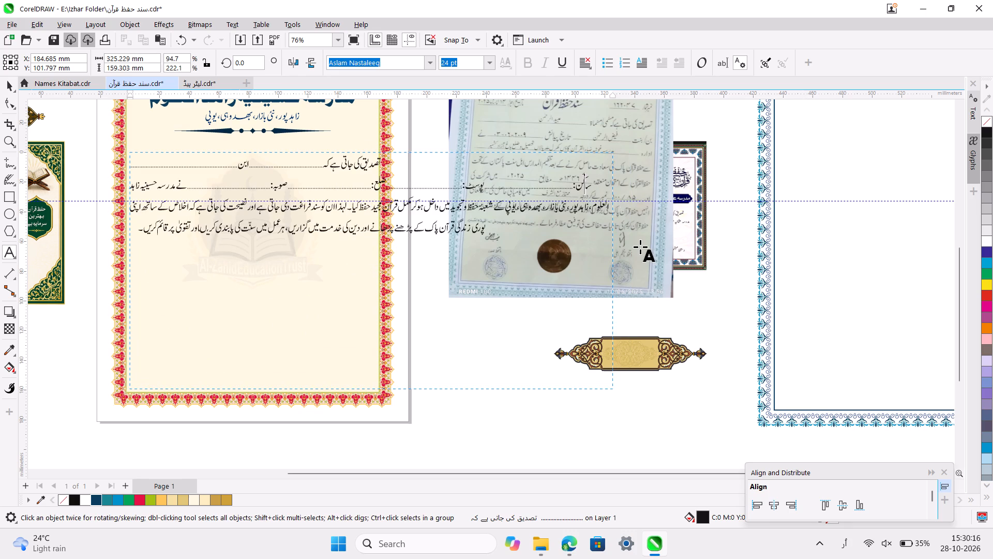
key(Left)
key(Left)
key(BackSpace)
key(space)
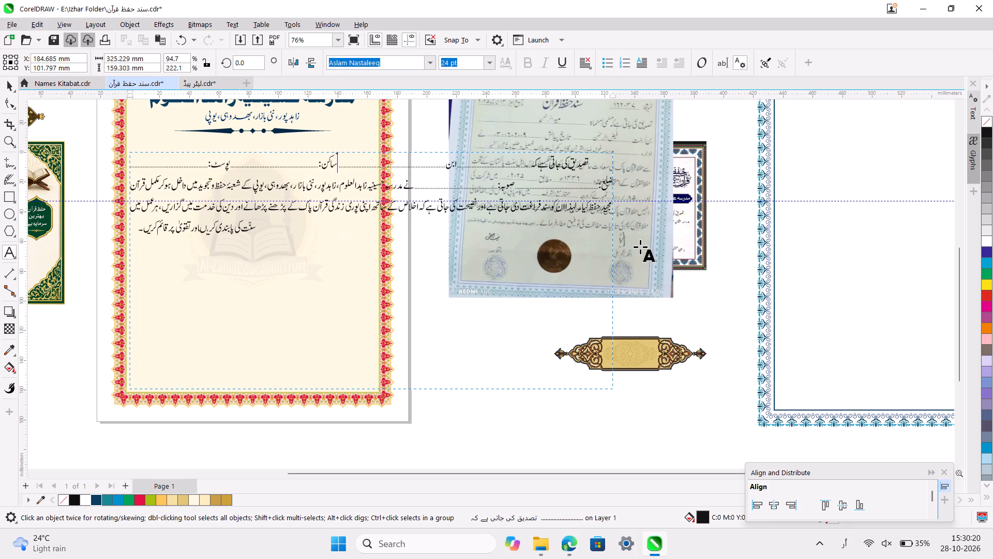
Narrow the paragraph text frame to about 168 mm so it fits between the certificate's side borders.
key(ctrl+space)
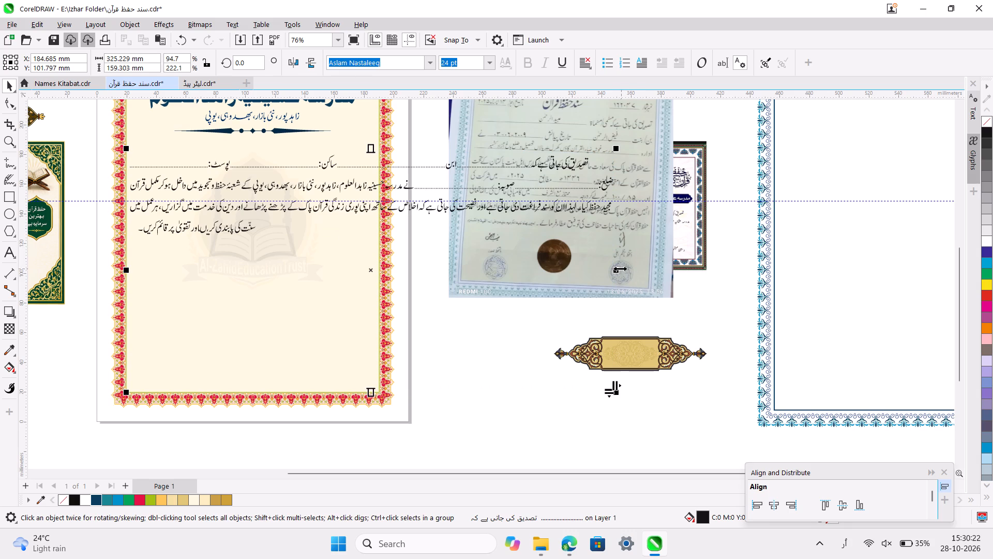
drag(620, 269, 377, 252)
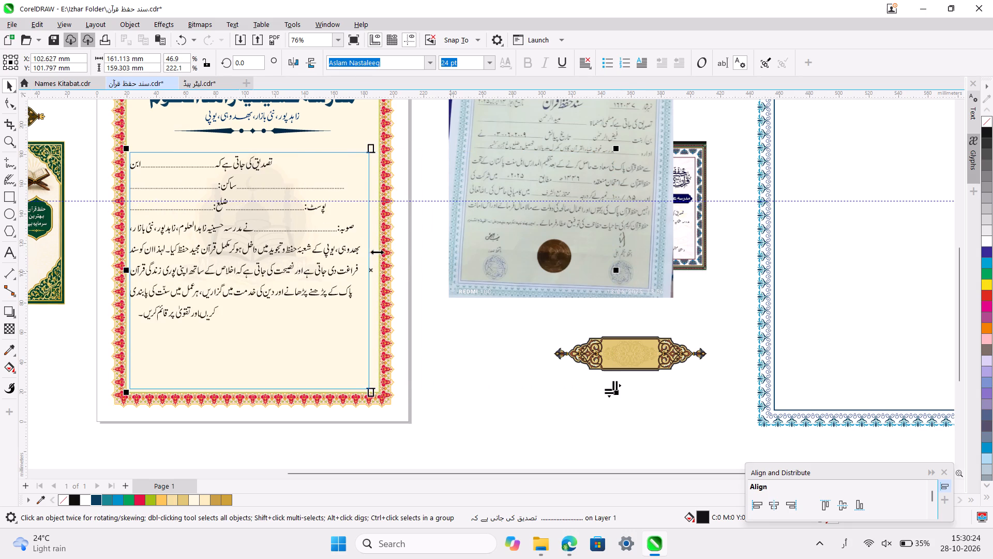
drag(377, 252, 387, 226)
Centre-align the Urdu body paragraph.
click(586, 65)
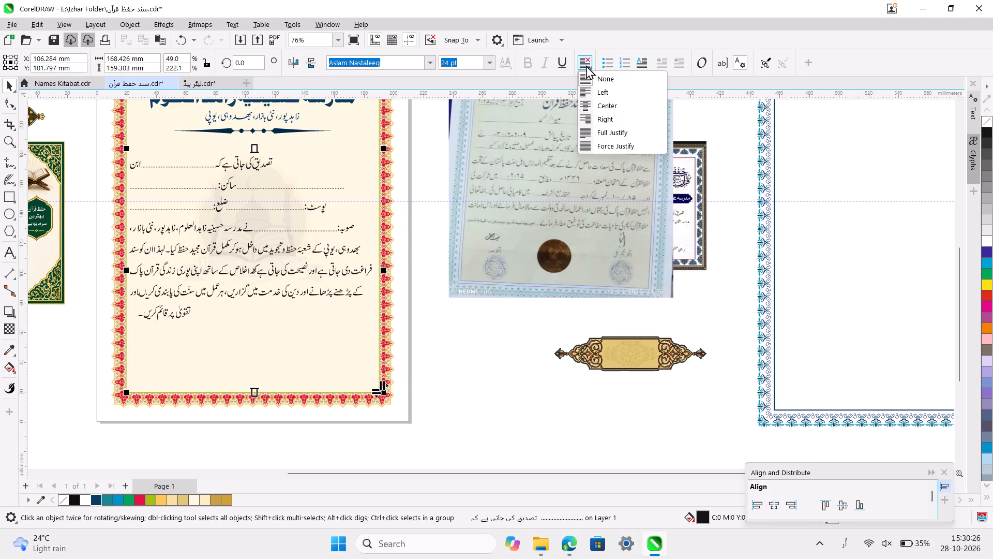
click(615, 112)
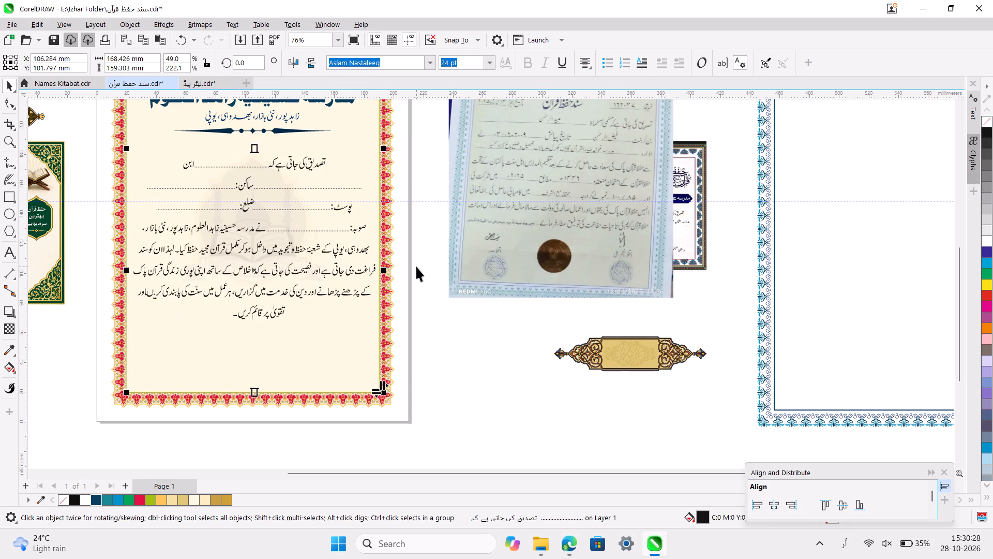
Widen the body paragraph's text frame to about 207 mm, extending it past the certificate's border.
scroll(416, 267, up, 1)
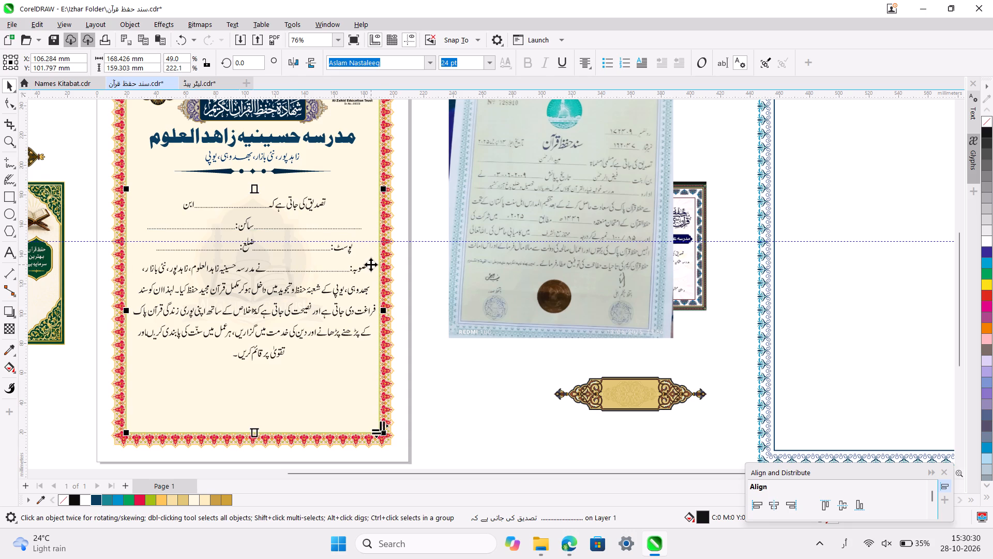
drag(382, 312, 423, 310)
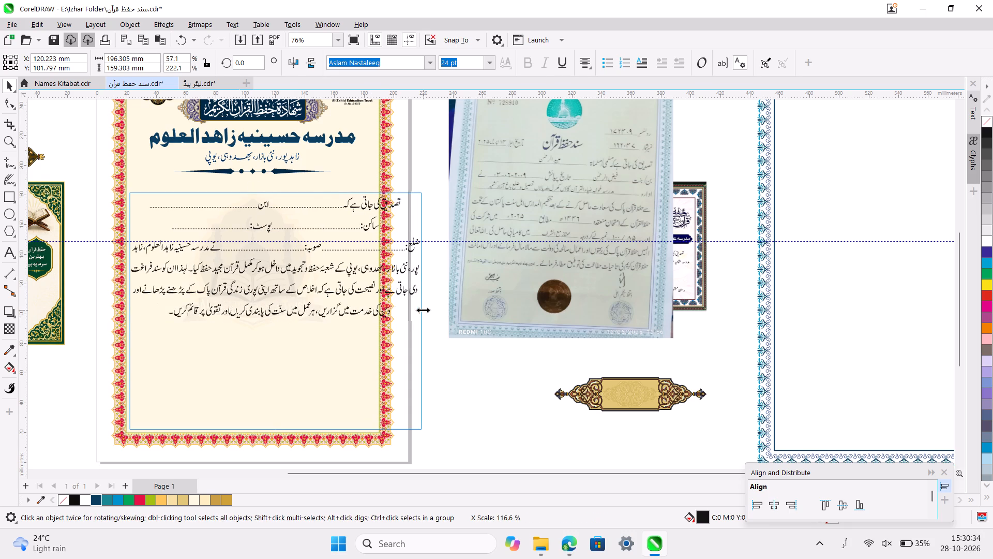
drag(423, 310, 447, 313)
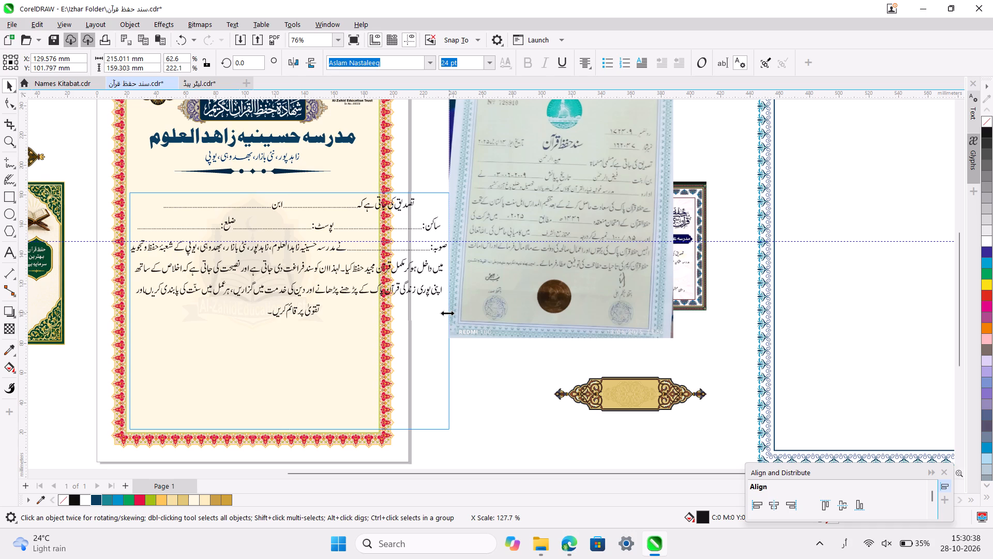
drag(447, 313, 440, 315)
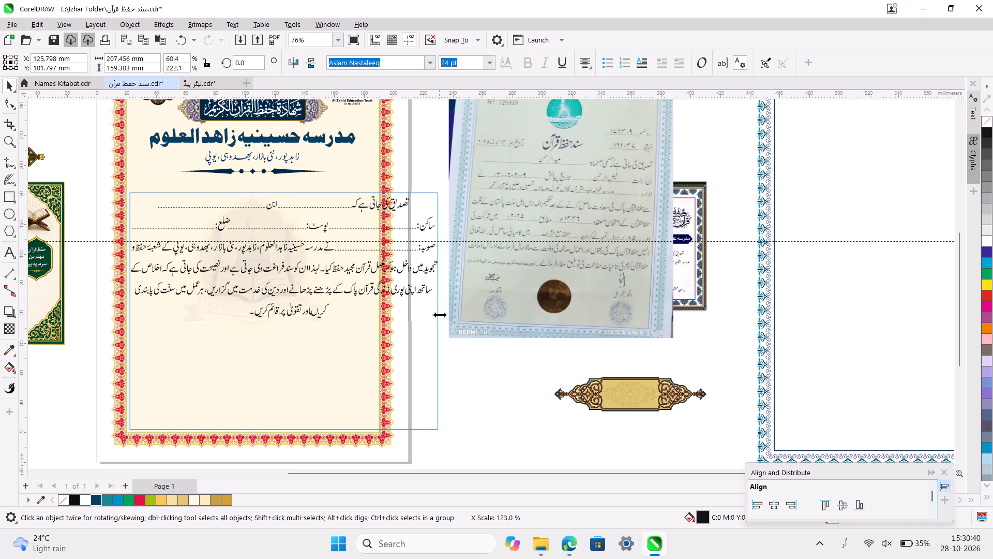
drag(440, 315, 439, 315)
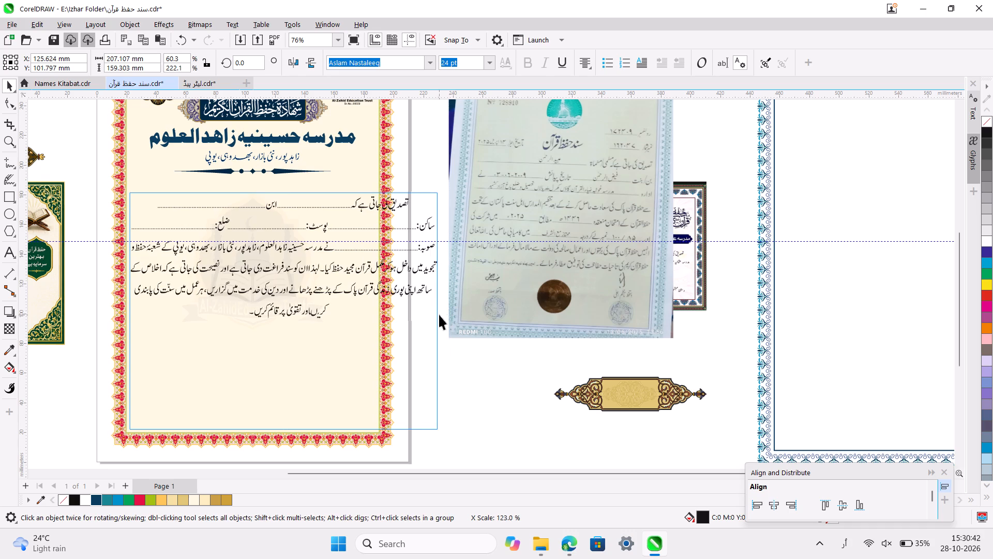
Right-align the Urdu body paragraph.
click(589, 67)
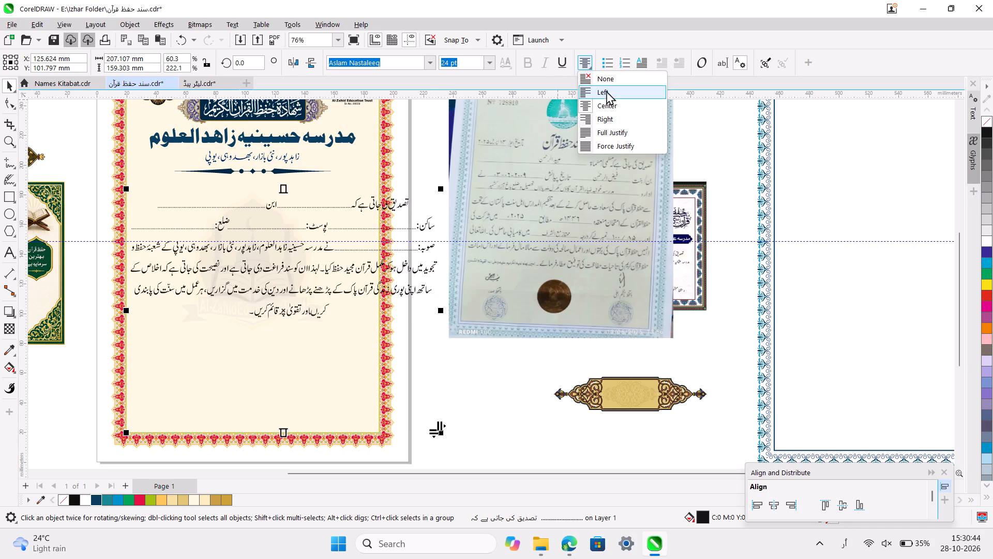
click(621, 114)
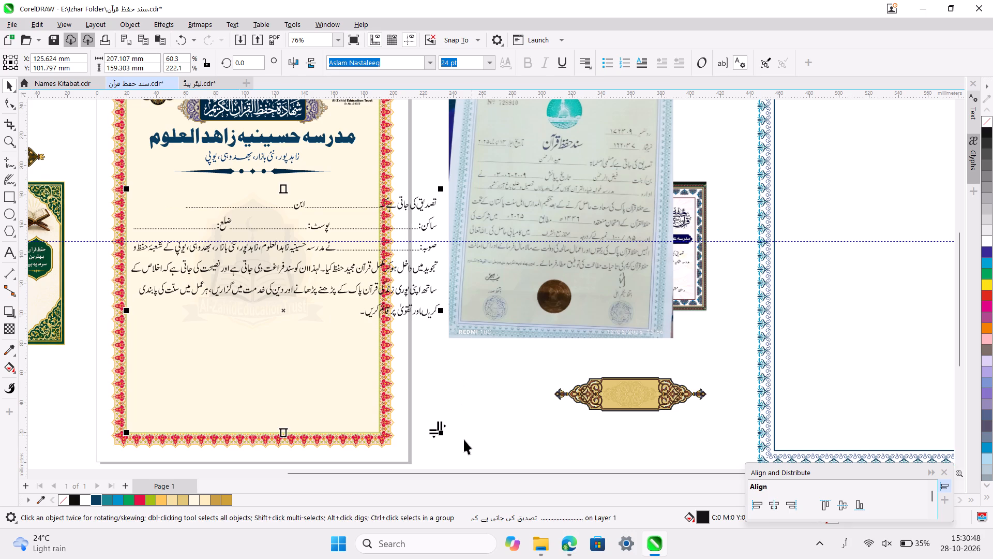
Resize the body paragraph's text frame to about 174 mm wide and 134 mm high.
drag(440, 433, 396, 426)
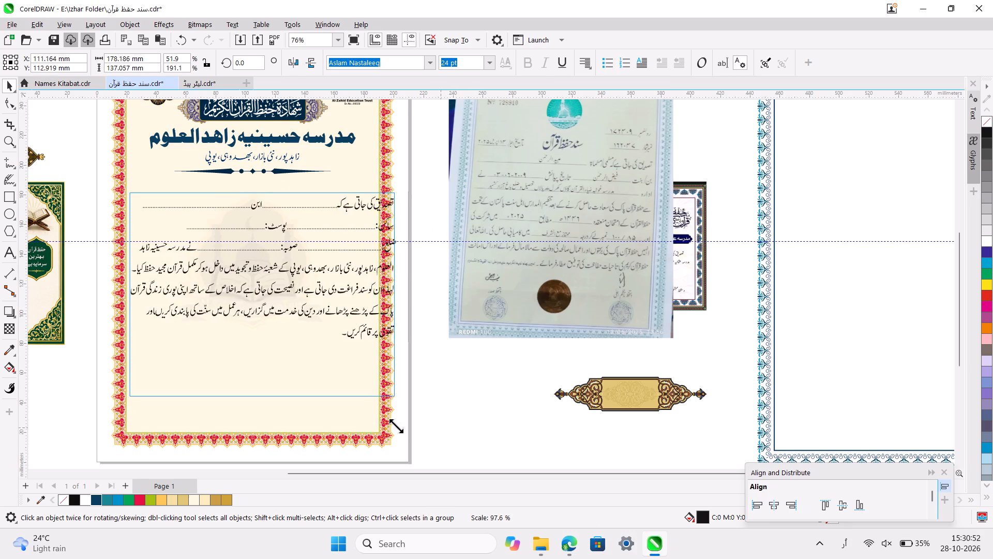
drag(396, 426, 378, 419)
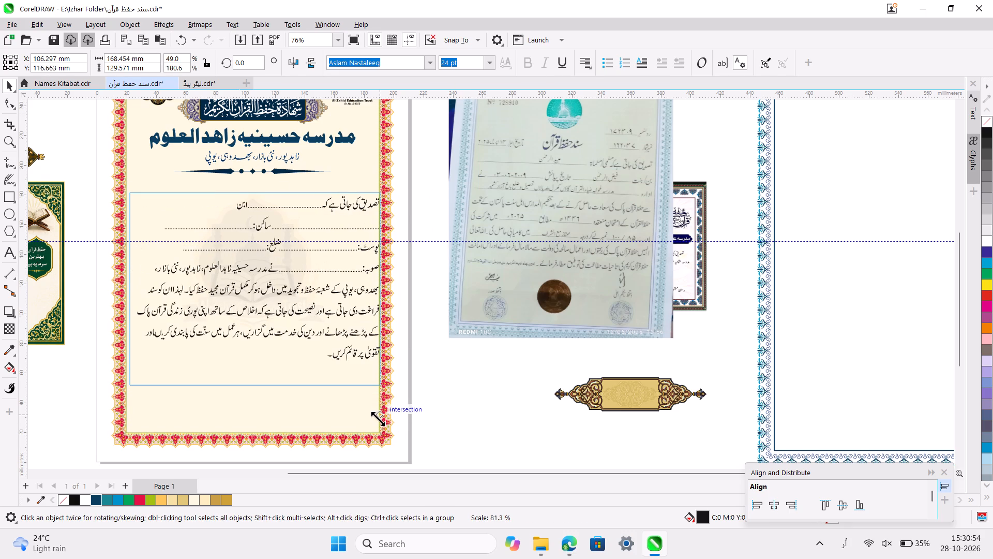
drag(378, 419, 425, 418)
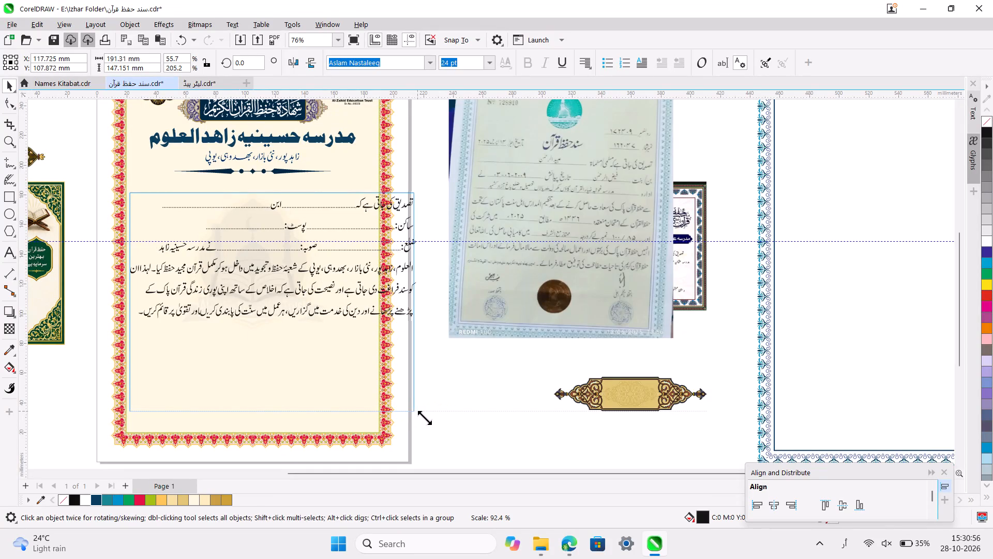
drag(425, 418, 470, 418)
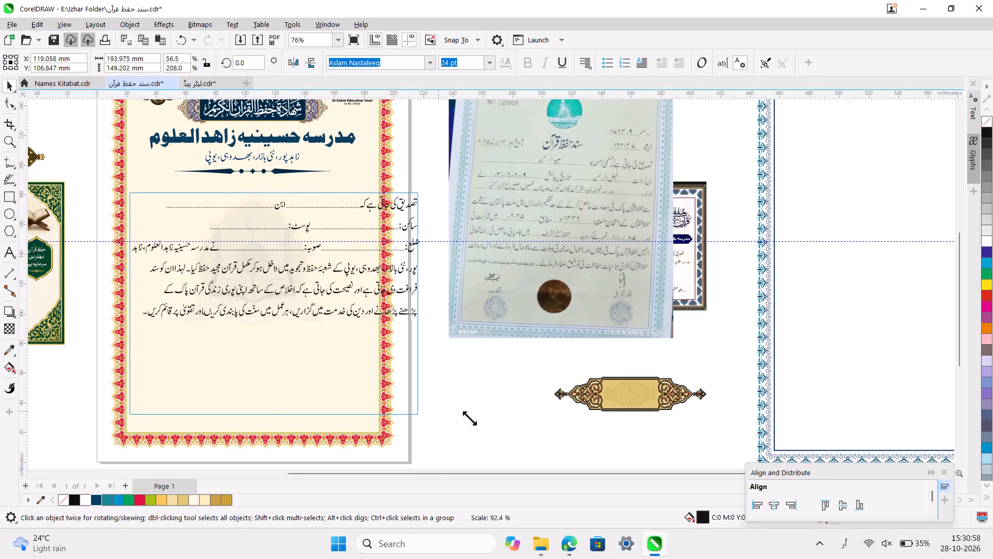
drag(470, 418, 438, 438)
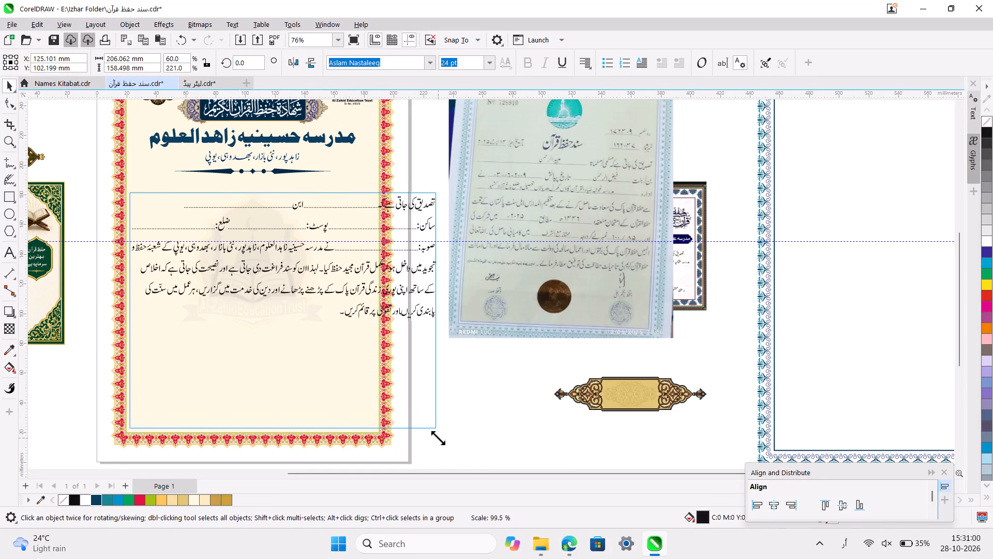
drag(438, 438, 390, 424)
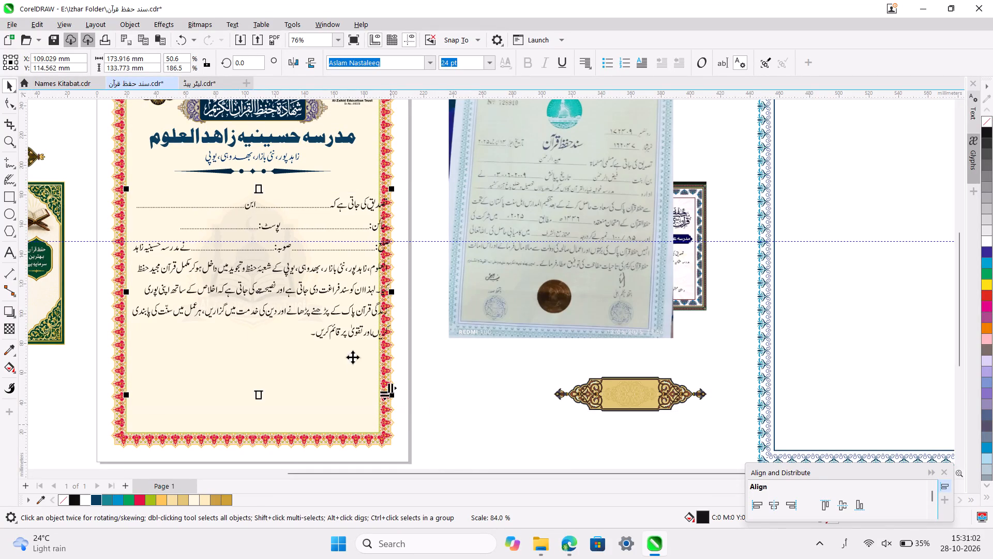
Shorten the dotted lines after "ضلع:" and "صوبہ:" in the body paragraph by deleting one character from each.
click(293, 254)
double_click(302, 254)
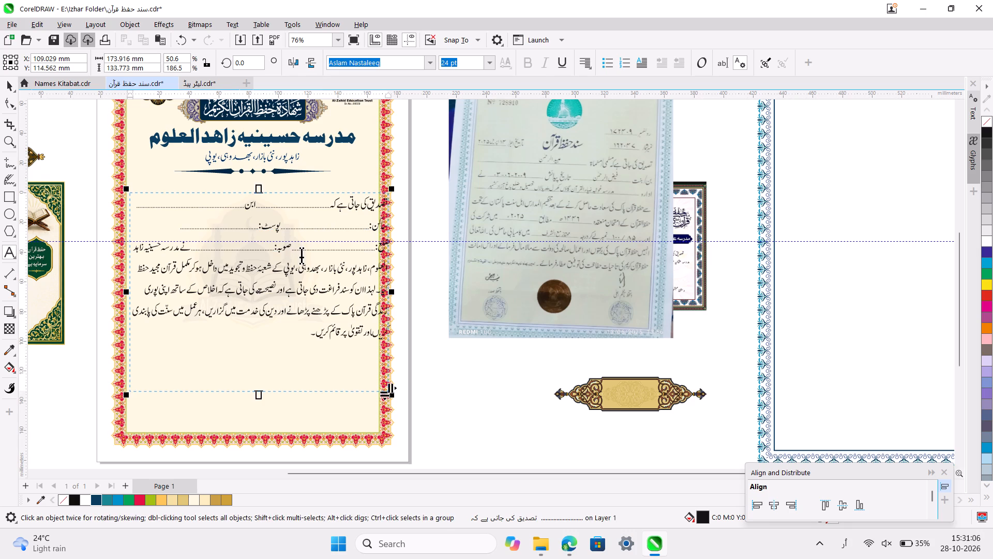
key(Up)
key(Left)
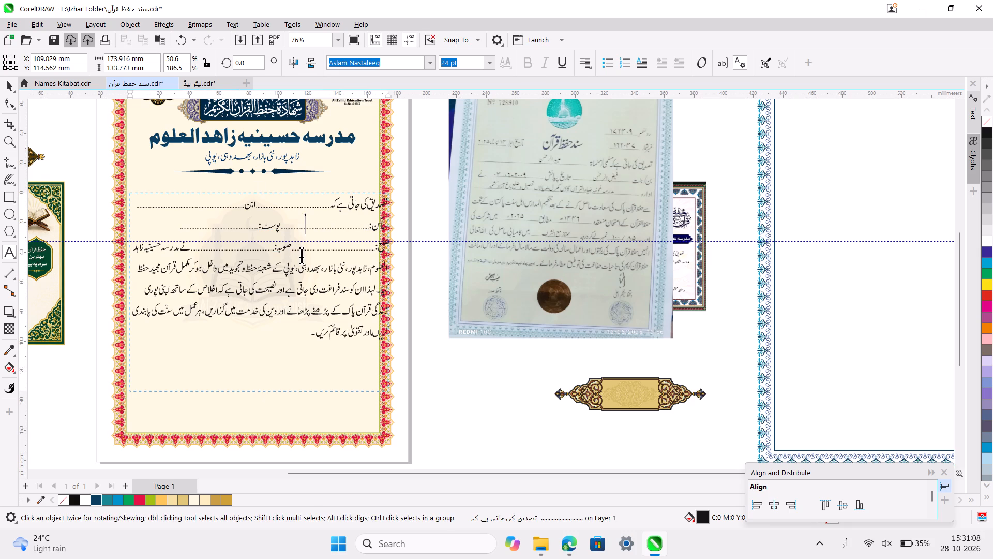
key(Left)
click(282, 245)
key(Left)
key(Left)
key(space)
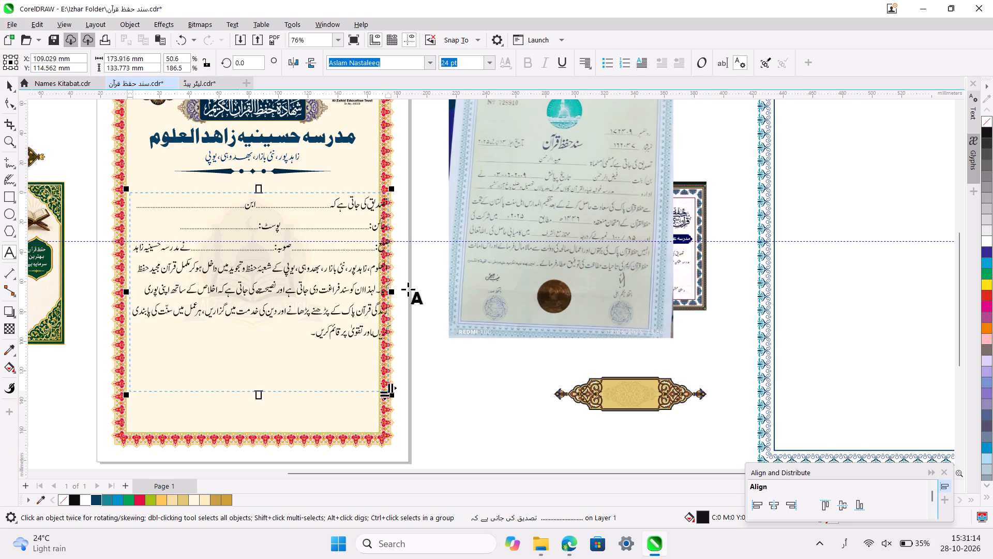
click(326, 249)
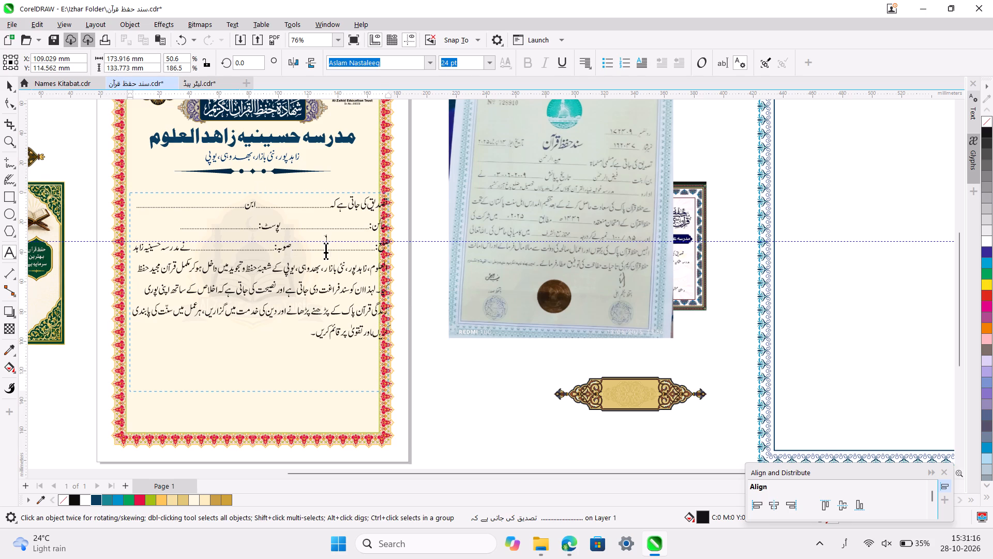
key(BackSpace)
click(233, 247)
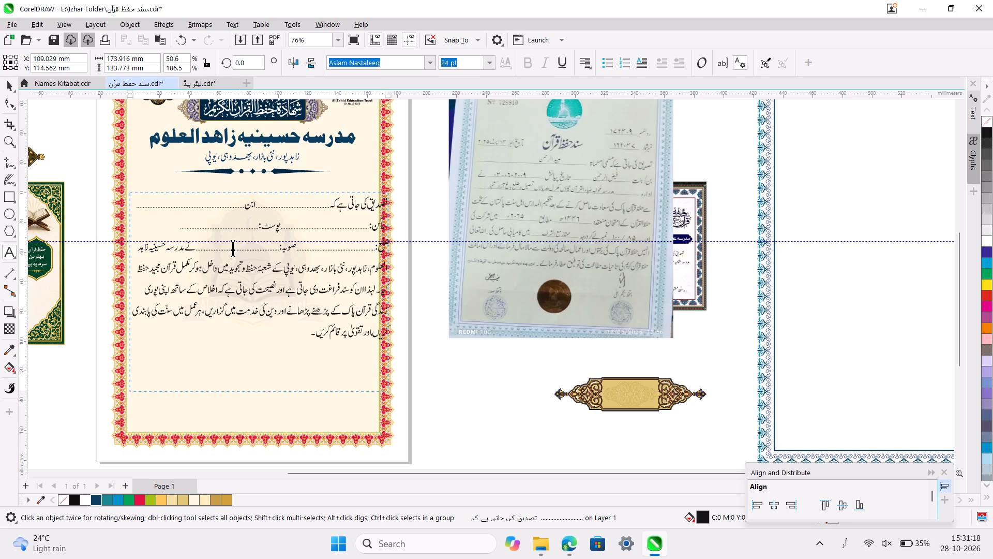
key(BackSpace)
Shorten the dotted line after "ساکن:" by deleting two characters, and leave text editing.
click(307, 228)
key(BackSpace)
key(BackSpace)
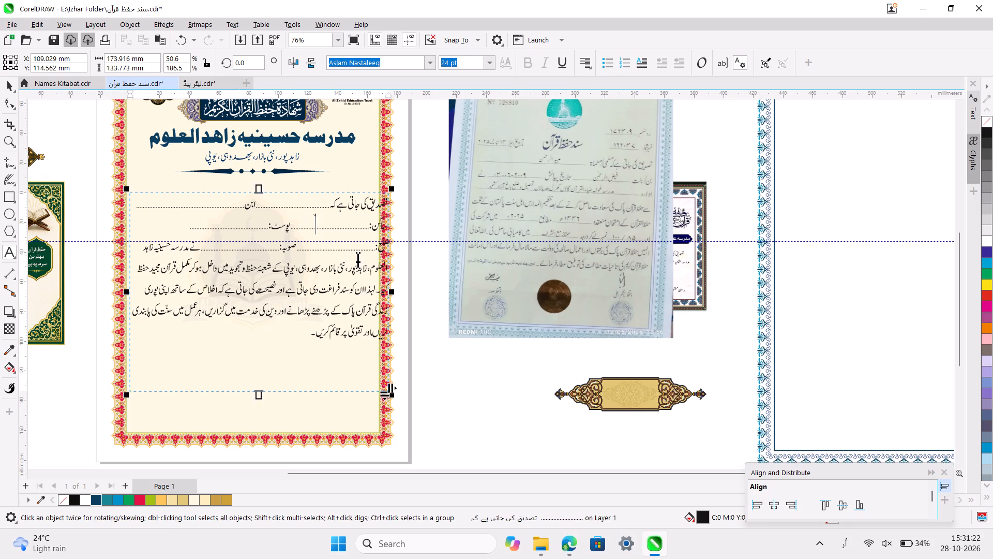
click(358, 259)
click(365, 251)
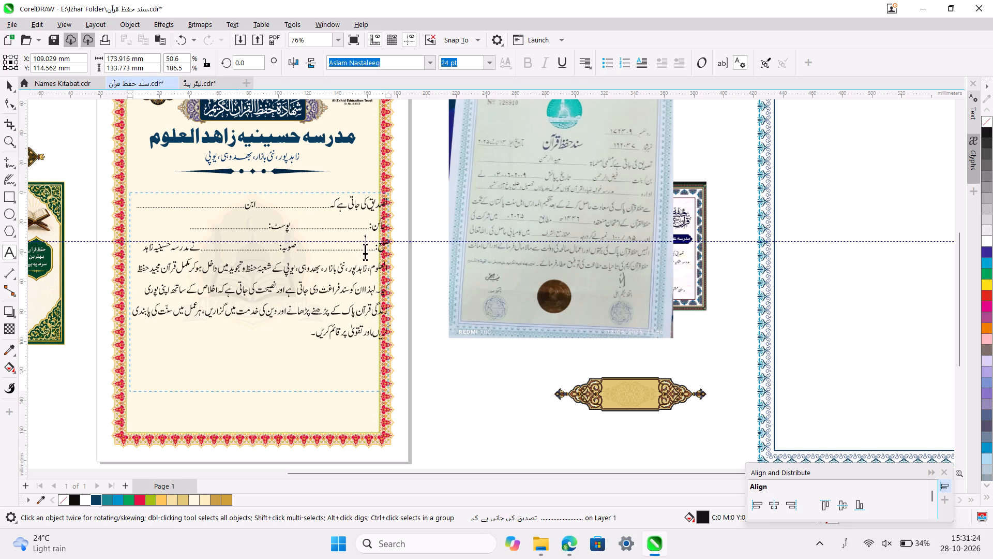
key(ctrl+space)
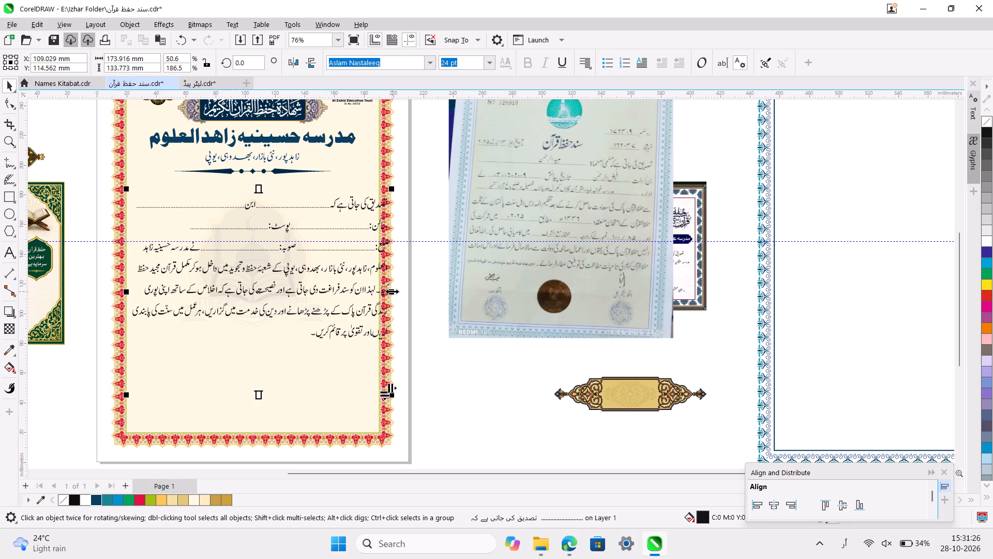
Widen the body paragraph's text frame to about 197 mm so "ضلع:" sits on the "ساکن:" line.
click(430, 291)
click(373, 289)
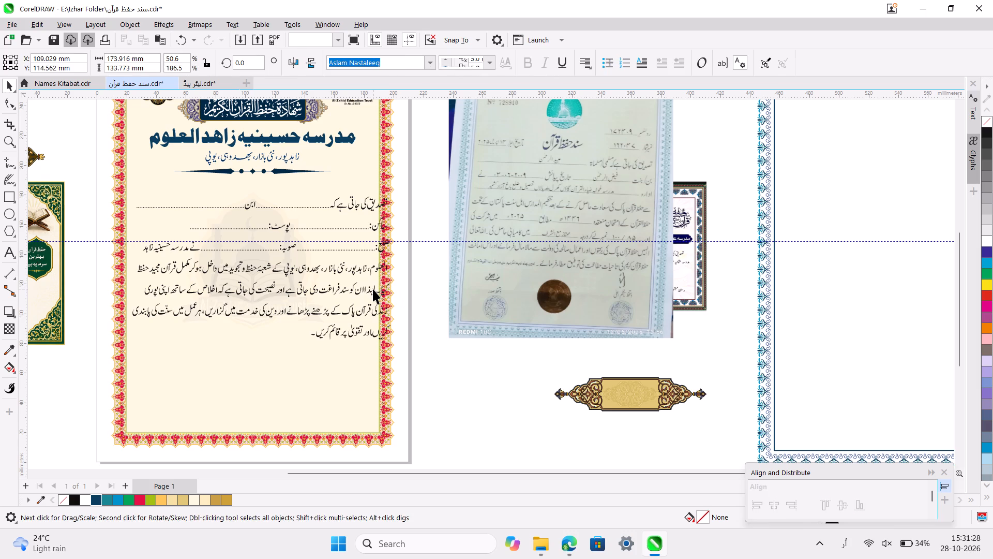
drag(394, 292, 432, 293)
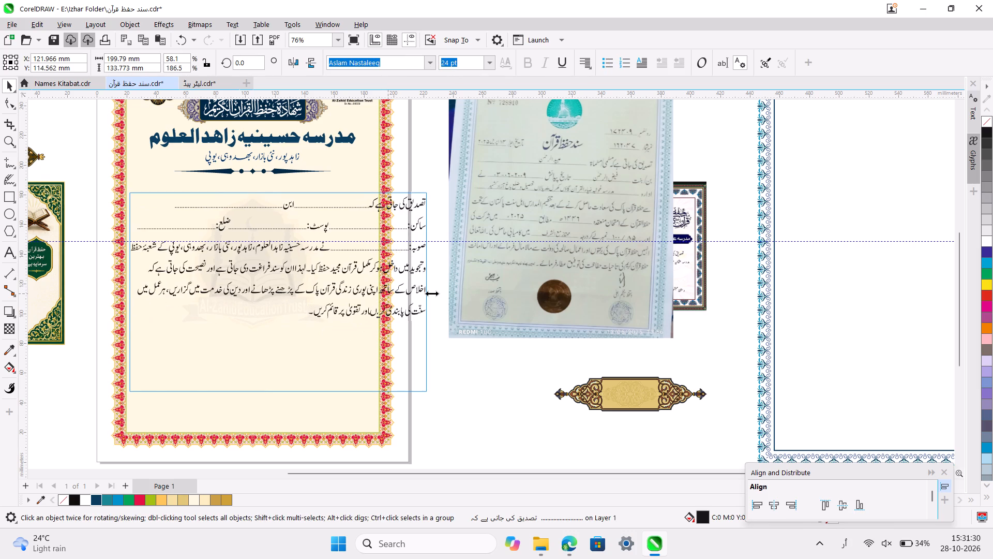
drag(432, 293, 426, 297)
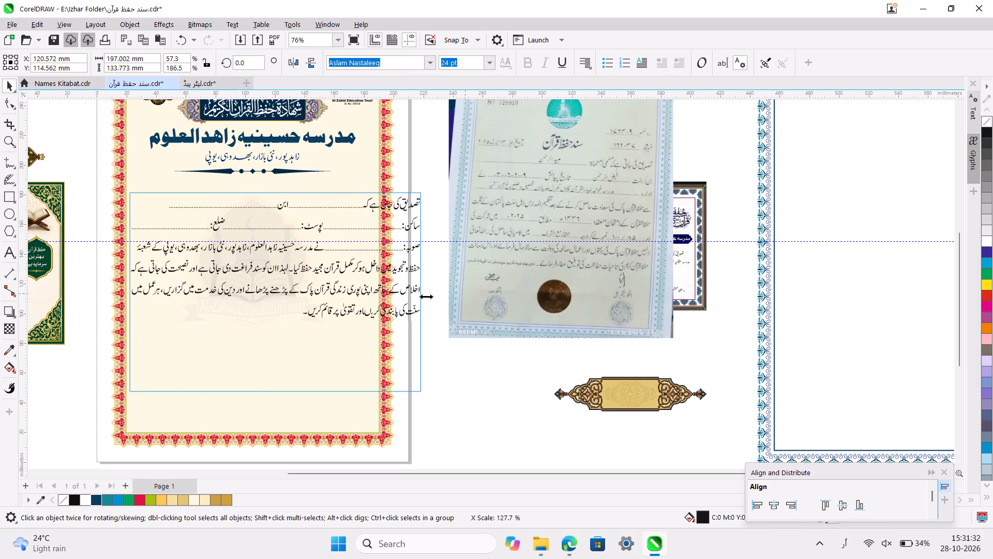
drag(426, 297, 427, 297)
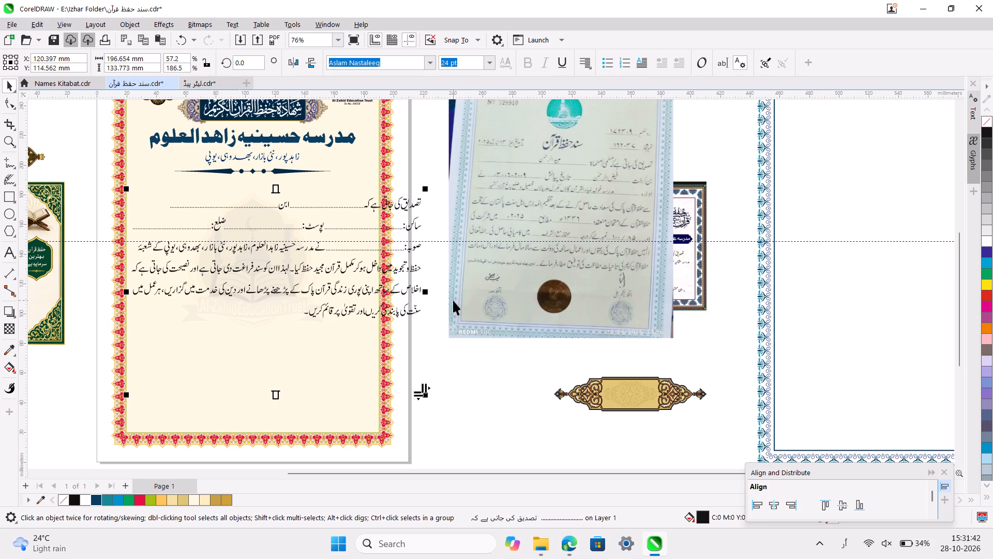
Insert a space between "کریں" and "اور" in the last line of the body paragraph.
click(369, 317)
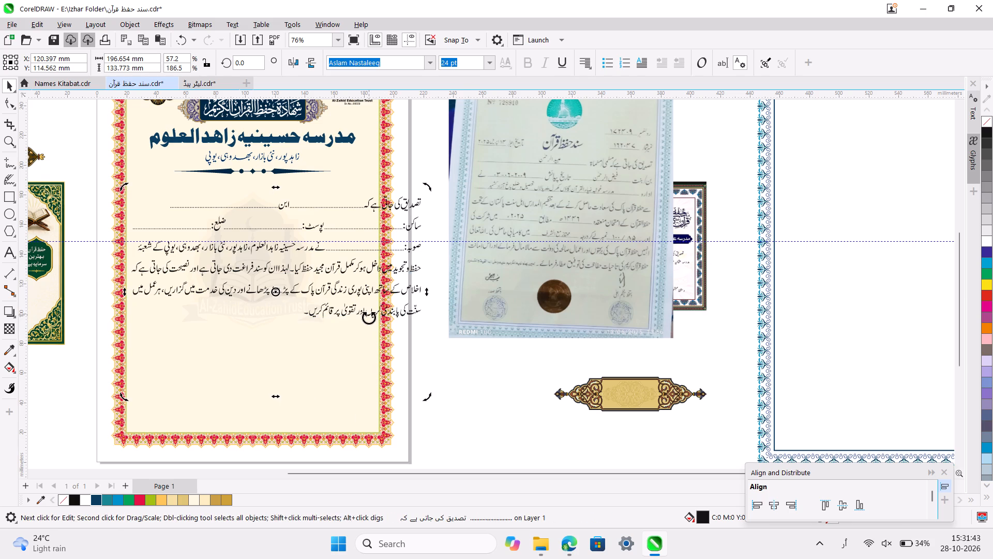
double_click(368, 315)
key(space)
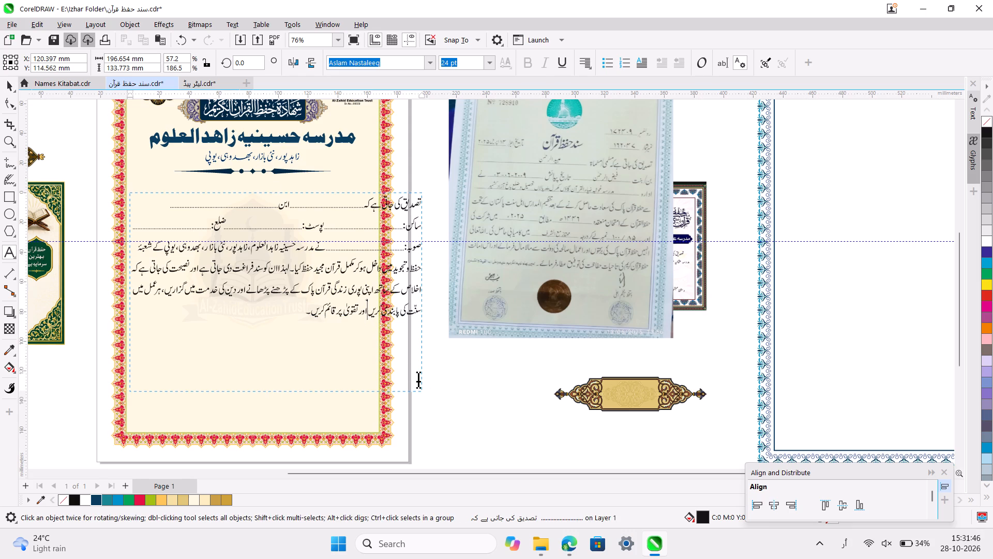
key(ctrl+space)
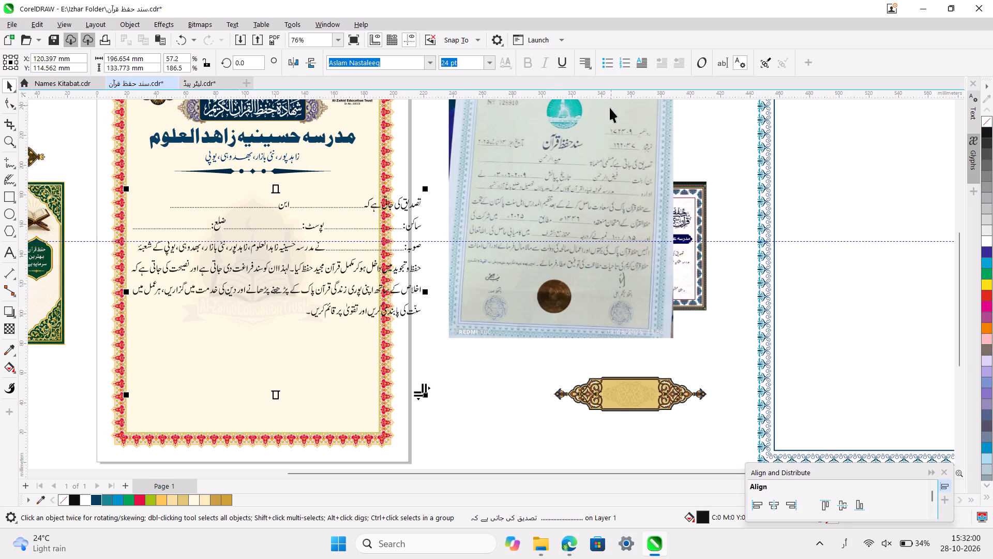
Centre-align the widened Urdu body paragraph.
click(585, 70)
click(589, 70)
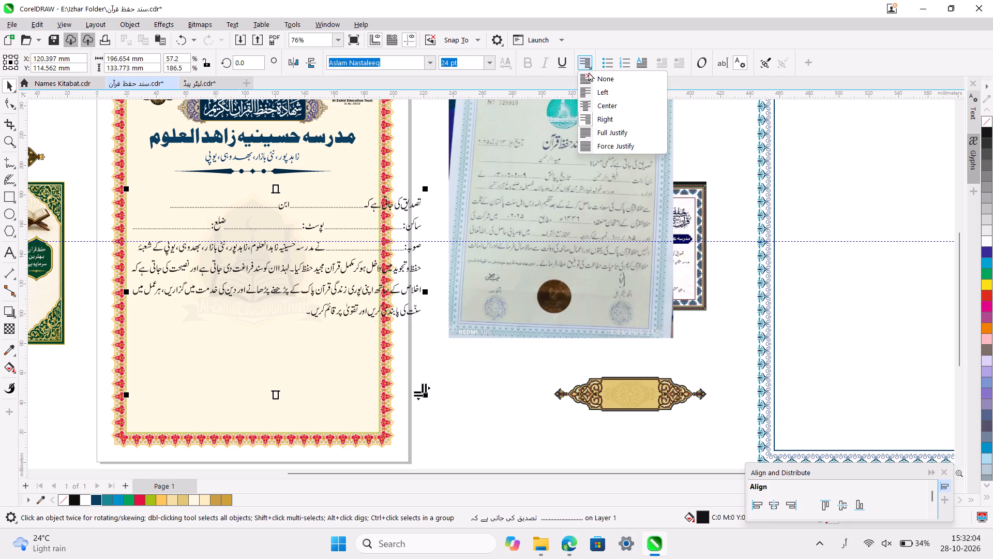
click(619, 108)
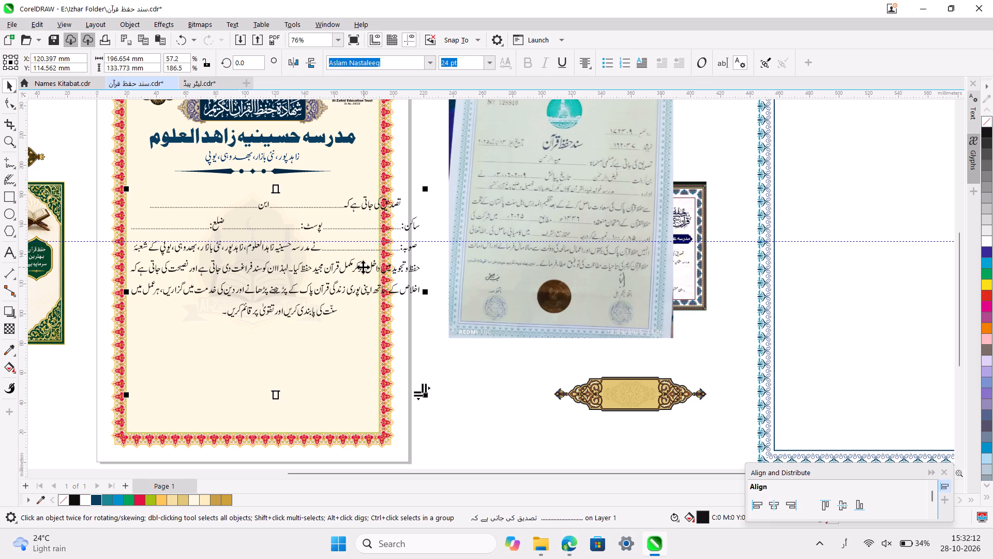
Convert the Urdu body paragraph to artistic text.
right_click(310, 271)
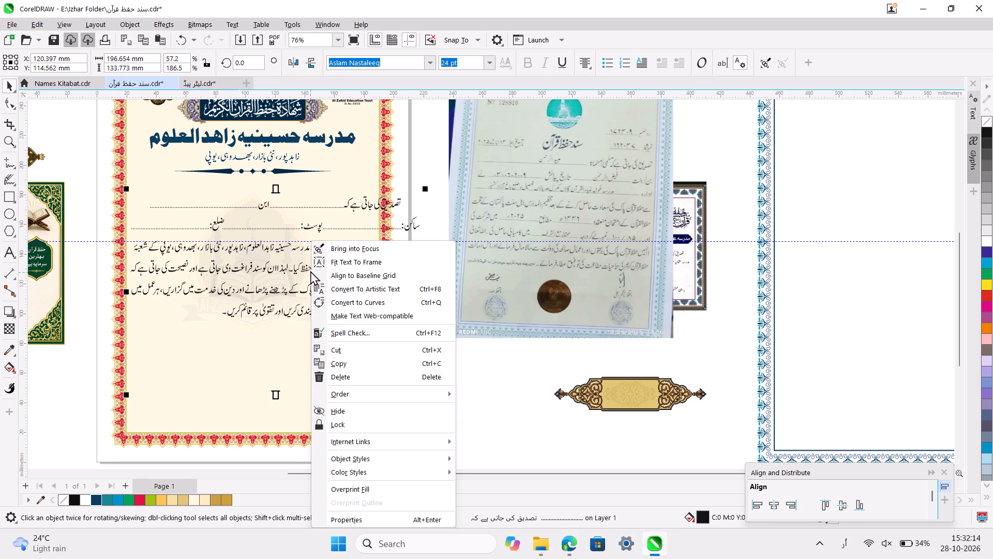
click(348, 285)
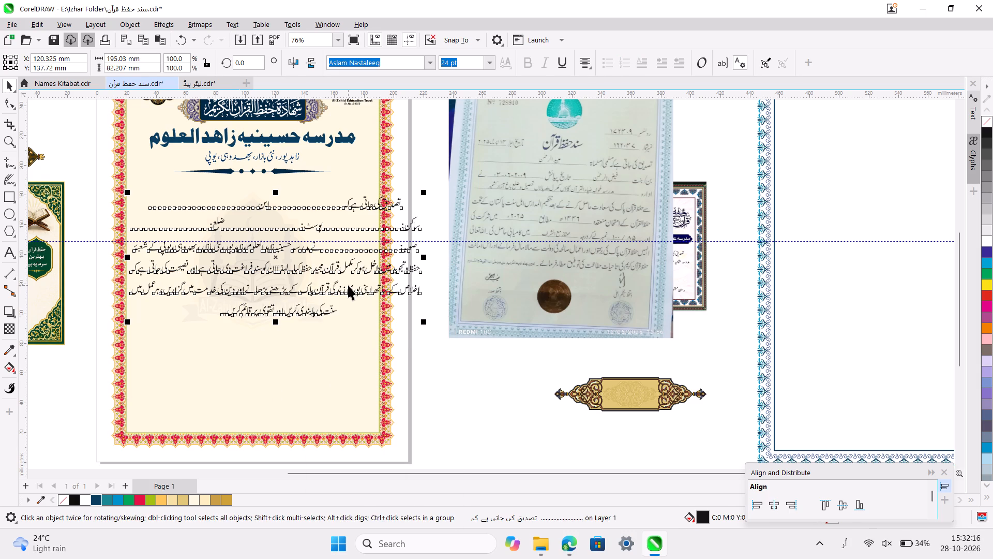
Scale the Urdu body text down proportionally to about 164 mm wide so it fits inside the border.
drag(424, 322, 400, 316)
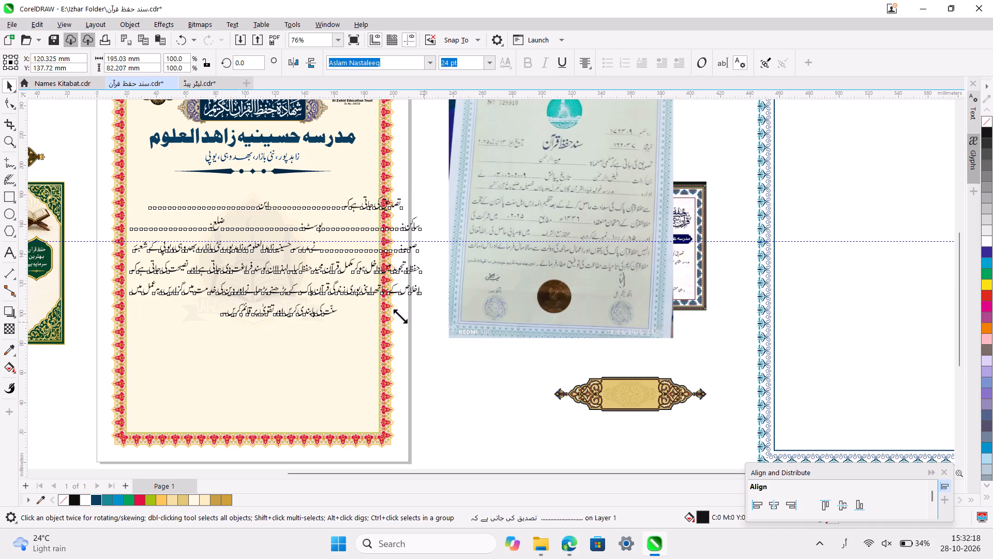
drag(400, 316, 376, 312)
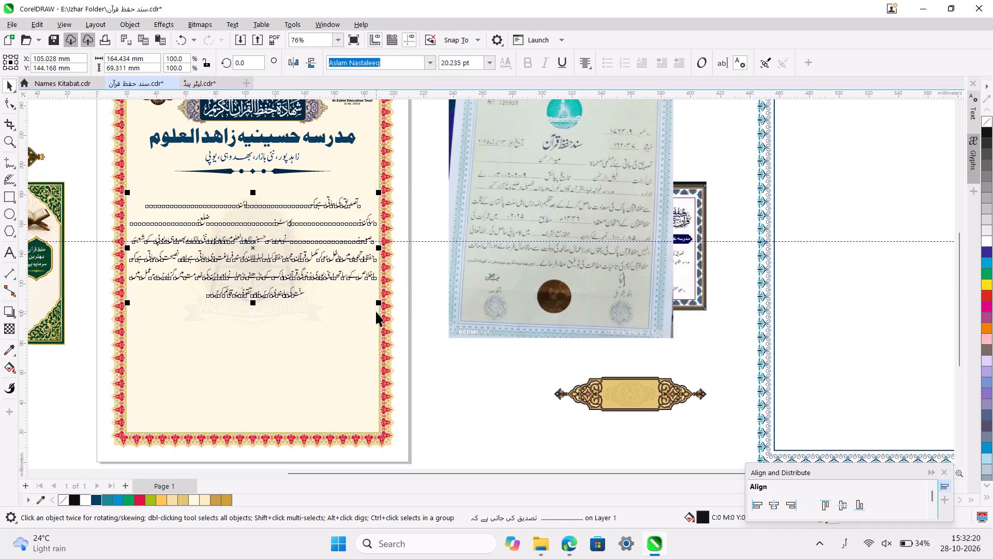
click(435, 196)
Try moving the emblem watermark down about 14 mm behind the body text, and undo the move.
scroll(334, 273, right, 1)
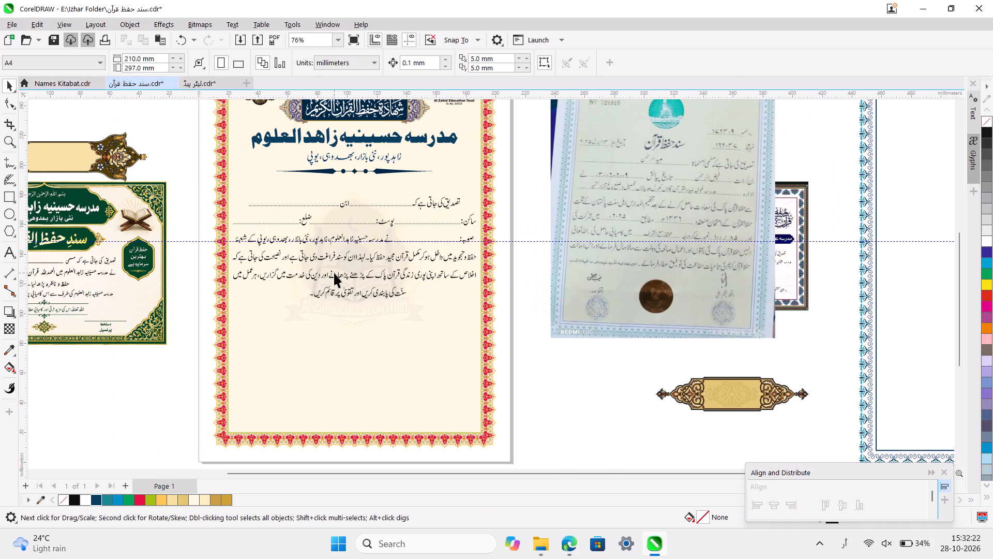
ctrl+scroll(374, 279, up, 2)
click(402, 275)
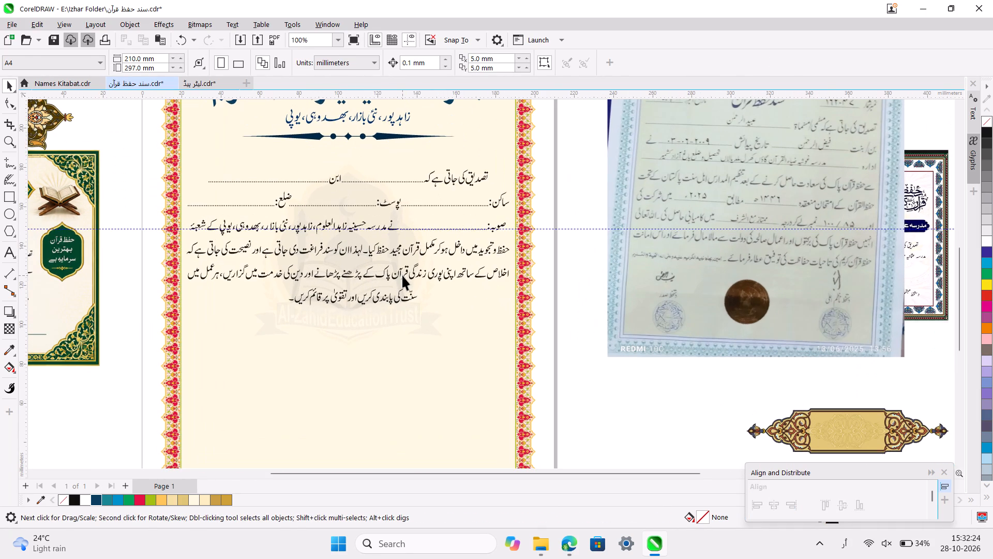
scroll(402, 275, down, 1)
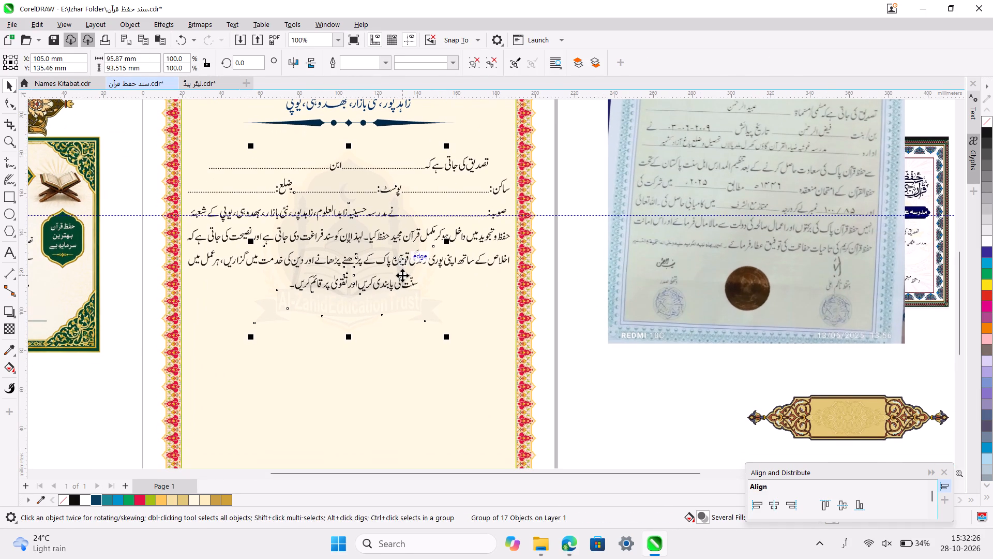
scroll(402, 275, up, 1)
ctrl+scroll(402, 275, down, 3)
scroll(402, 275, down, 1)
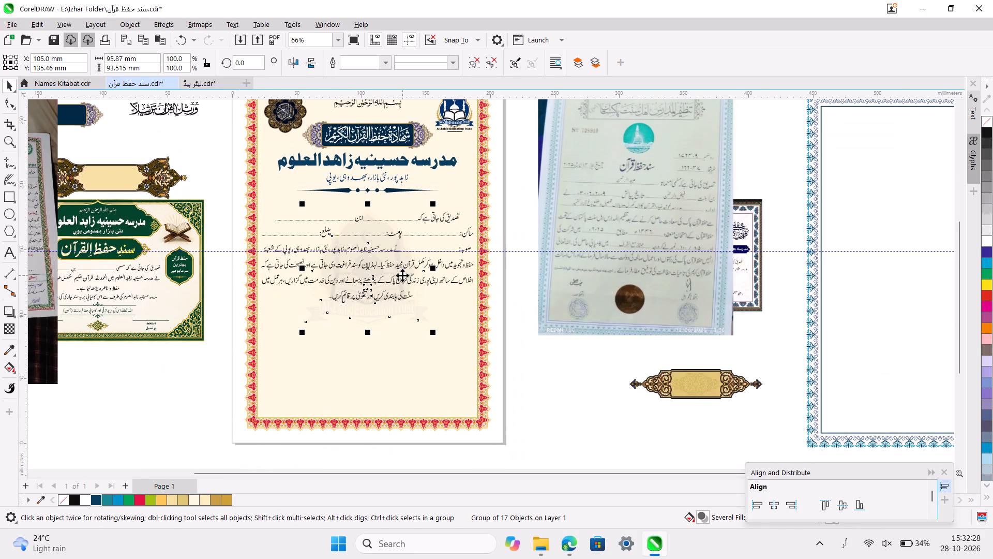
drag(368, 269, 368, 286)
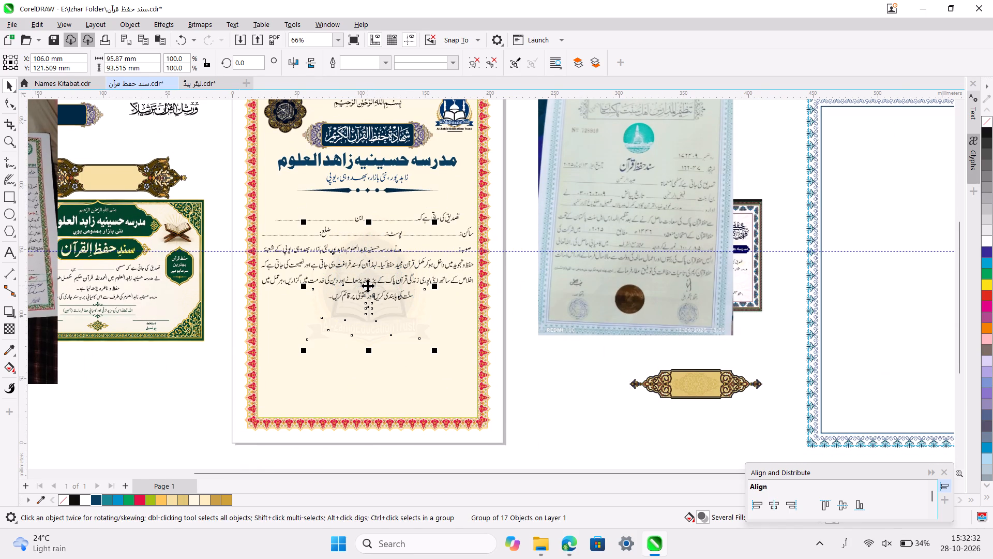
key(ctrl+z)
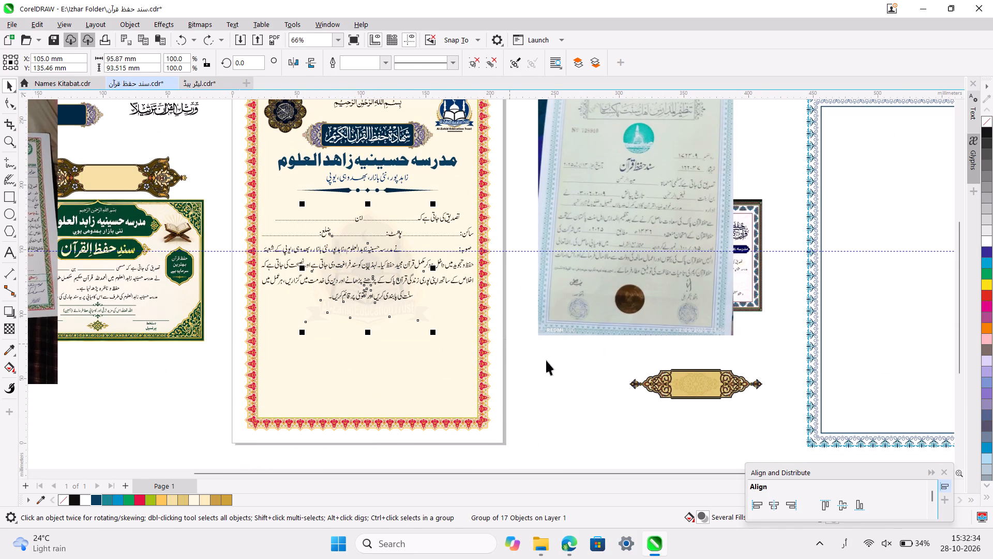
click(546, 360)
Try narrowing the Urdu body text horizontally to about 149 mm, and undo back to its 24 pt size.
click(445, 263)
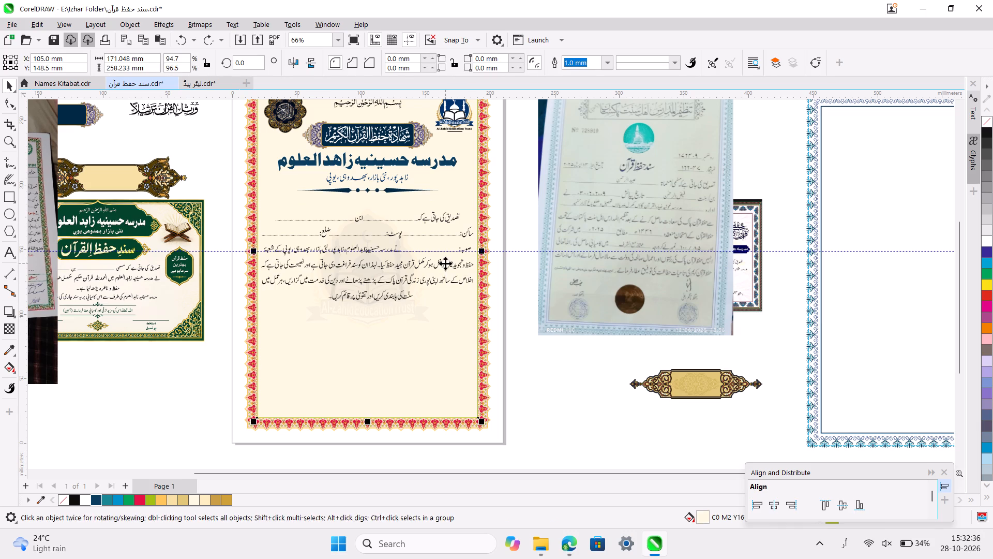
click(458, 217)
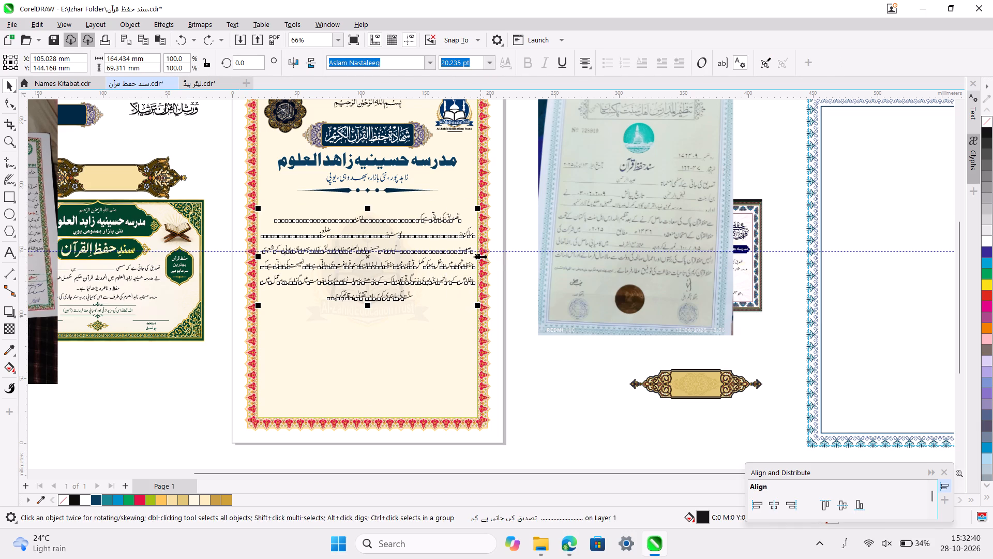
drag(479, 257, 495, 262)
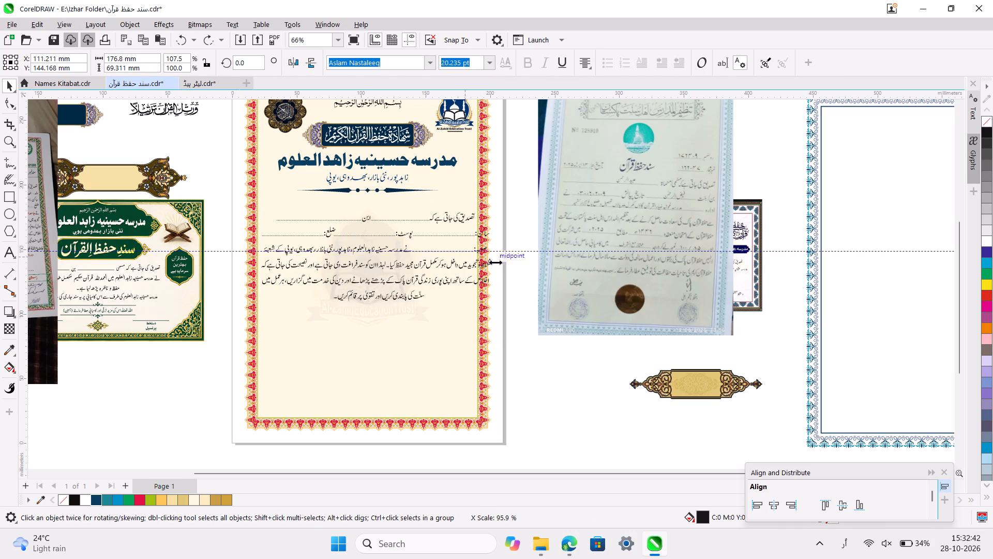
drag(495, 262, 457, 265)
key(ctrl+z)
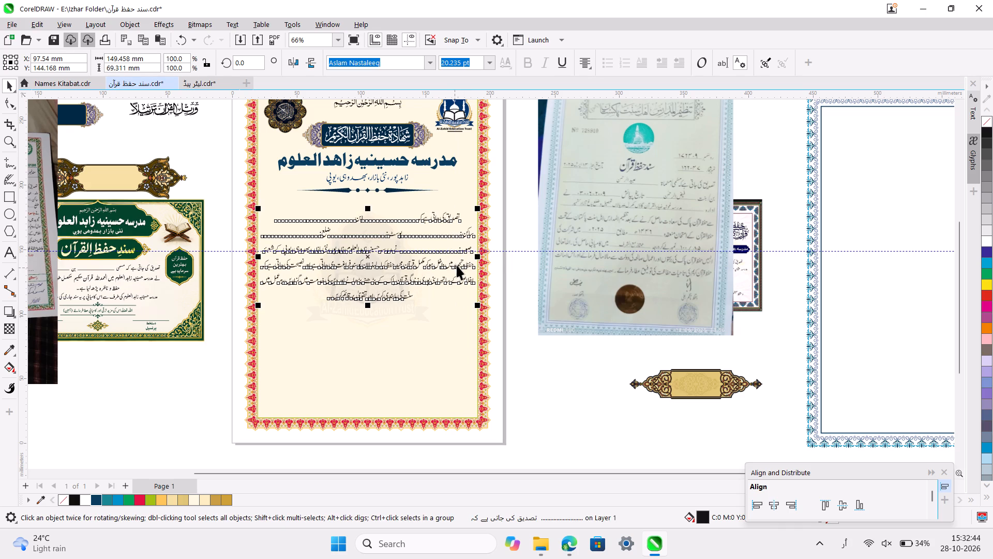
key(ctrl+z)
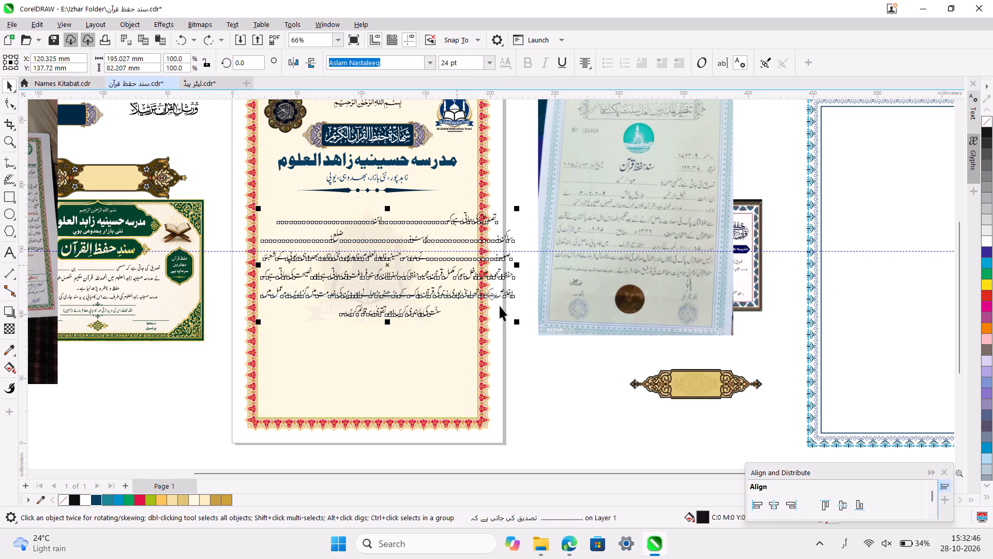
Scale the Urdu body text down proportionally to about 158 mm wide and centre it horizontally on the page.
drag(517, 327, 483, 325)
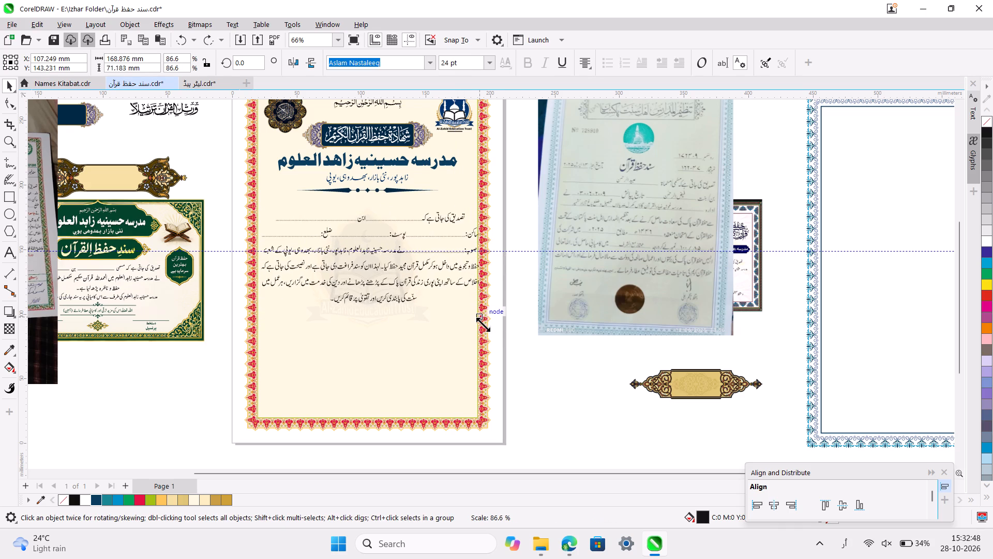
drag(483, 325, 465, 330)
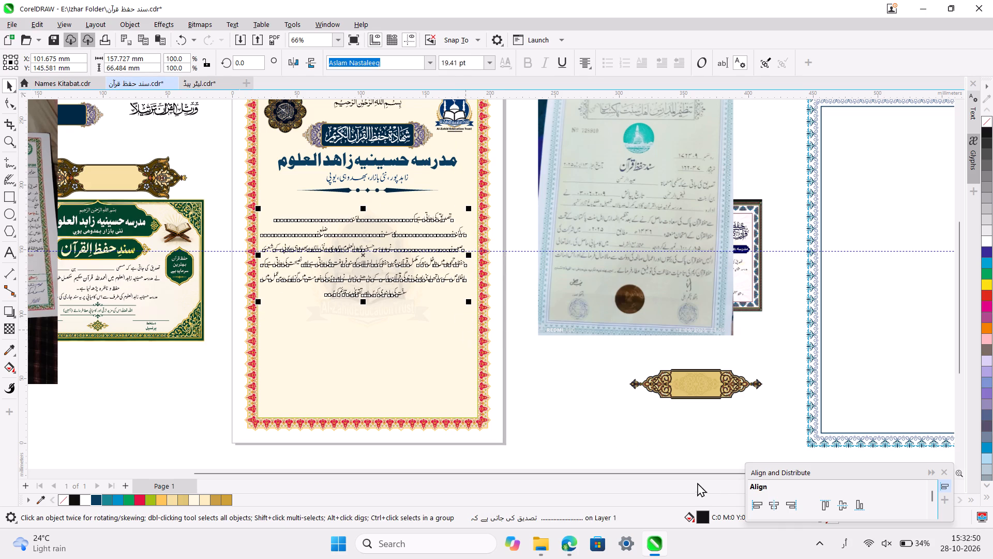
click(776, 509)
click(607, 359)
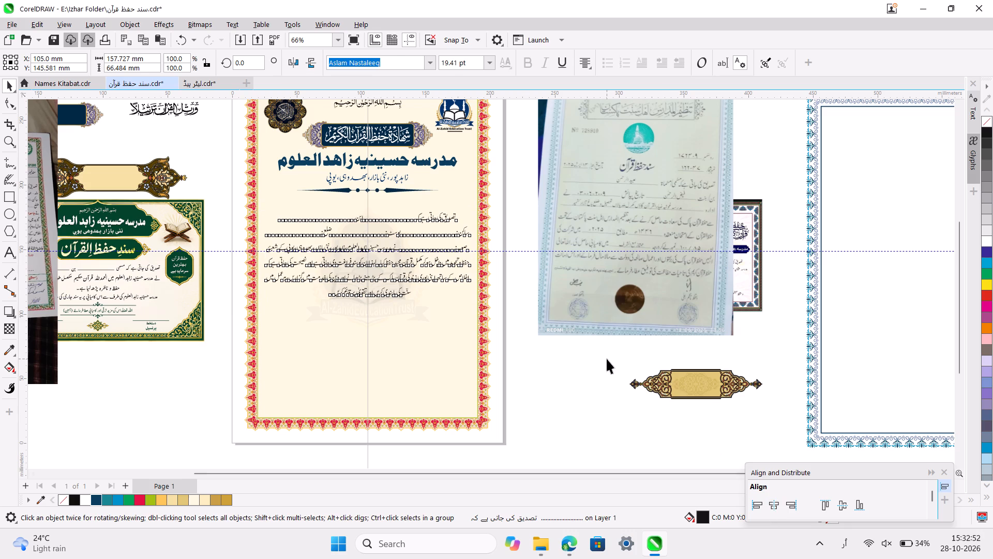
Review the certificate layout from the header to the bottom border, checking the body text's fit and spacing.
ctrl+scroll(410, 314, up, 2)
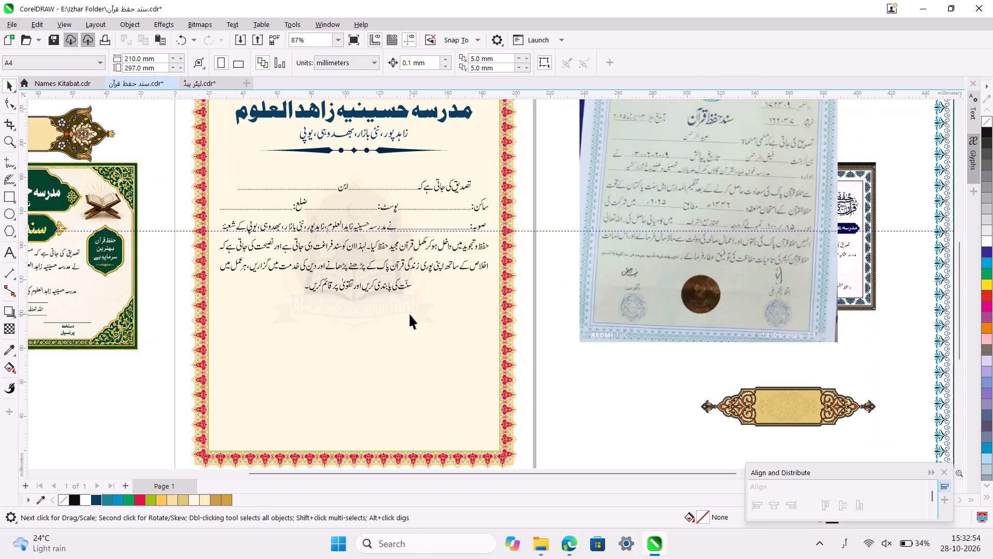
scroll(410, 314, down, 1)
scroll(410, 314, up, 3)
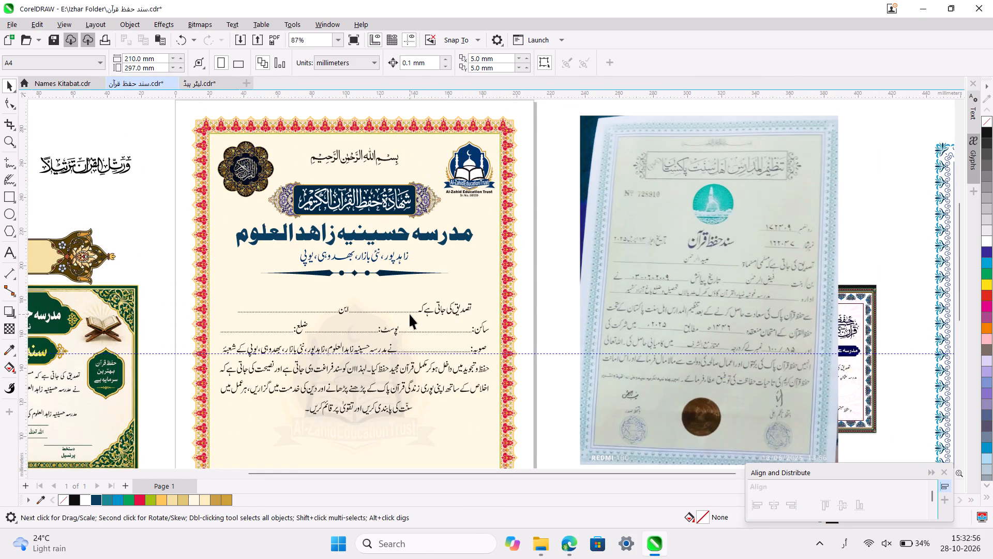
scroll(410, 314, down, 2)
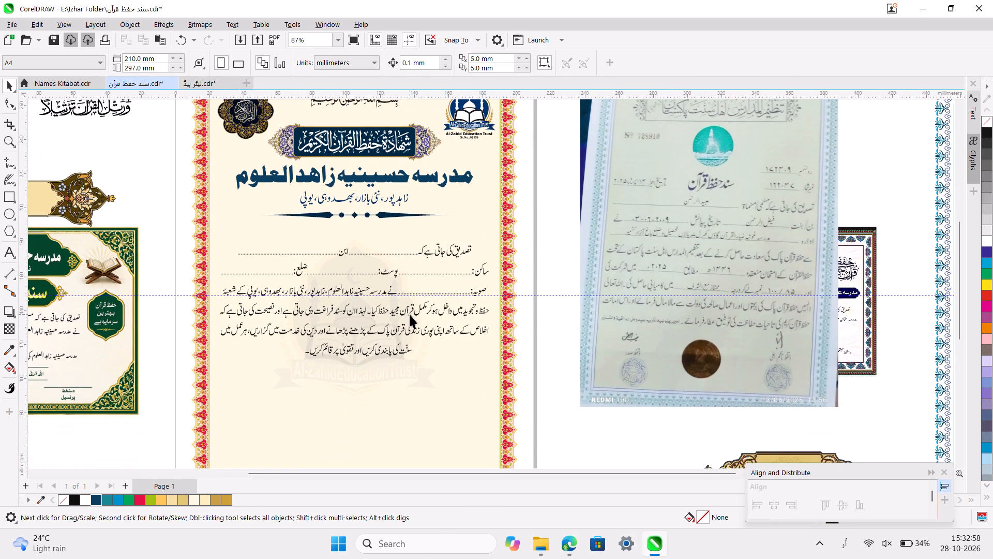
scroll(410, 314, down, 3)
scroll(410, 314, up, 4)
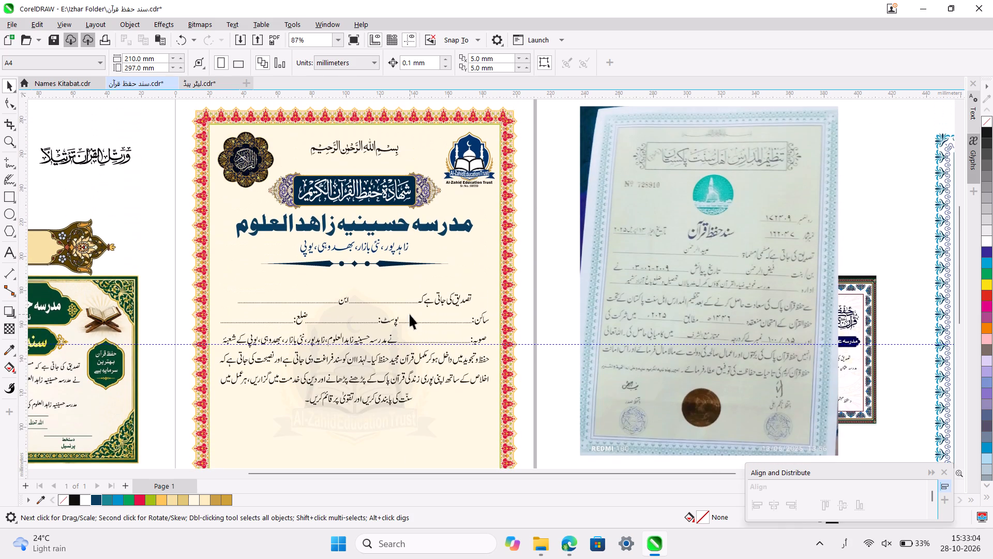
Review the Urdu body text's placement on the certificate and the empty space between it and the bottom border.
scroll(410, 314, down, 1)
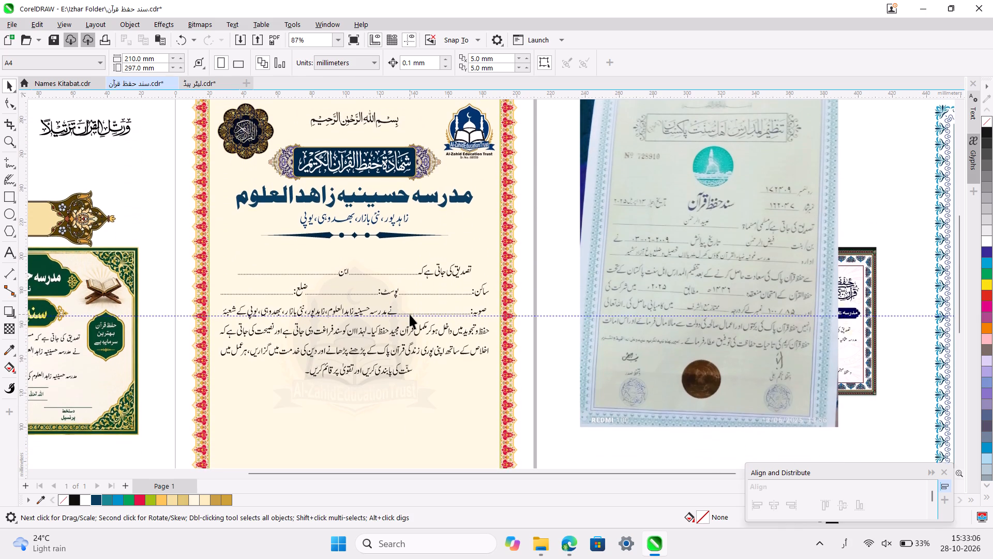
scroll(410, 314, down, 2)
scroll(410, 314, up, 1)
scroll(410, 314, down, 1)
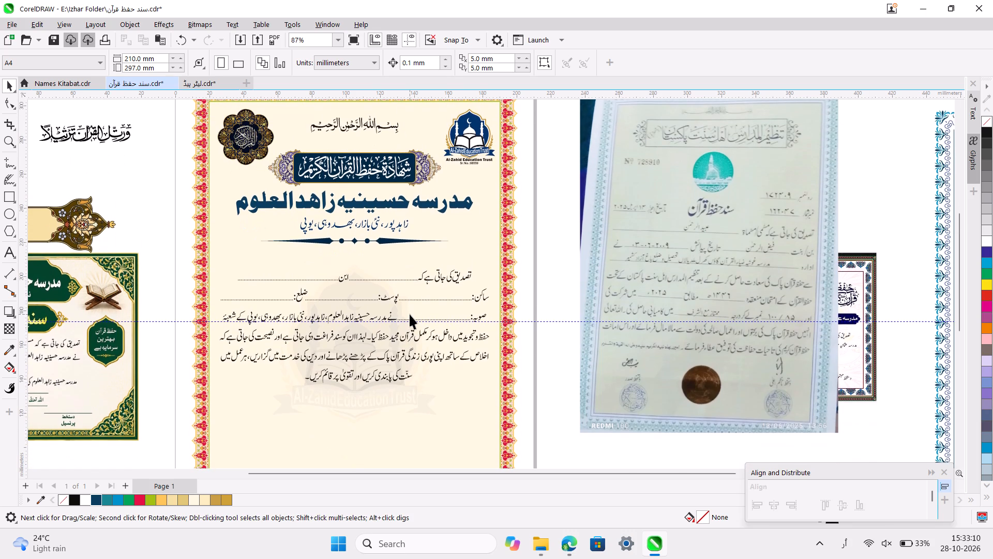
scroll(410, 314, down, 2)
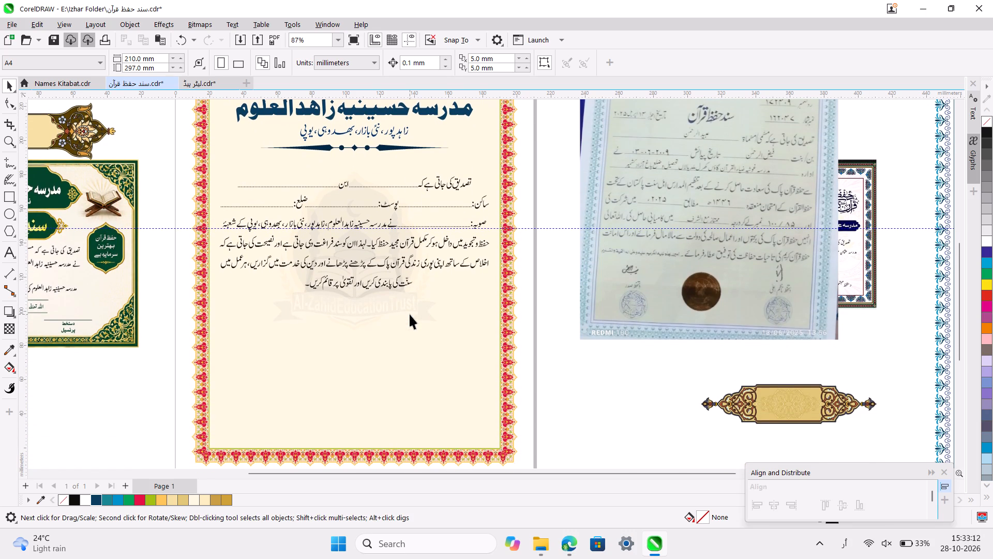
scroll(448, 285, left, 1)
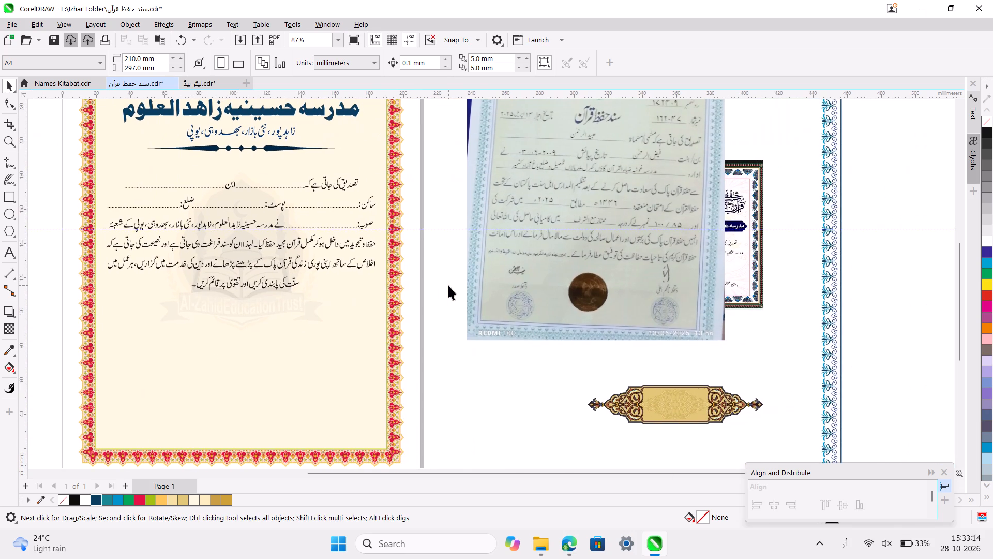
scroll(448, 285, right, 3)
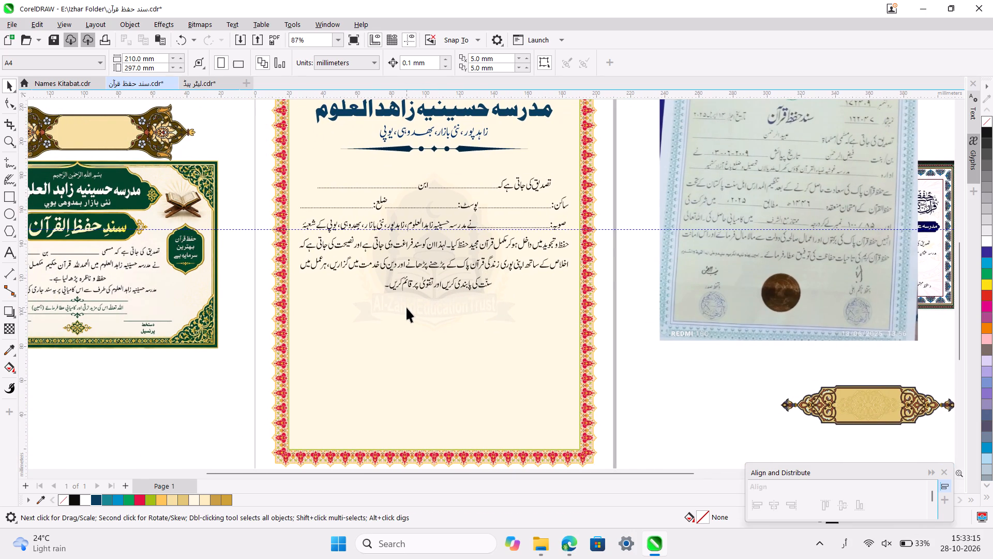
scroll(407, 307, up, 1)
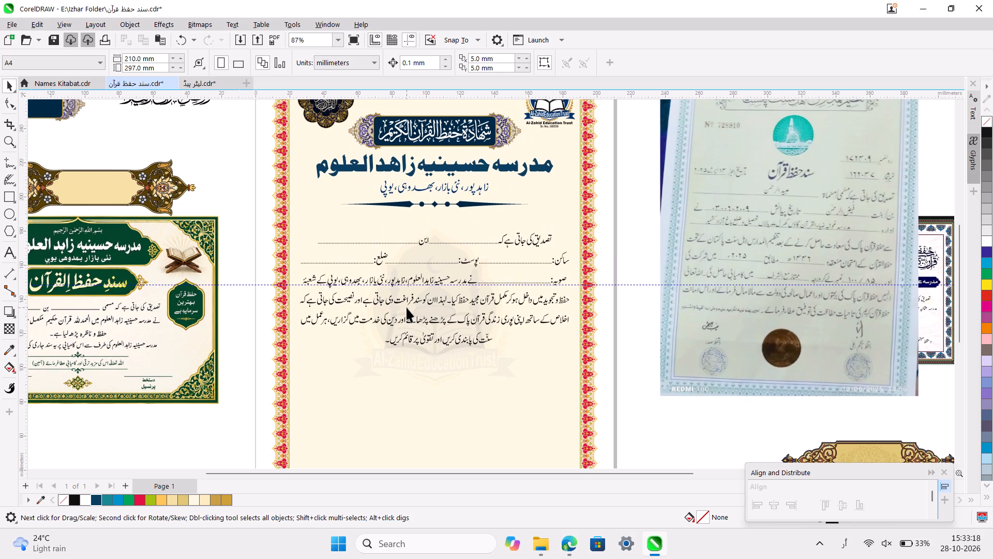
scroll(540, 393, down, 1)
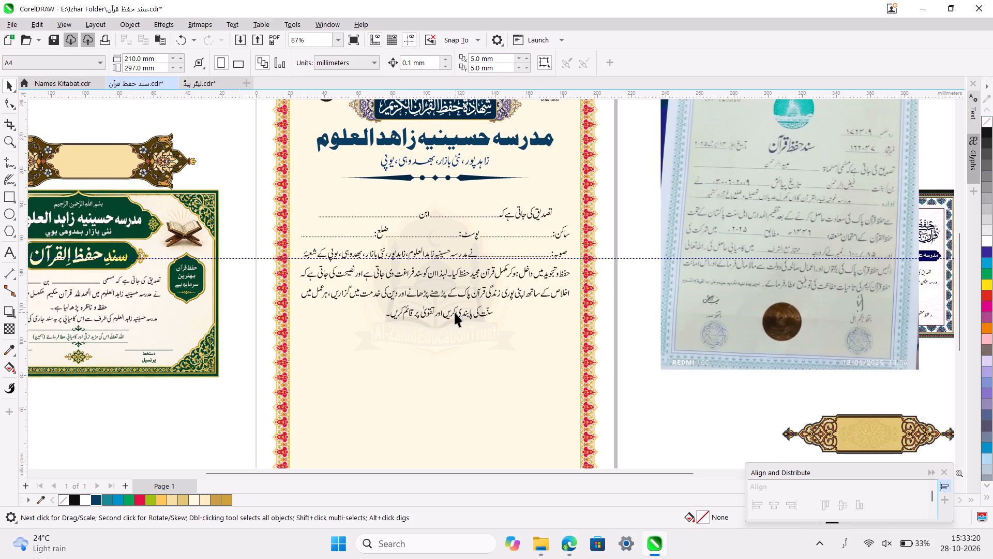
click(451, 314)
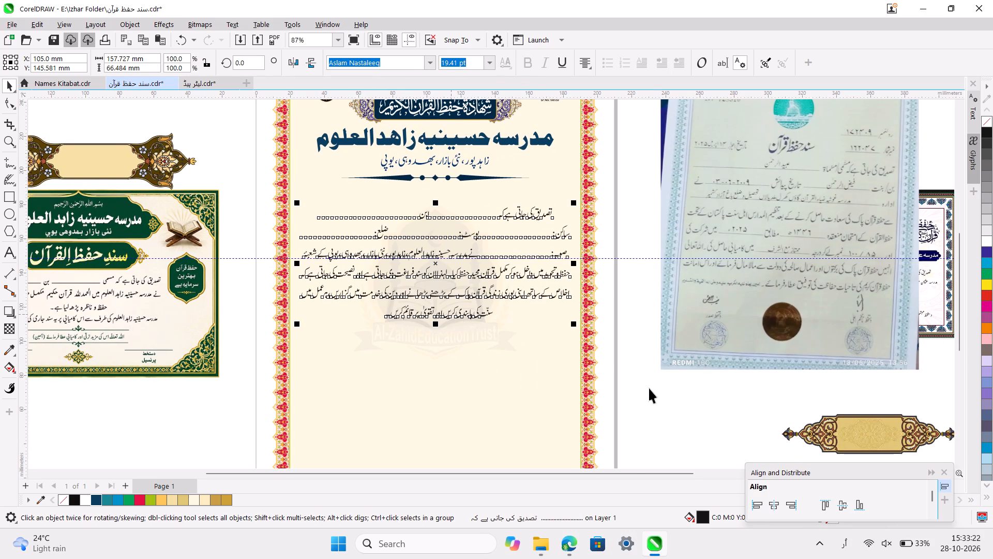
click(665, 393)
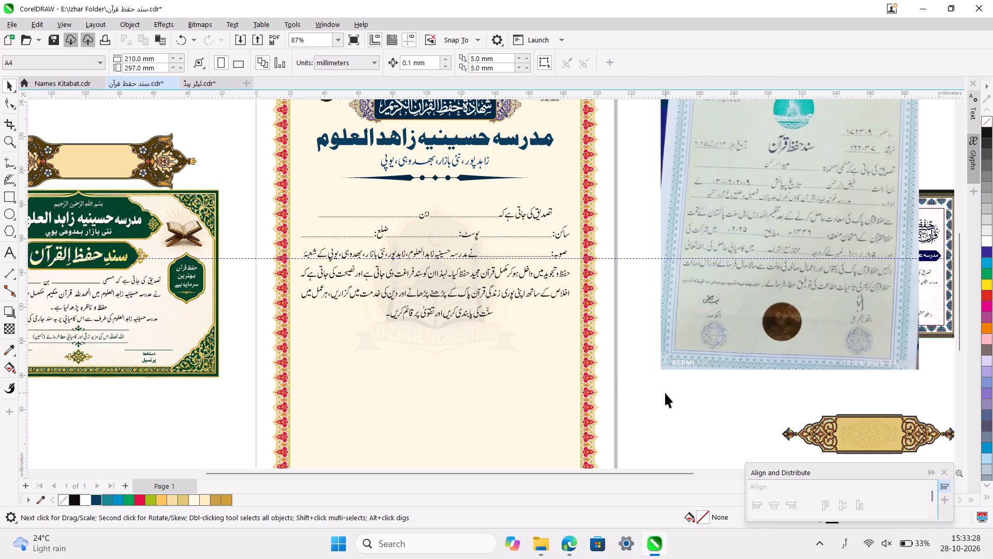
Lengthen the blank after "تصدیق کی جاتی ہے کہ" in the body text's first line by four fill characters.
double_click(477, 215)
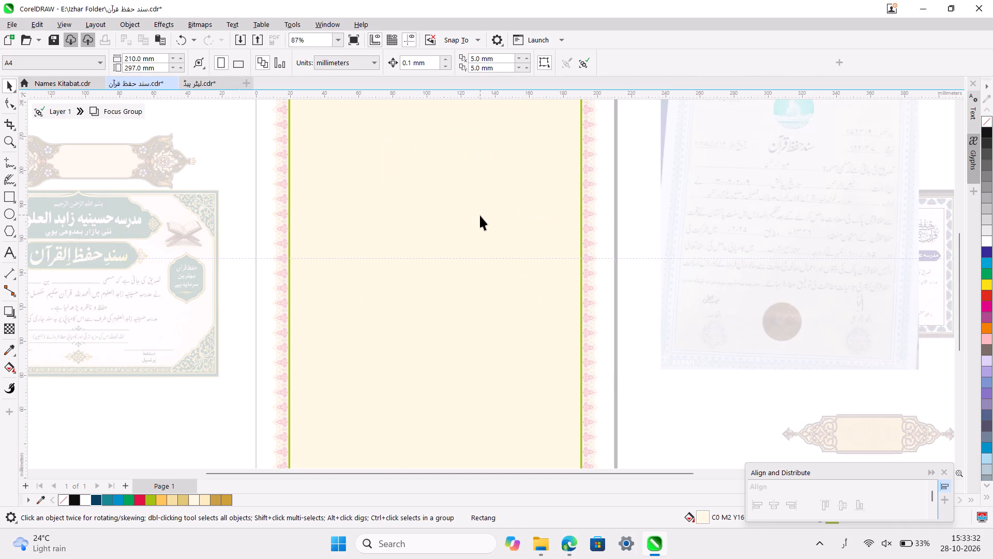
click(57, 110)
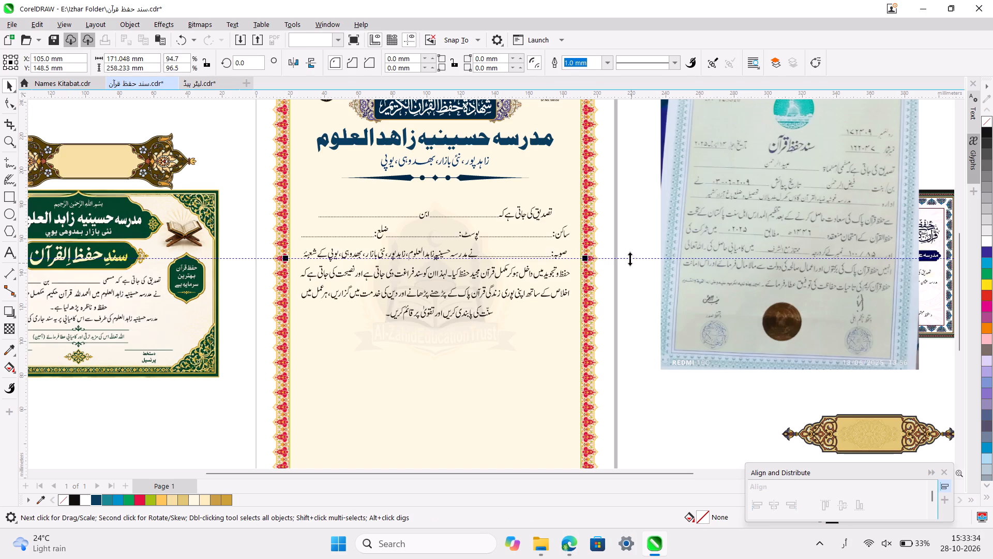
click(551, 212)
double_click(545, 215)
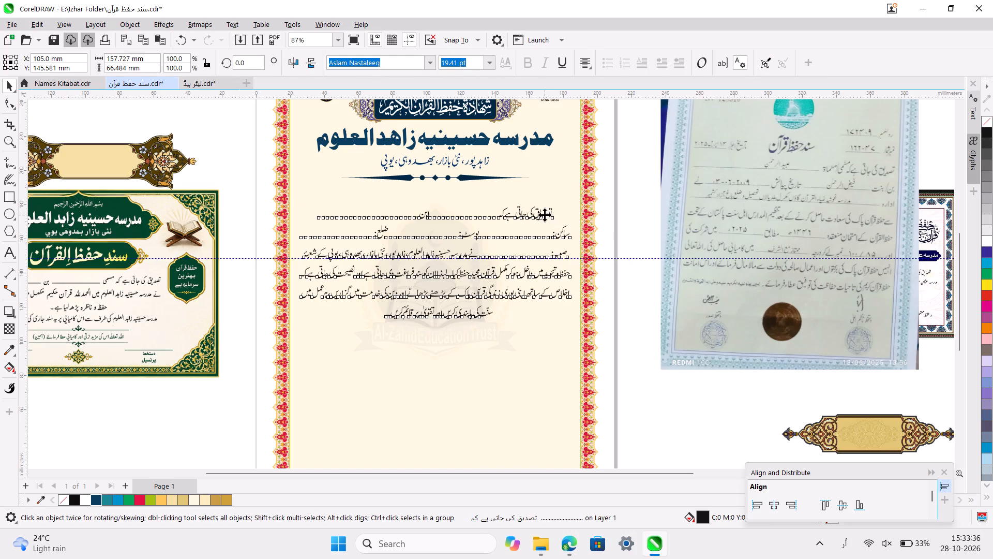
click(479, 214)
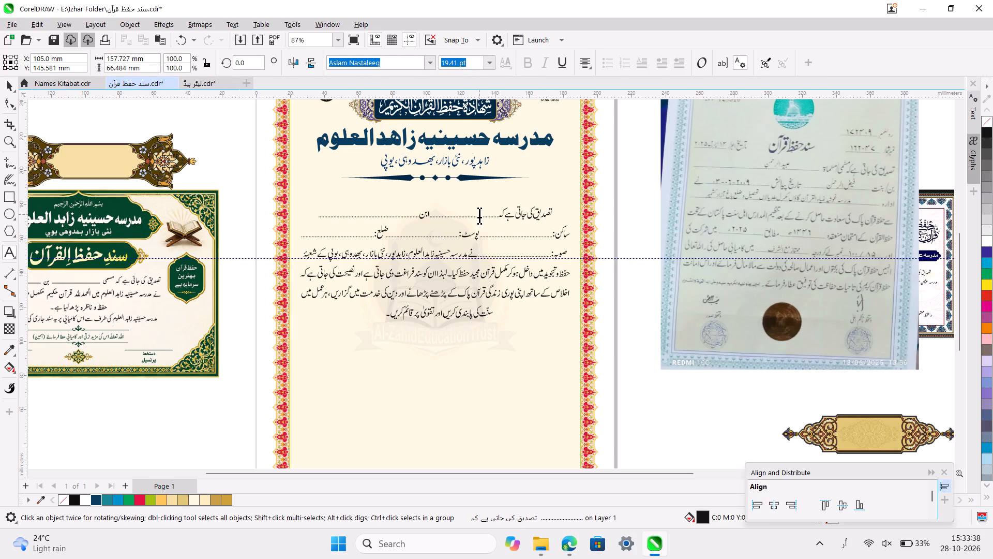
key(alt+space)
key(super+space)
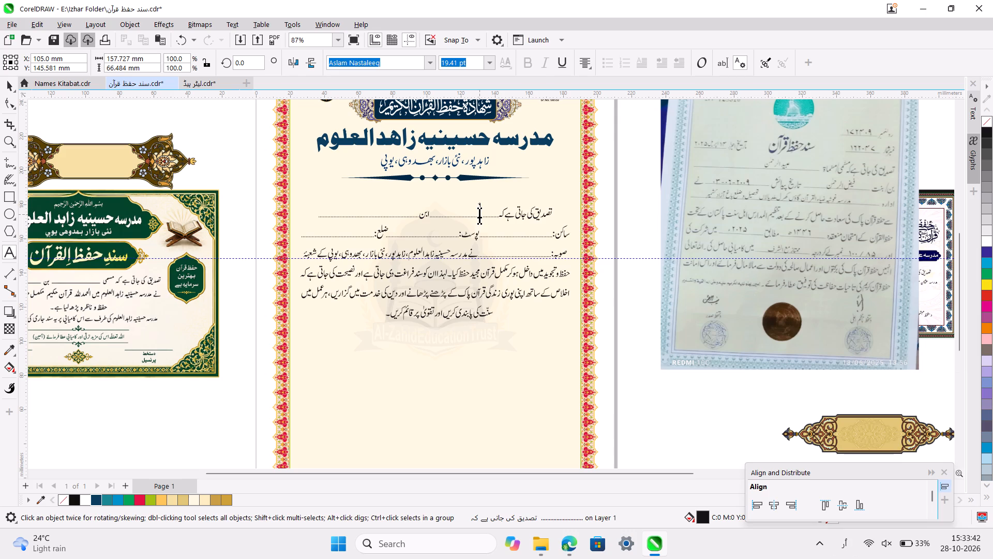
key(ctrl+alt+shift+0)
key(ctrl+alt+shift+0)
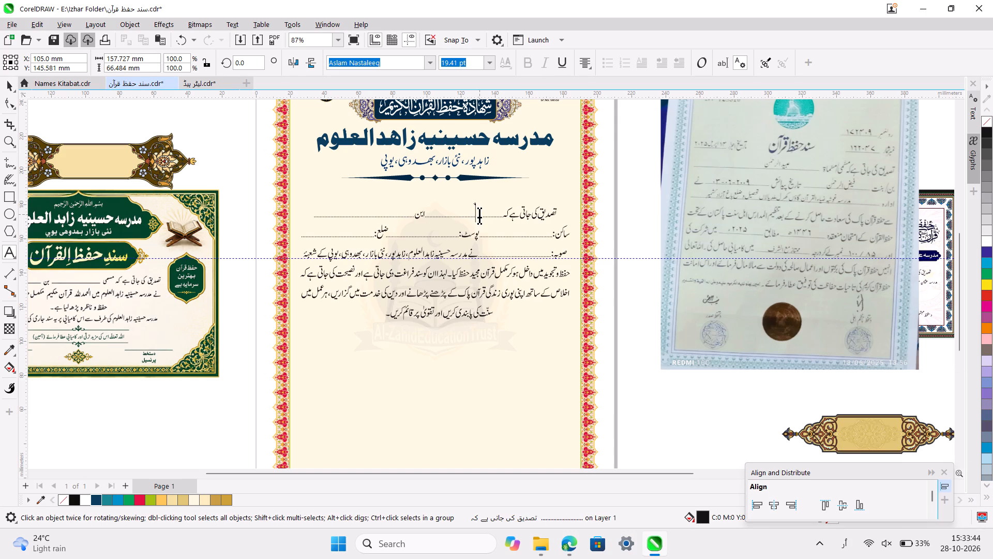
key(ctrl+alt+shift+0)
key(ctrl+alt+shift+0)
key(ctrl+alt+shift+0)
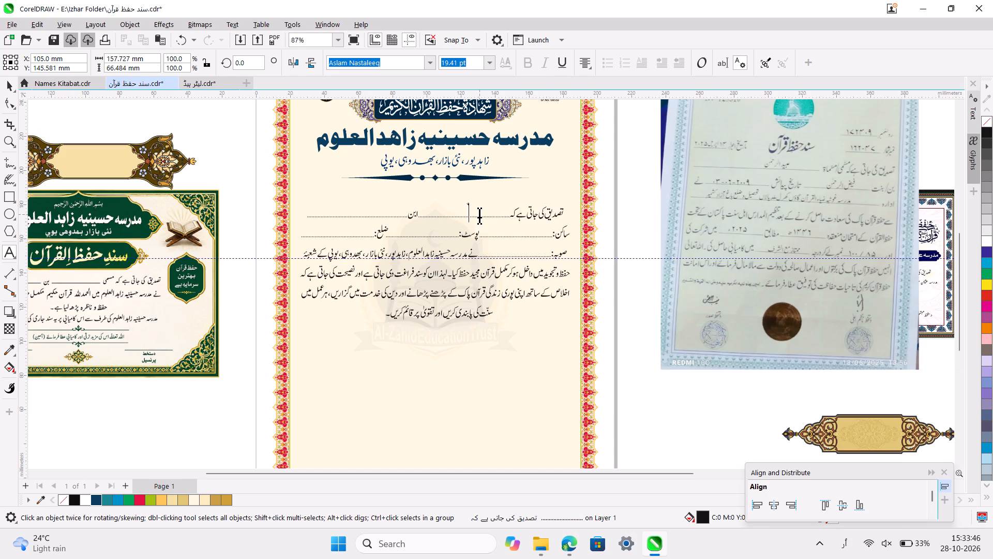
key(BackSpace)
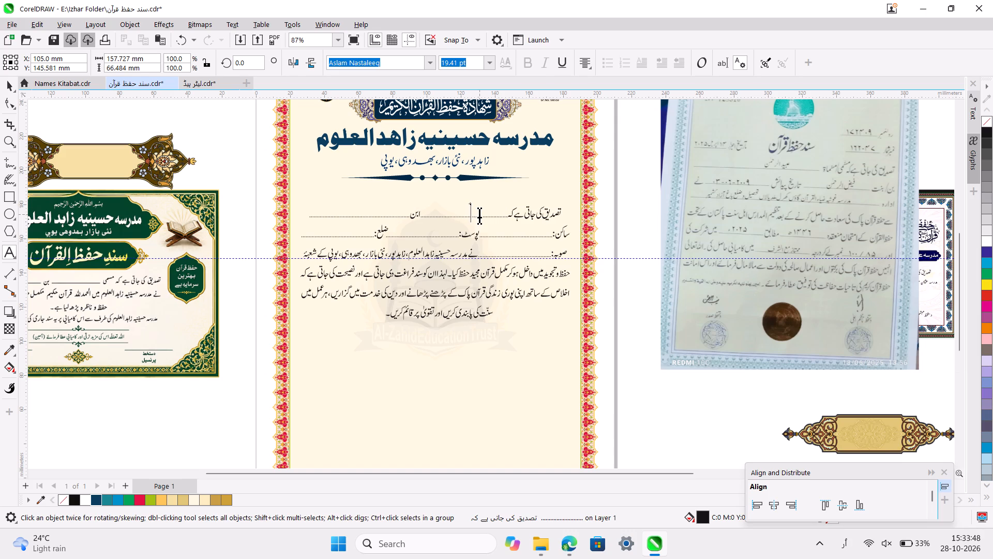
key(ctrl+space)
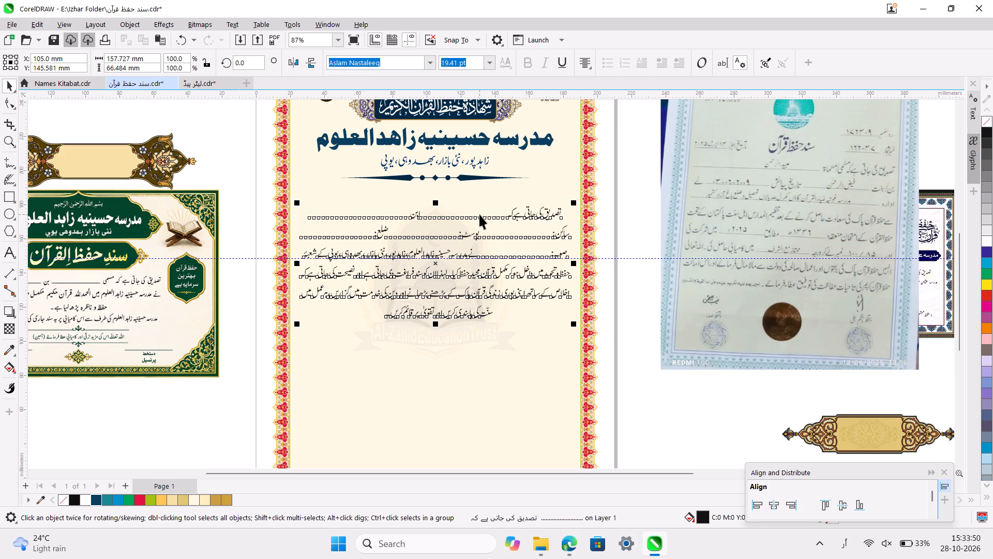
click(682, 383)
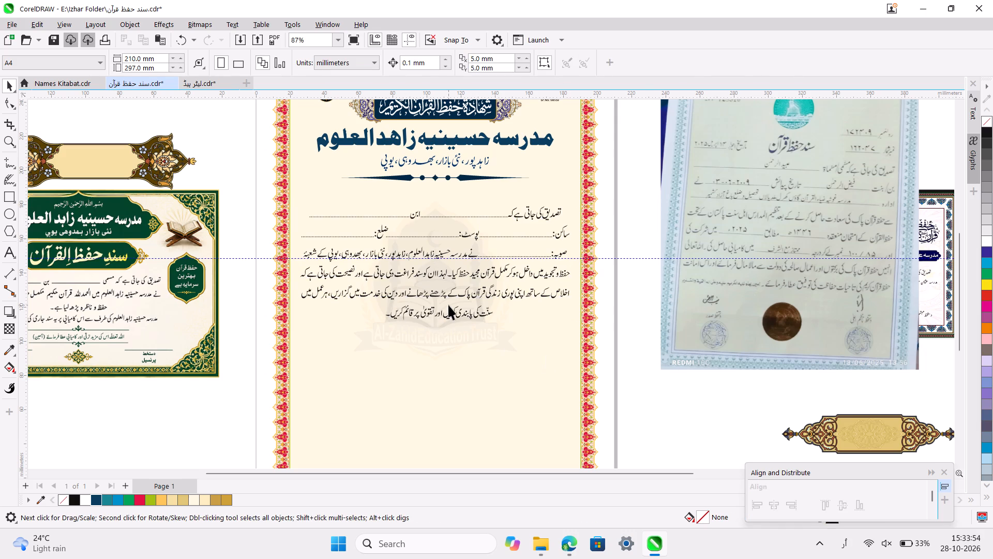
Move the Urdu body text down to a Y position of about 131 mm and centre it horizontally on the page.
click(480, 295)
drag(480, 295, 477, 361)
scroll(477, 361, down, 1)
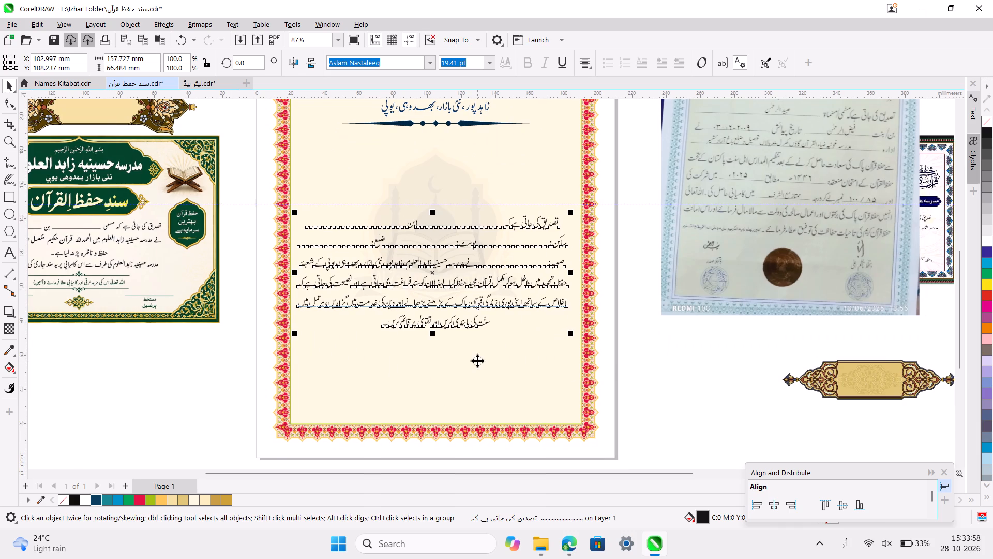
drag(429, 272, 436, 233)
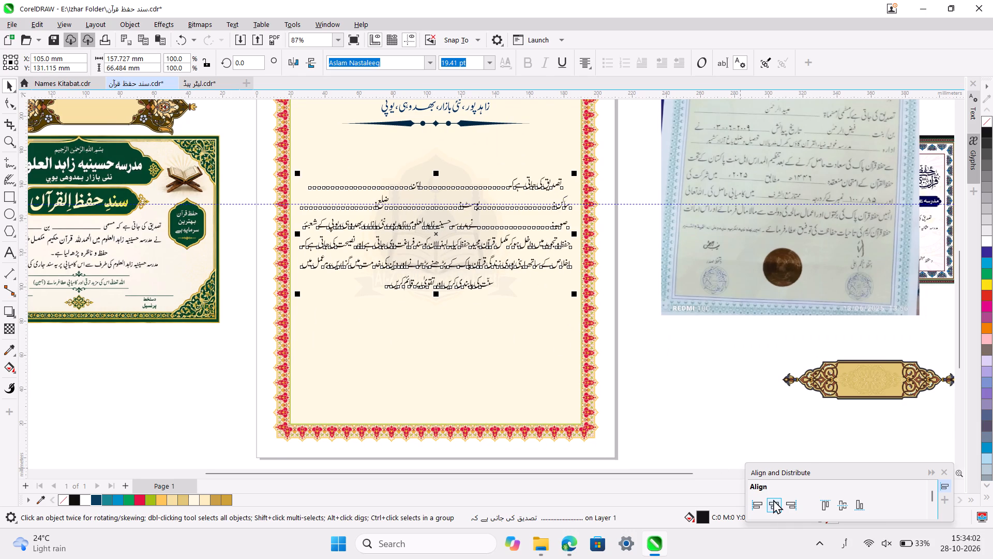
click(774, 499)
click(716, 430)
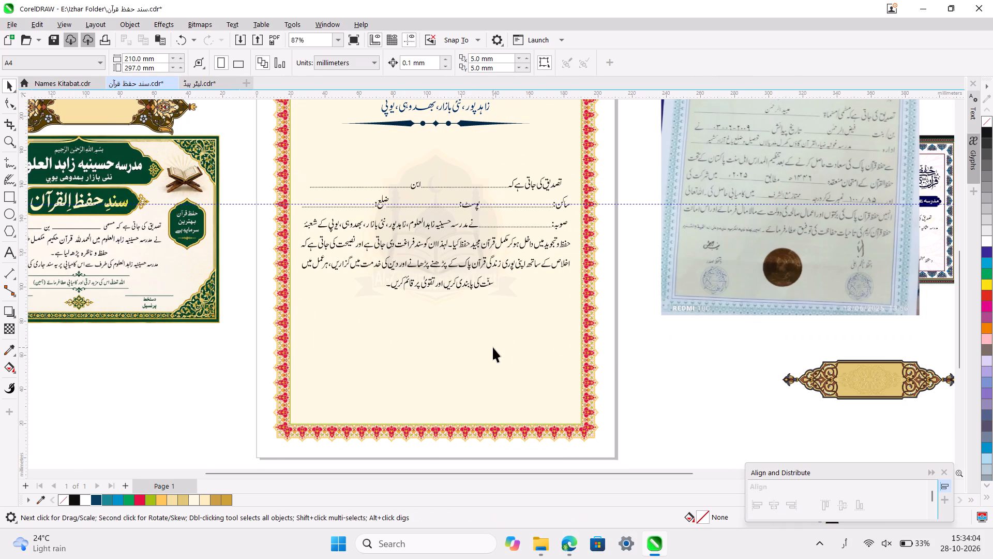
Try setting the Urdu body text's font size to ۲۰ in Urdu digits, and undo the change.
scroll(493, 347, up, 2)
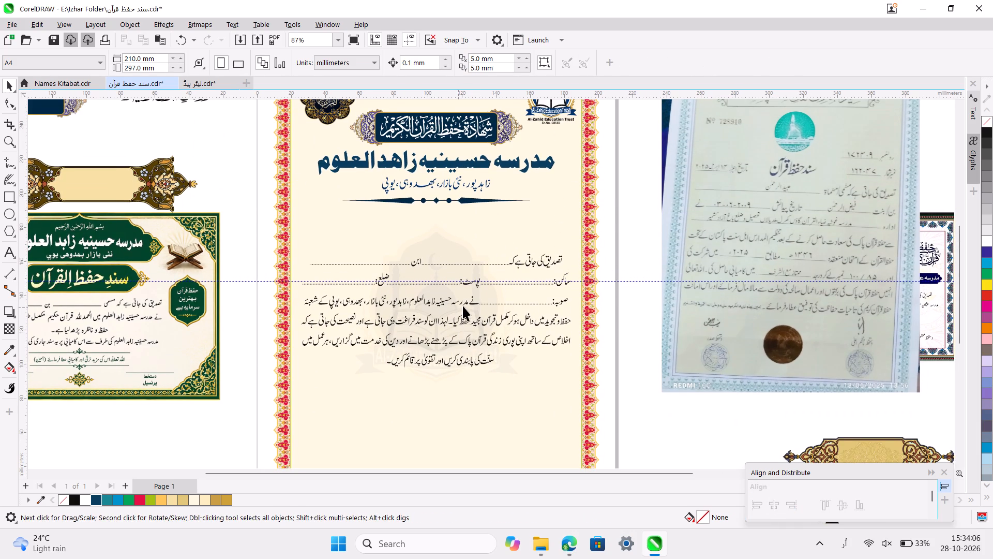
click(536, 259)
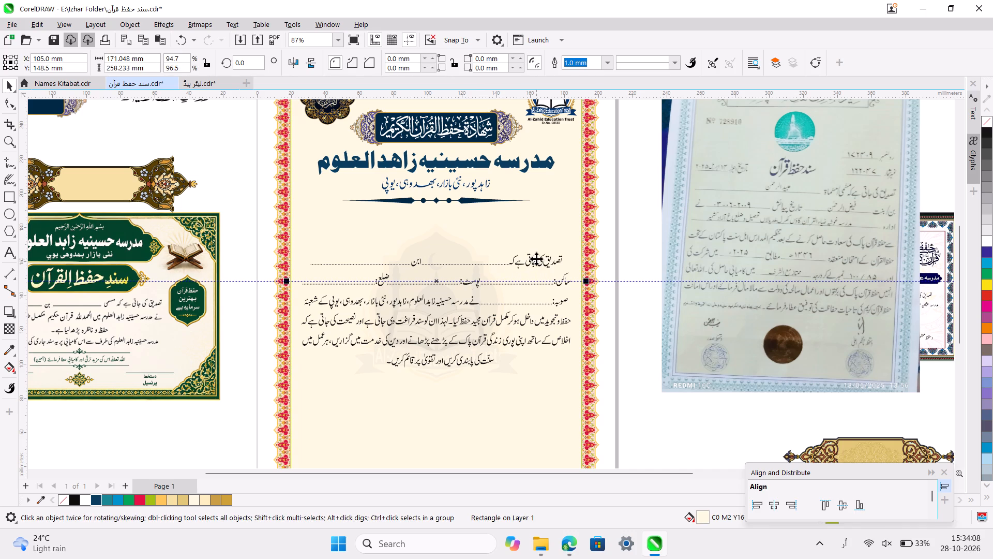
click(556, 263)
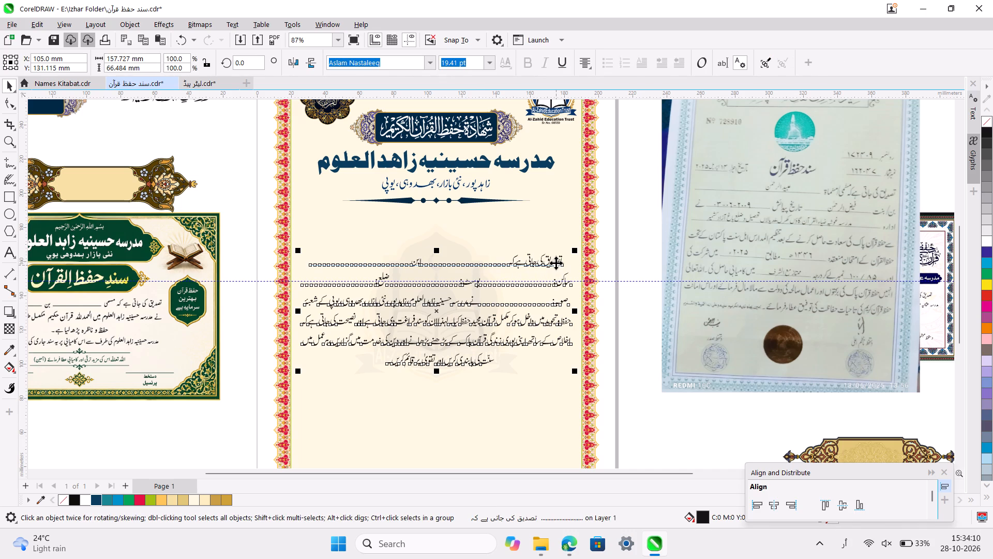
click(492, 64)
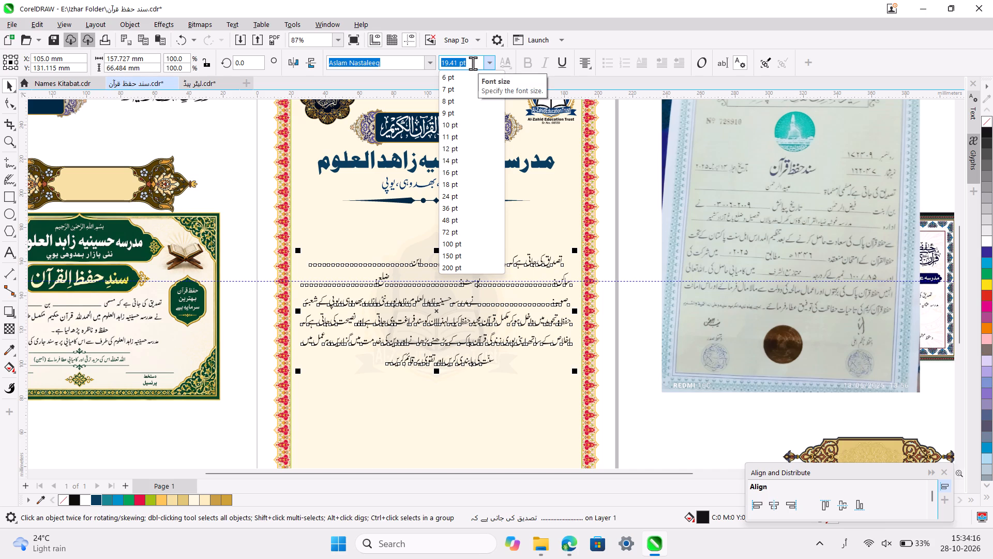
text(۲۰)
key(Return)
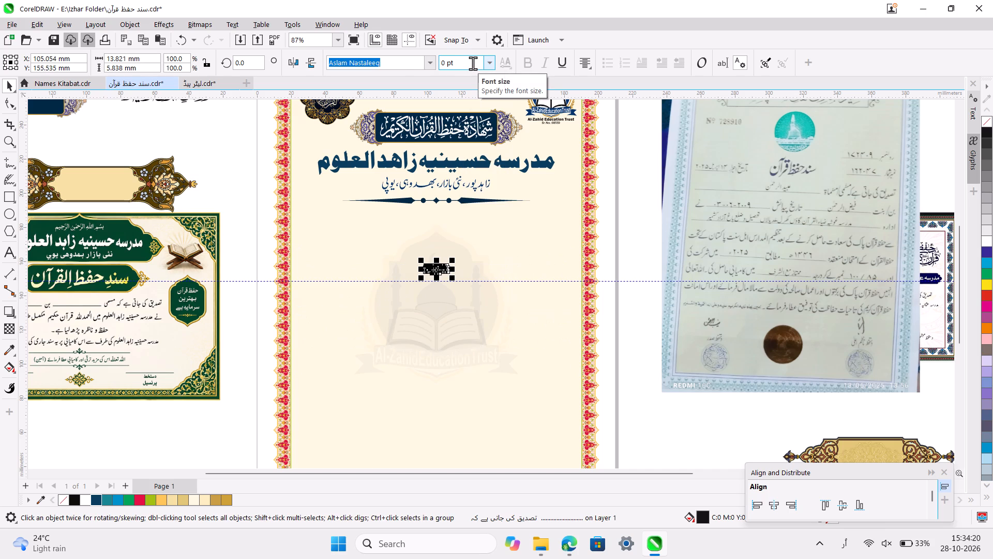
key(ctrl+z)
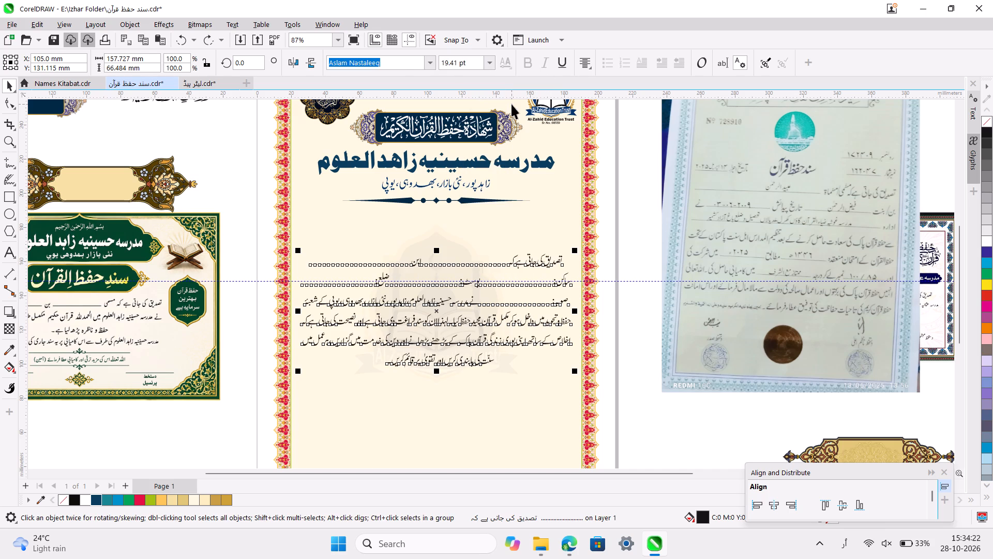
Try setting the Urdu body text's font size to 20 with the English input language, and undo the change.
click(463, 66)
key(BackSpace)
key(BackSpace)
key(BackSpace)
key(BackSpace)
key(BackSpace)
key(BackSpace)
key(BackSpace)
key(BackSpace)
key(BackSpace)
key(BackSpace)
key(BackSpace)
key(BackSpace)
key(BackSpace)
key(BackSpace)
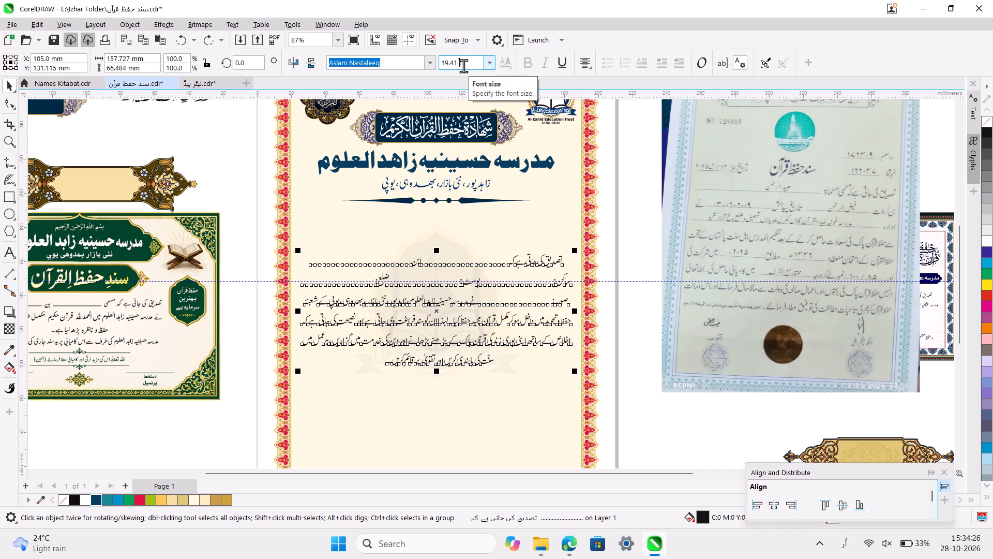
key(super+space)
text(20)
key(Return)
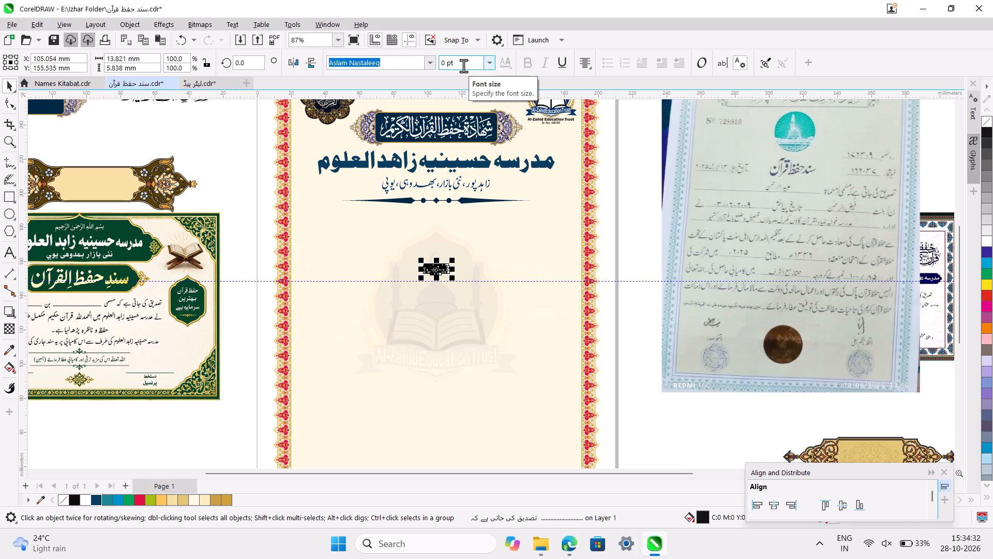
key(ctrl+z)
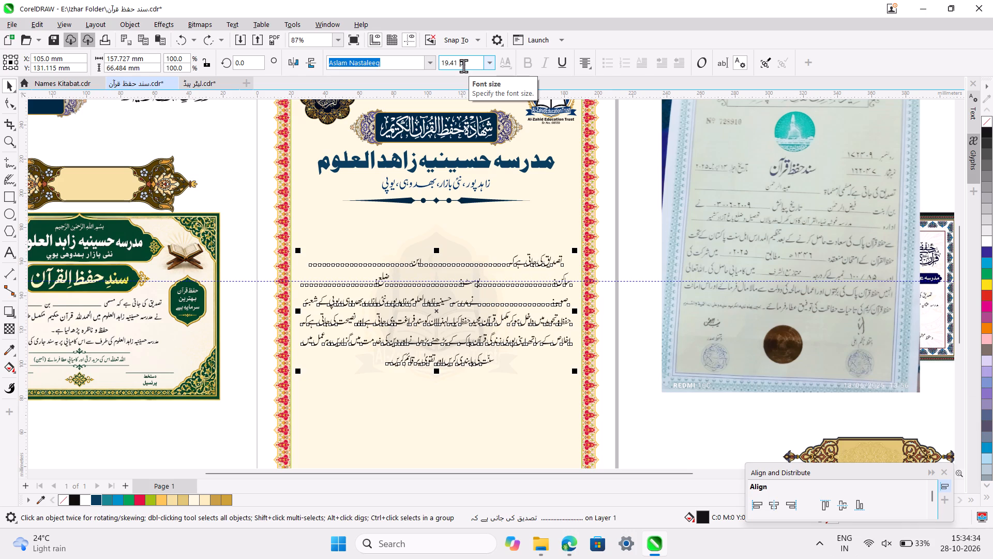
Set the Urdu body text's font size to 20 pt.
double_click(443, 62)
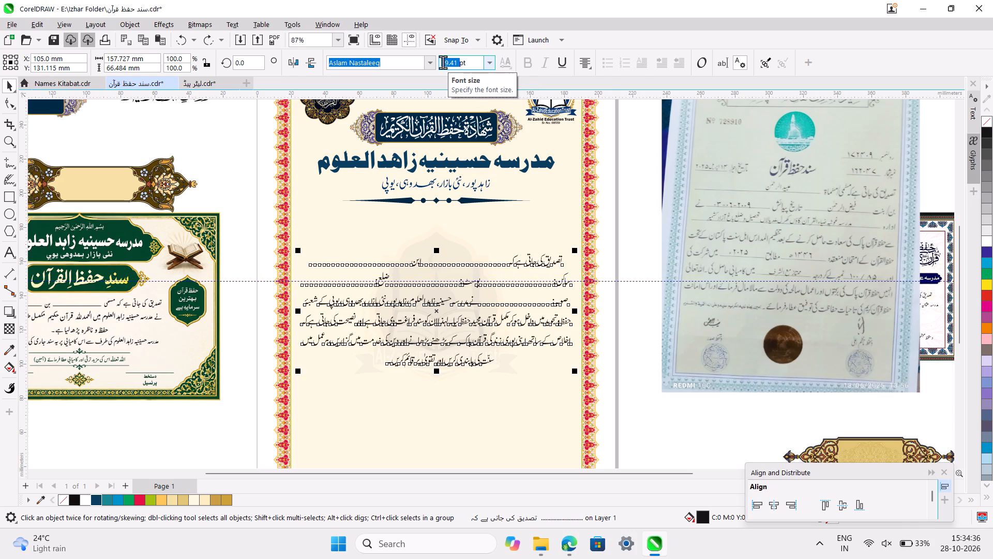
text(20)
key(Return)
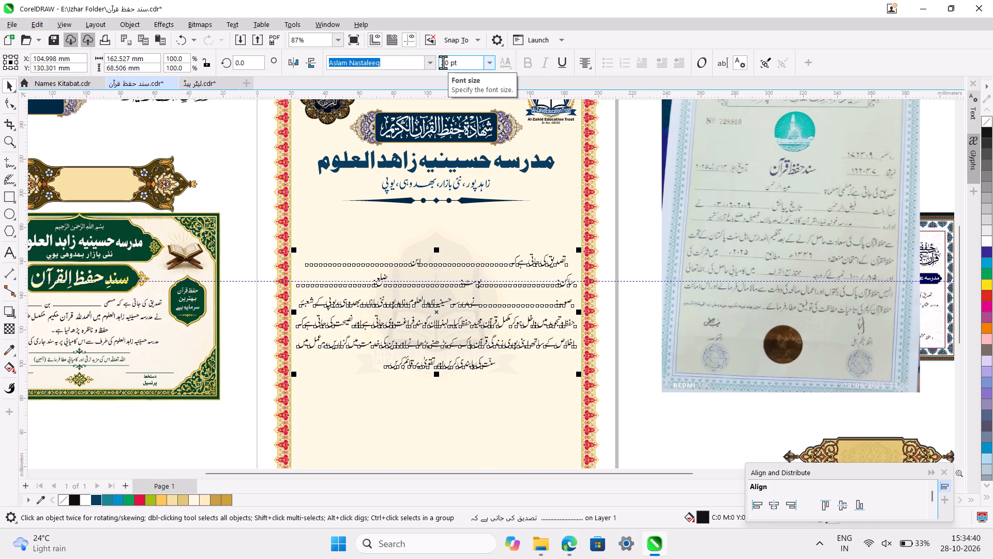
click(639, 257)
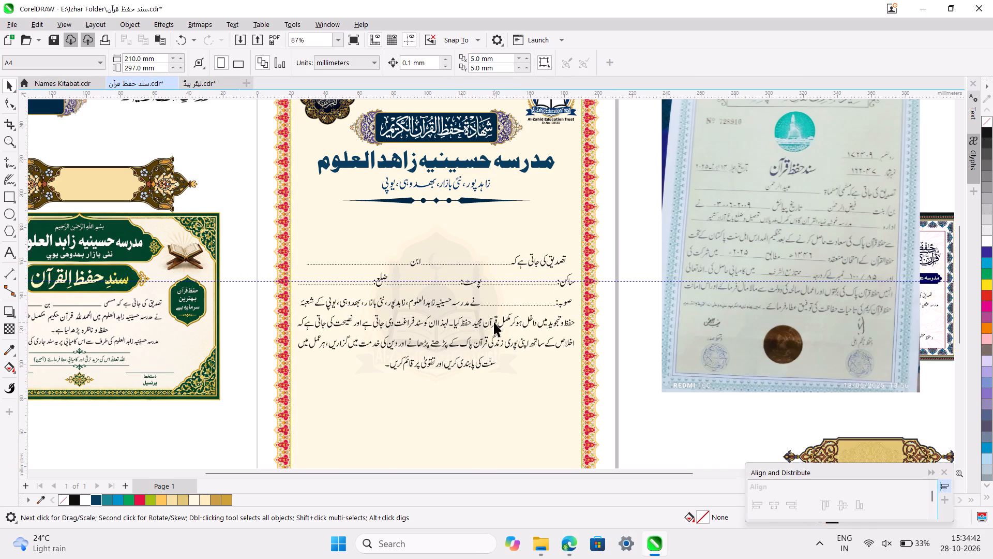
Recolour the whole Urdu body text with the document's own black swatch, the rich black beginning C71 M69.
scroll(494, 322, down, 1)
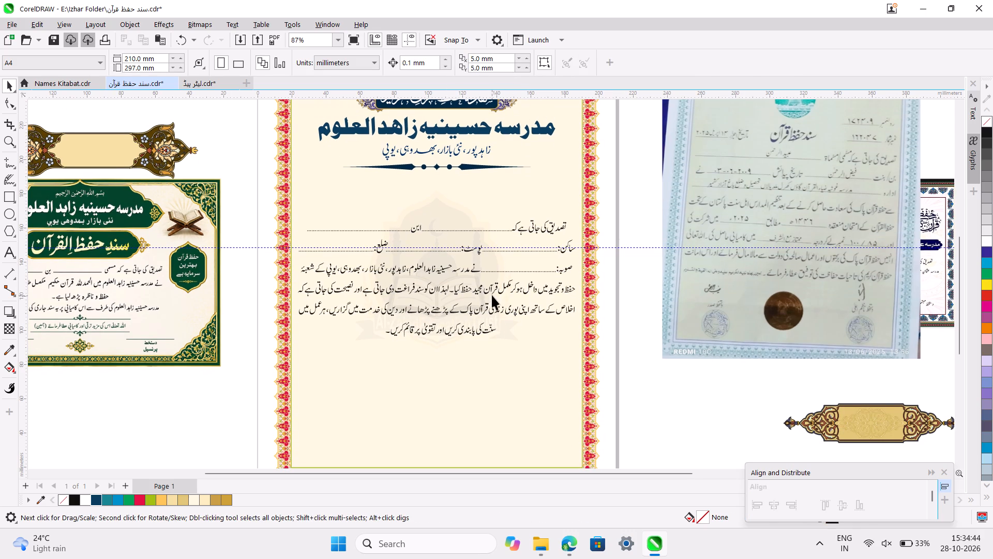
click(491, 292)
scroll(491, 292, down, 1)
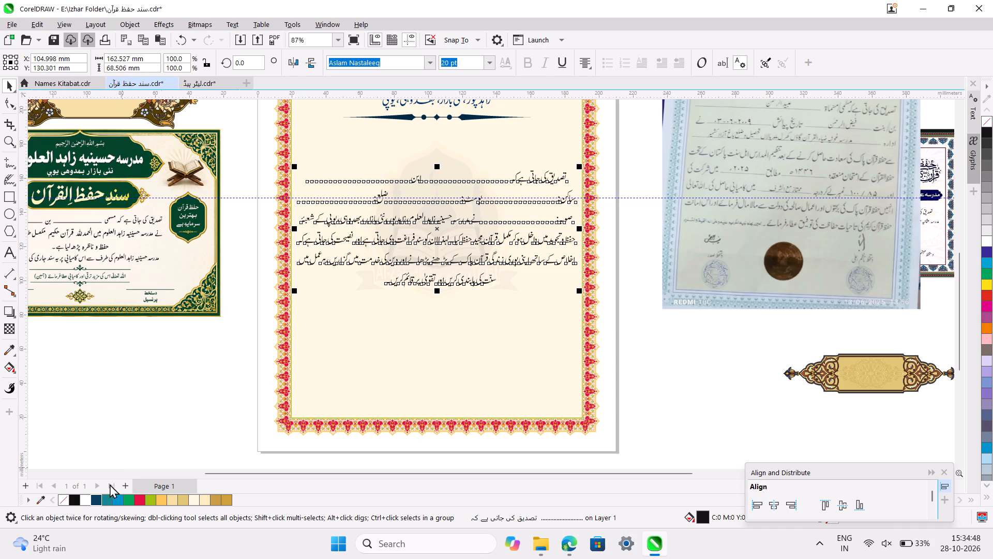
click(72, 501)
click(199, 354)
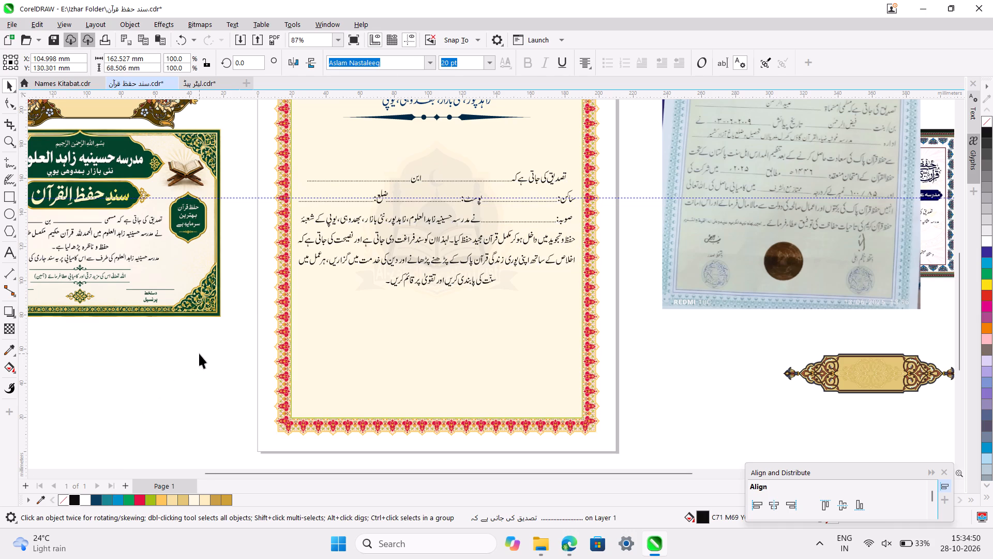
Examine the Urdu body text's wording, colour and fit inside the certificate's floral border.
scroll(199, 354, up, 1)
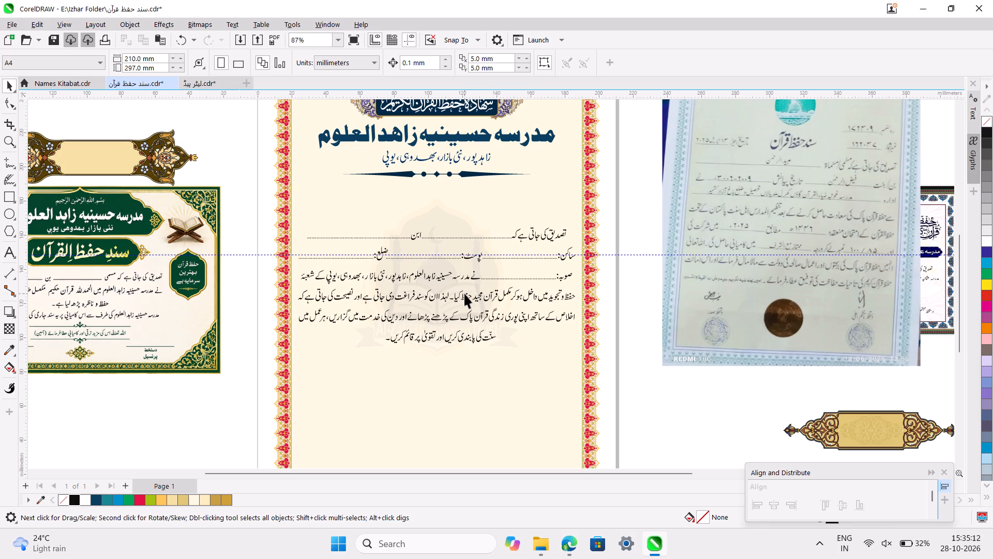
scroll(464, 293, down, 1)
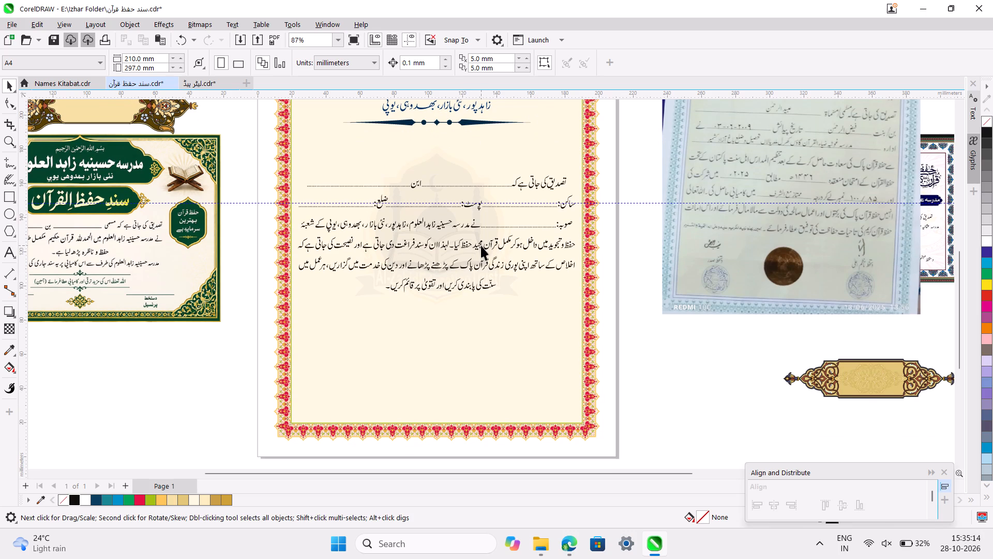
click(481, 245)
ctrl+scroll(481, 245, up, 3)
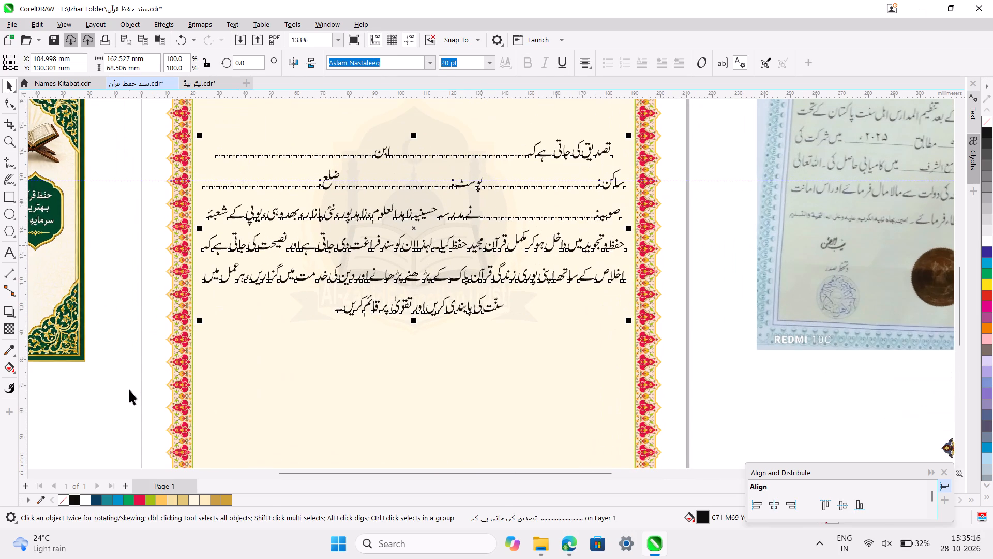
click(129, 390)
scroll(129, 390, right, 2)
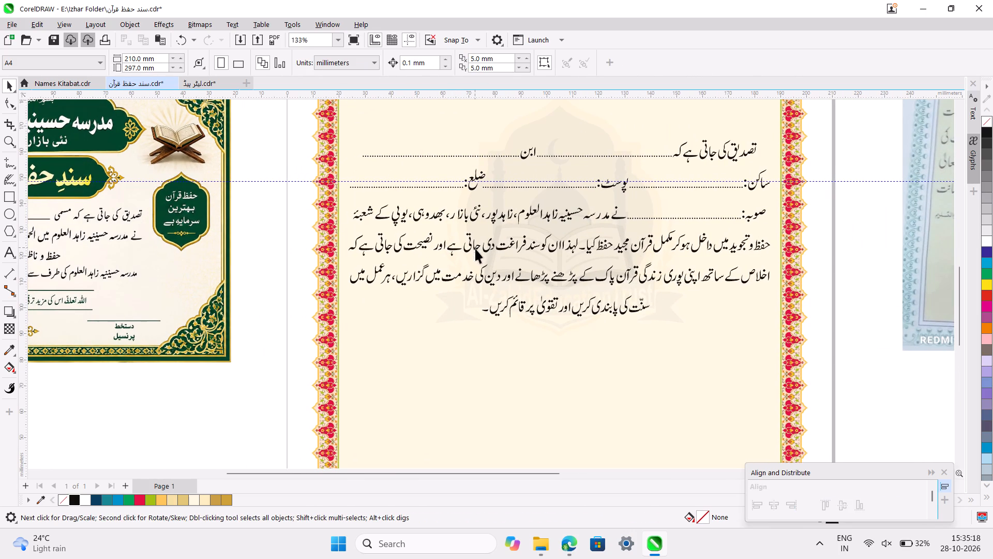
click(475, 248)
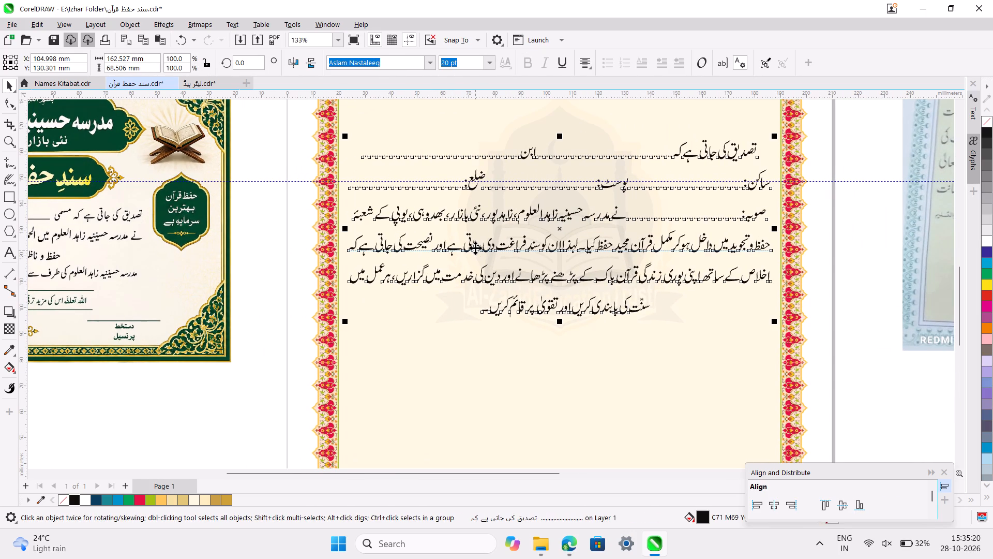
click(242, 381)
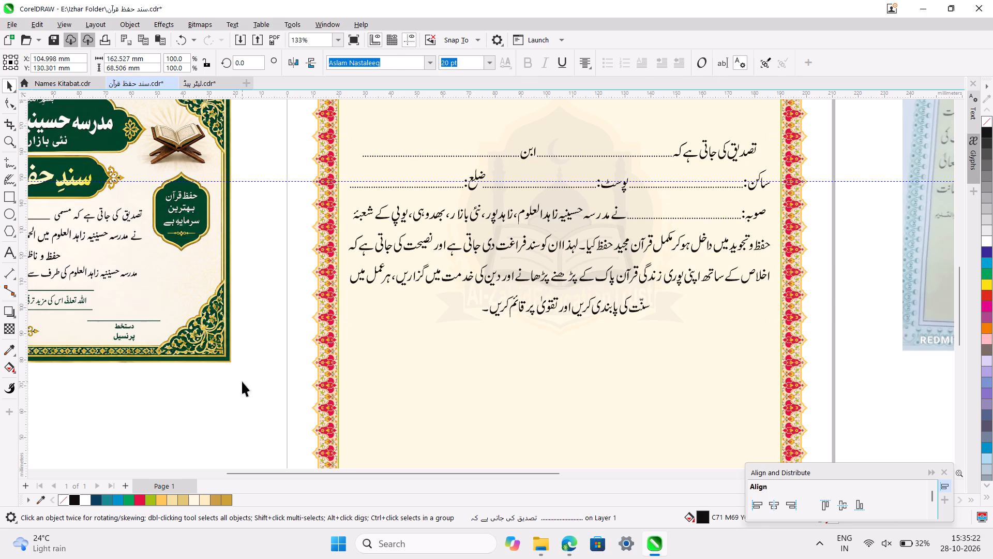
scroll(242, 381, down, 1)
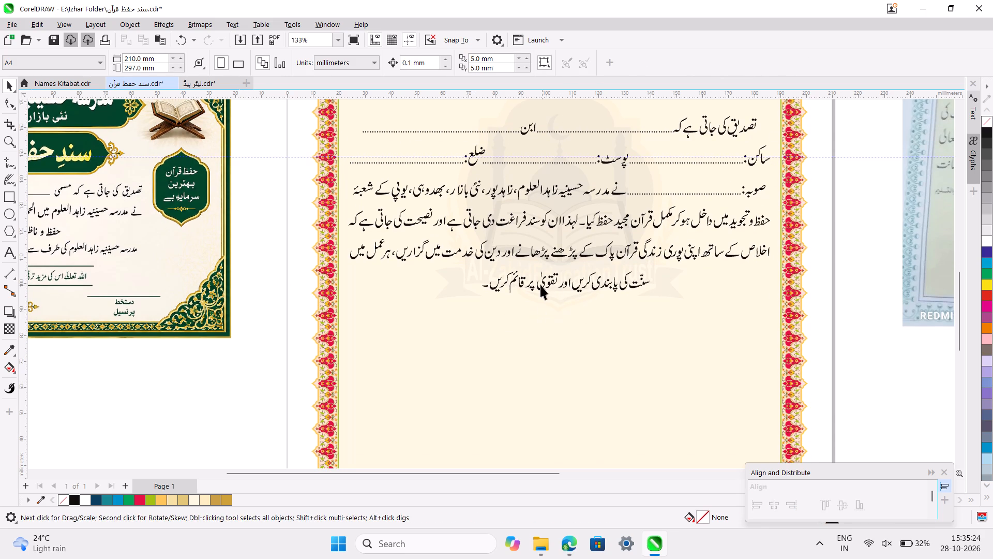
click(570, 222)
click(258, 390)
ctrl+scroll(258, 390, down, 4)
scroll(258, 390, down, 1)
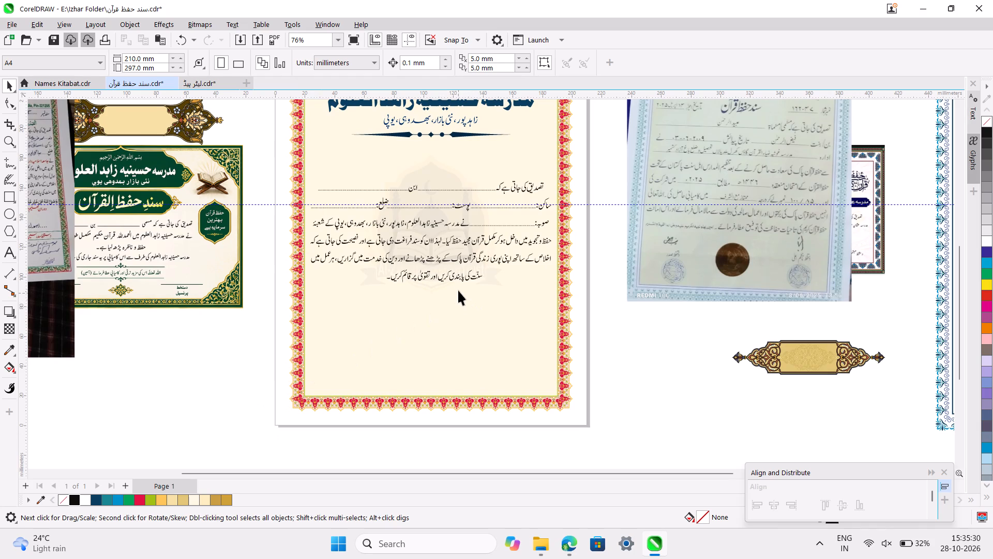
Increase the Urdu body text's line spacing with the Shape tool until the text block is about 75 mm tall.
click(459, 279)
ctrl+scroll(459, 279, up, 3)
scroll(459, 279, right, 1)
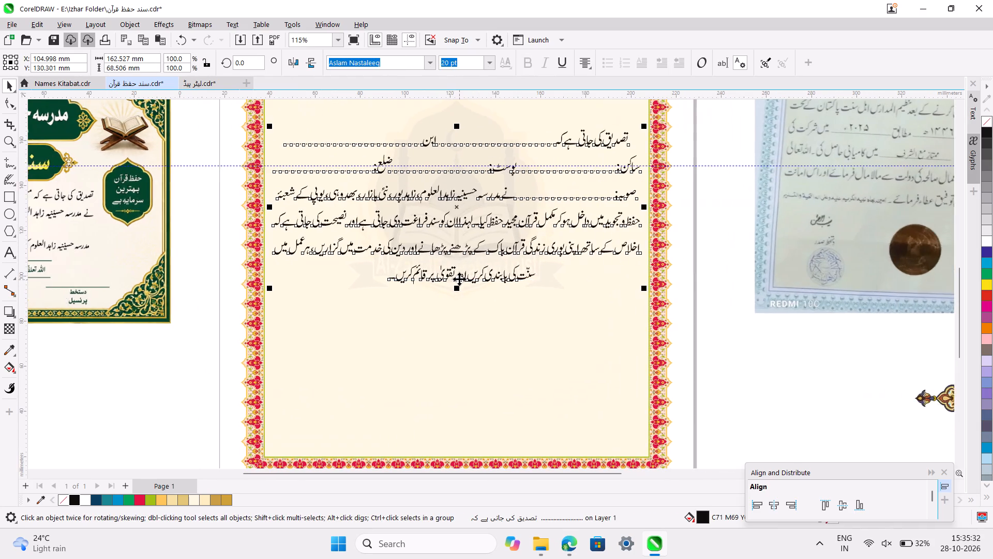
scroll(459, 279, right, 1)
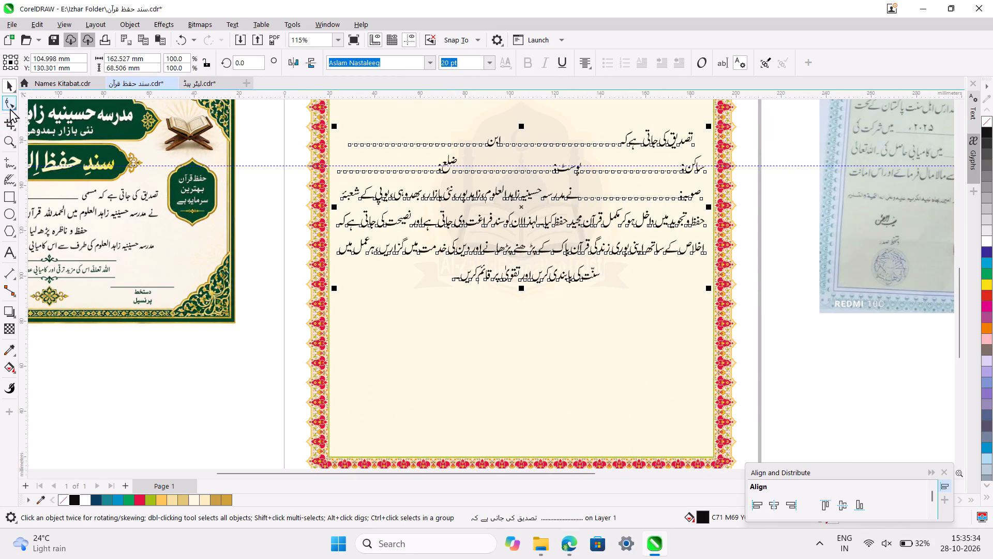
click(9, 108)
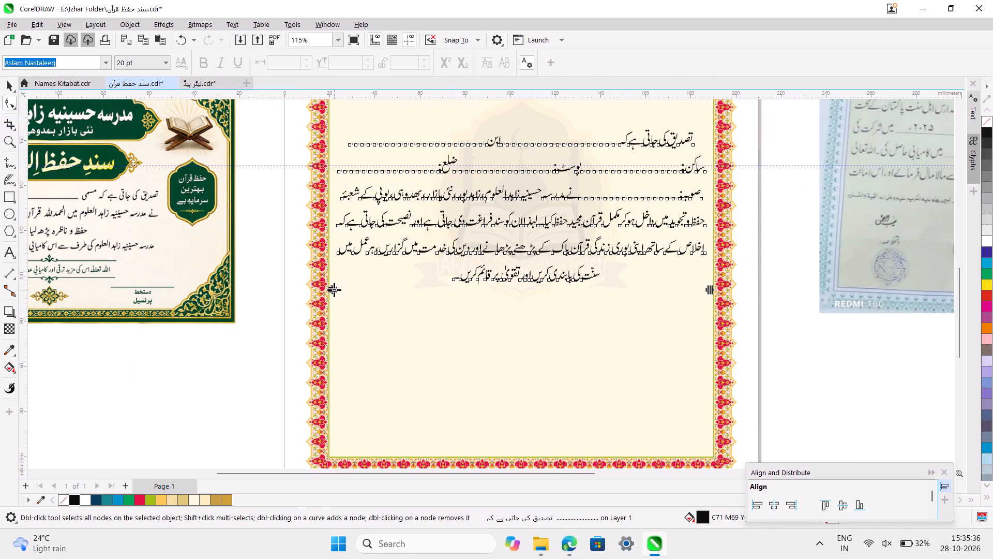
drag(334, 290, 332, 301)
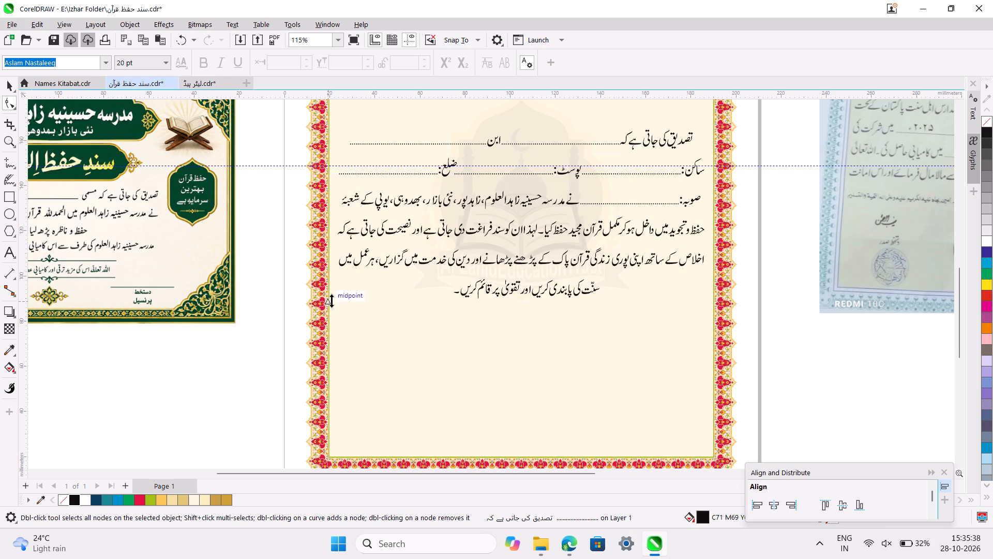
drag(332, 301, 332, 300)
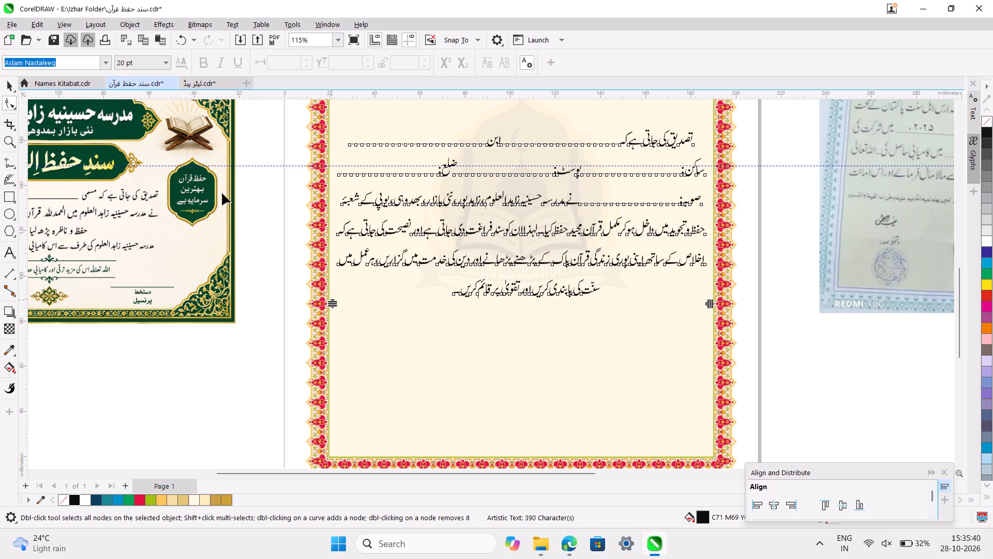
Centre the respaced Urdu body text horizontally on the page, at X 105 mm.
click(11, 83)
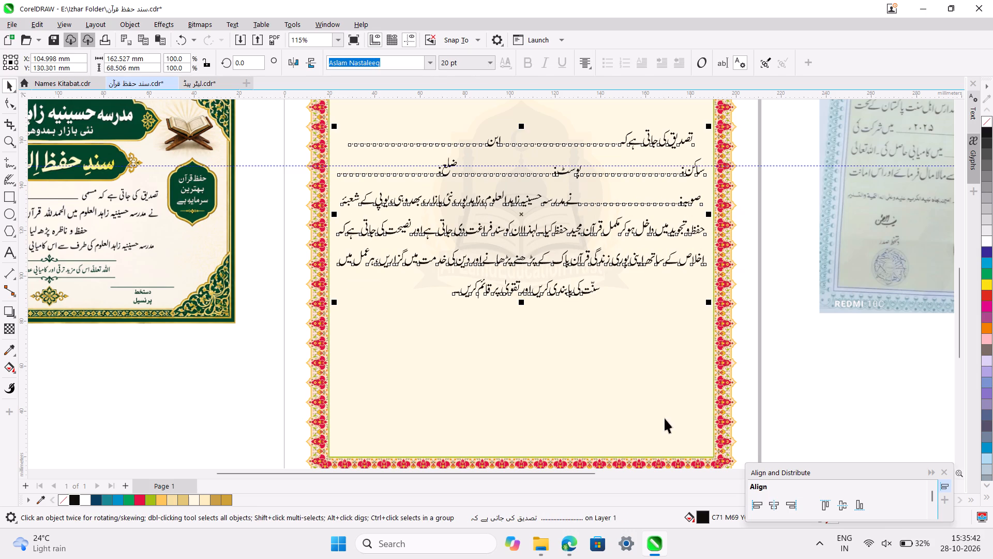
click(768, 502)
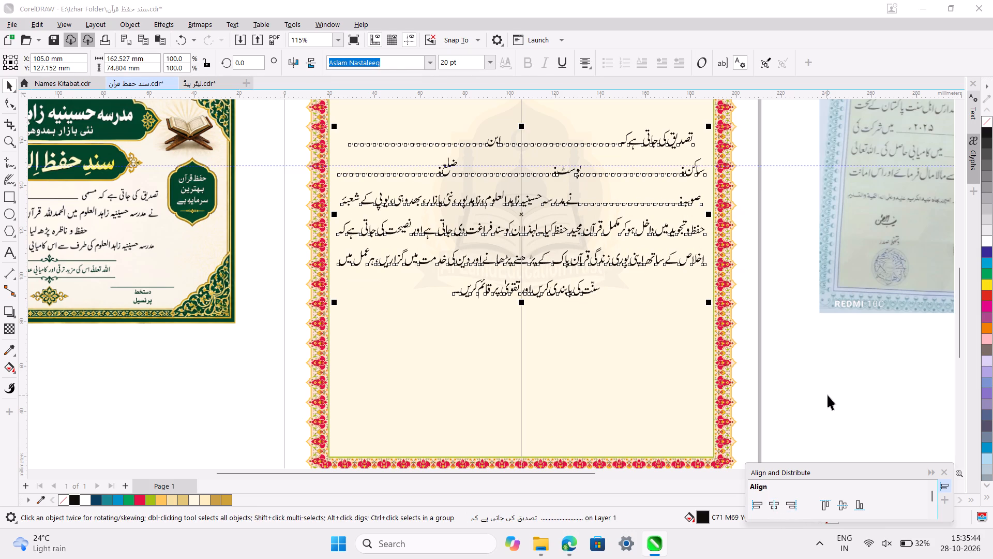
click(827, 395)
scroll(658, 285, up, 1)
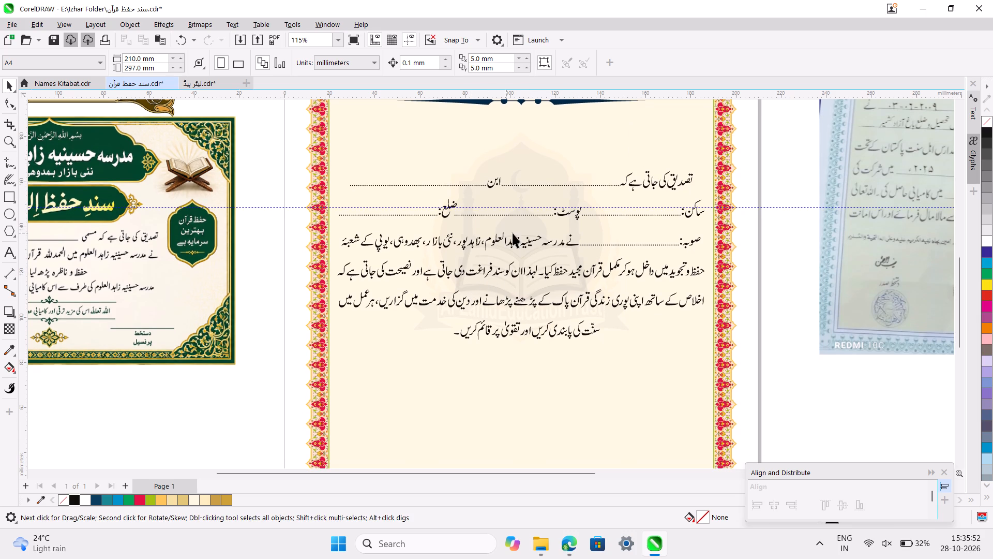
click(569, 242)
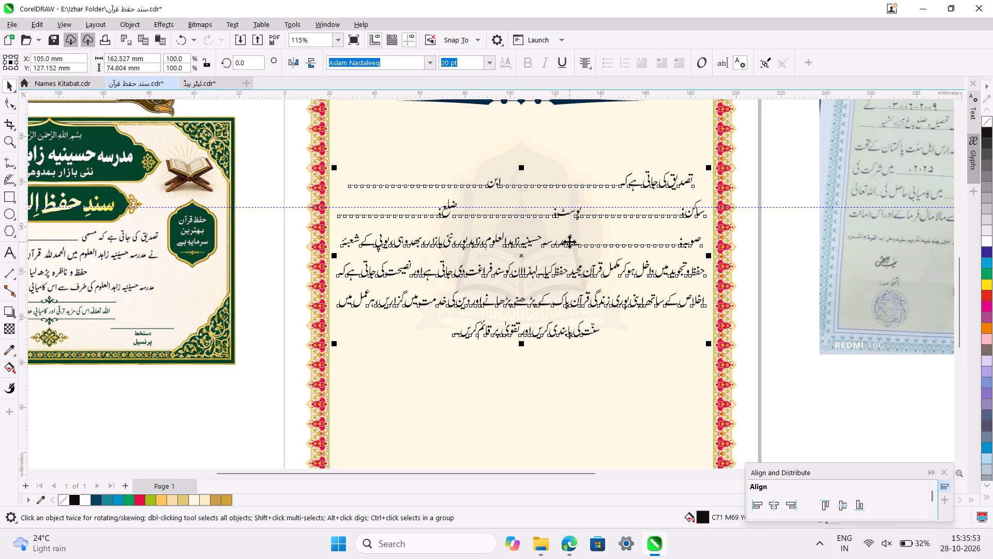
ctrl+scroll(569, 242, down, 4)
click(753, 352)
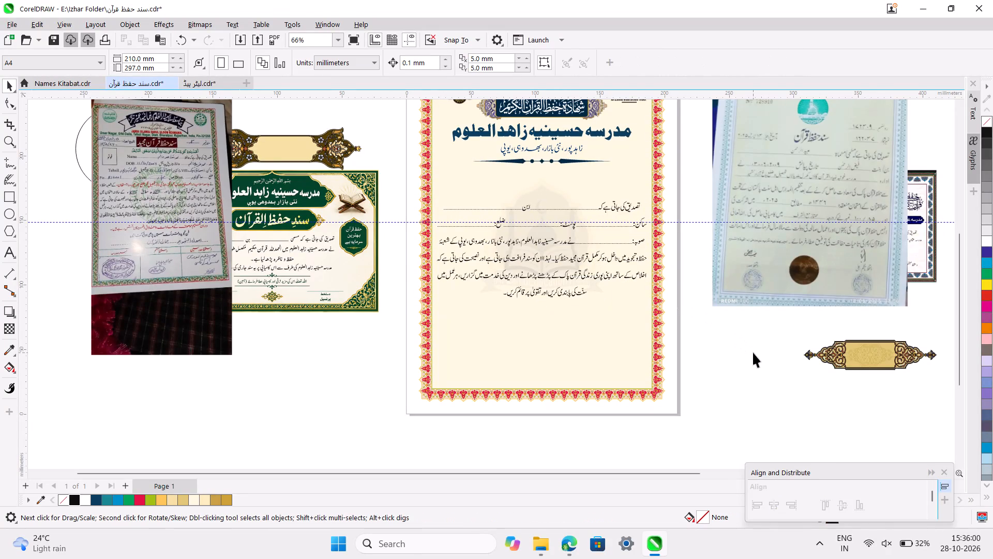
Colour the madrasa name and address from "مدرسہ حسینیہ" through "یوپی" in the body text's third line with the document's crimson red.
ctrl+scroll(622, 310, up, 3)
scroll(622, 310, right, 1)
scroll(622, 310, up, 1)
ctrl+scroll(622, 310, up, 5)
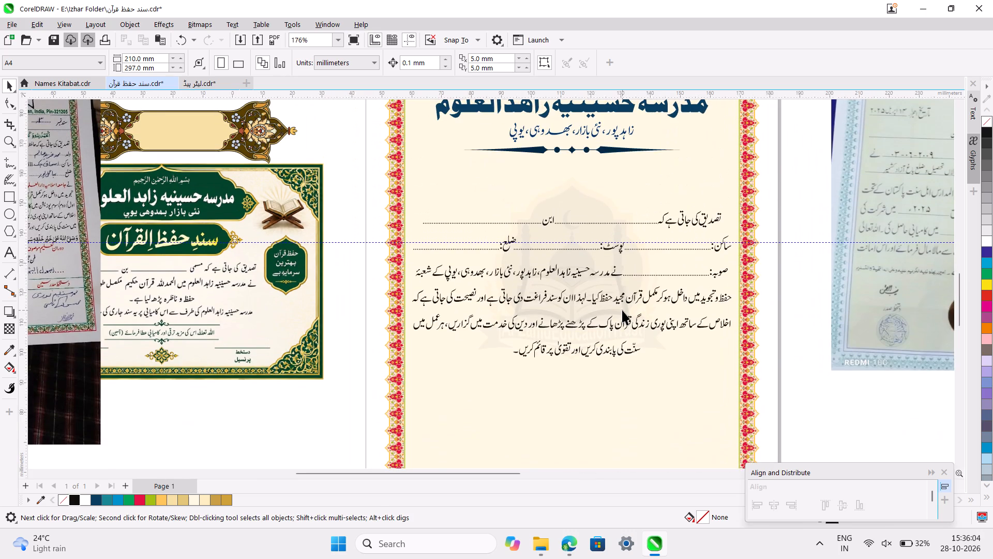
scroll(622, 310, right, 2)
double_click(702, 239)
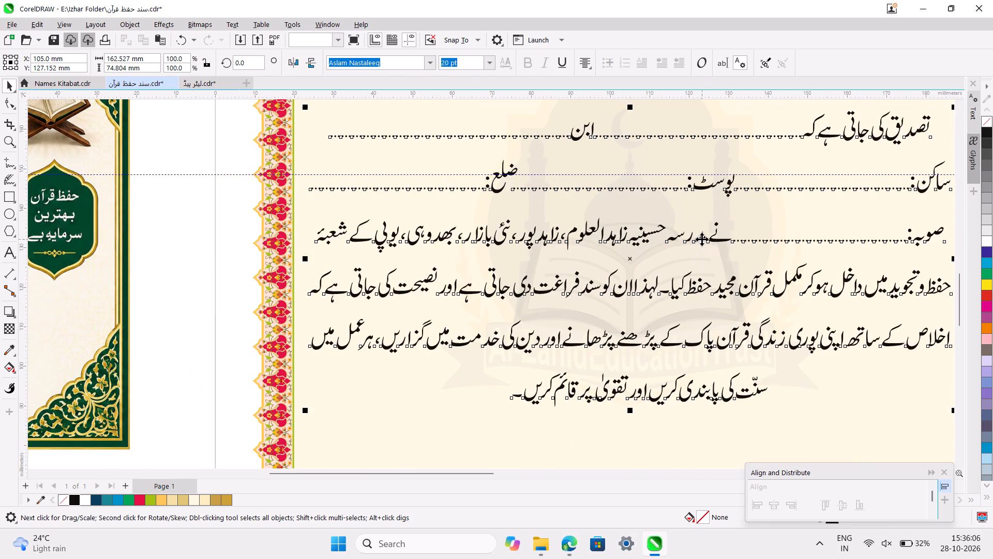
click(705, 240)
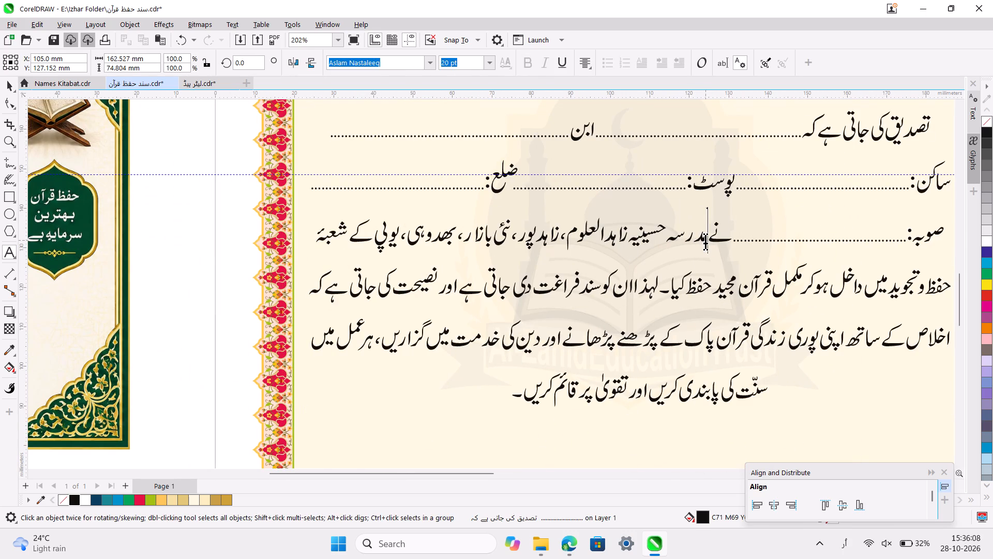
key(ctrl+shift+Left)
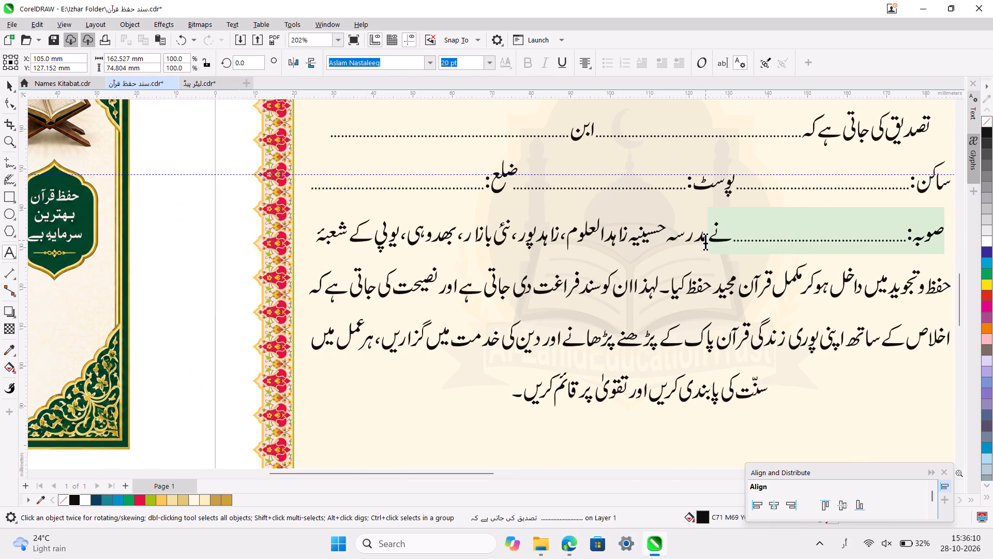
key(ctrl+shift+Right)
key(ctrl+shift+Right)
key(ctrl+shift+Right)
key(ctrl+shift+Right)
key(ctrl+shift+Right)
key(ctrl+shift+Right)
key(ctrl+shift+Right)
key(ctrl+shift+Right)
key(ctrl+shift+Right)
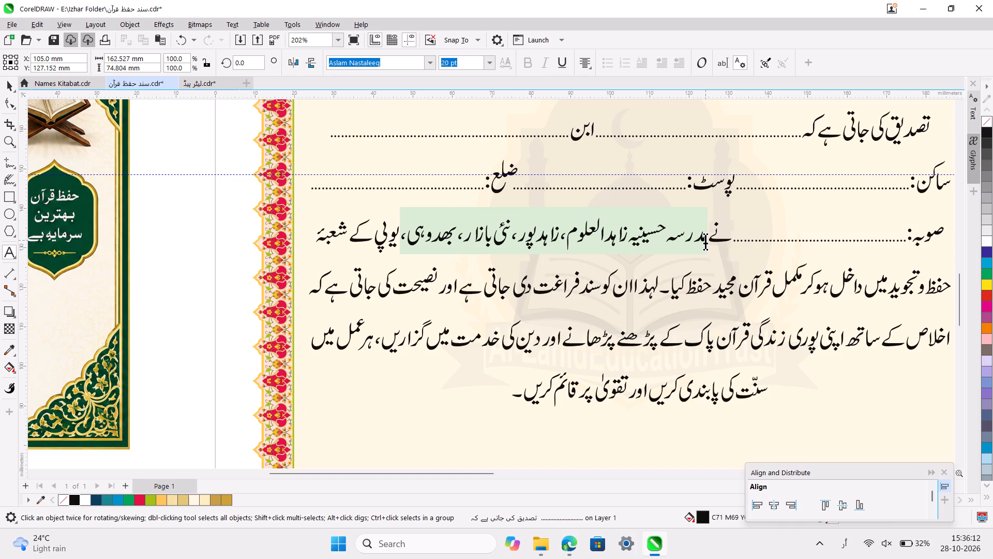
key(ctrl+shift+Right)
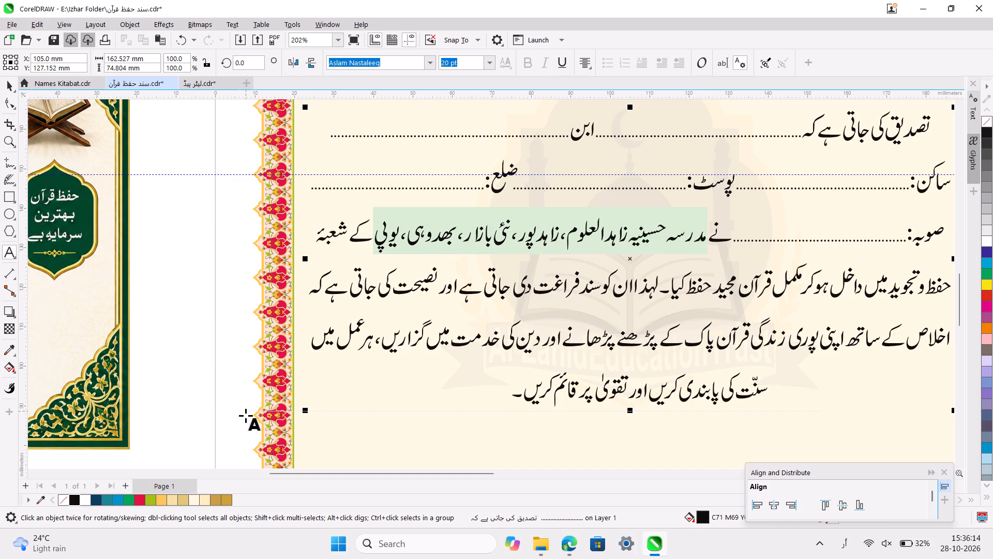
click(143, 499)
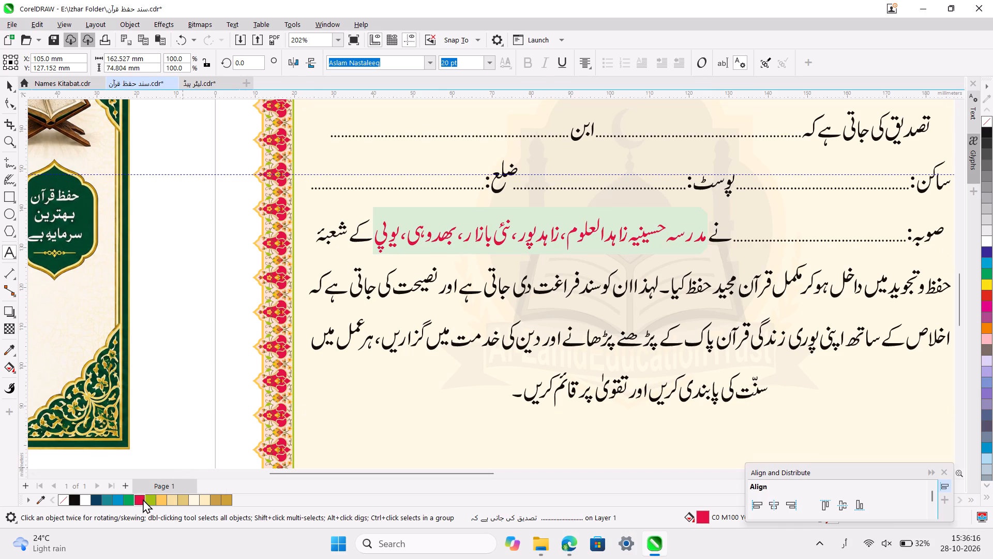
scroll(274, 319, right, 1)
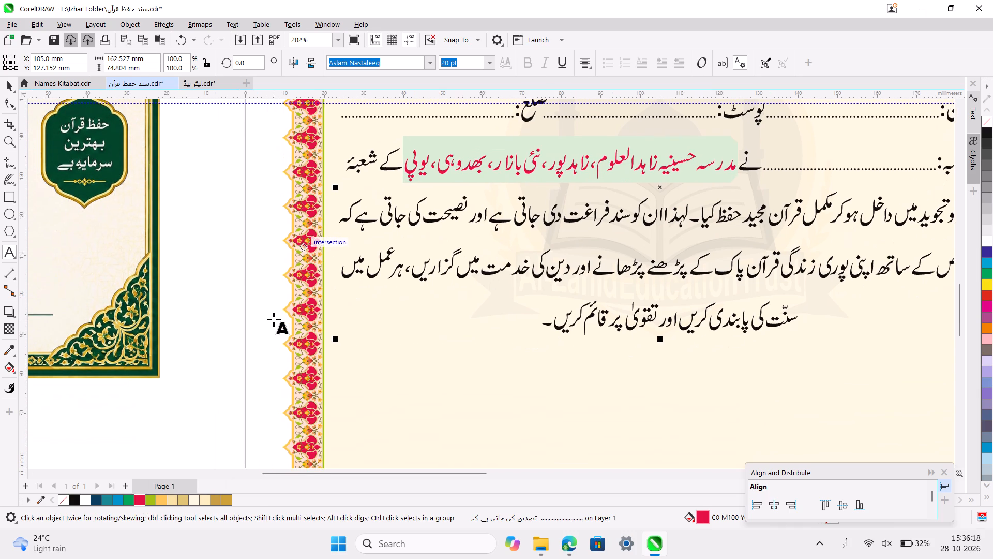
Examine the crimson madrasa name and the body text's placement within the whole certificate and beside the reference designs.
ctrl+scroll(274, 319, down, 2)
scroll(274, 319, up, 1)
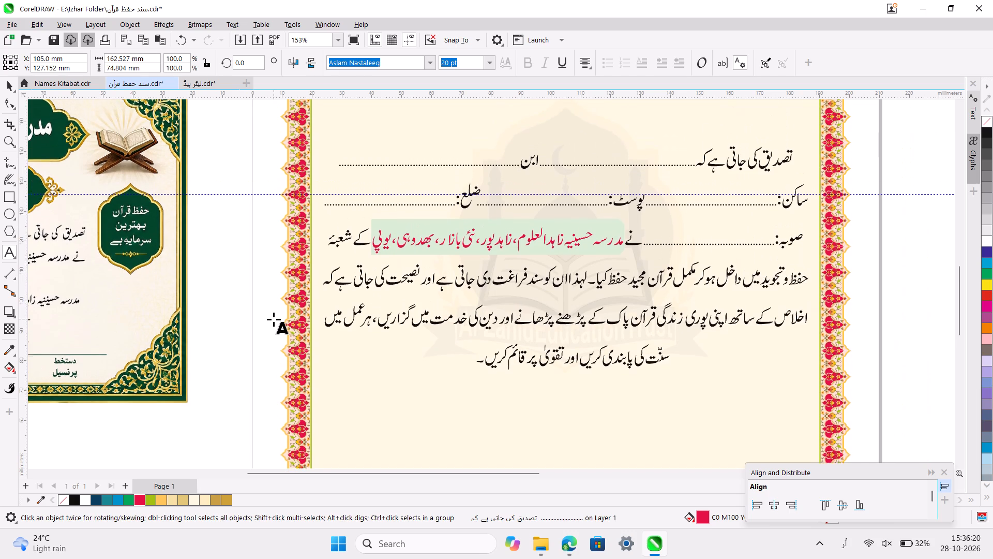
scroll(274, 319, up, 1)
click(8, 86)
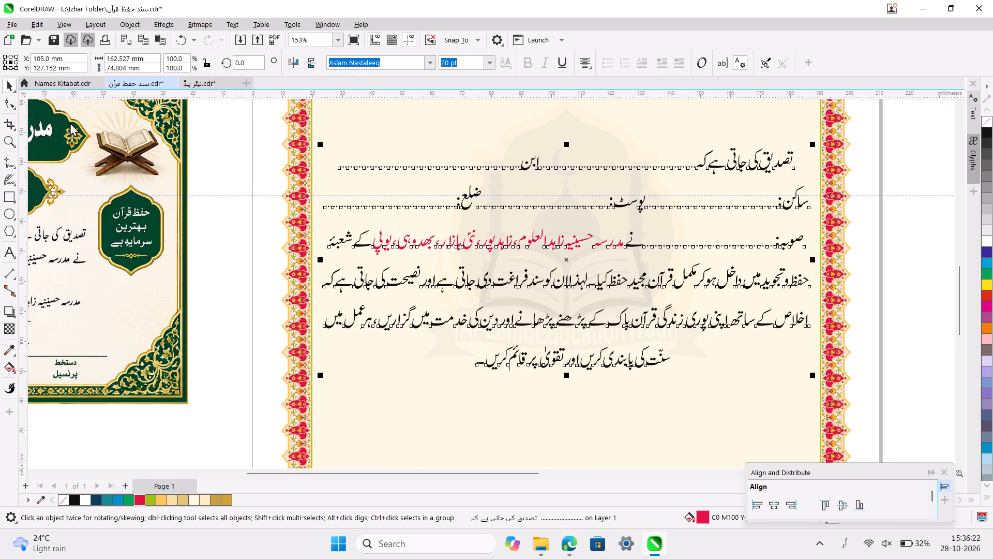
click(231, 238)
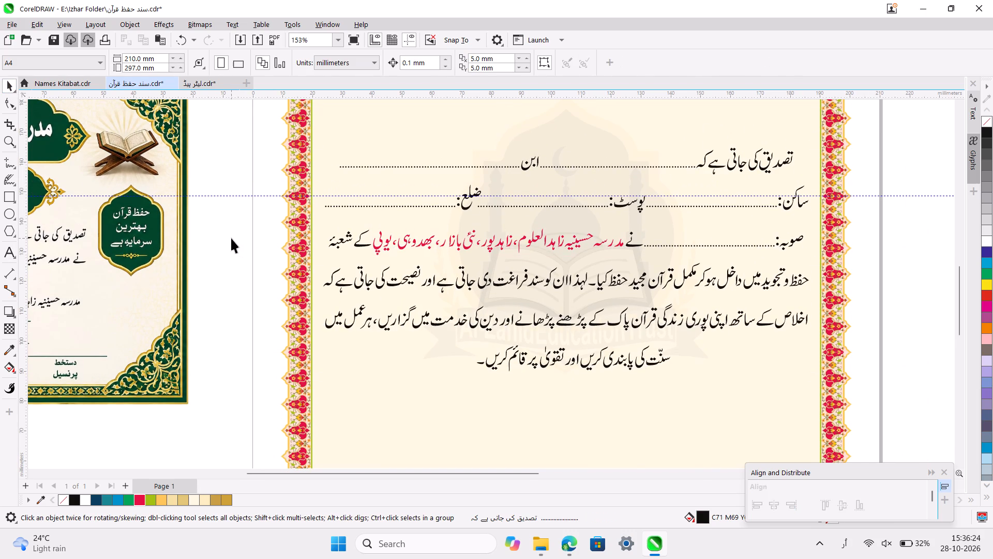
ctrl+scroll(231, 238, down, 3)
scroll(231, 238, right, 1)
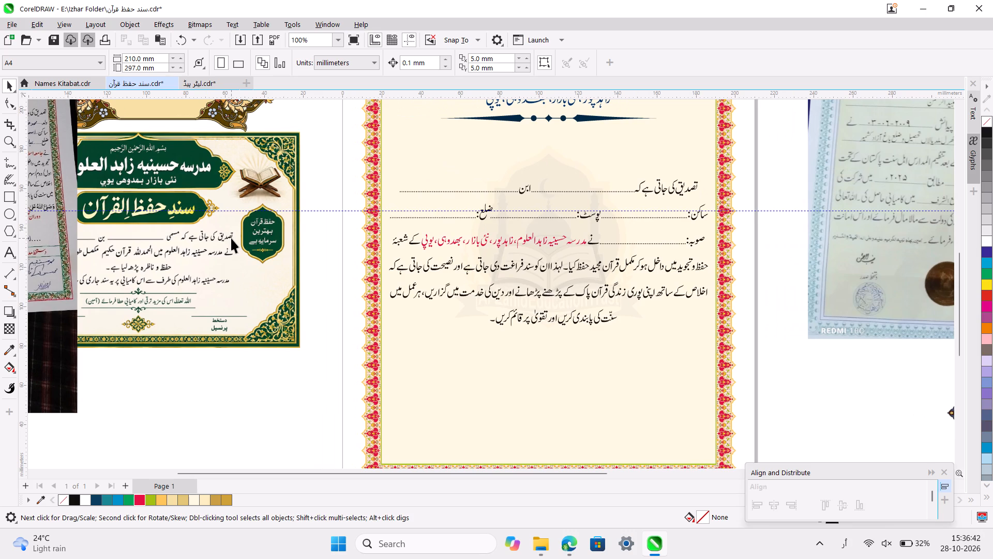
scroll(231, 238, down, 1)
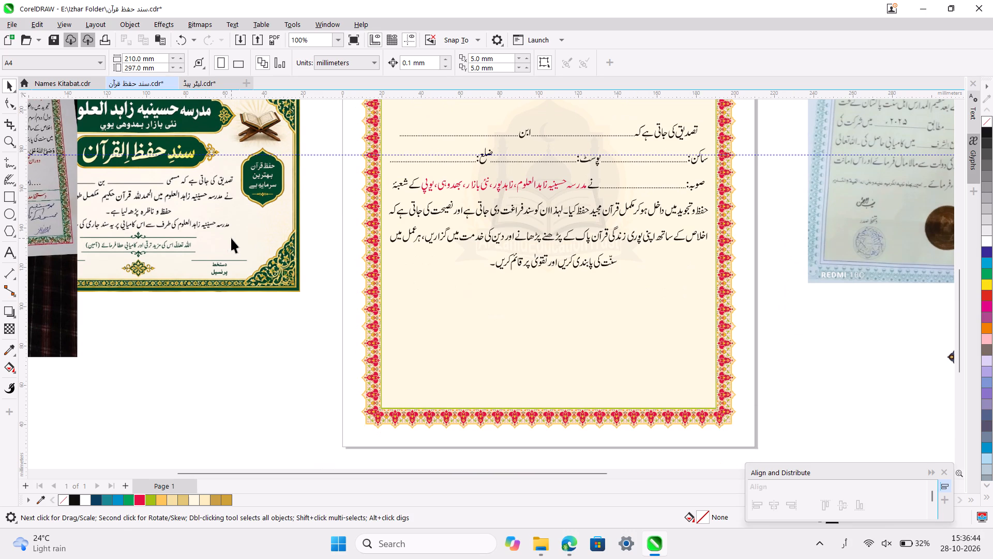
scroll(231, 238, down, 1)
click(200, 358)
scroll(200, 358, up, 1)
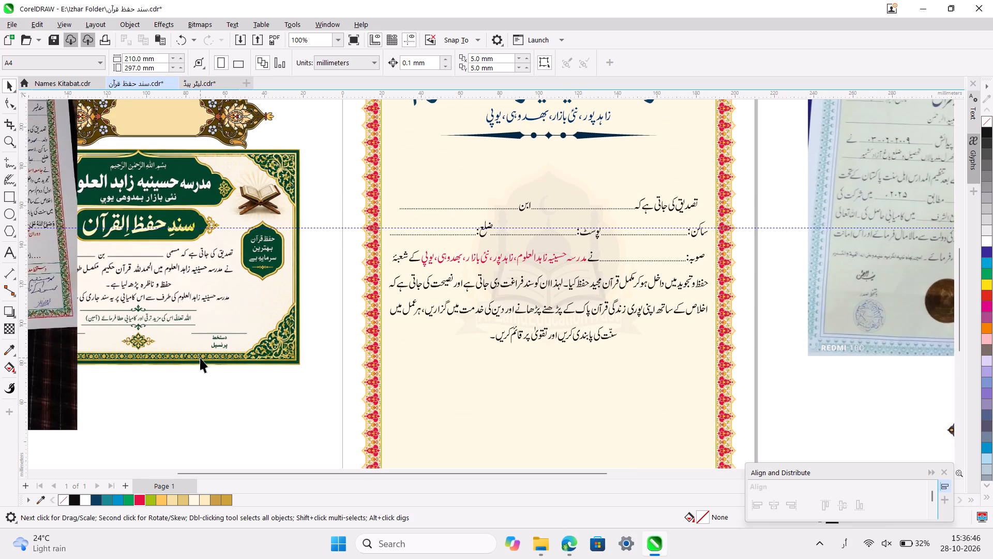
scroll(200, 358, up, 1)
scroll(570, 347, down, 1)
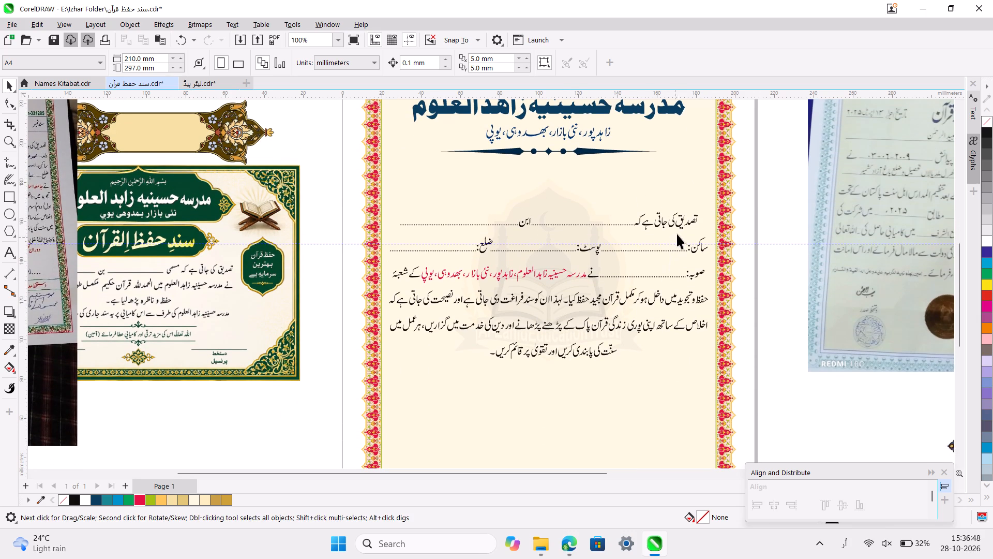
click(679, 224)
scroll(679, 224, left, 1)
scroll(679, 224, down, 1)
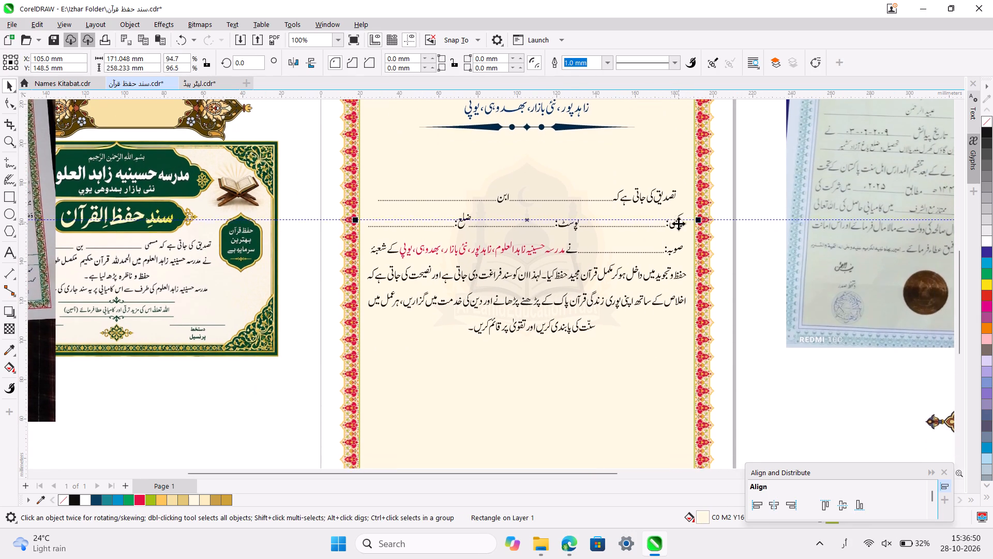
scroll(679, 224, down, 1)
click(750, 173)
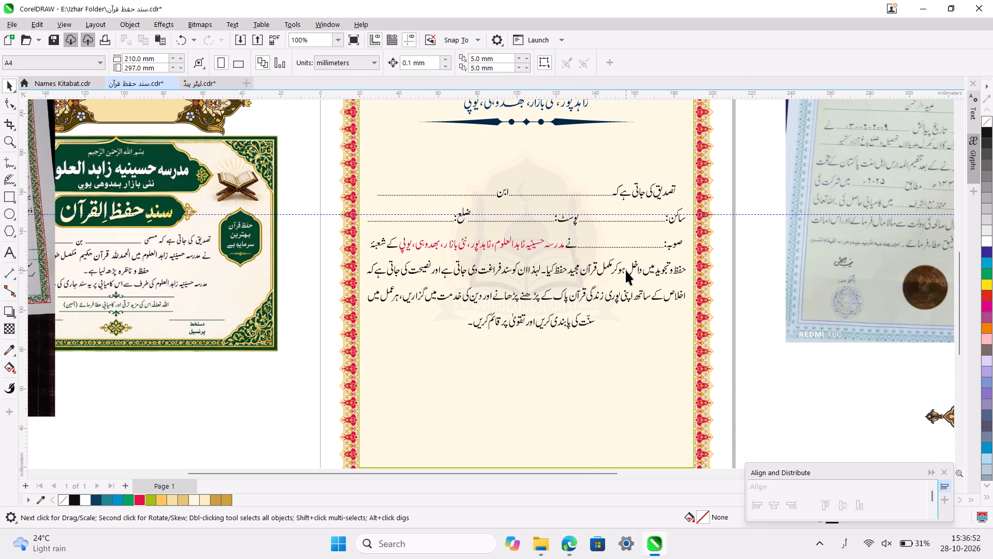
click(635, 268)
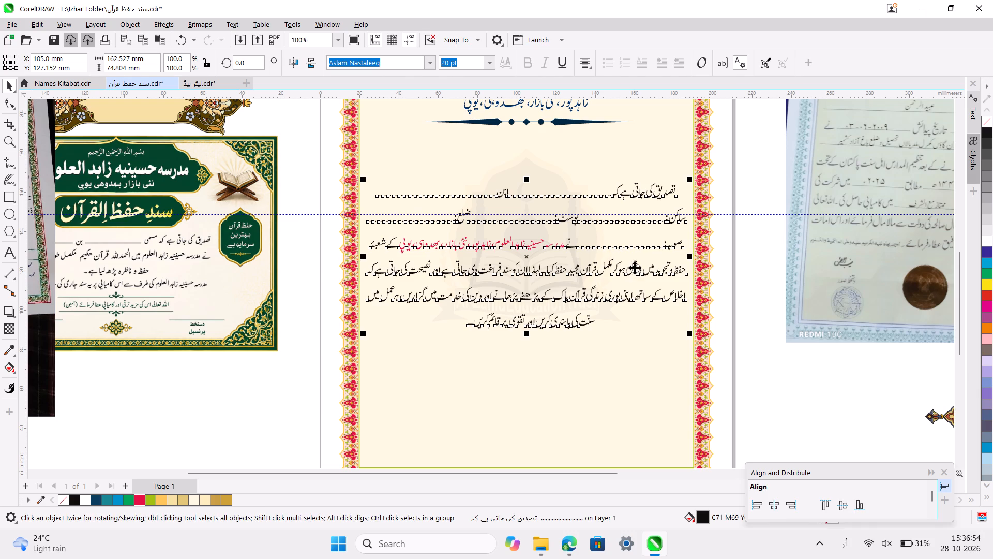
click(267, 393)
scroll(267, 393, right, 1)
scroll(267, 393, up, 1)
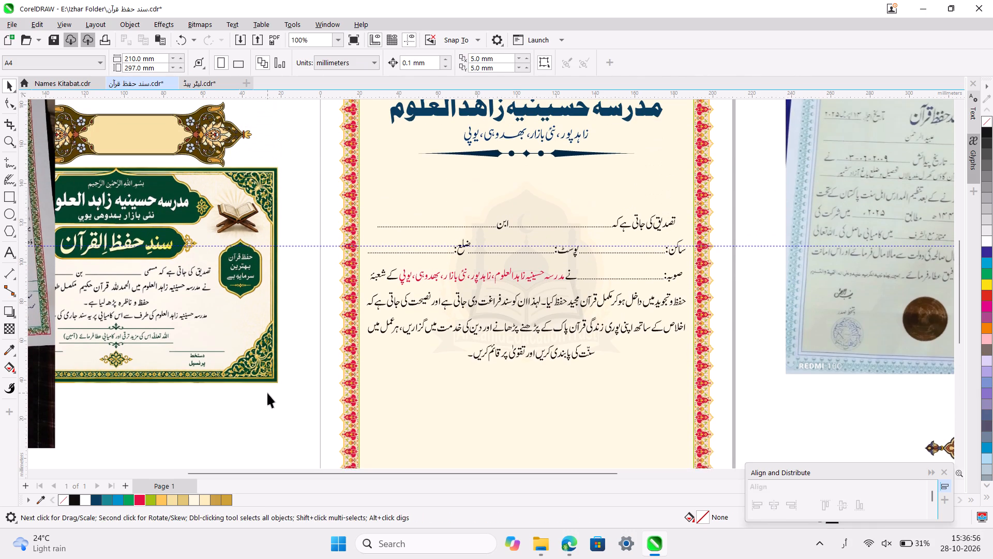
scroll(267, 393, up, 1)
scroll(267, 393, down, 1)
ctrl+scroll(267, 393, down, 2)
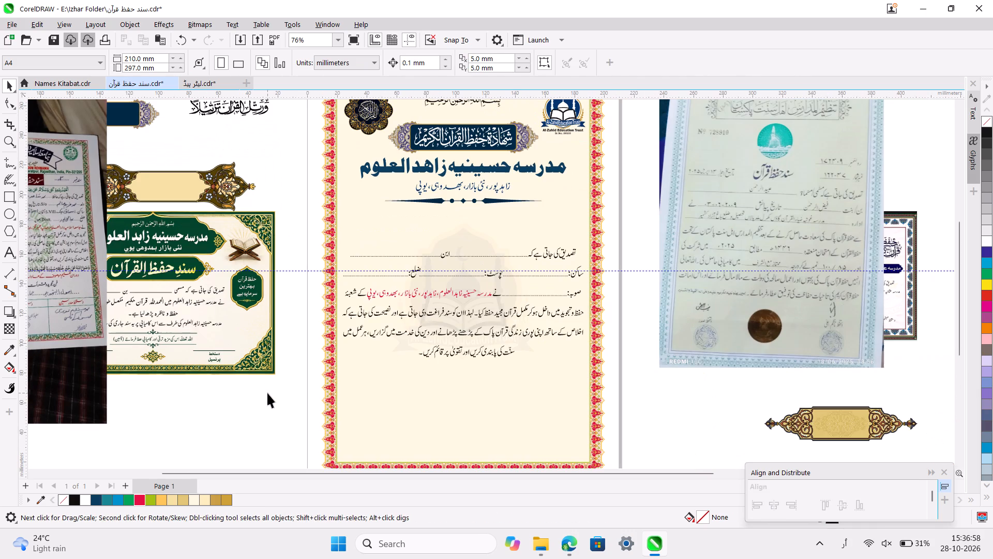
scroll(267, 393, up, 1)
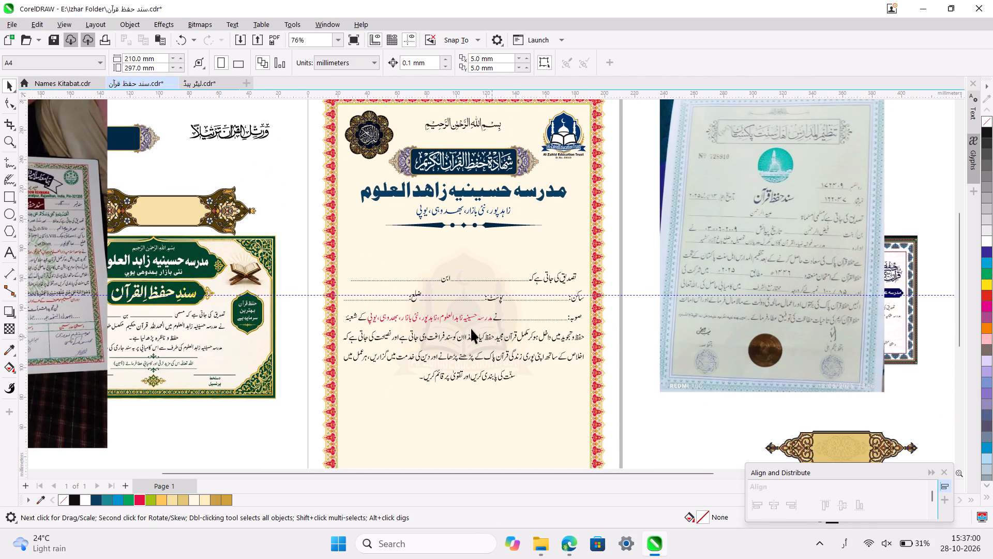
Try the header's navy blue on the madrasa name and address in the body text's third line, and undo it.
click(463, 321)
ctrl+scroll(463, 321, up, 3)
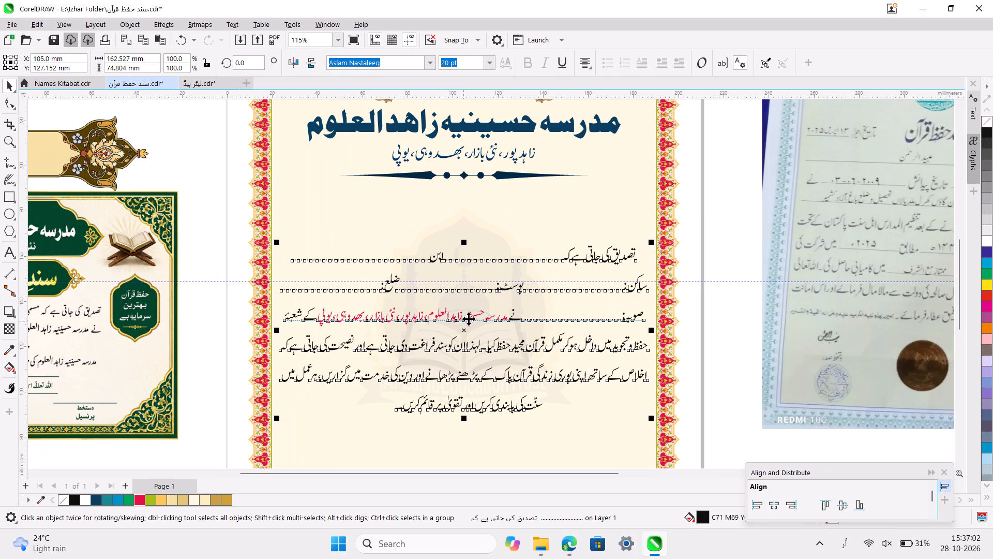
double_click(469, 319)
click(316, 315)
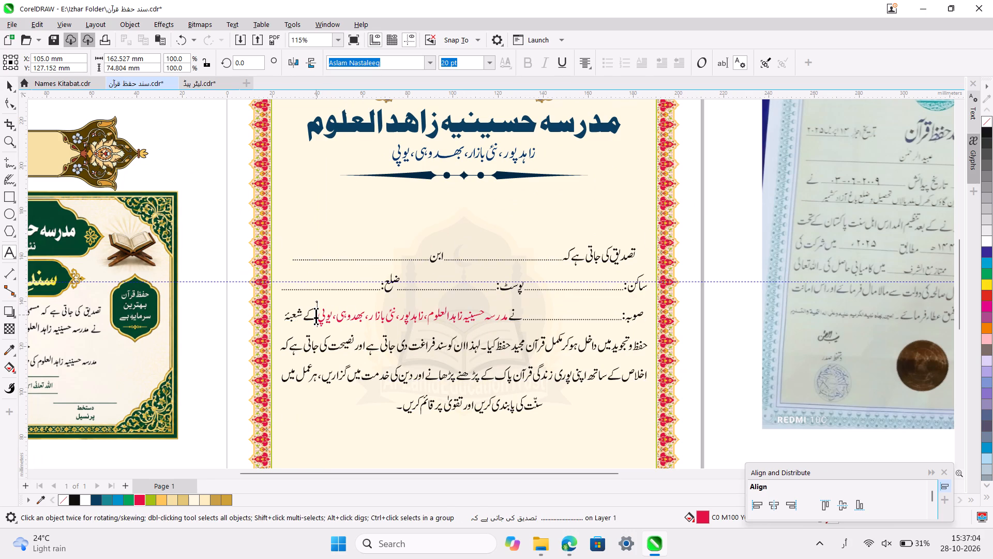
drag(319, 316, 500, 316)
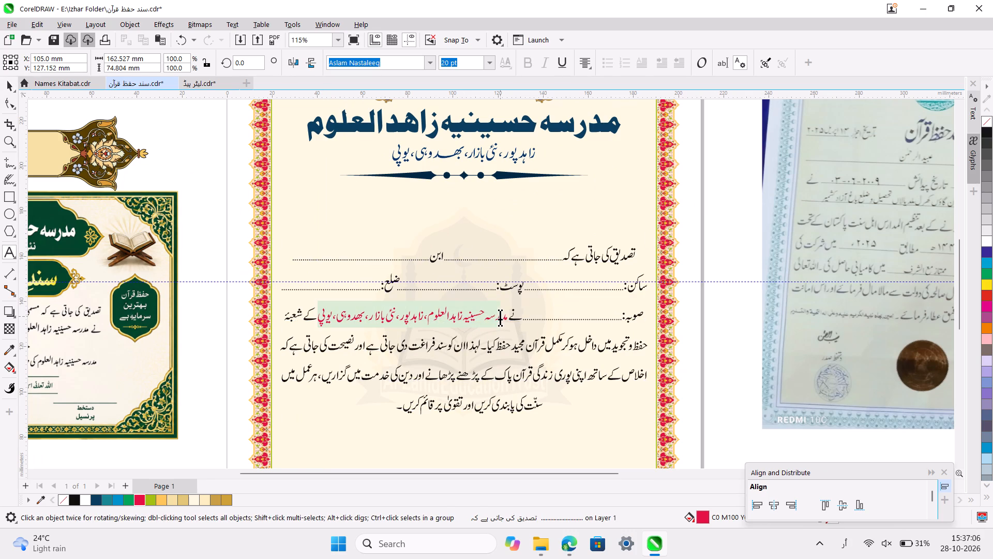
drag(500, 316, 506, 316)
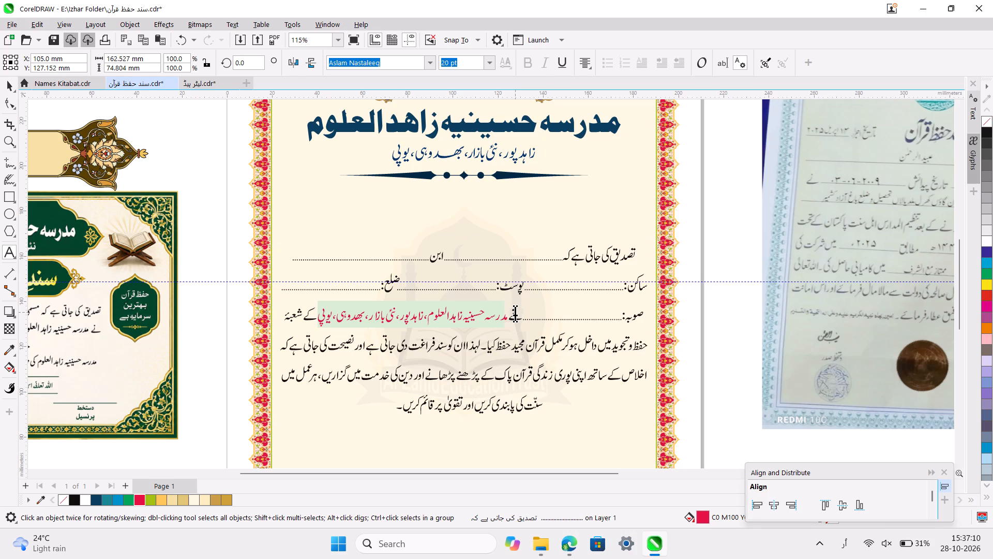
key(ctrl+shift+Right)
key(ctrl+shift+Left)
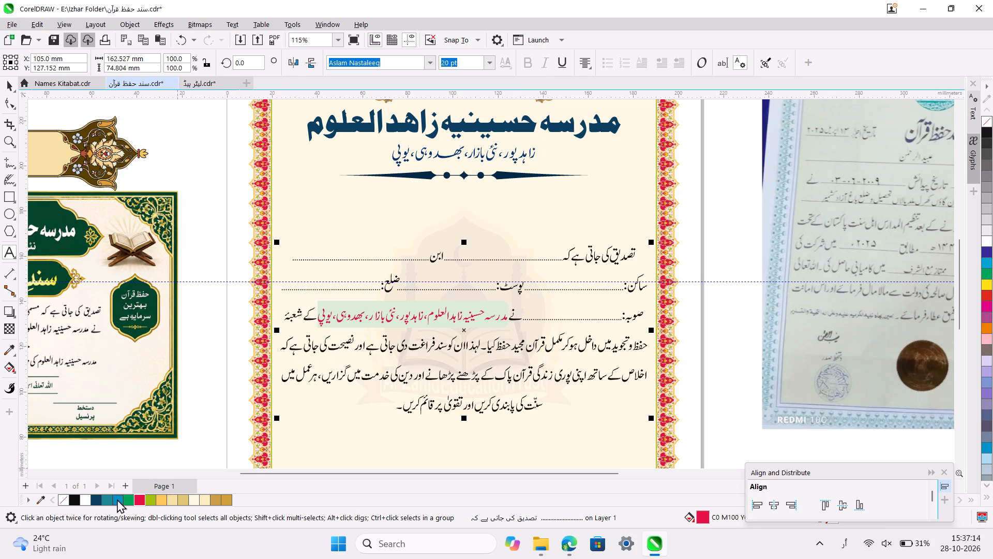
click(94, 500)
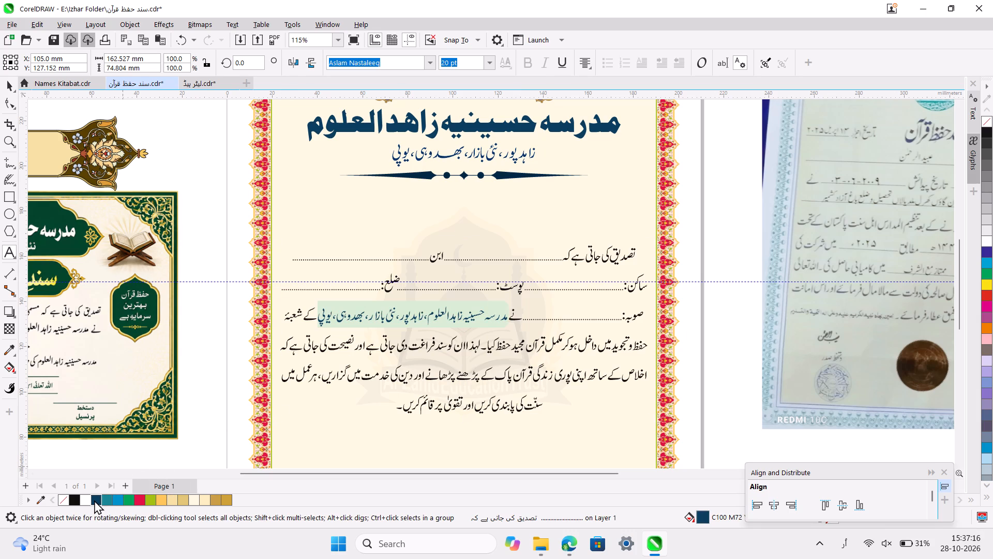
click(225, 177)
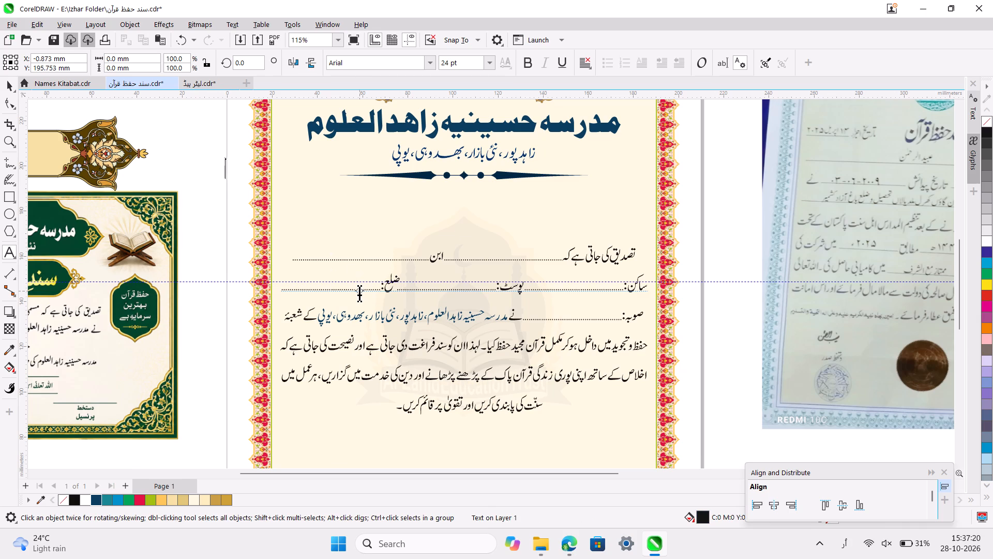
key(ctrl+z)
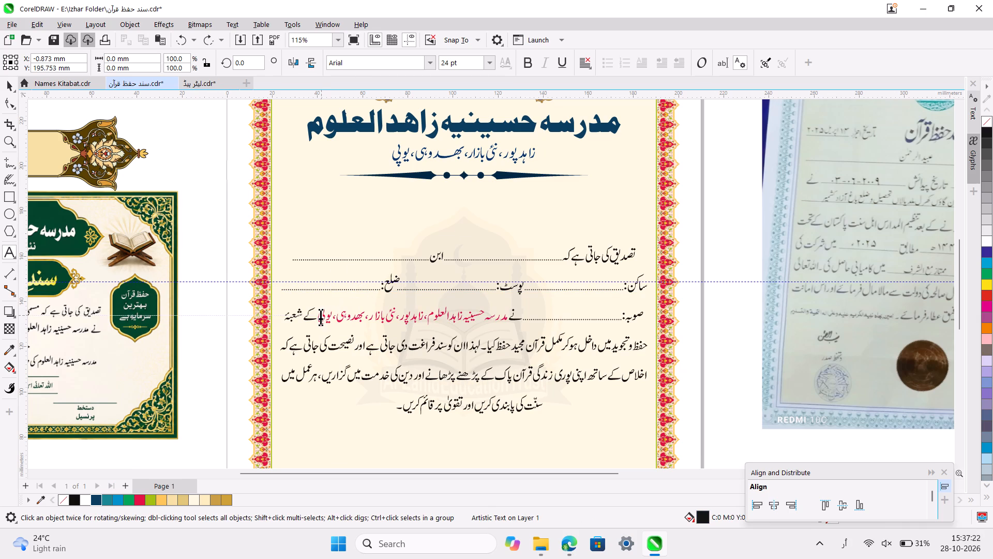
Recolour the madrasa name and address, from "مدرسہ حسینیہ" through "یوپی" in the body text's third line, with the default palette's pure red.
click(321, 315)
click(319, 320)
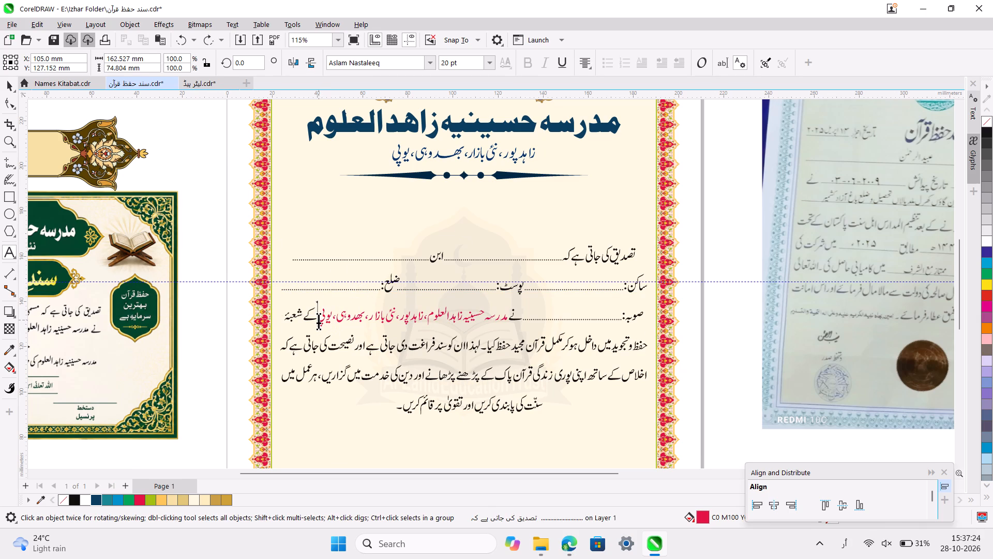
key(ctrl+shift+Right)
key(ctrl+shift+Right)
key(ctrl+shift+Right)
key(ctrl+shift+Right)
key(ctrl+shift+Right)
key(ctrl+shift+Right)
key(ctrl+shift+Right)
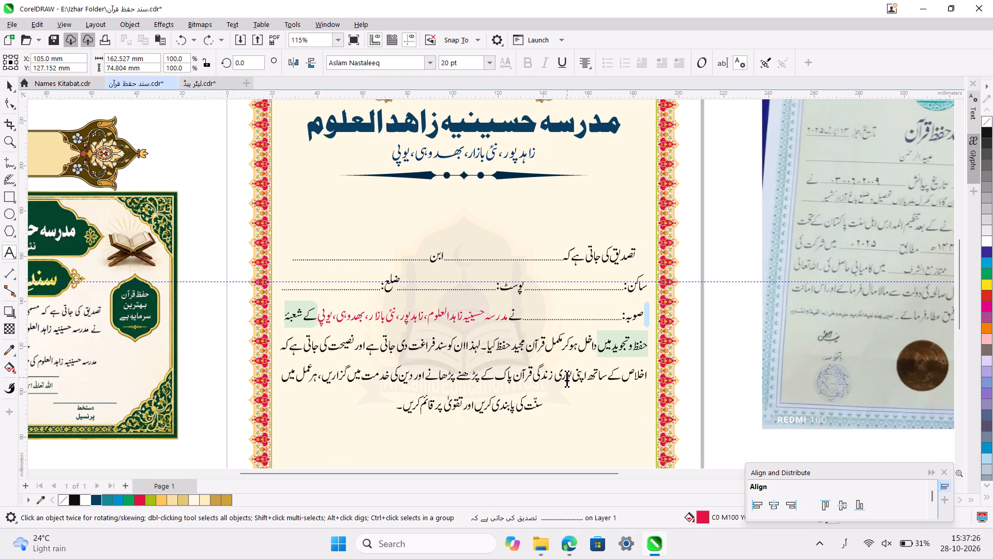
key(ctrl+shift+Left)
key(ctrl+shift+Left)
key(ctrl+shift+Left)
key(ctrl+shift+Left)
key(ctrl+shift+Left)
key(ctrl+shift+Left)
key(ctrl+shift+Left)
key(ctrl+shift+Left)
key(ctrl+shift+Left)
key(ctrl+shift+Left)
key(ctrl+shift+Left)
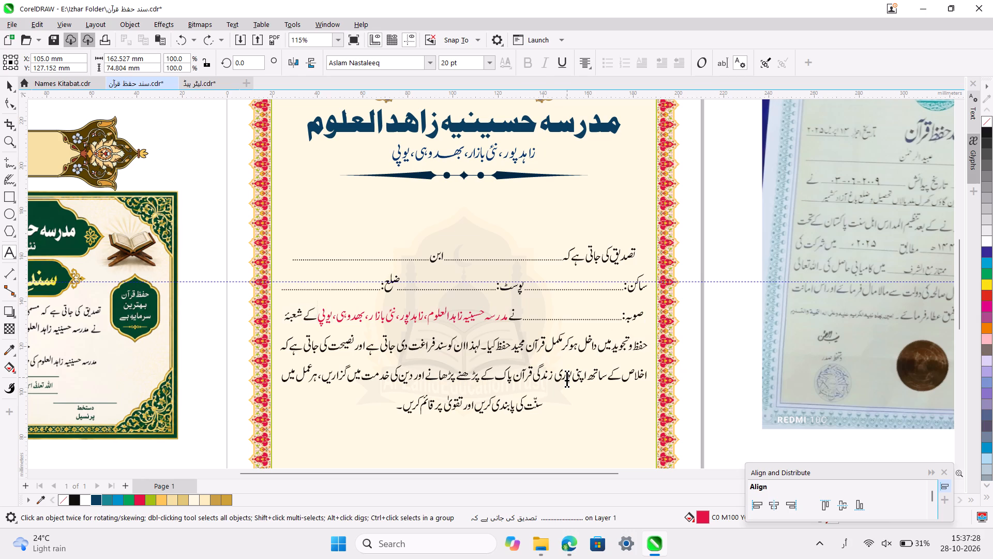
key(ctrl+shift+Left)
key(ctrl+shift+Left)
key(ctrl+shift+Left)
key(ctrl+shift+Left)
key(ctrl+shift+Left)
key(ctrl+shift+Right)
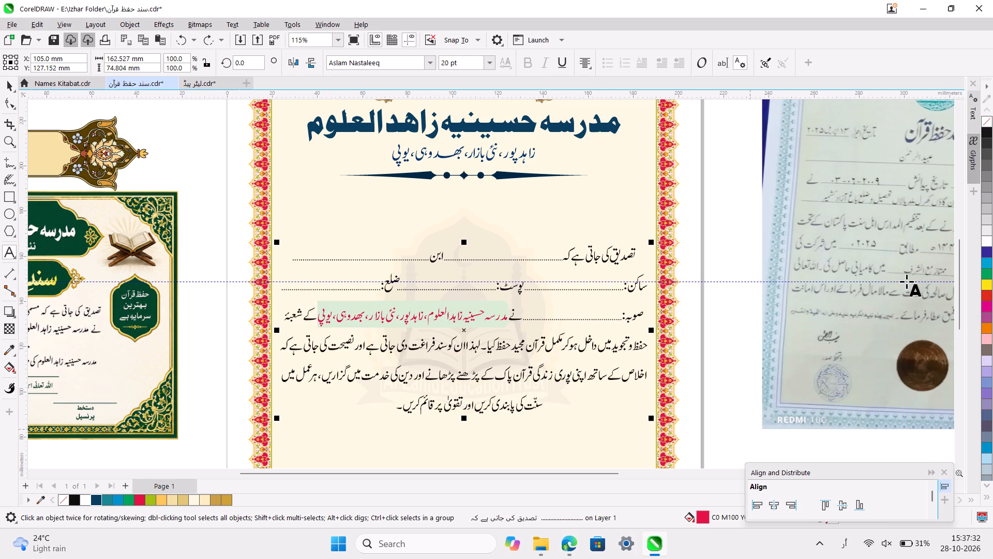
click(989, 293)
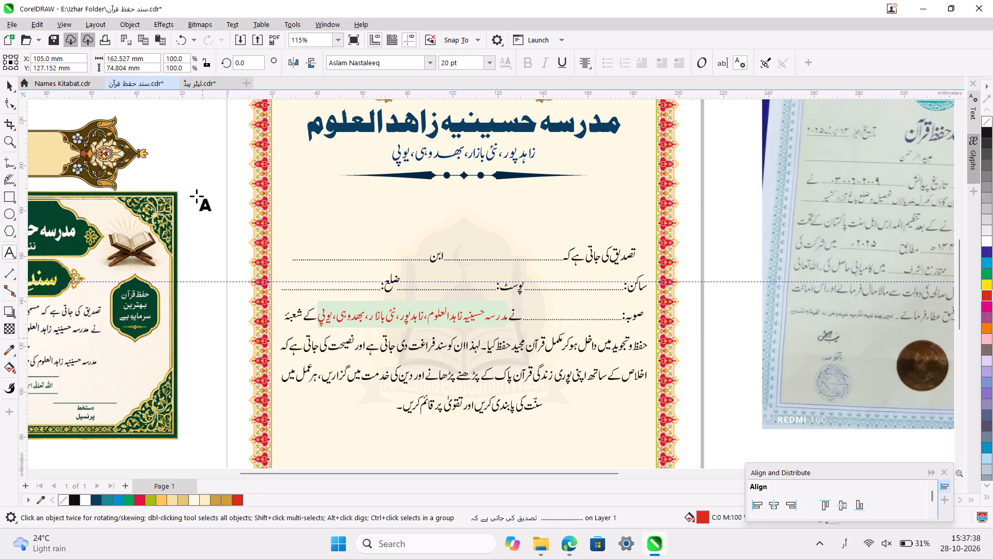
click(14, 85)
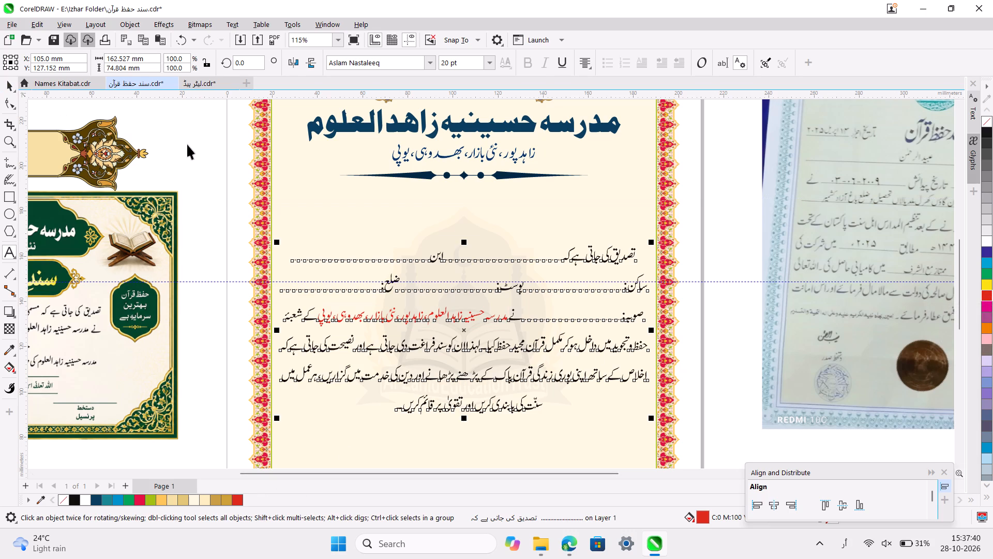
click(193, 145)
Examine the red madrasa name and address up close and against the surrounding body text and header.
scroll(448, 263, down, 1)
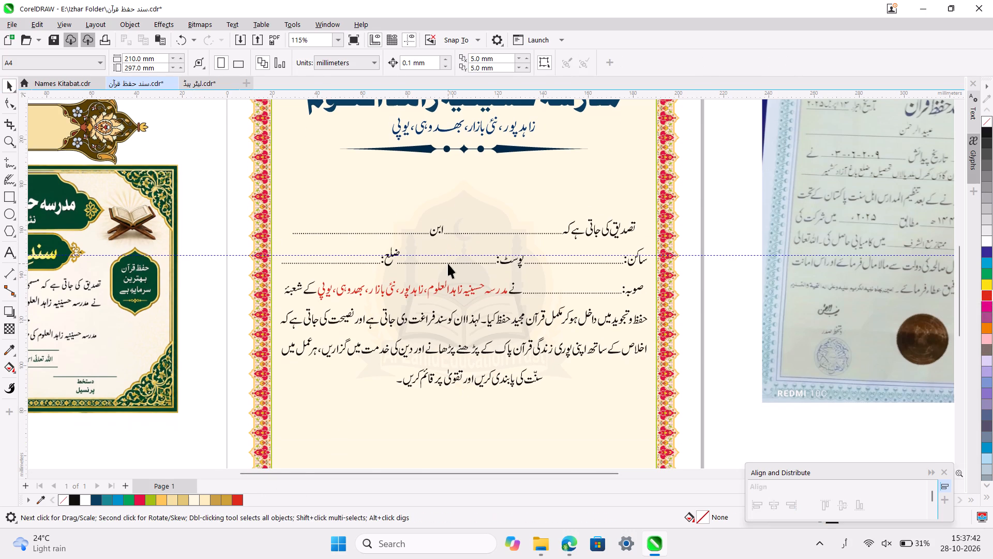
ctrl+scroll(448, 263, up, 6)
scroll(448, 263, right, 2)
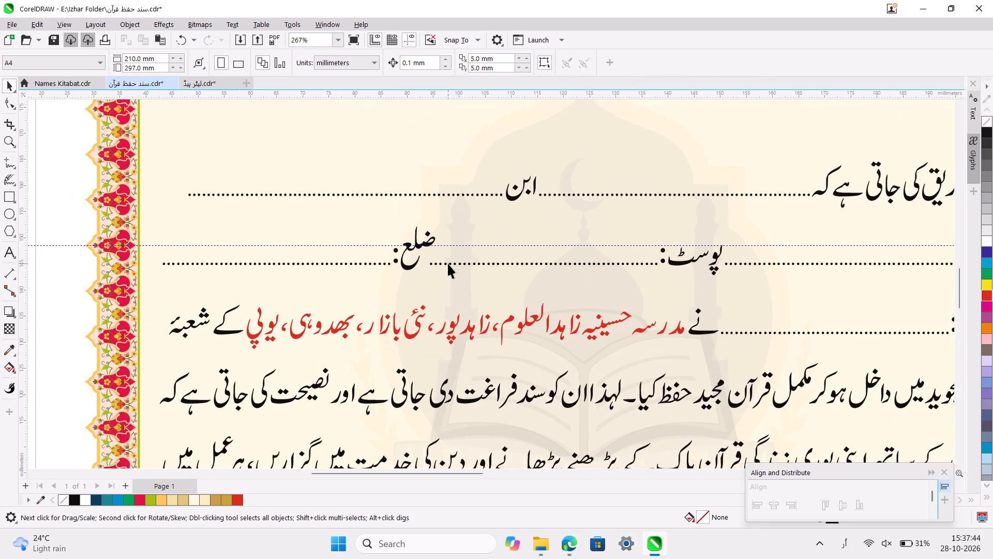
scroll(448, 263, right, 2)
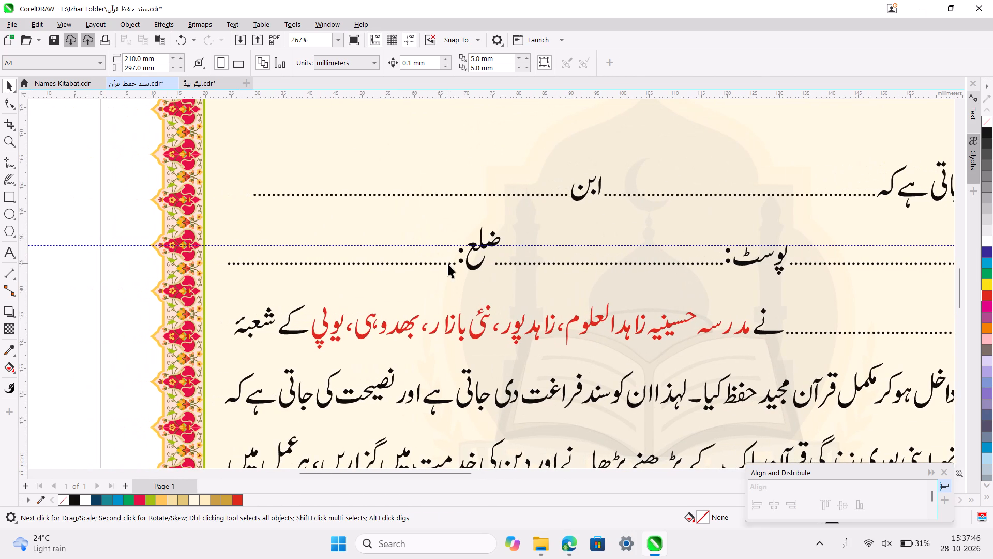
ctrl+scroll(448, 263, down, 6)
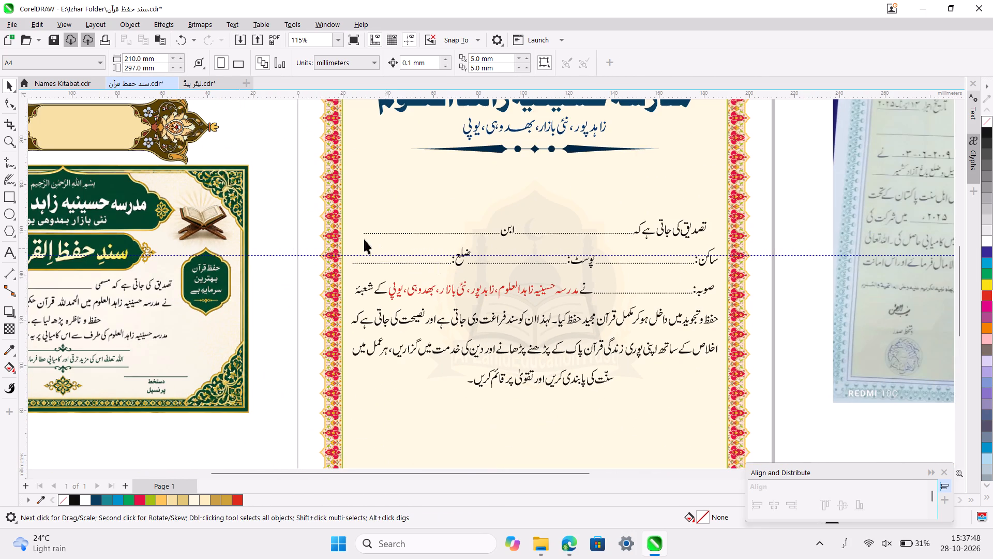
click(288, 193)
scroll(556, 262, up, 1)
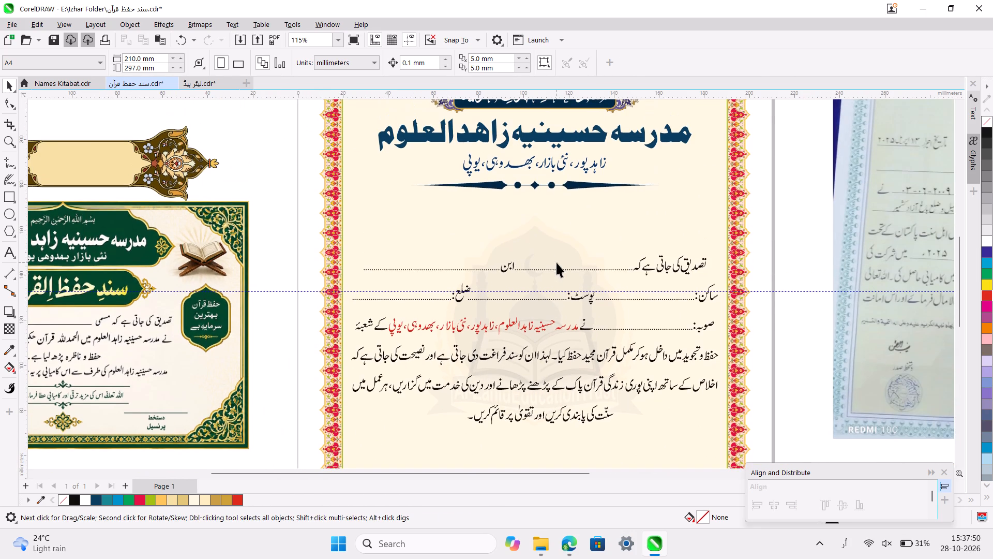
Delete the horizontal guideline crossing the middle of the certificate page.
click(803, 291)
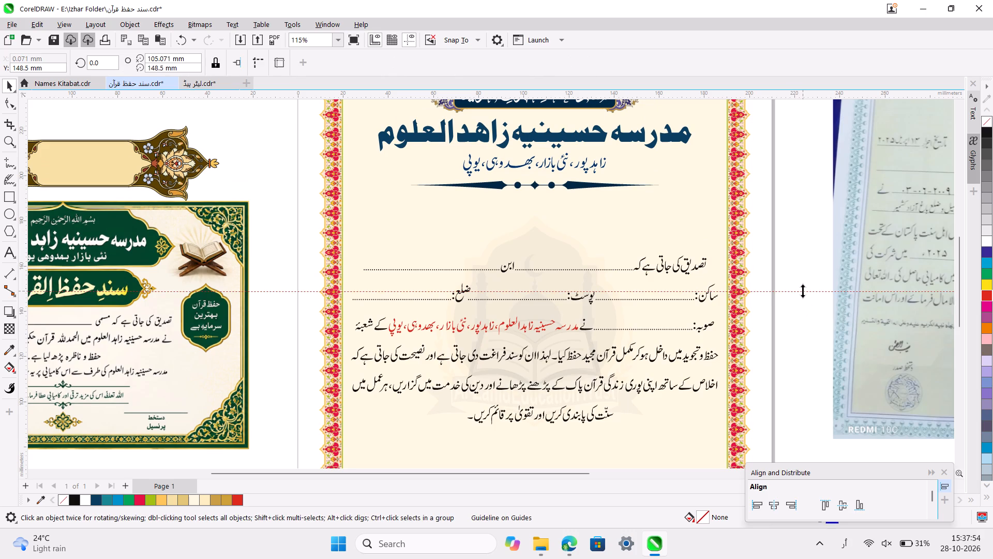
key(Print)
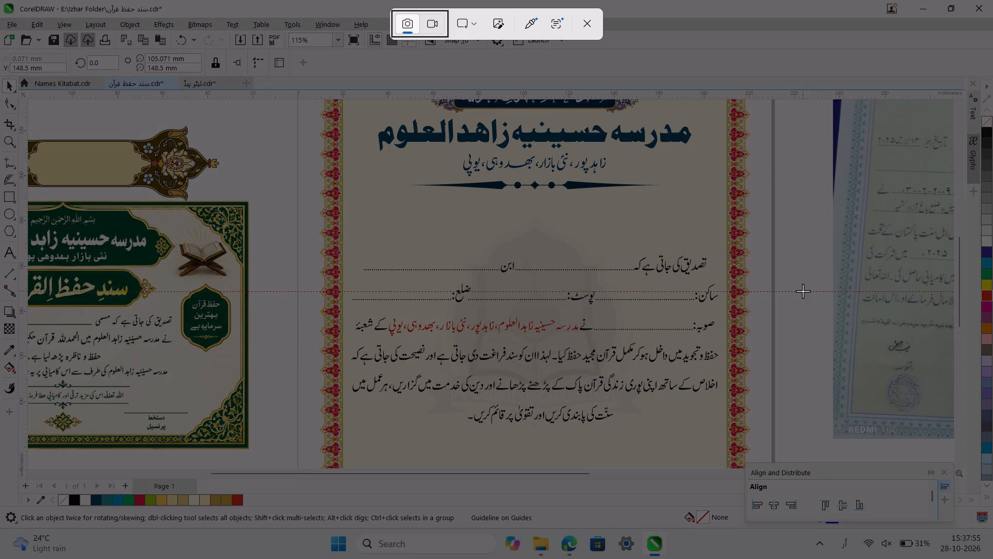
key(ctrl+space)
click(588, 23)
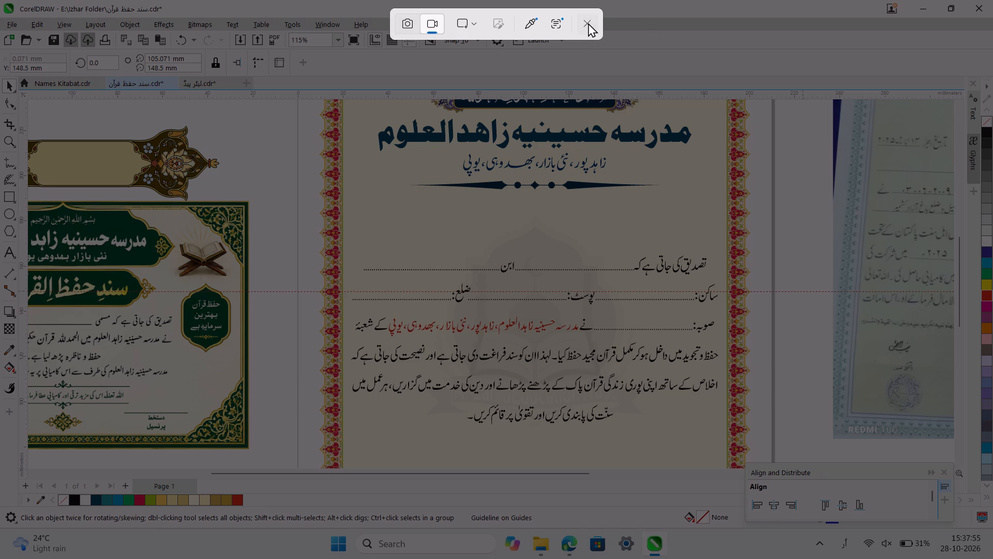
key(Delete)
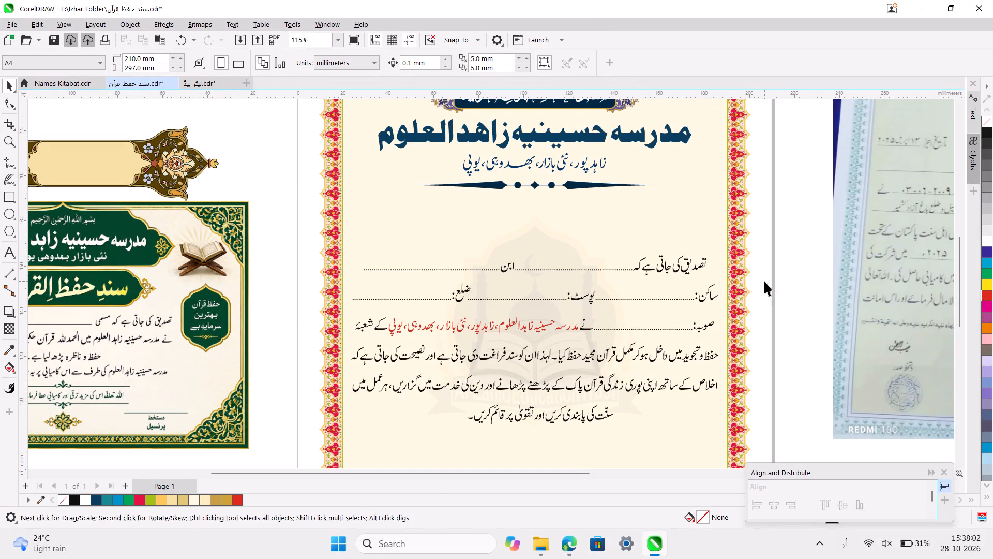
Examine the whole certificate's layout, from the header down to the empty lower area, beside the reference certificates.
ctrl+scroll(764, 281, down, 3)
scroll(764, 281, up, 1)
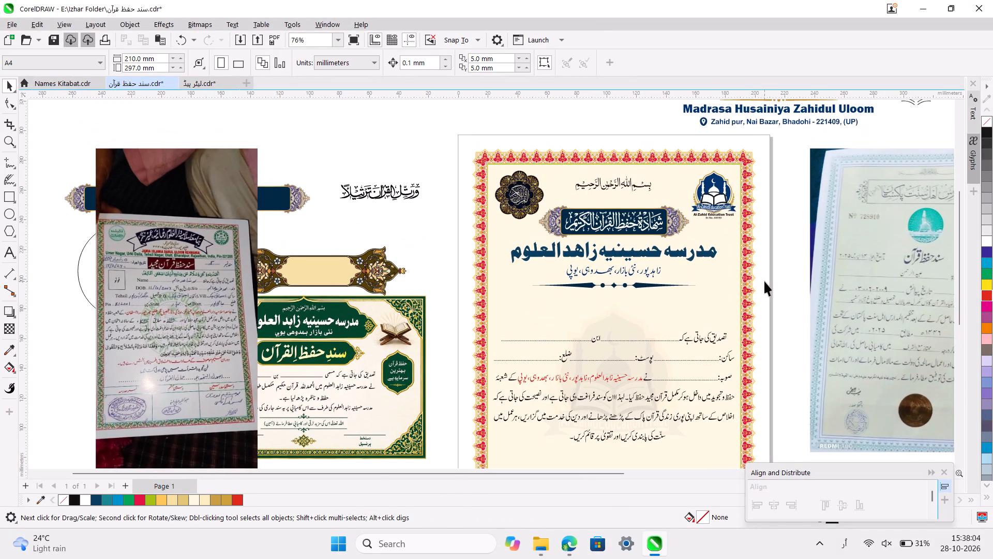
scroll(764, 281, down, 2)
click(426, 387)
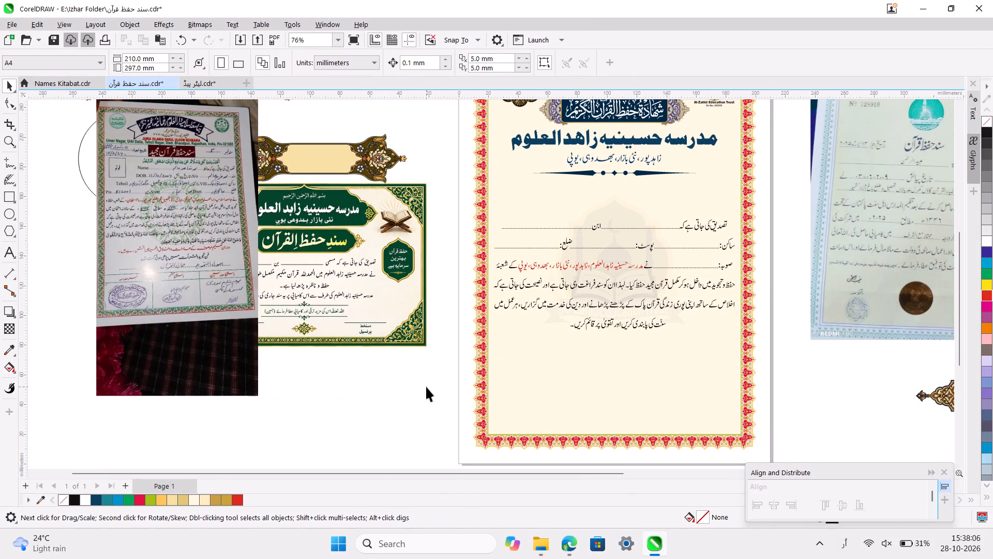
scroll(426, 387, up, 1)
scroll(599, 347, down, 1)
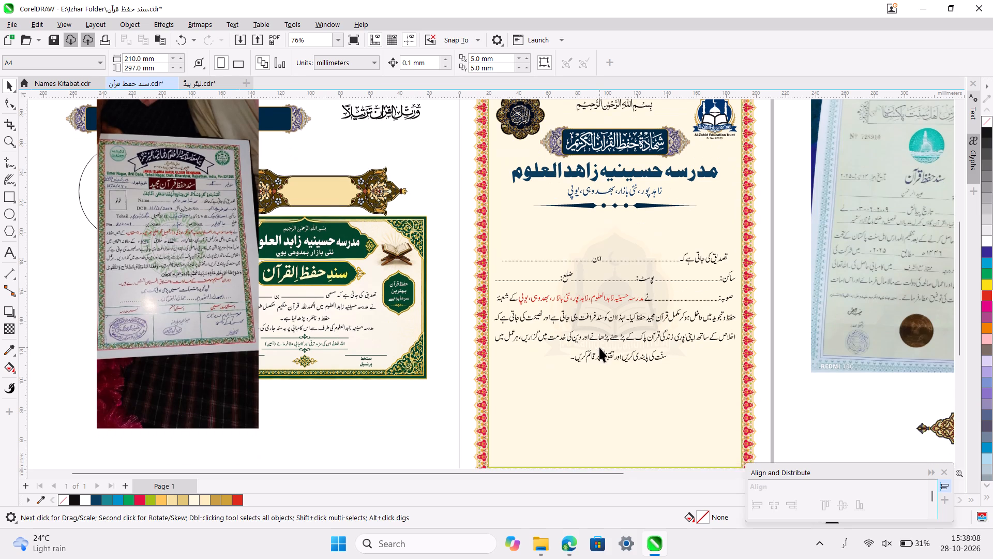
scroll(599, 347, down, 1)
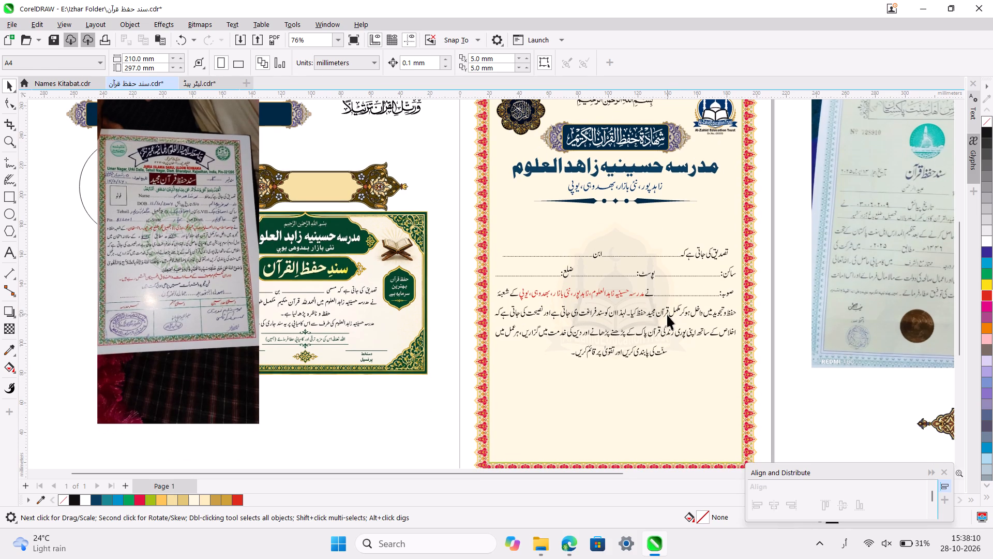
click(667, 315)
click(445, 195)
scroll(445, 195, up, 1)
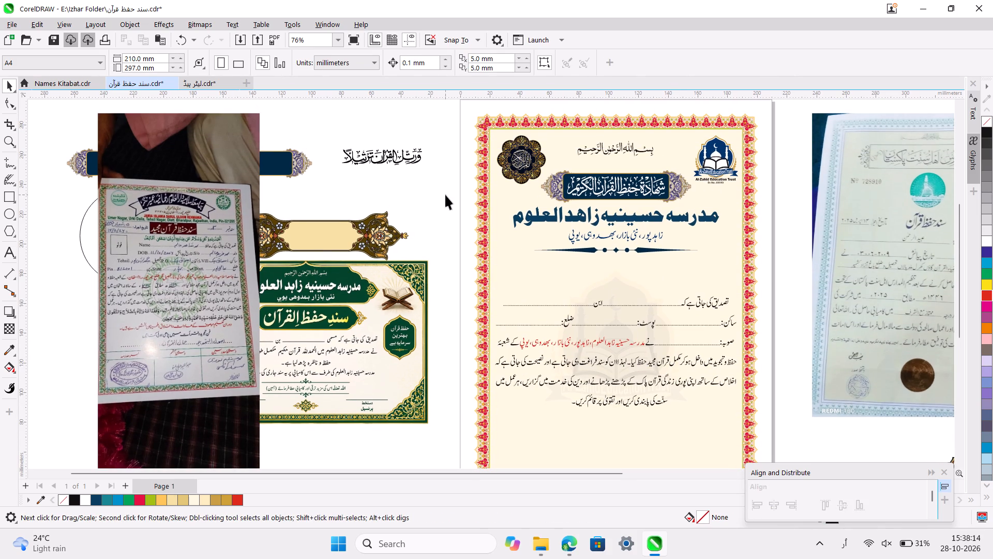
scroll(445, 195, down, 3)
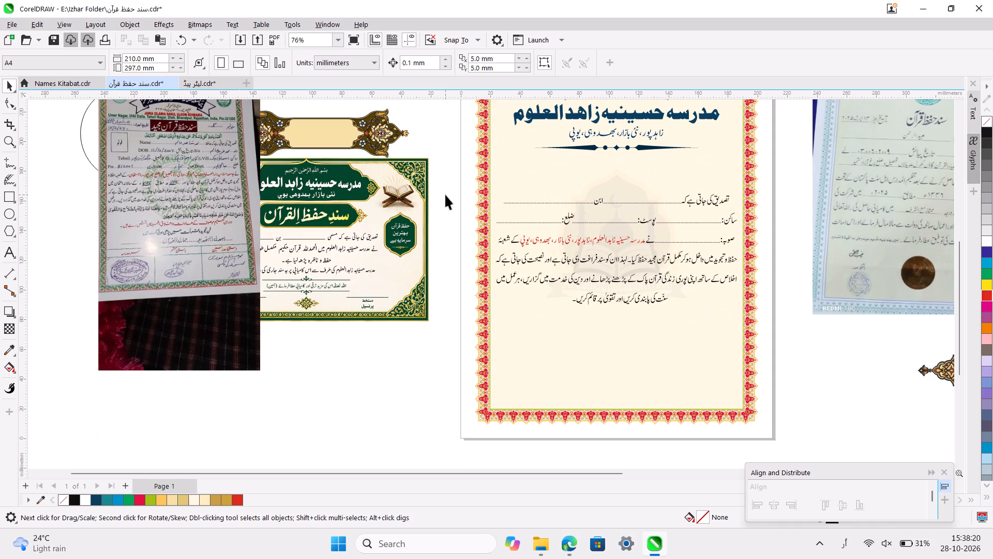
scroll(445, 195, up, 1)
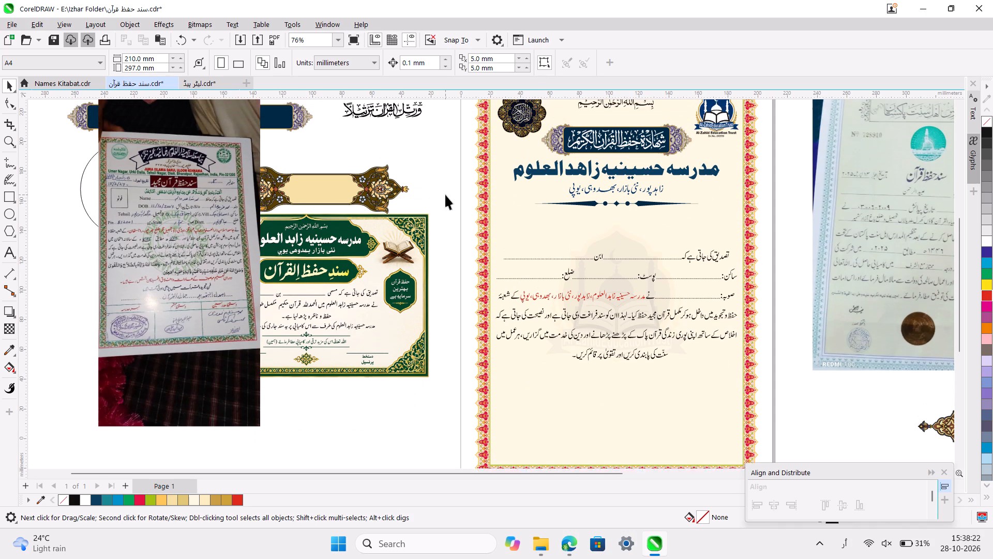
scroll(445, 195, up, 2)
ctrl+scroll(445, 195, down, 2)
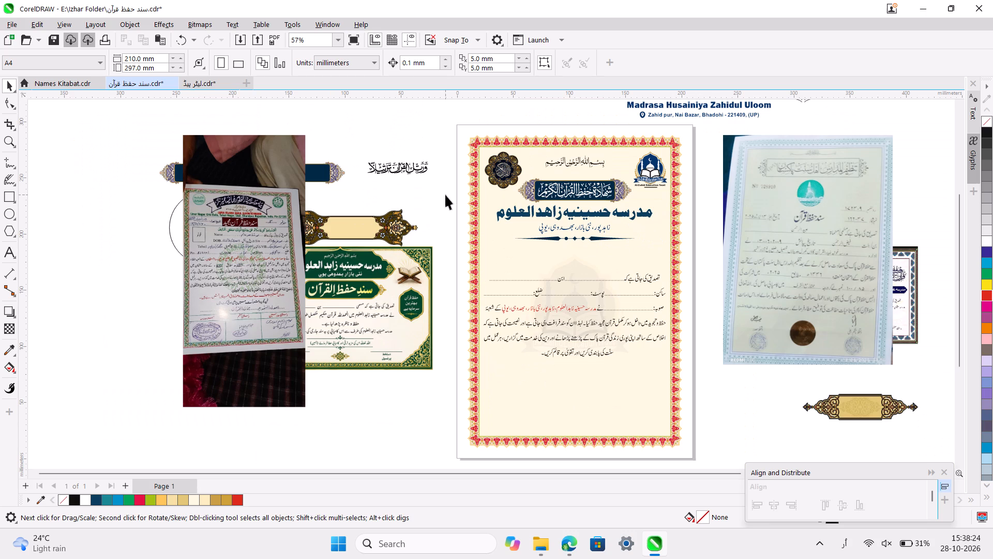
scroll(445, 195, down, 1)
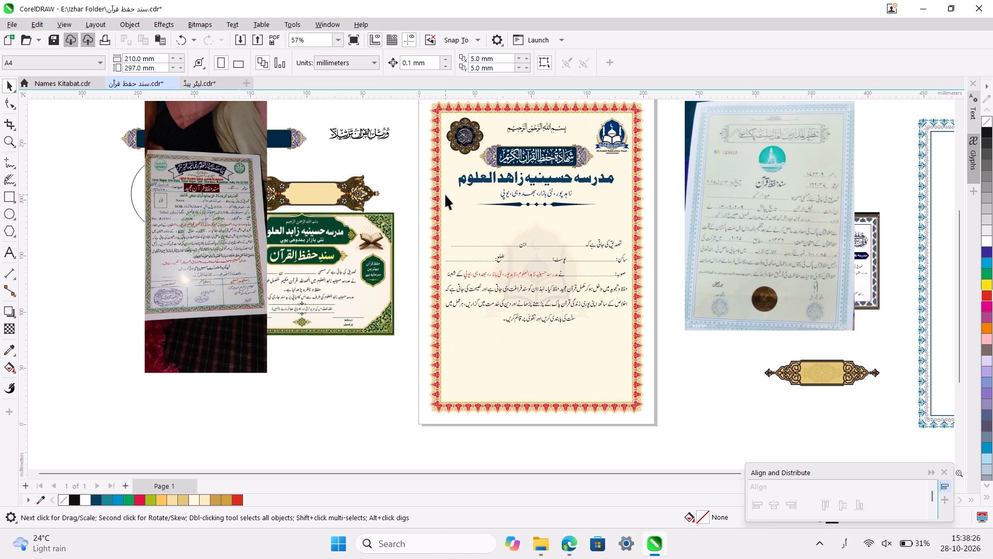
ctrl+scroll(445, 195, up, 2)
scroll(445, 195, up, 1)
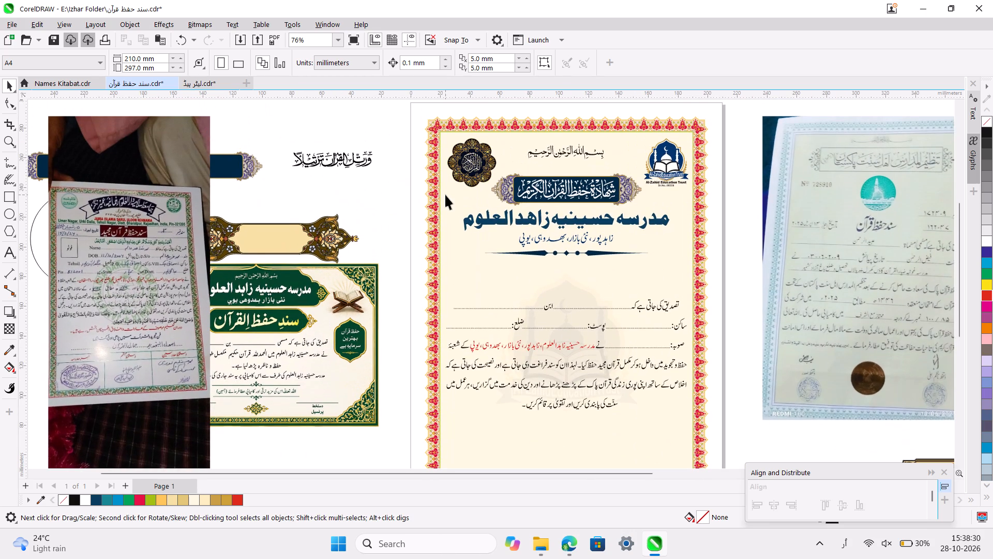
click(507, 231)
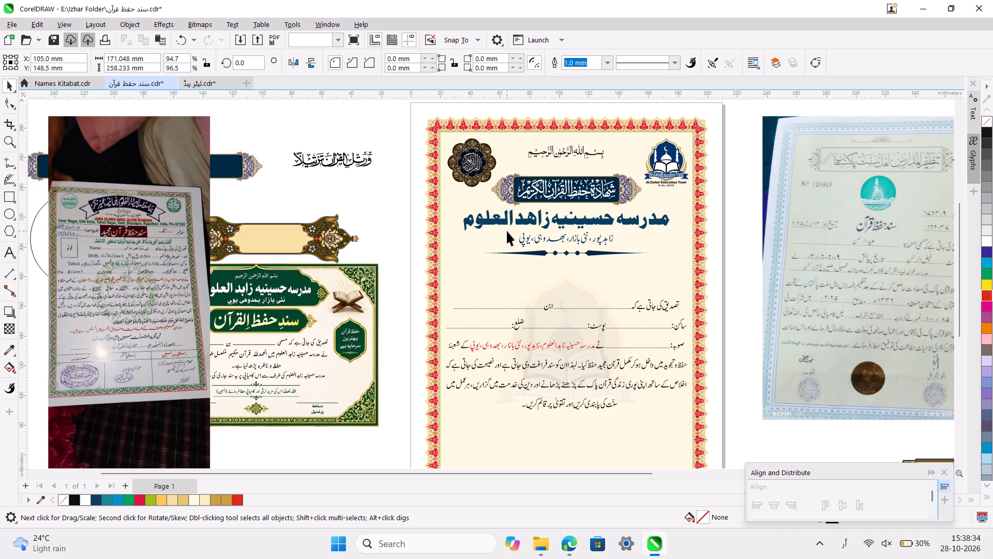
click(371, 114)
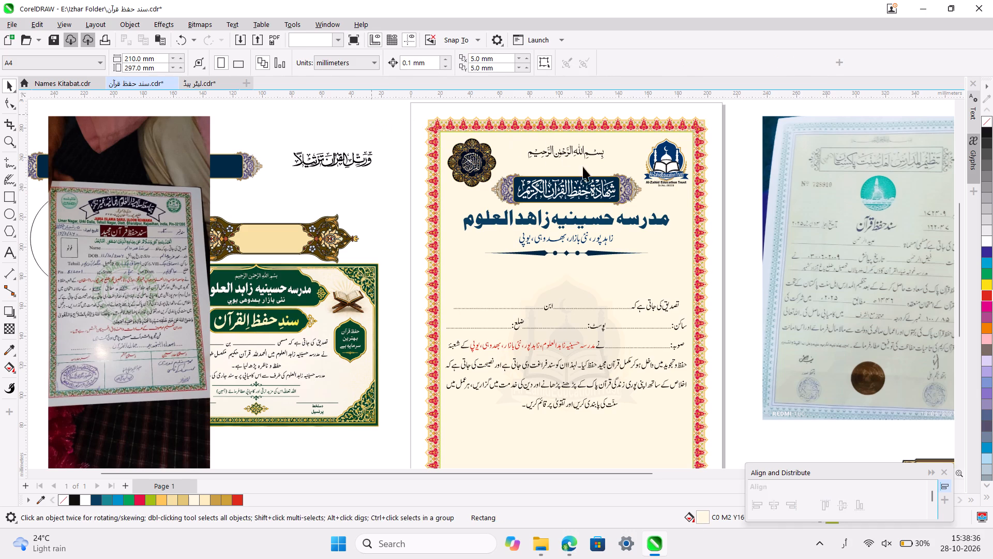
Group the "شهادة حفظ القرآن الكريم" title lettering with its ornamental navy banner.
ctrl+scroll(592, 174, up, 2)
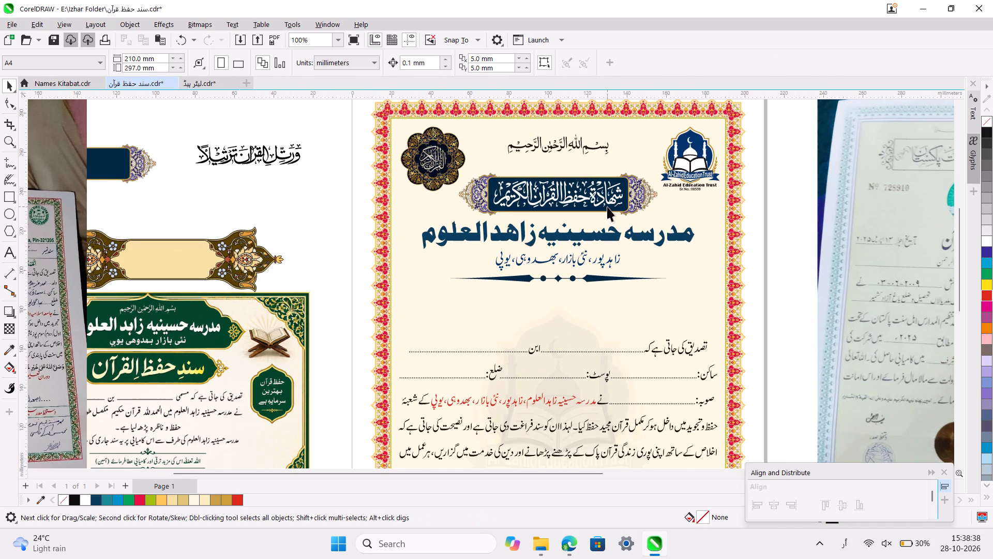
click(607, 206)
click(611, 201)
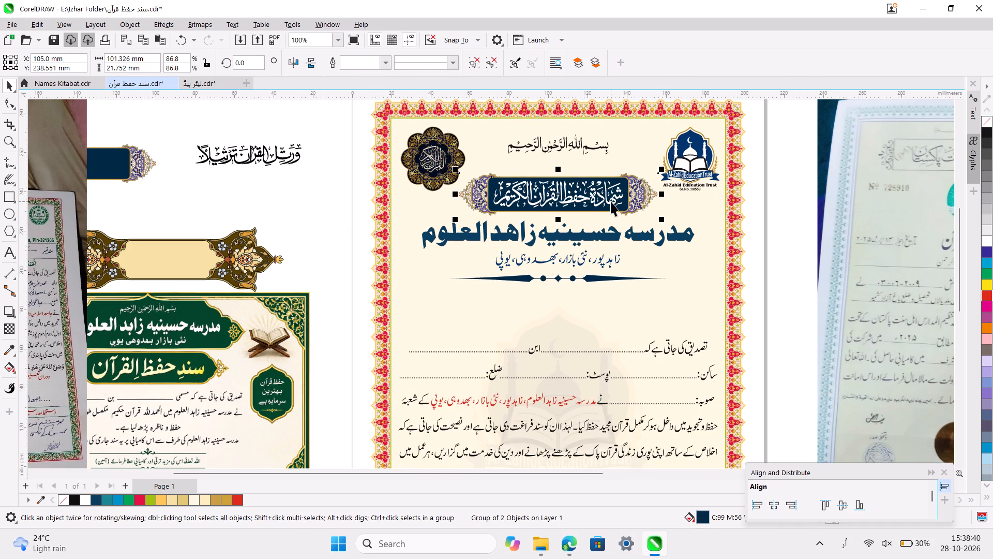
shift+click(479, 194)
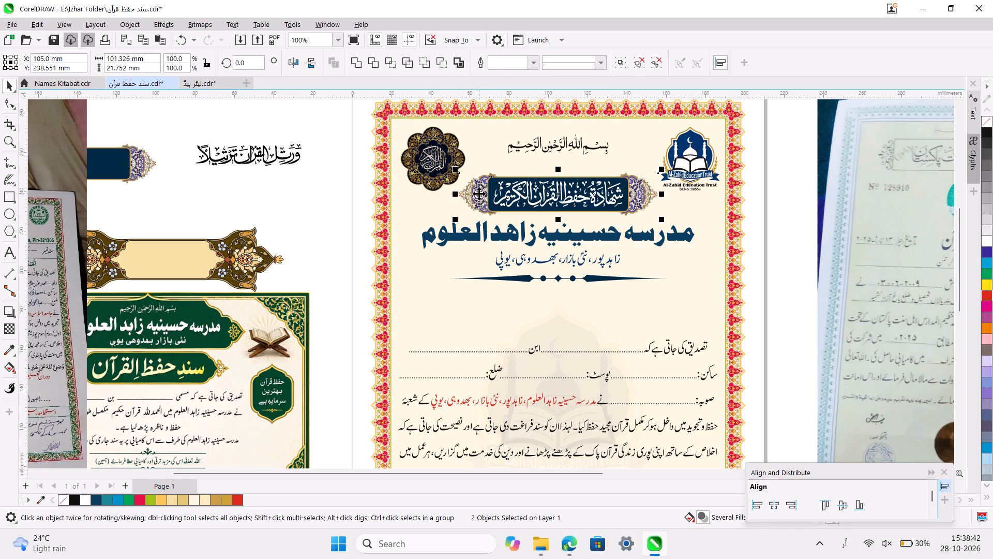
key(ctrl+g)
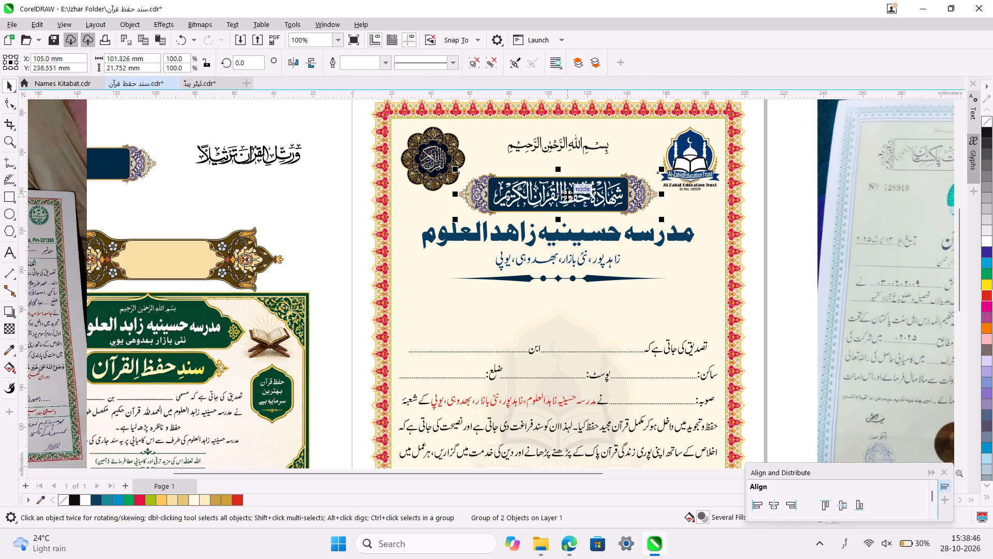
Raise the grouped title banner about 2.3 mm and centre it horizontally on the page.
drag(567, 195, 567, 188)
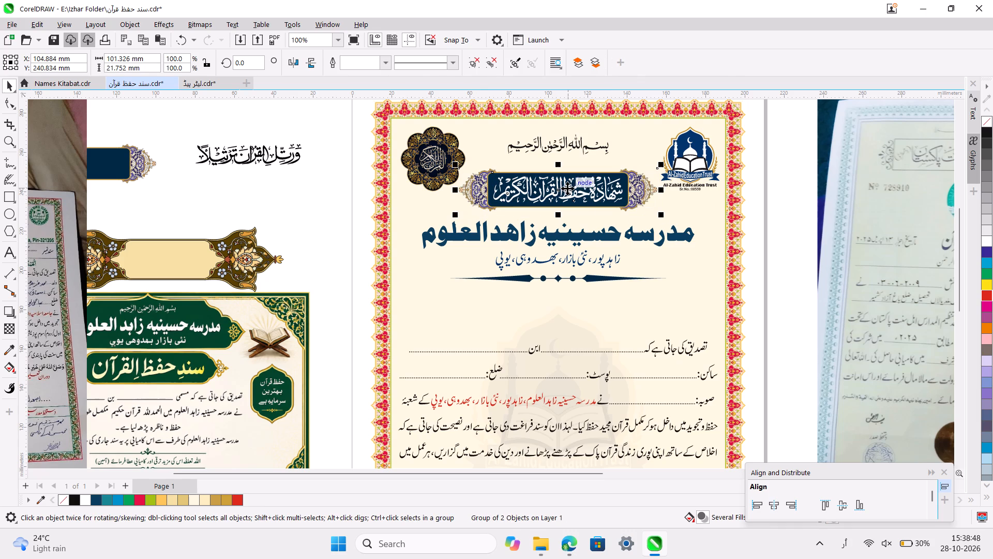
click(775, 505)
click(791, 265)
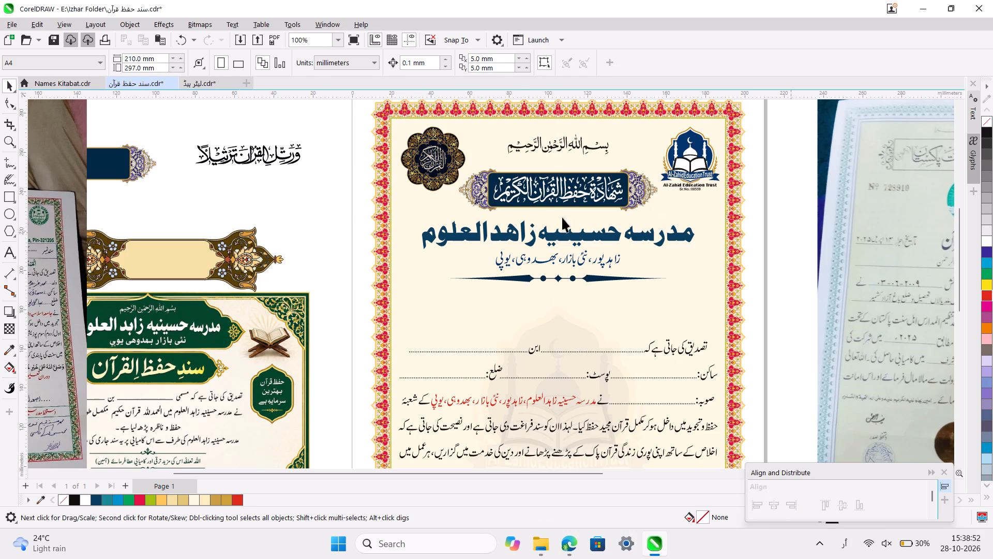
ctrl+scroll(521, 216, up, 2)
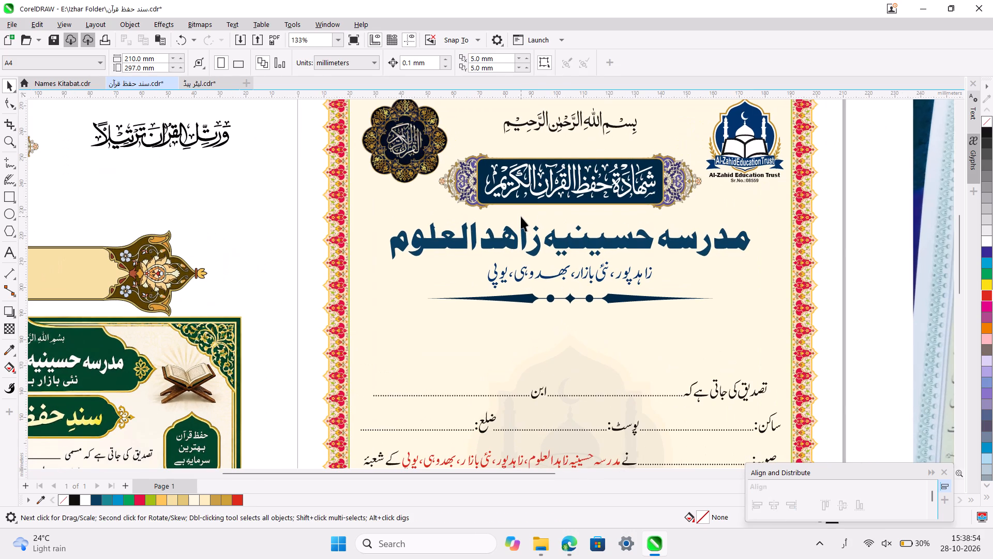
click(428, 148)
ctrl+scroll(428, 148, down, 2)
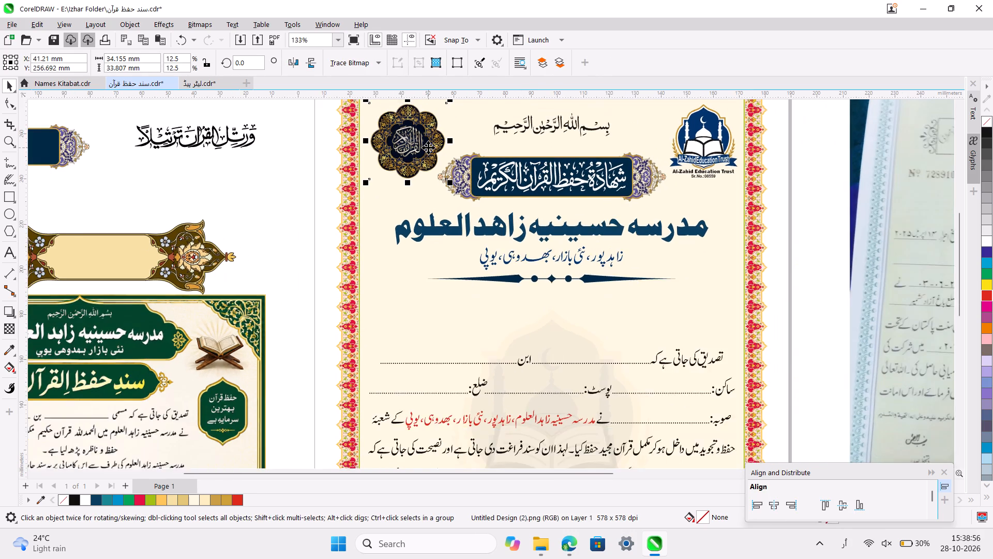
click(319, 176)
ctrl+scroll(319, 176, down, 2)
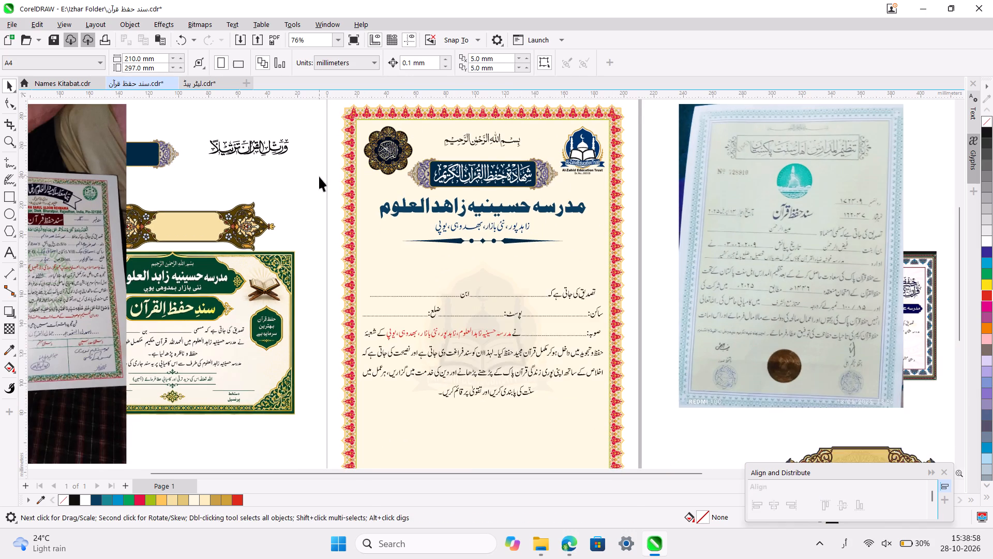
Enlarge the Bismillah text at the certificate's top to about 64.7 mm wide and centre it horizontally on the page.
scroll(319, 176, right, 1)
click(489, 172)
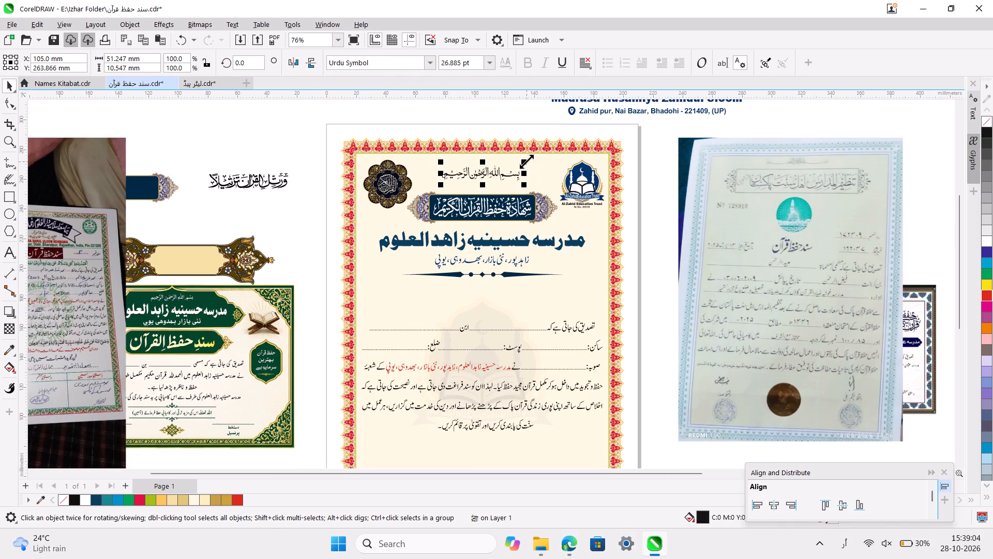
shift+drag(526, 161, 539, 158)
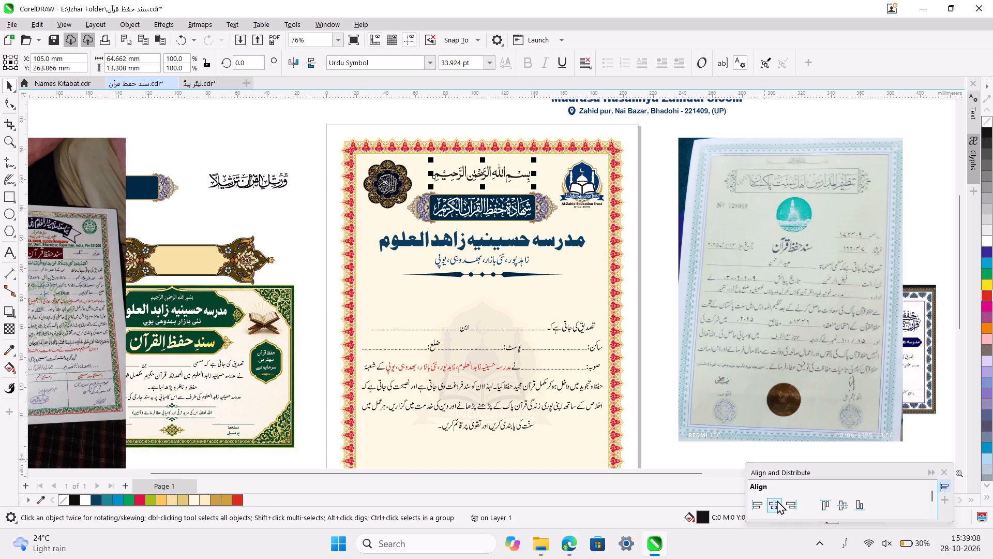
click(777, 501)
click(656, 227)
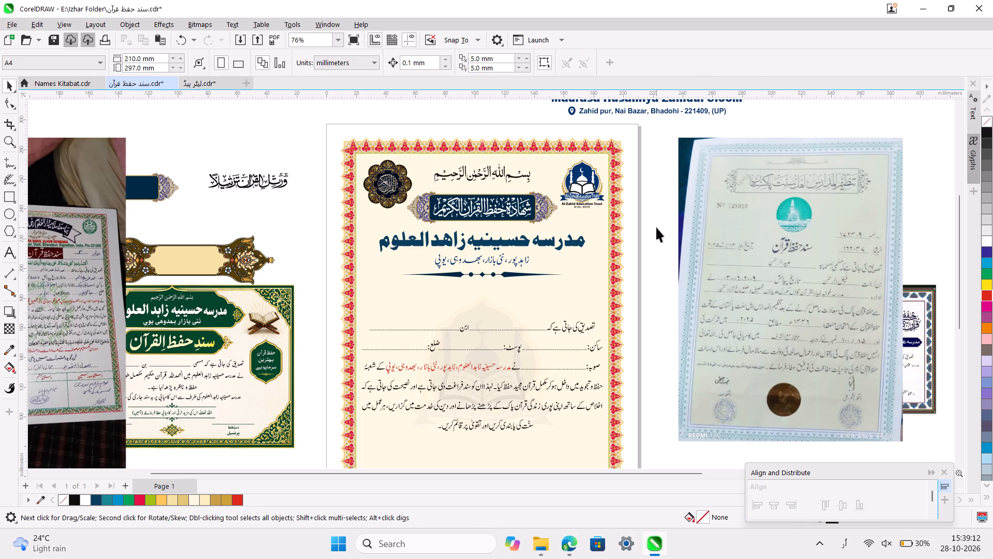
Save the certificate document.
key(ctrl+s)
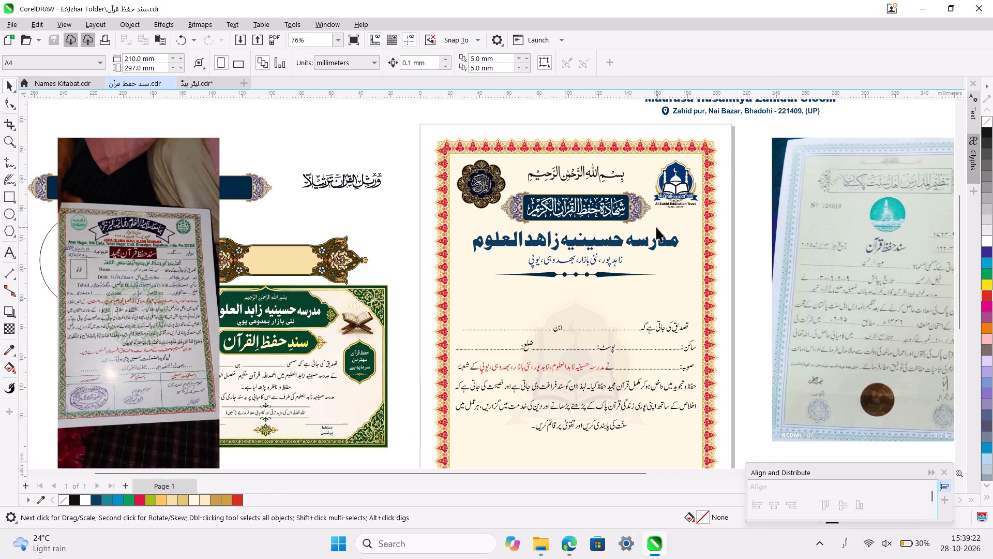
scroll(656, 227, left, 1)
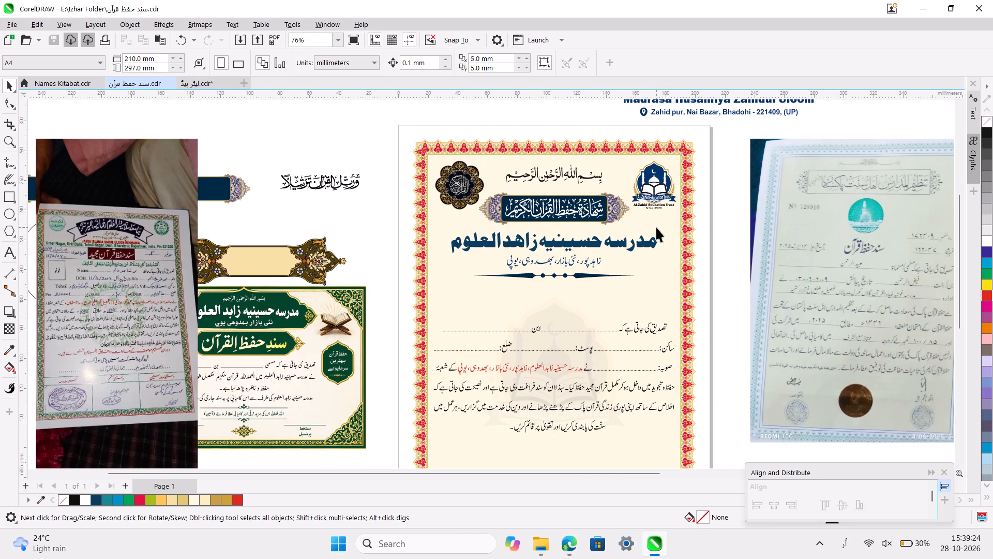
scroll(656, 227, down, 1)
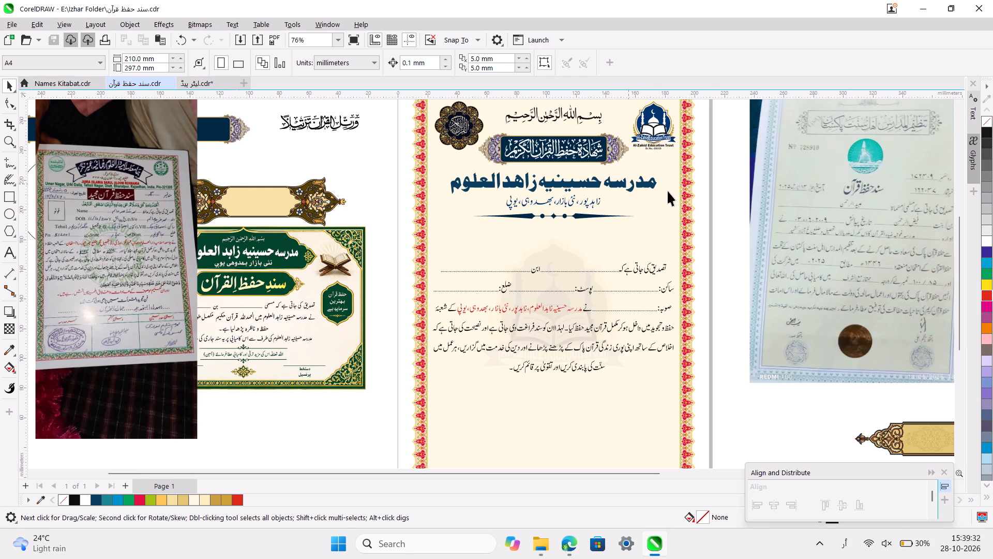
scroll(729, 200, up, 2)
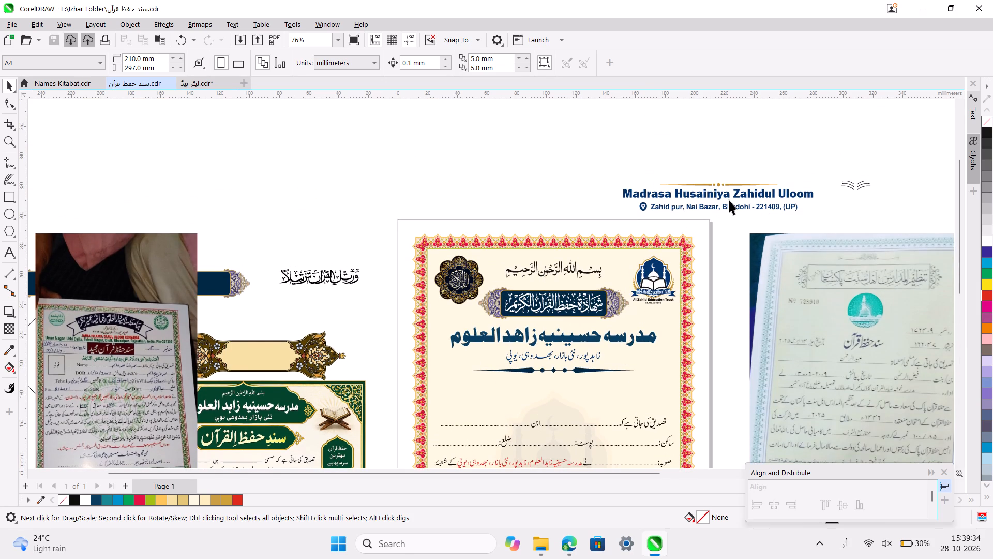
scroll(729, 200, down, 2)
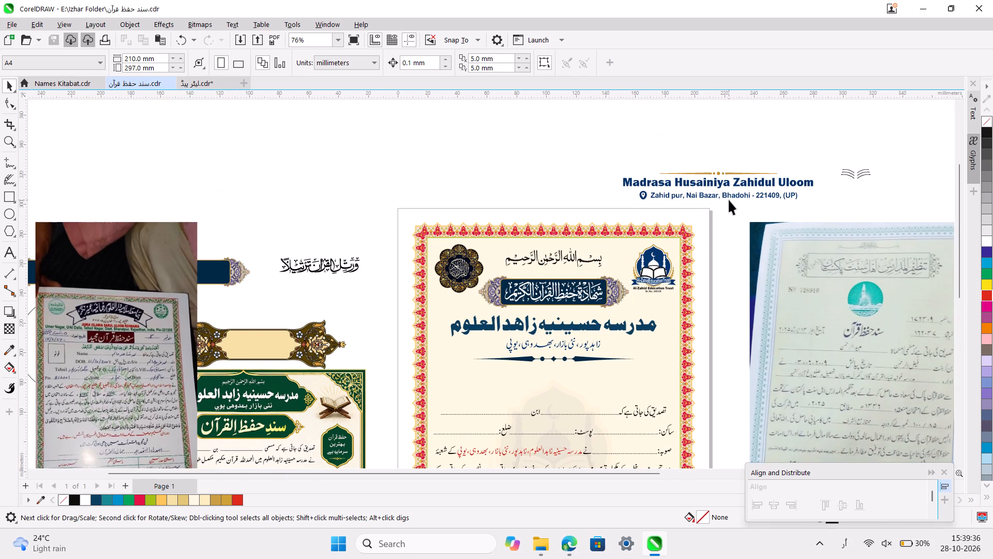
Delete the existing Al-Zahid Education Trust logo from the certificate's upper right corner.
scroll(729, 200, down, 1)
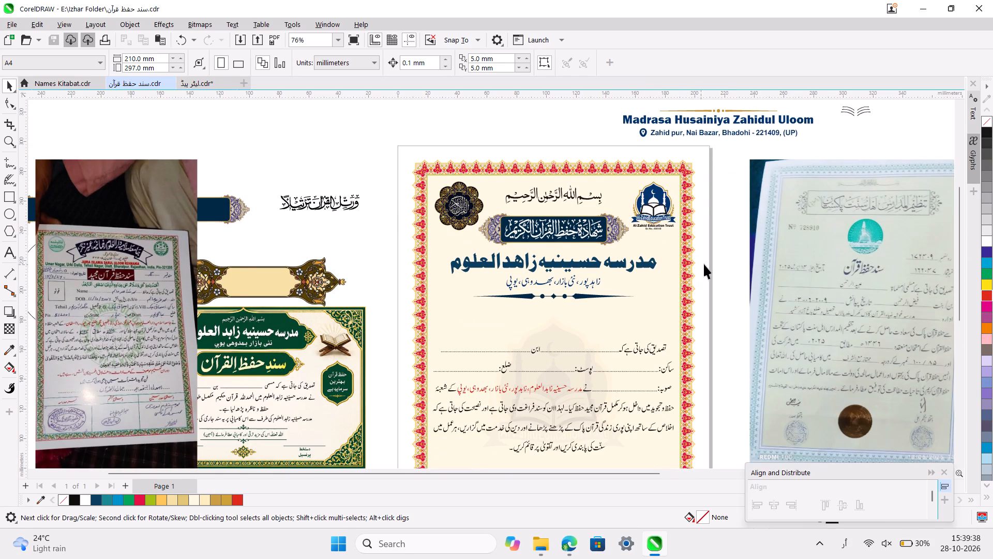
scroll(704, 264, up, 1)
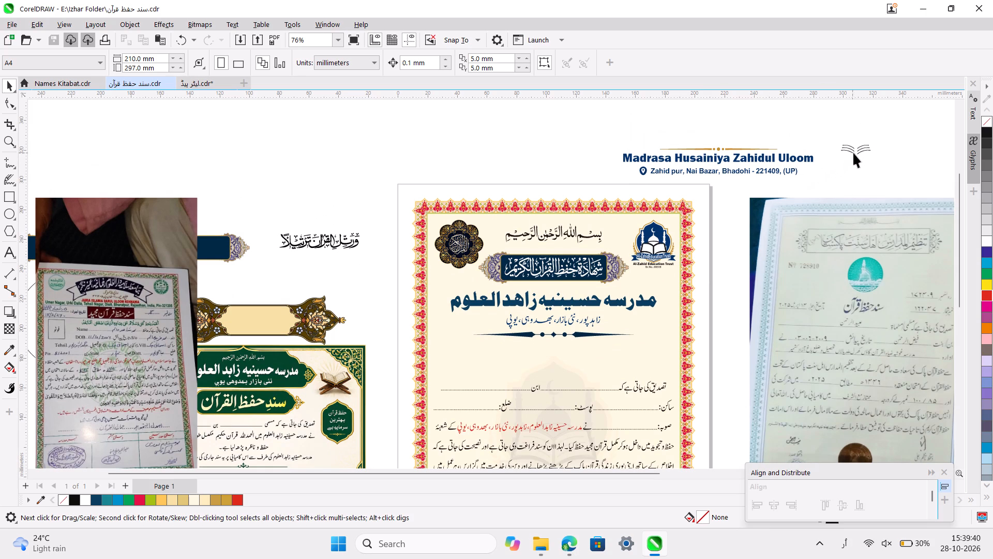
click(661, 234)
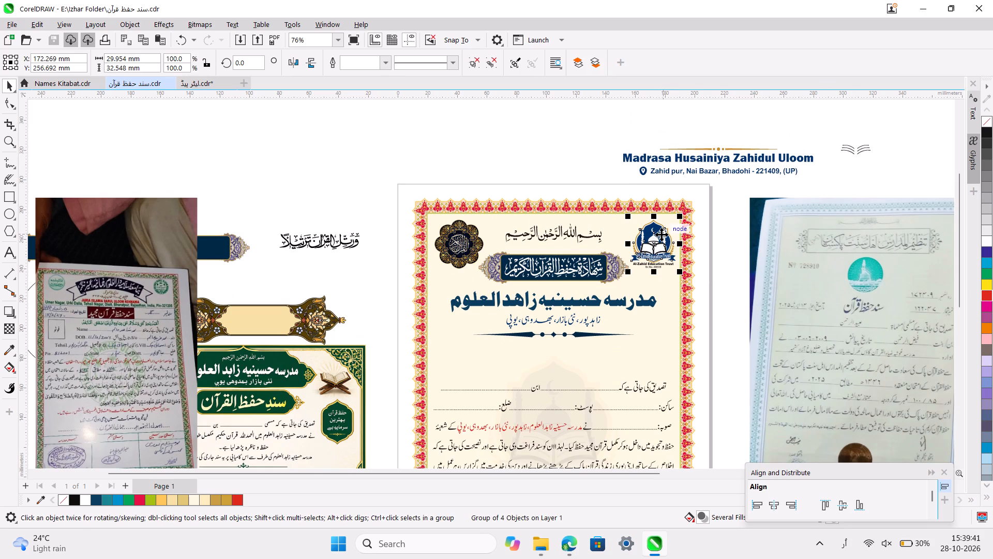
key(Print)
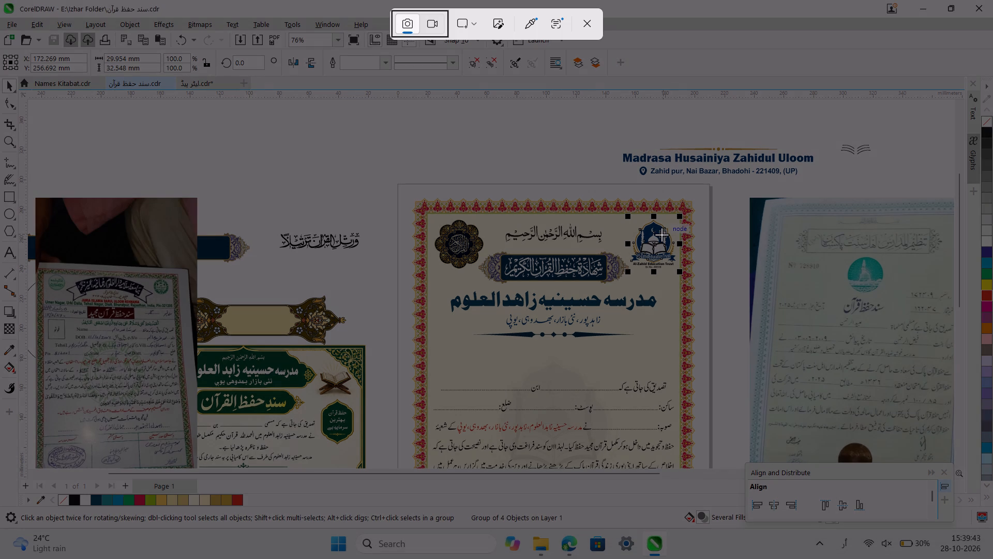
click(590, 25)
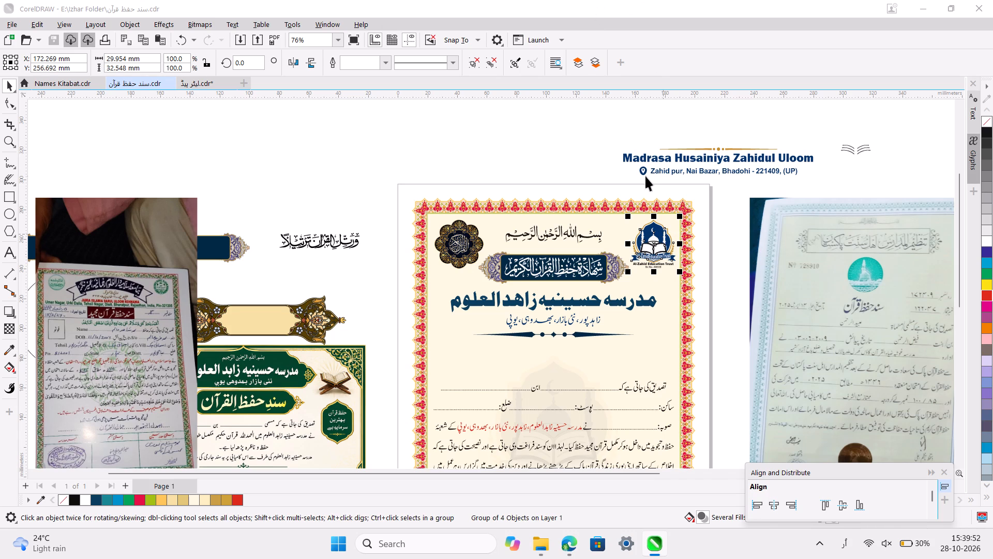
key(Delete)
key(Delete)
key(Delete)
click(589, 167)
click(634, 246)
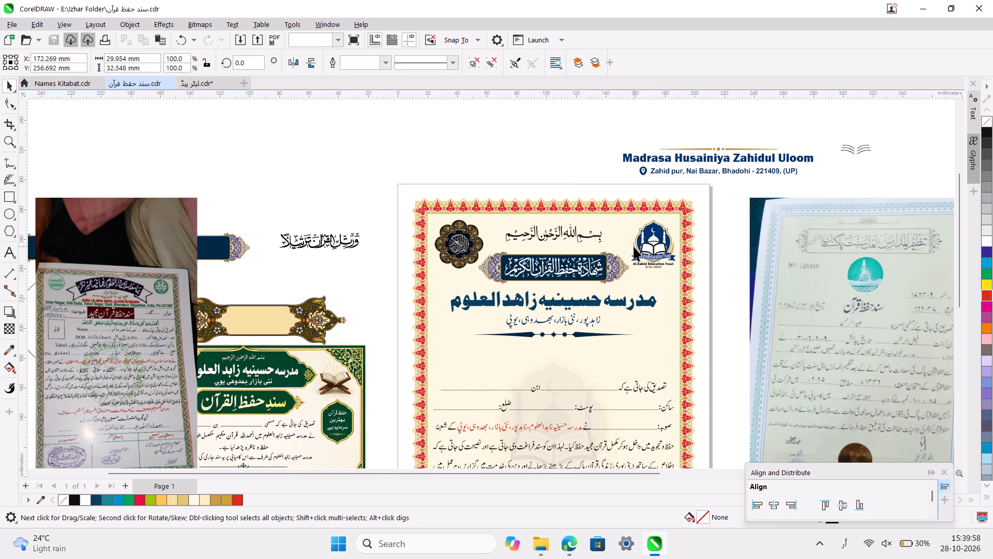
key(Delete)
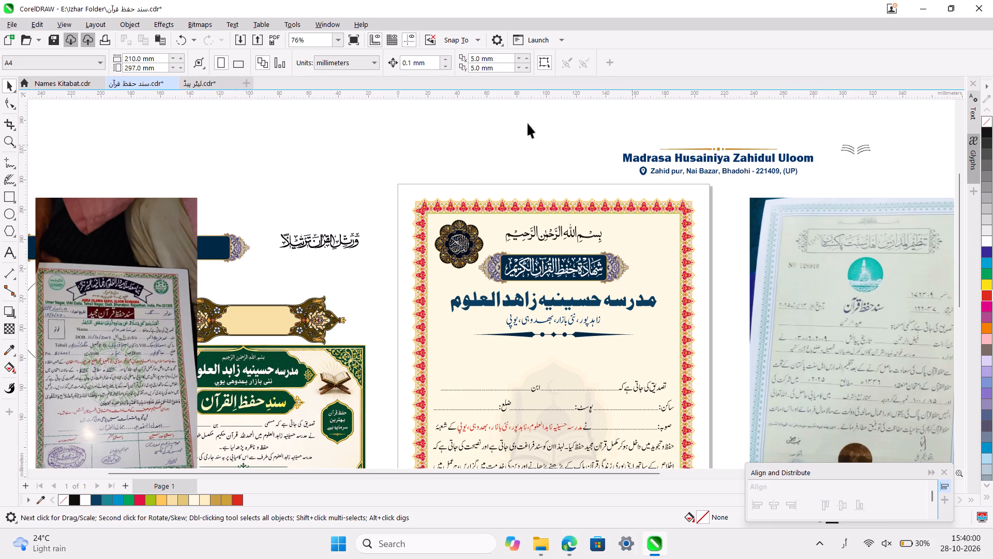
Delete all the open-book line art lying outside the page beside the English madrasa heading.
click(852, 151)
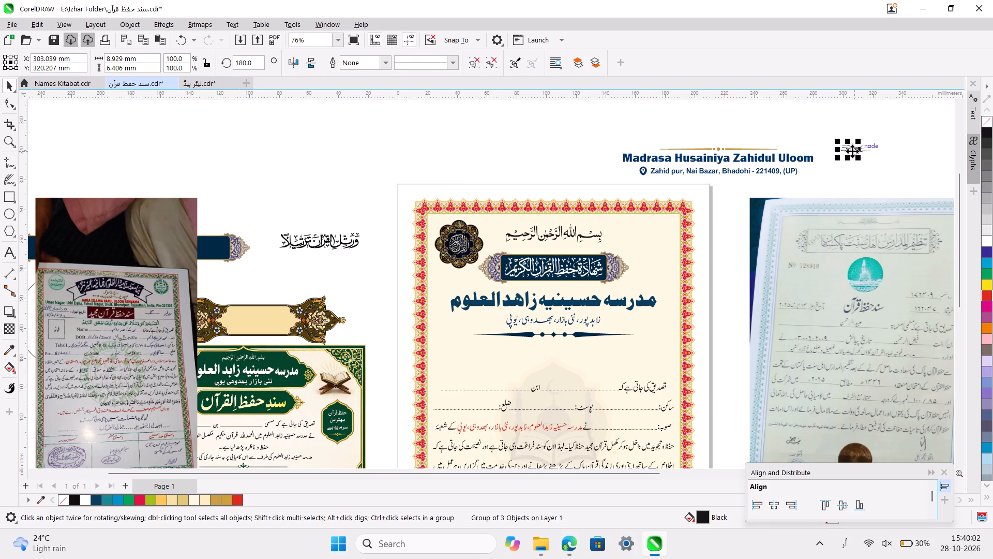
drag(896, 120, 822, 175)
key(Delete)
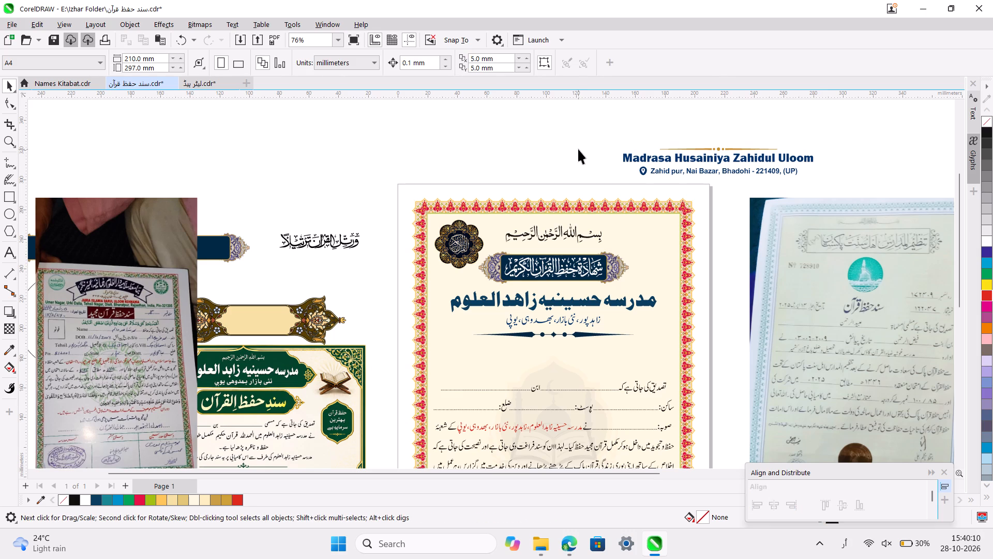
In the لیٹر پیڈ document, ungroup the letterhead's trust logo and regroup all its parts, caption included, as one object.
click(185, 83)
scroll(879, 234, left, 3)
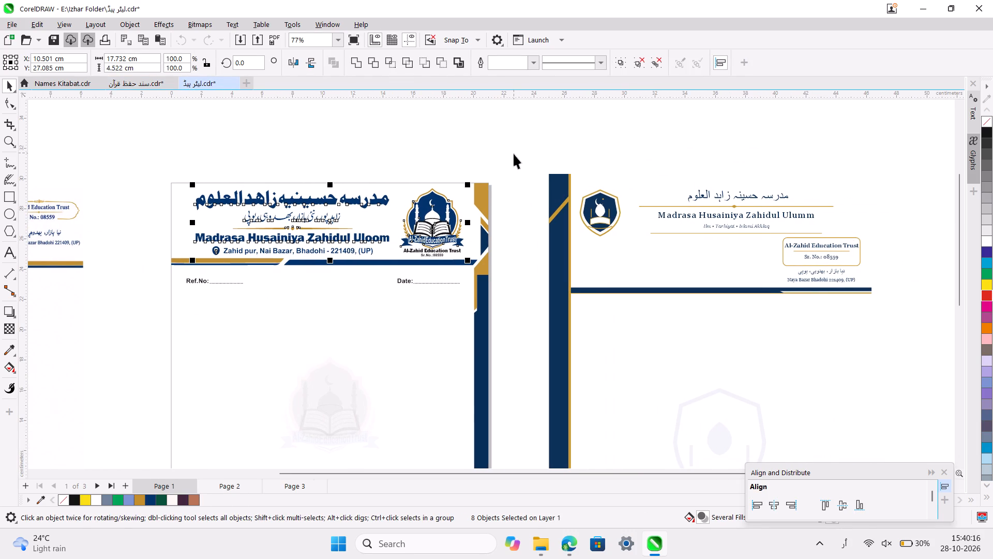
drag(514, 154, 388, 263)
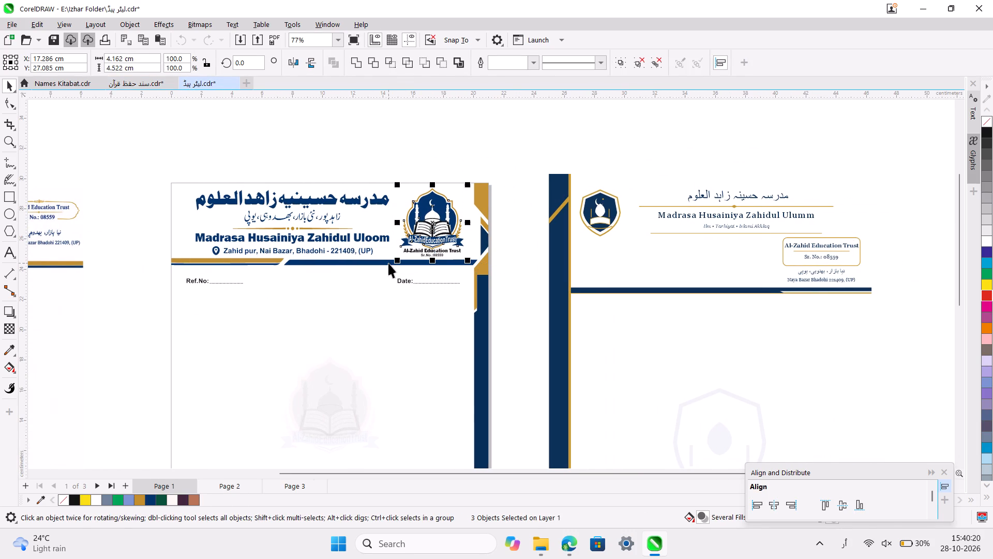
key(ctrl+u)
click(478, 165)
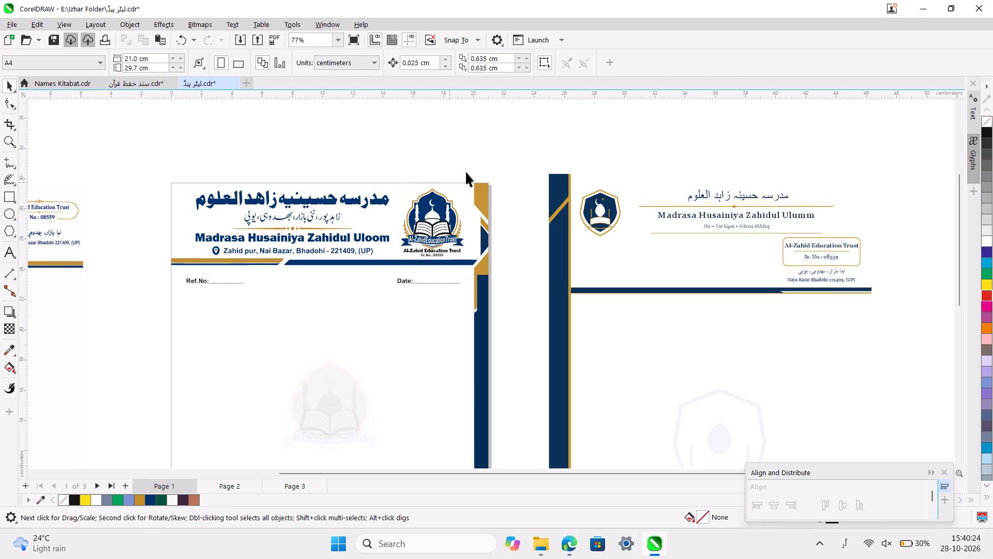
drag(489, 184, 488, 180)
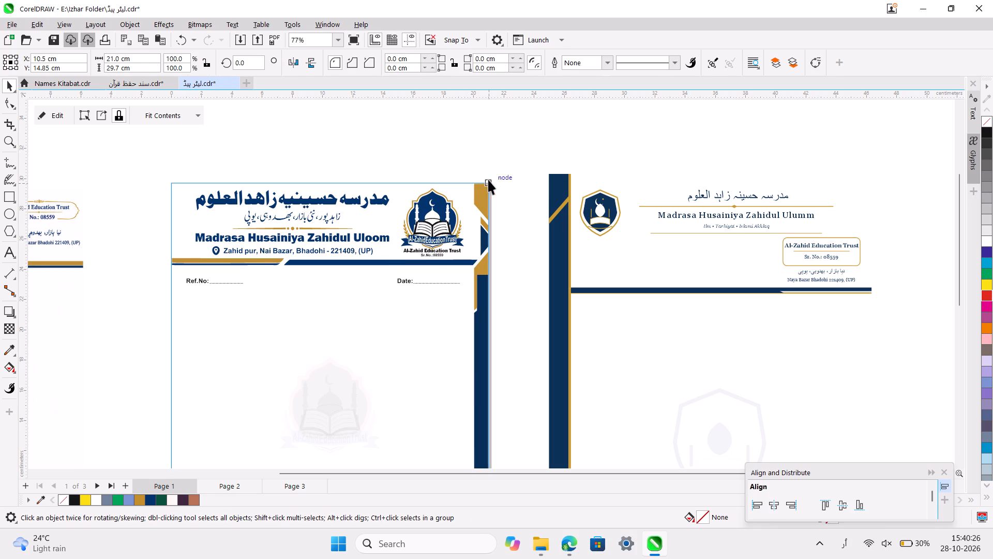
drag(473, 164, 398, 265)
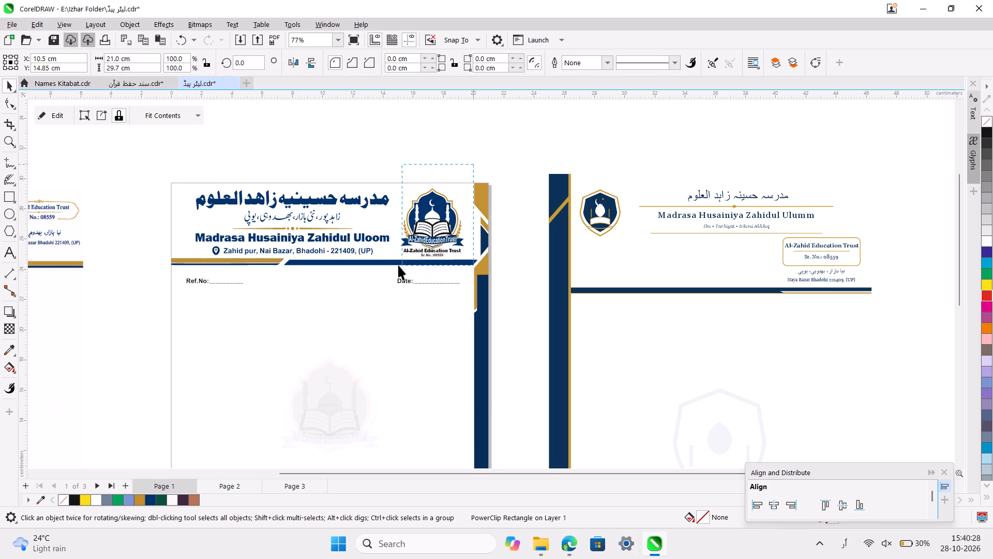
drag(398, 265, 393, 265)
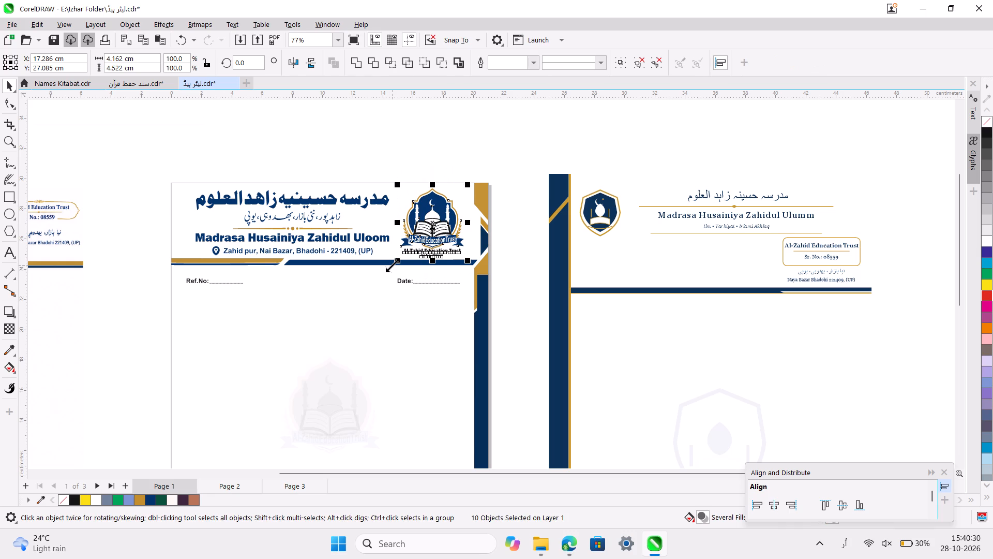
key(ctrl+g)
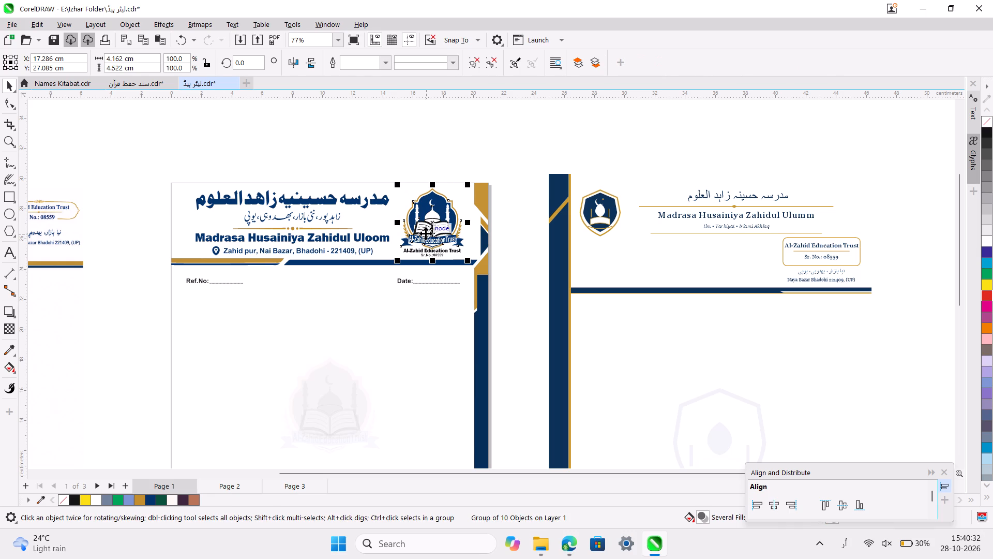
Copy the grouped trust logo from the letterhead into the سند حفظ قرآن certificate document.
key(ctrl+c)
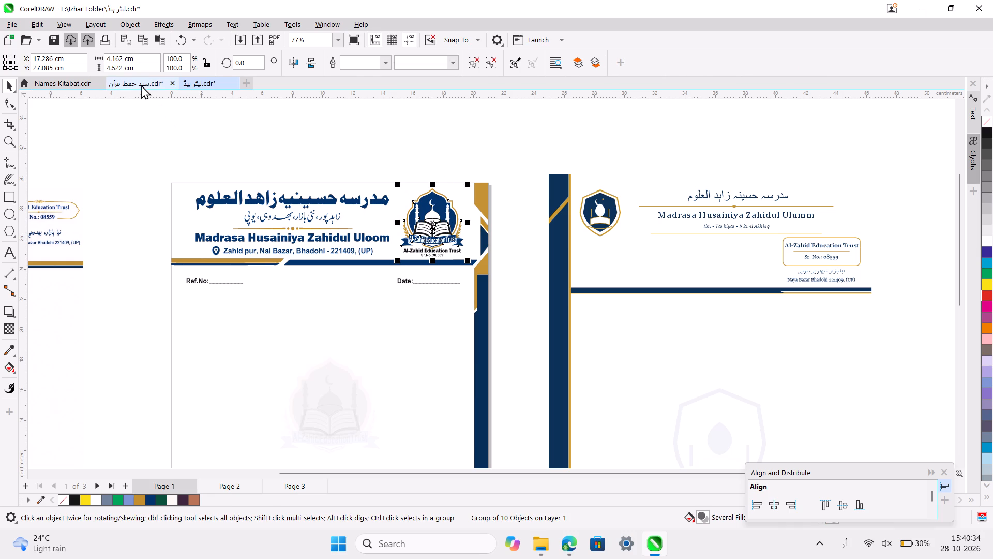
click(142, 85)
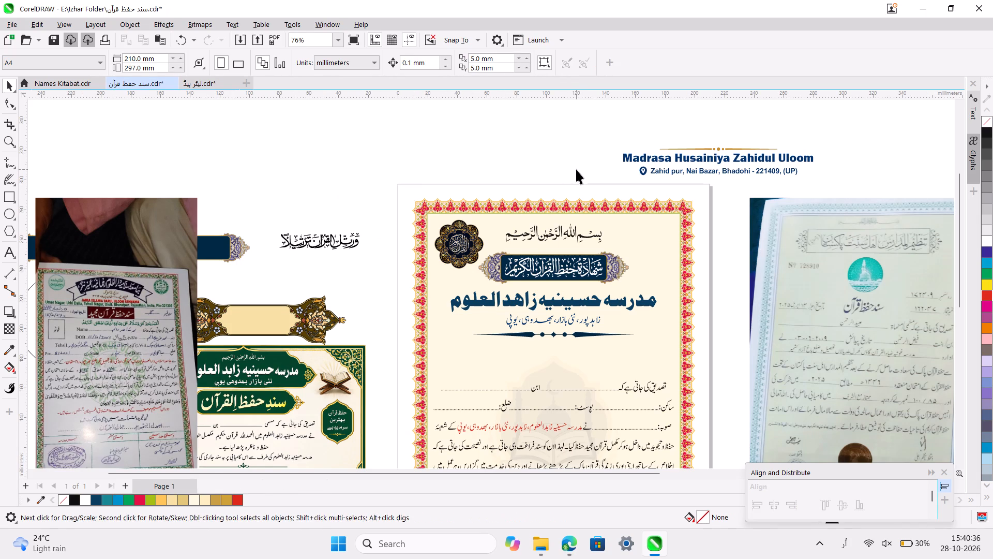
key(ctrl+v)
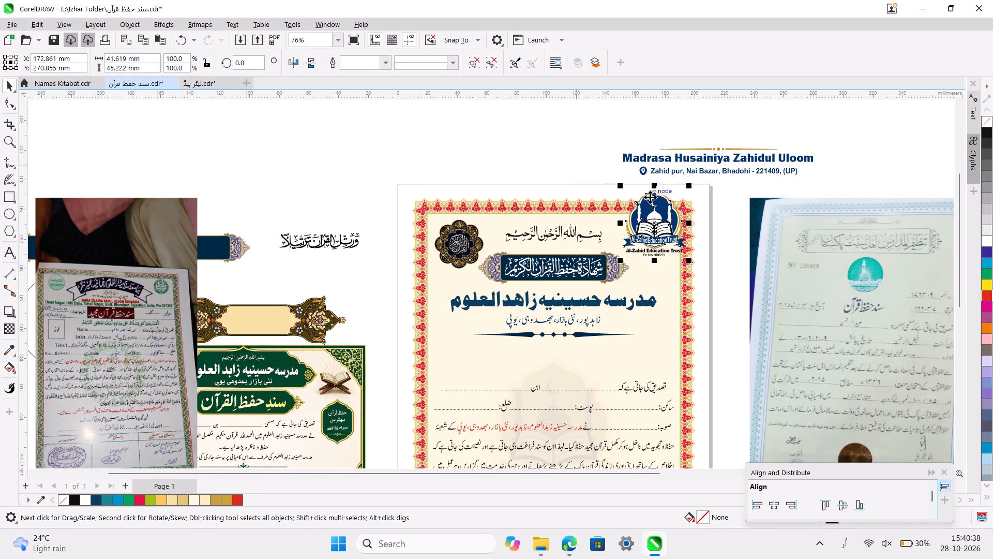
Scale the pasted trust logo to about 26 × 28.3 mm and place it in the certificate's upper right corner inside the border.
ctrl+scroll(659, 203, up, 3)
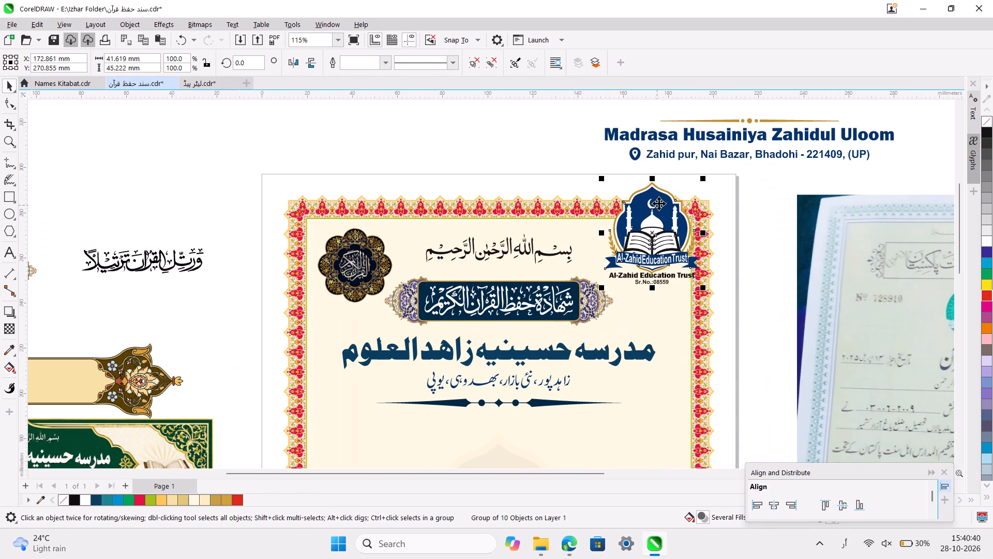
drag(706, 175, 690, 191)
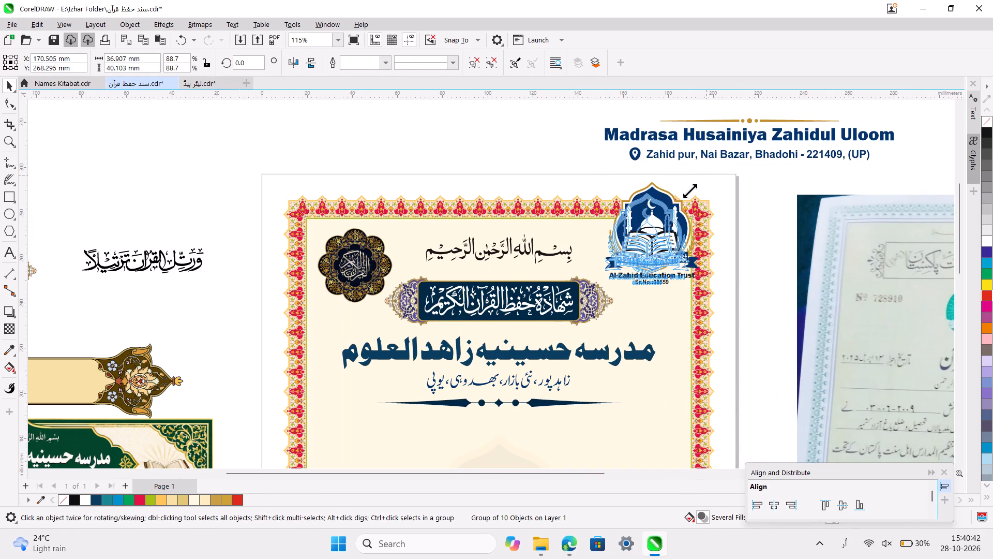
drag(690, 191, 661, 212)
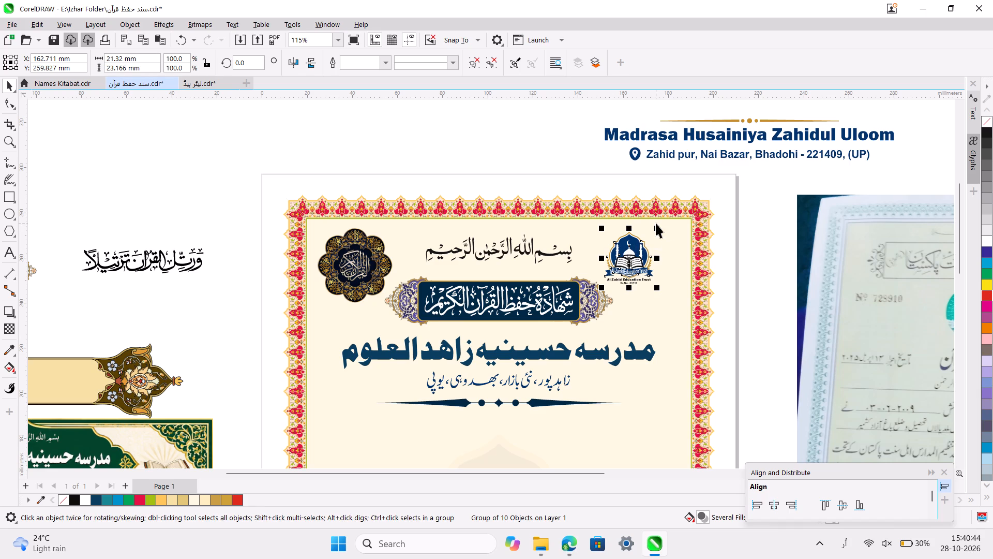
drag(660, 229, 671, 216)
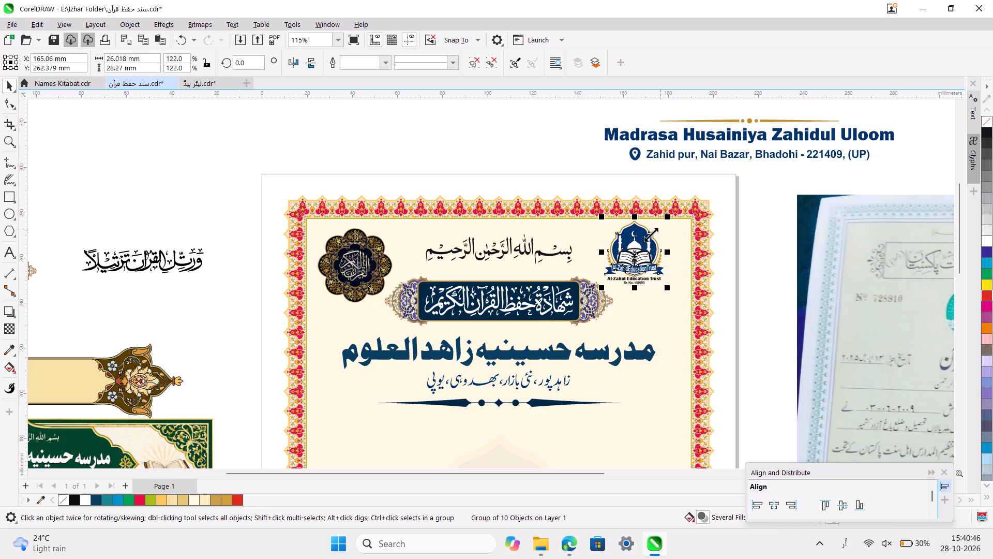
drag(636, 249, 649, 264)
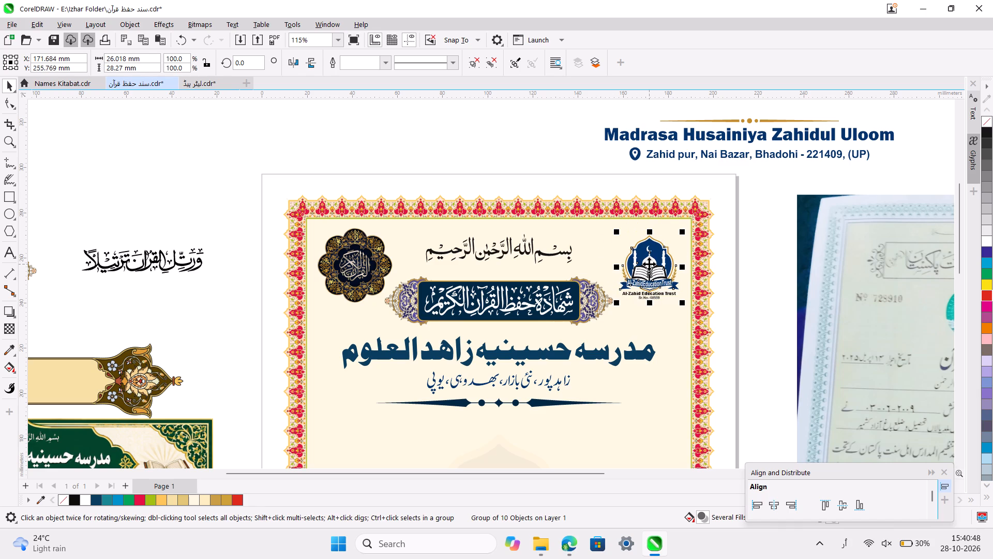
ctrl+scroll(649, 264, up, 2)
drag(649, 264, 653, 256)
Shrink the black-and-gold Quran medallion to about 26 mm wide, compare it over the trust logo, and return it to the upper left corner.
click(264, 282)
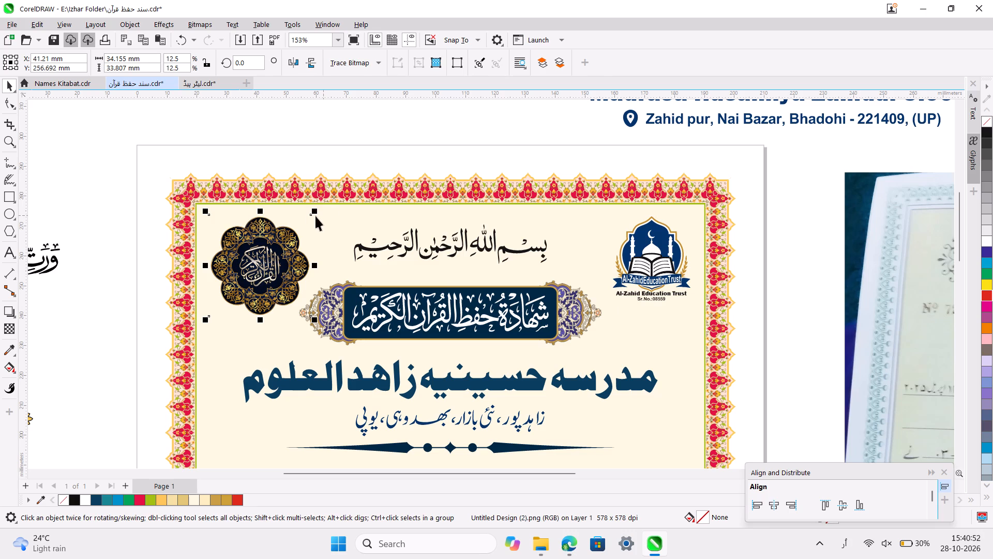
drag(317, 211, 290, 215)
drag(257, 280, 661, 255)
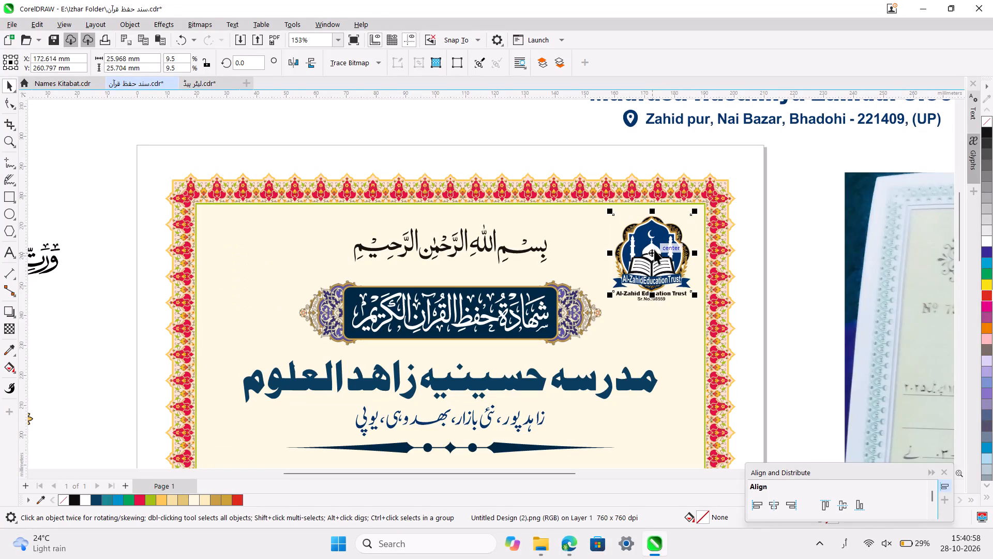
drag(652, 251, 244, 264)
Align the Quran medallion with the trust logo so their centres share the same height.
shift+click(649, 264)
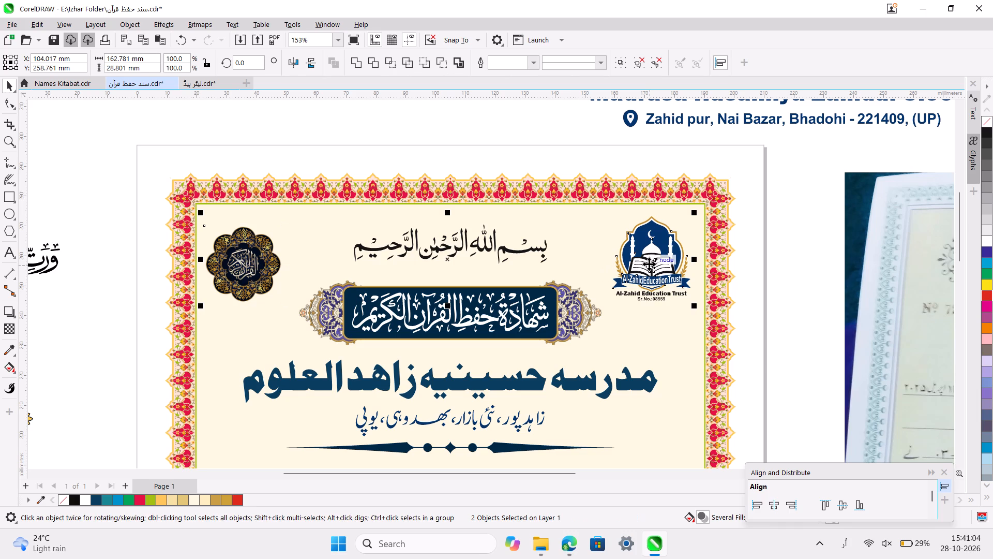
click(459, 124)
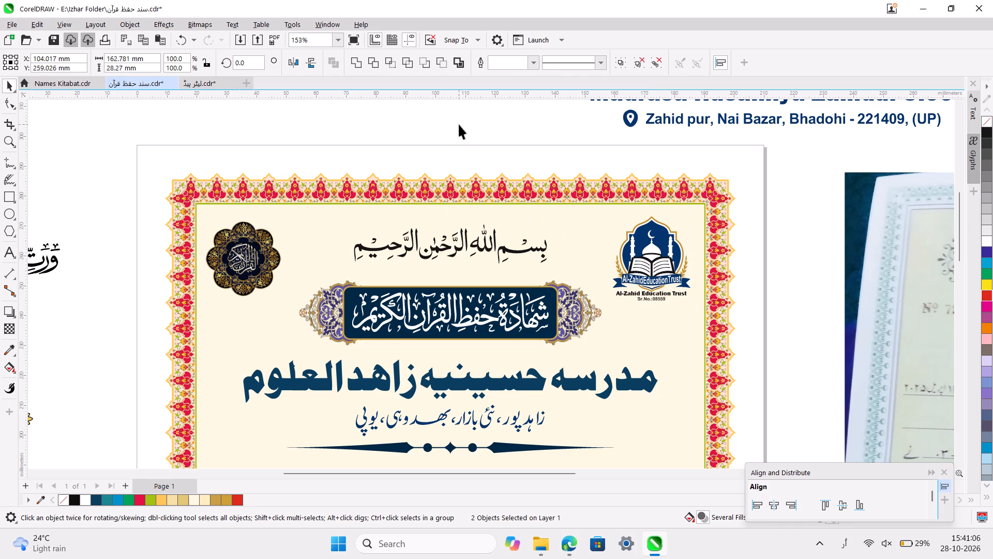
Nudge the Quran medallion horizontally inward from the border to an X position of about 39 mm.
scroll(262, 278, down, 1)
click(247, 209)
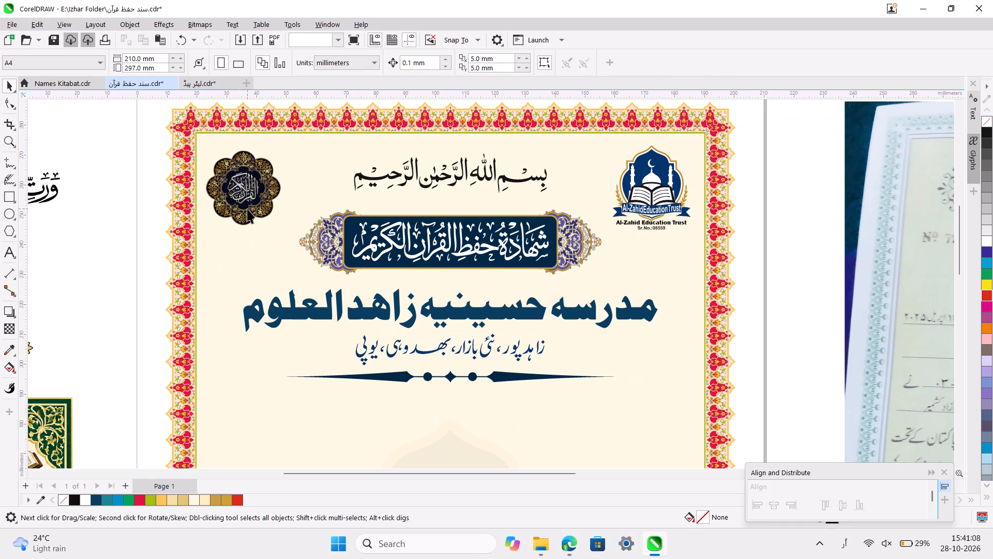
key(Right)
key(Right)
key(Right)
key(Right)
key(Right)
key(Right)
key(Right)
key(Right)
key(Right)
key(Right)
key(Right)
key(Right)
key(Right)
key(Right)
key(Right)
key(Right)
key(Right)
key(Right)
key(Right)
key(Right)
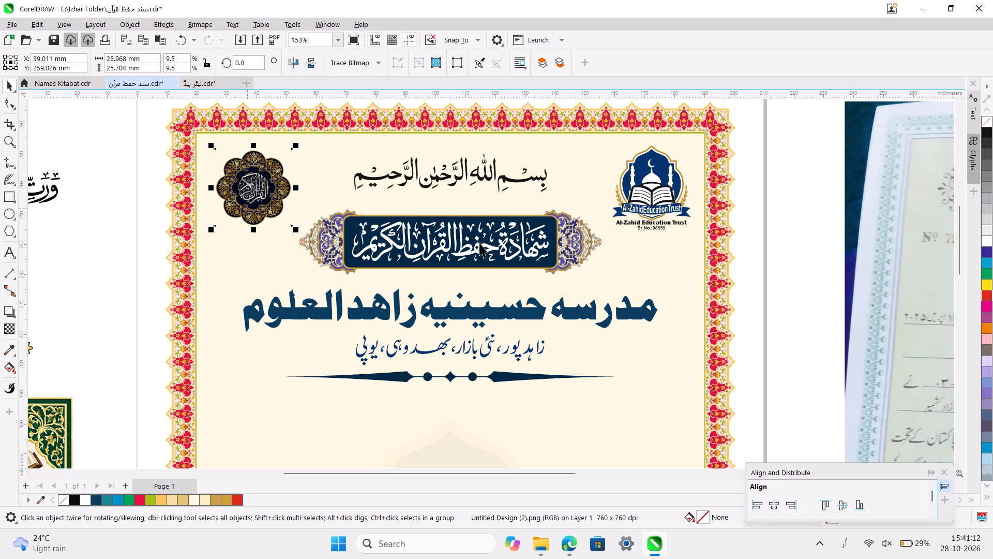
Nudge the trust logo horizontally inward from the border to an X position of about 171.5 mm.
click(649, 200)
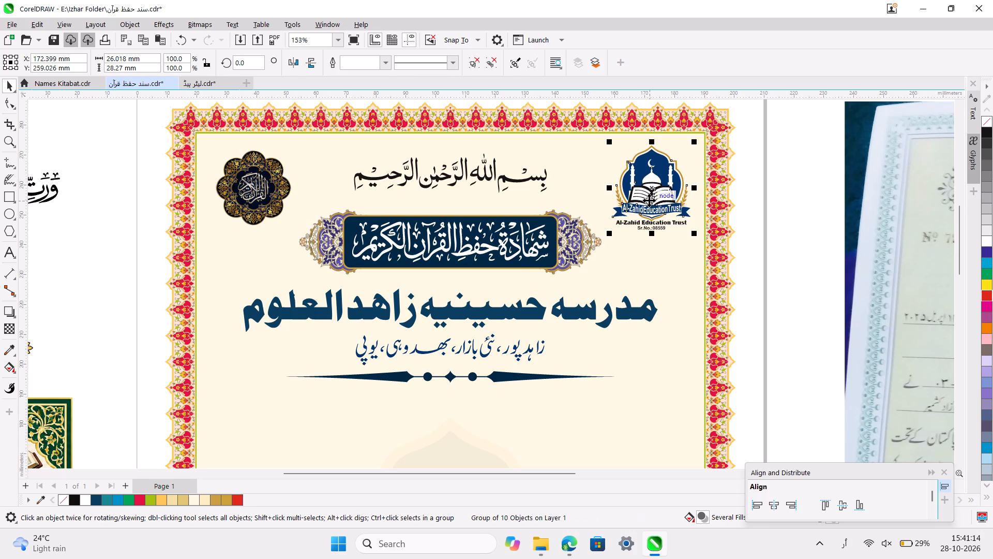
key(Left)
key(Left)
key(Left)
key(Left)
key(Left)
key(Left)
key(Left)
key(Left)
key(Left)
key(Left)
key(Left)
key(Left)
key(Left)
key(Left)
key(Left)
key(Left)
key(Left)
key(Left)
key(Left)
key(Left)
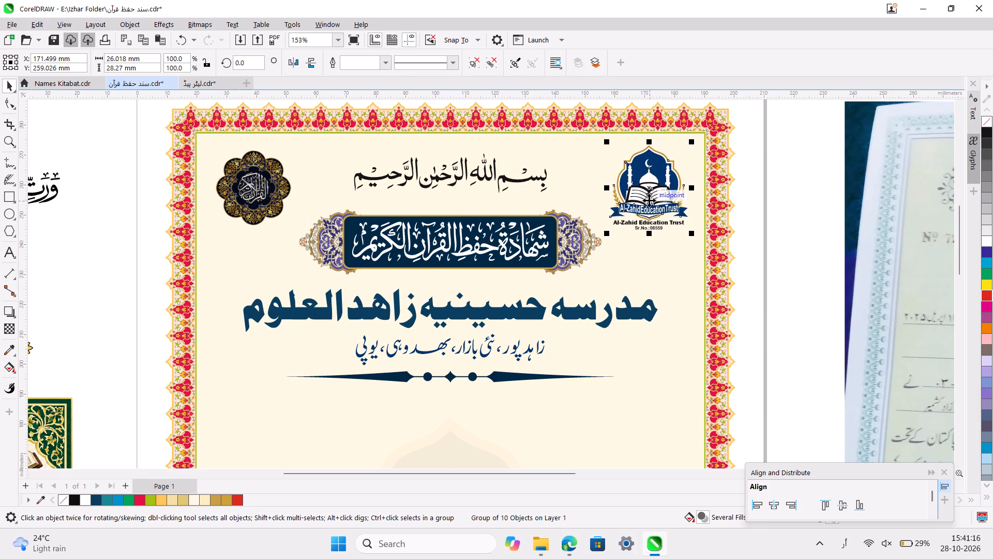
Nudge the trust logo up slightly to a Y position of about 259.4 mm.
key(Up)
key(Up)
key(Up)
key(Up)
key(Up)
key(Up)
key(Up)
key(Up)
Enlarge the black-and-gold Quran medallion proportionally to about 27.8 mm wide.
click(247, 180)
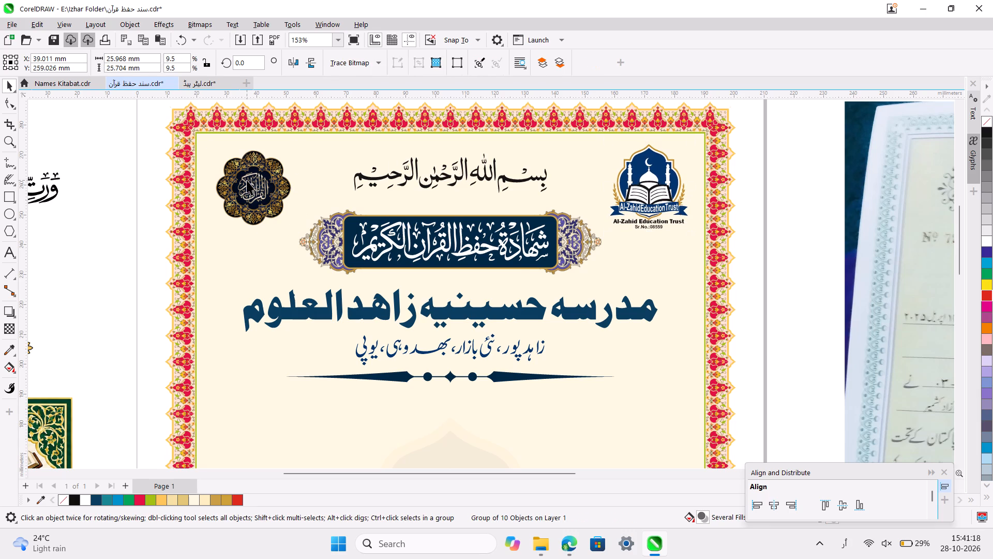
drag(297, 233, 299, 234)
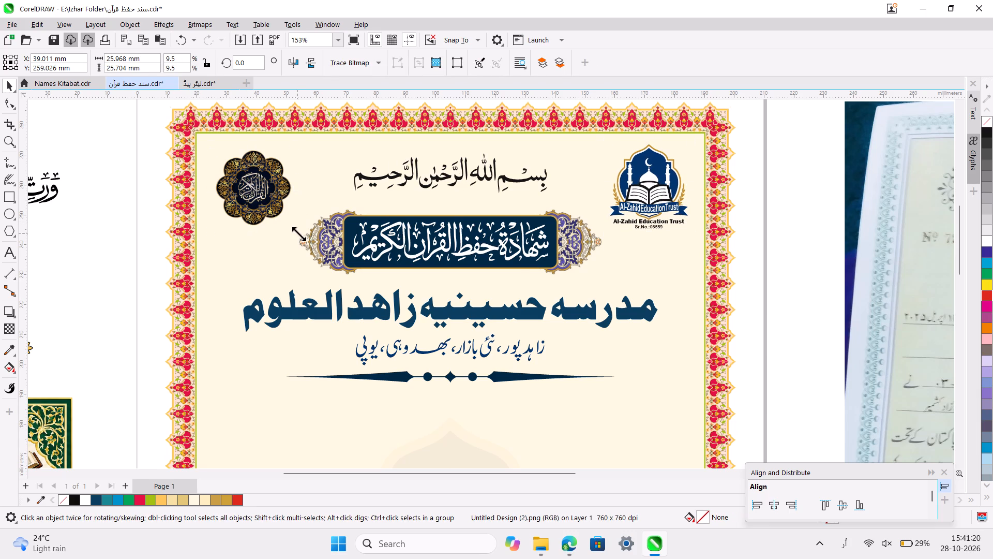
drag(299, 234, 304, 239)
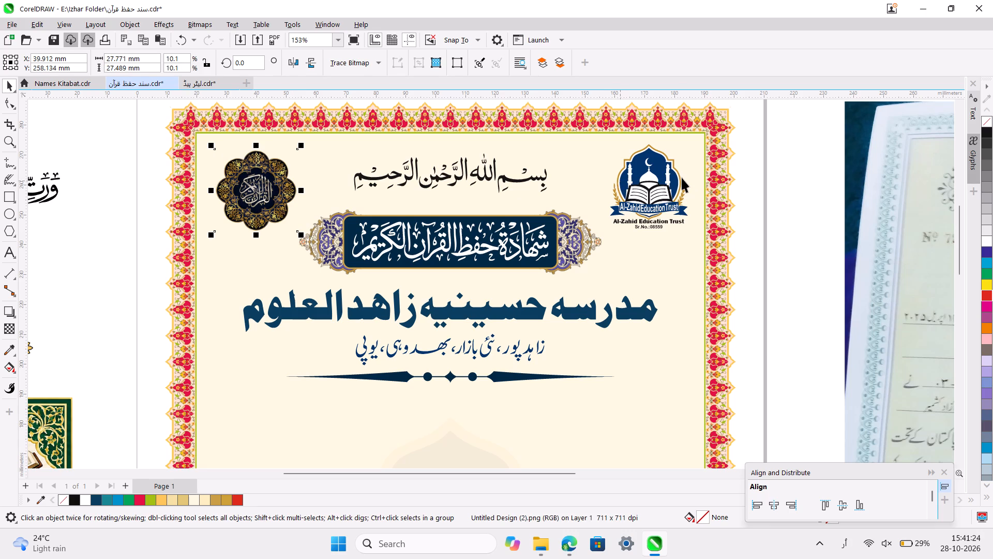
Align the Quran medallion with the trust logo at the same centre height, undoing the alignment that stacks them.
shift+click(666, 184)
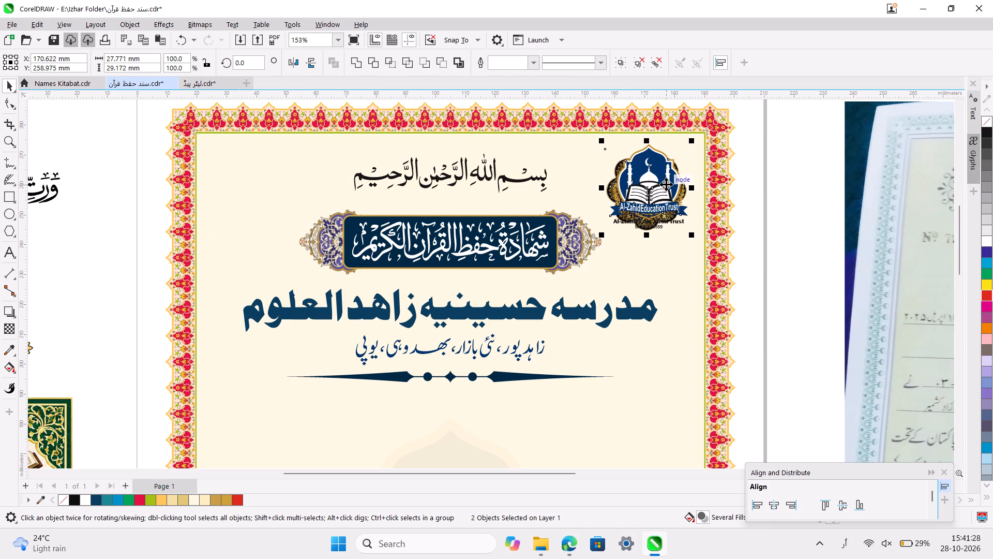
key(ctrl+z)
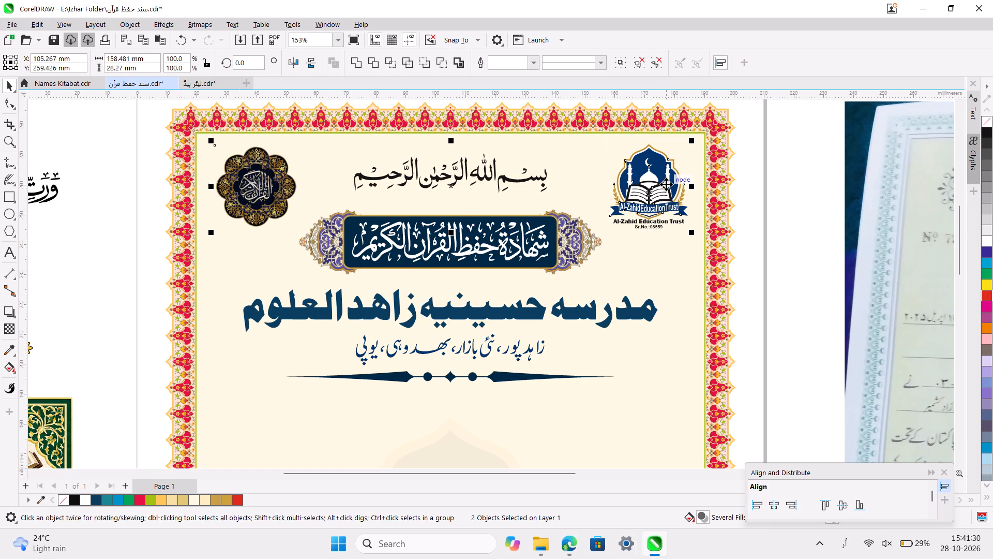
Group the Quran medallion with the trust logo and centre the pair horizontally on the page at X 105 mm.
key(ctrl+g)
click(776, 506)
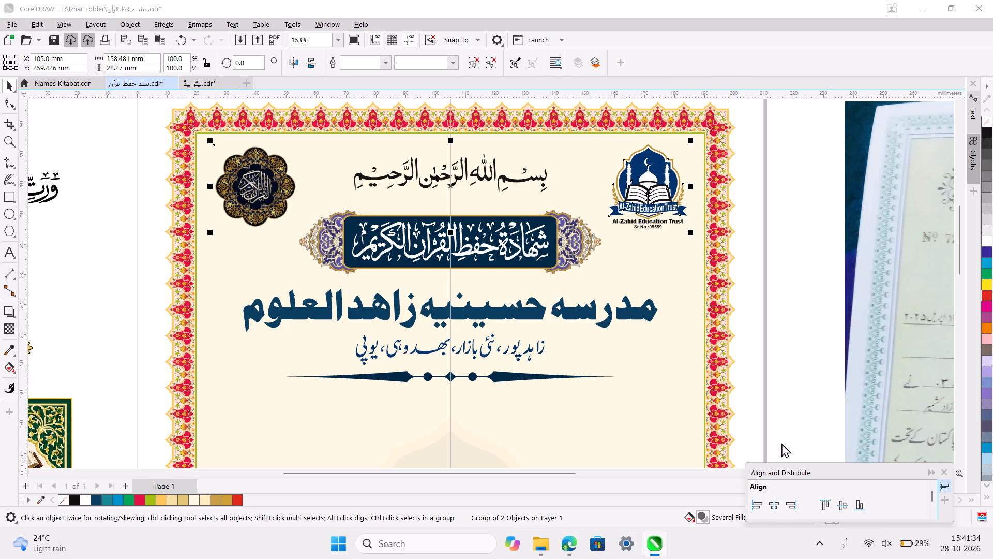
click(814, 306)
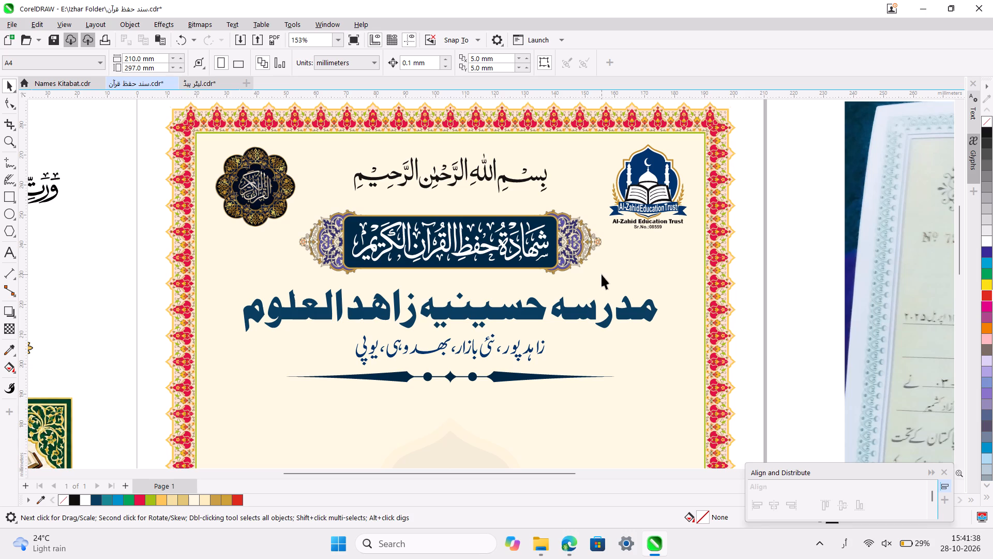
Move the navy ornamental divider from below the Urdu address to the blank area beside the certificate.
scroll(440, 183, down, 1)
ctrl+scroll(440, 183, down, 2)
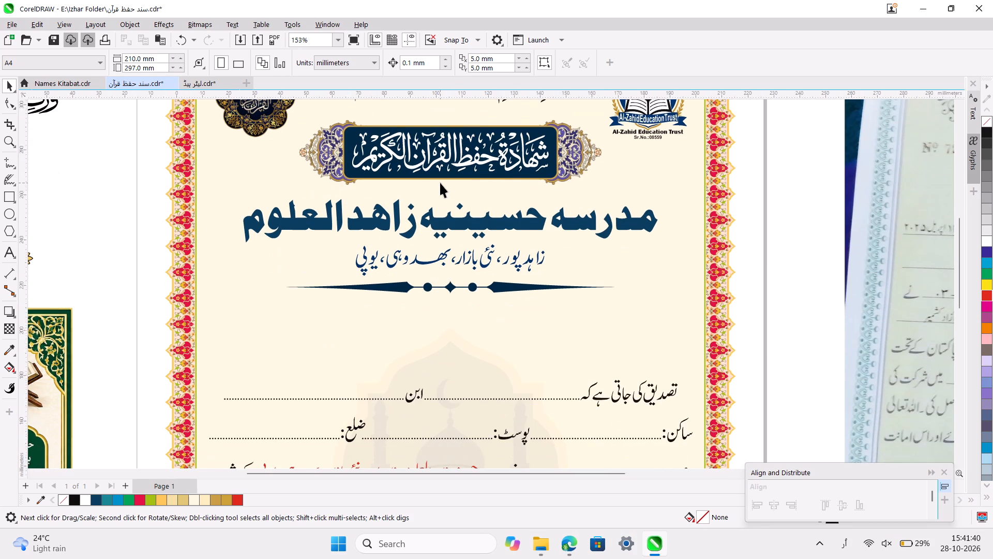
scroll(440, 183, up, 2)
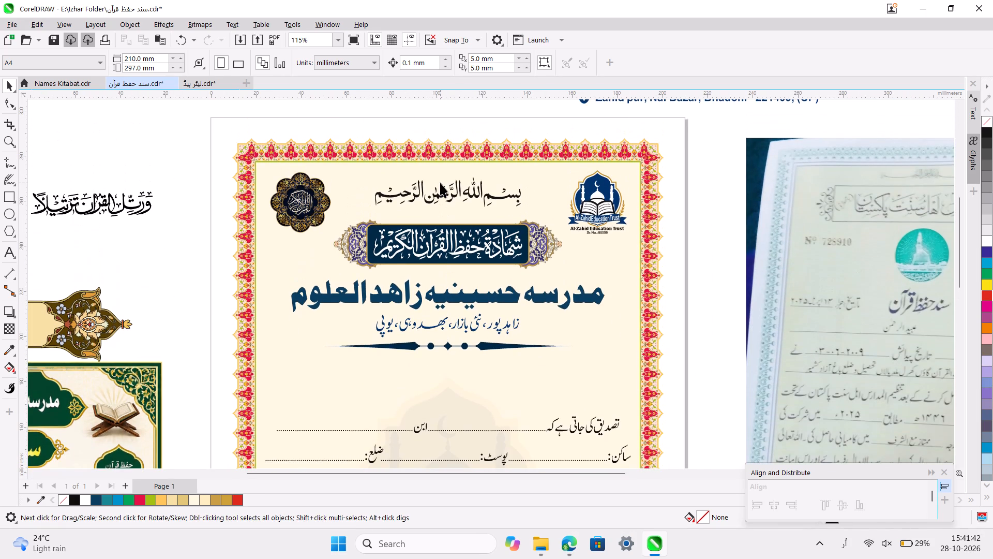
scroll(440, 183, right, 1)
ctrl+scroll(440, 183, down, 3)
scroll(440, 183, down, 1)
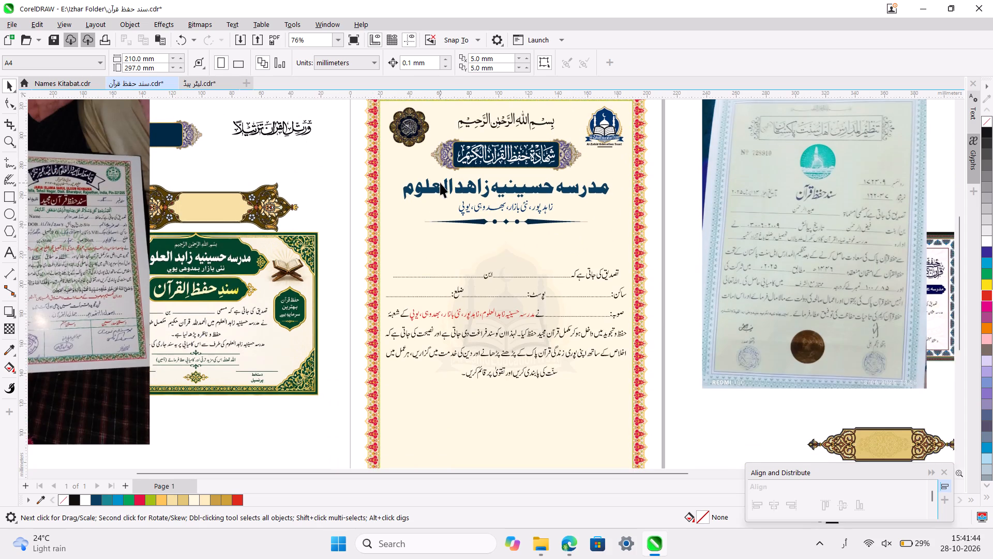
scroll(440, 183, down, 1)
click(555, 198)
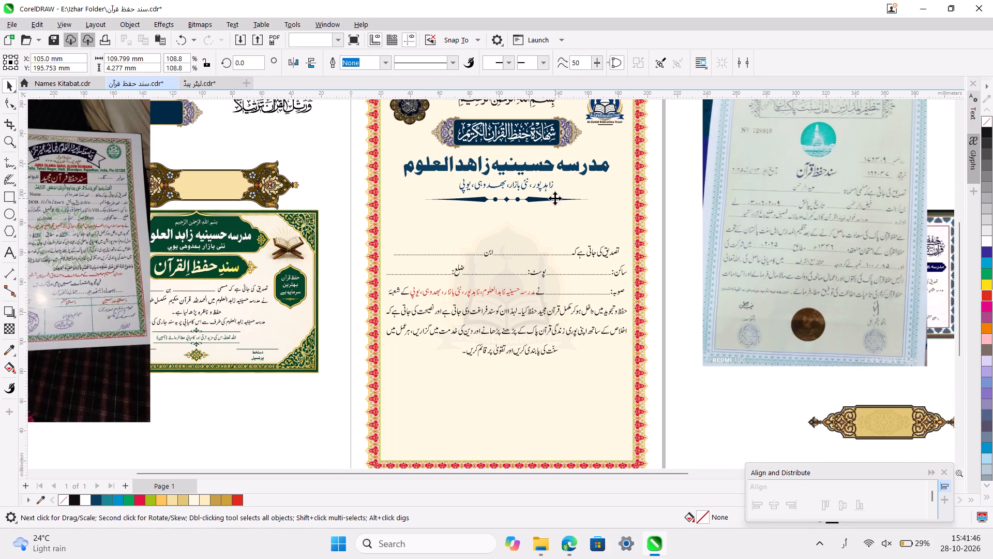
drag(555, 198, 297, 136)
Move the English madrasa name, its address and the gold divider from above the page to centred below the Urdu address.
scroll(297, 136, up, 1)
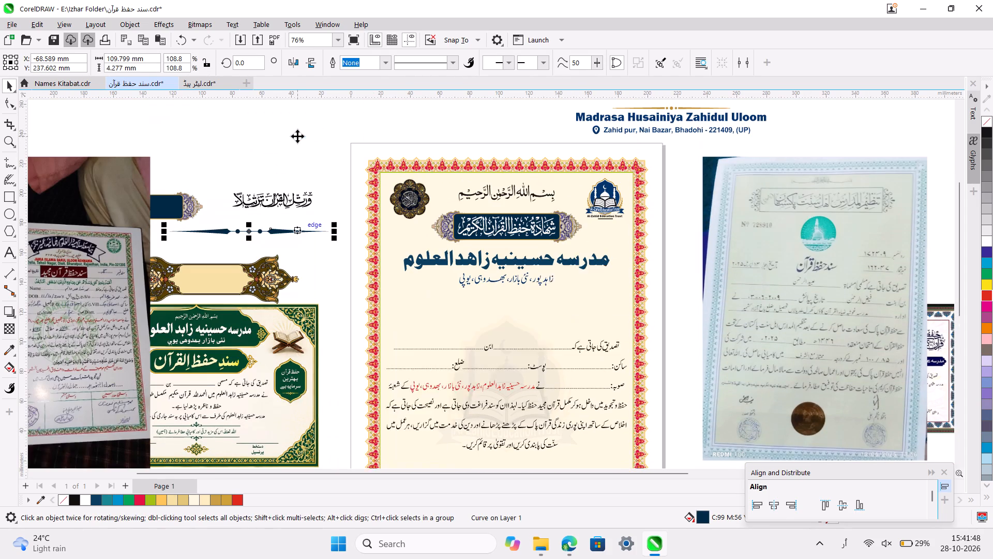
scroll(297, 136, up, 1)
ctrl+scroll(297, 136, down, 1)
drag(517, 102, 642, 161)
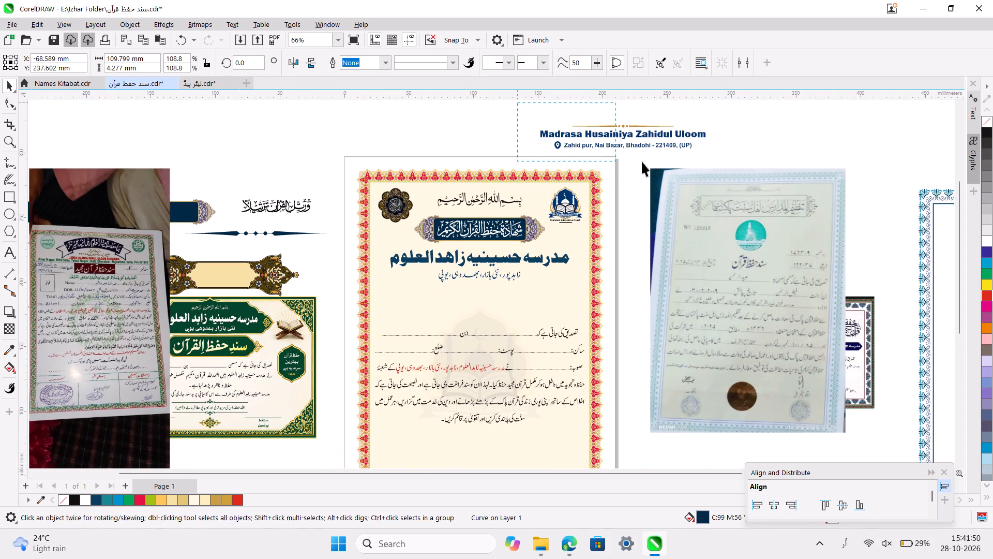
drag(642, 161, 730, 158)
drag(624, 133, 479, 291)
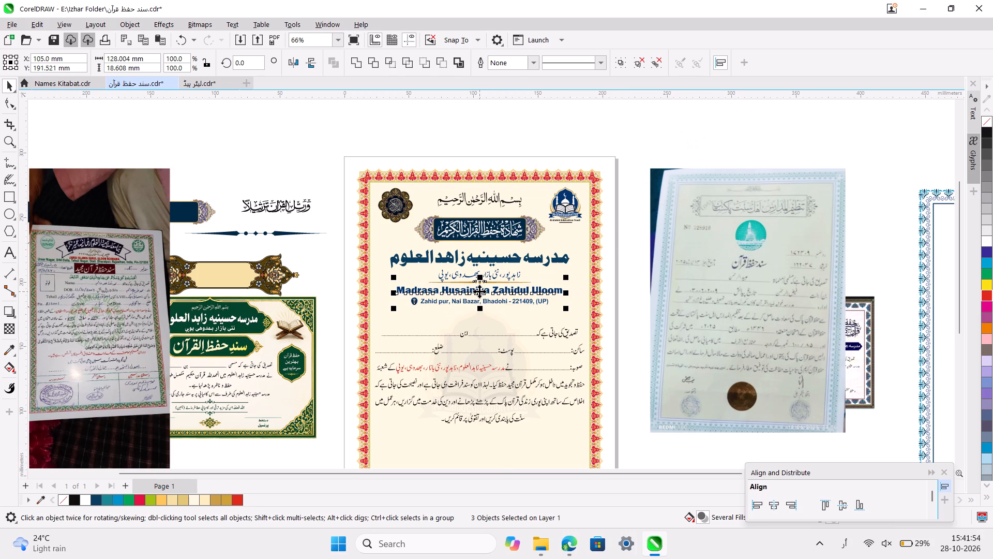
Shrink the large Urdu madrasa name proportionally to about 133.4 mm wide.
ctrl+scroll(479, 291, up, 2)
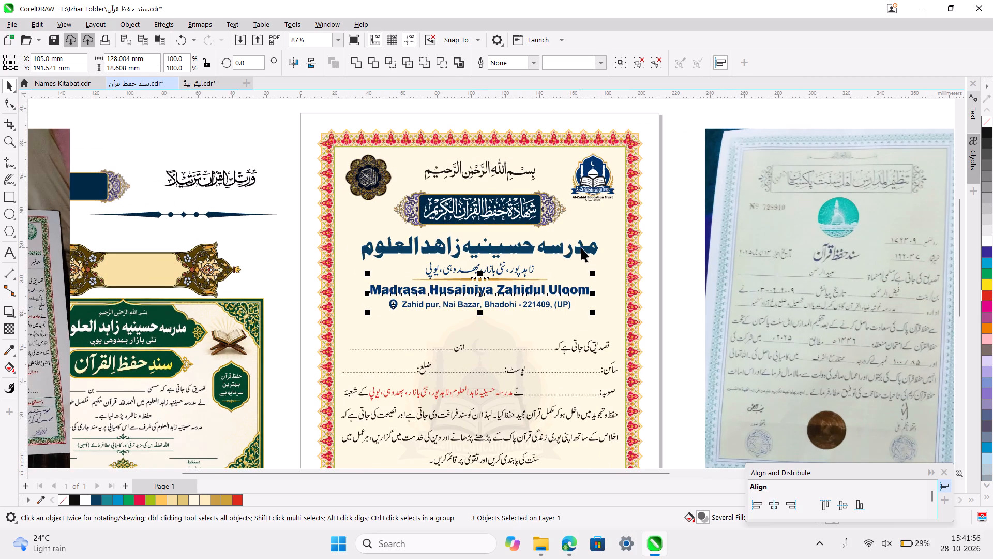
click(581, 247)
drag(604, 232, 595, 232)
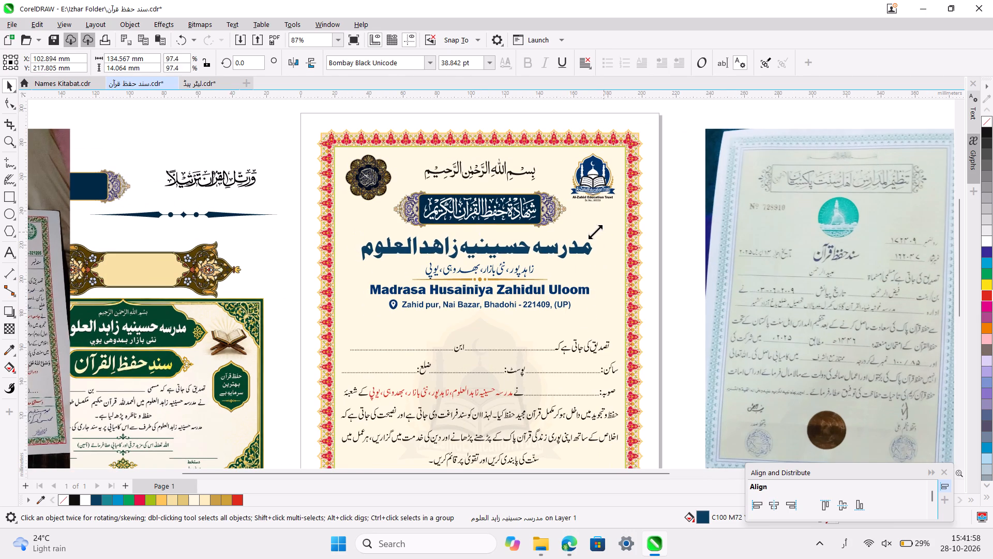
drag(595, 232, 594, 232)
Centre the Urdu and English names, both address lines and the gold divider horizontally on the page at X 105 mm.
drag(675, 227, 580, 259)
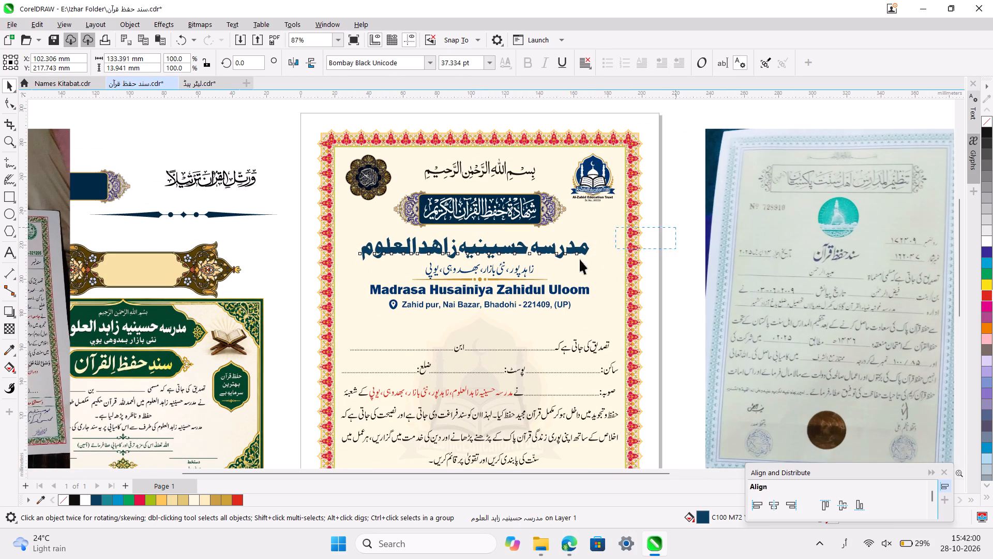
drag(580, 259, 346, 325)
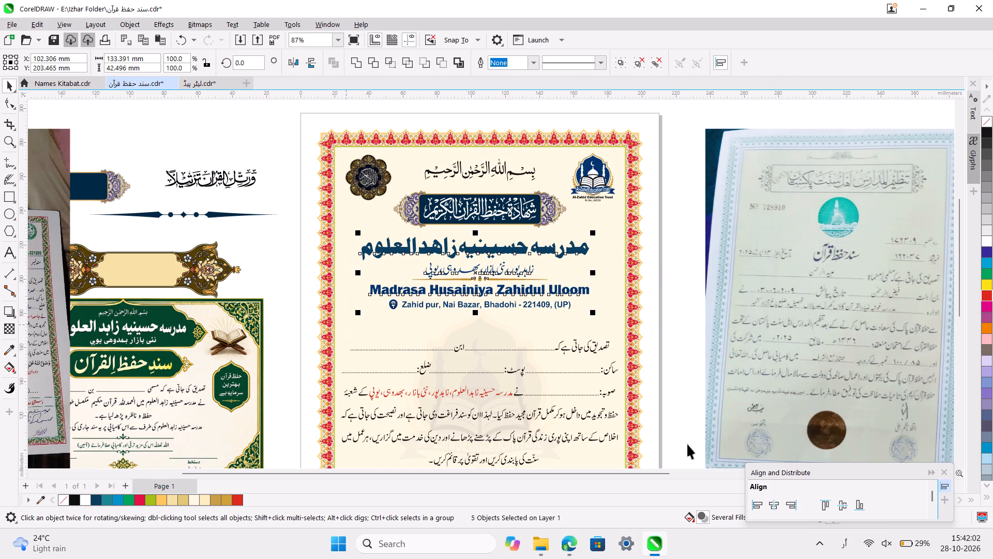
click(777, 506)
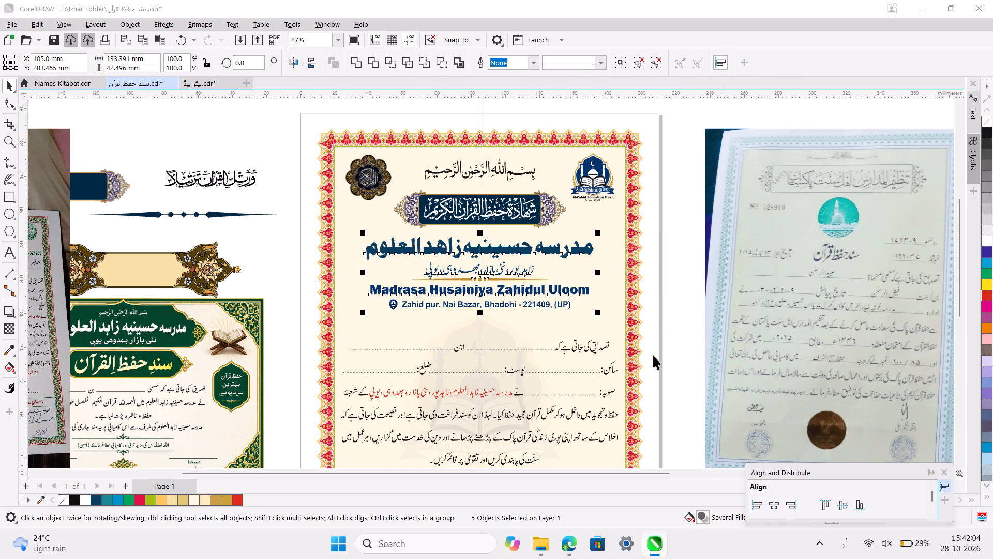
click(670, 301)
Nudge the Urdu address line up, away from the gold divider, to a Y position of about 206.2 mm.
ctrl+scroll(484, 278, up, 3)
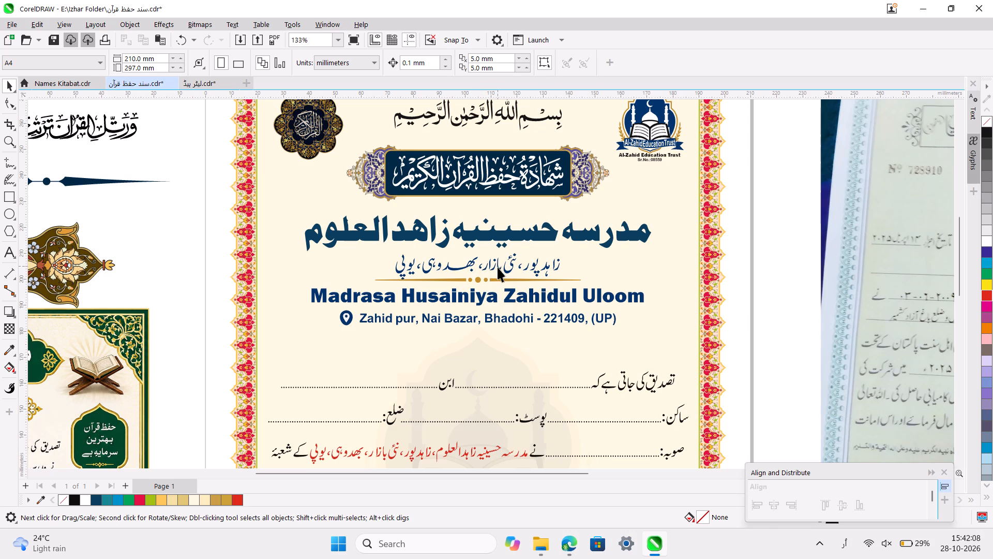
click(498, 267)
key(Up)
key(Up)
key(Up)
key(Up)
key(Up)
key(Up)
key(Up)
key(Up)
key(Up)
key(Up)
key(Up)
key(Up)
key(Up)
key(Up)
key(Up)
key(Up)
key(Up)
key(Up)
key(Up)
key(Up)
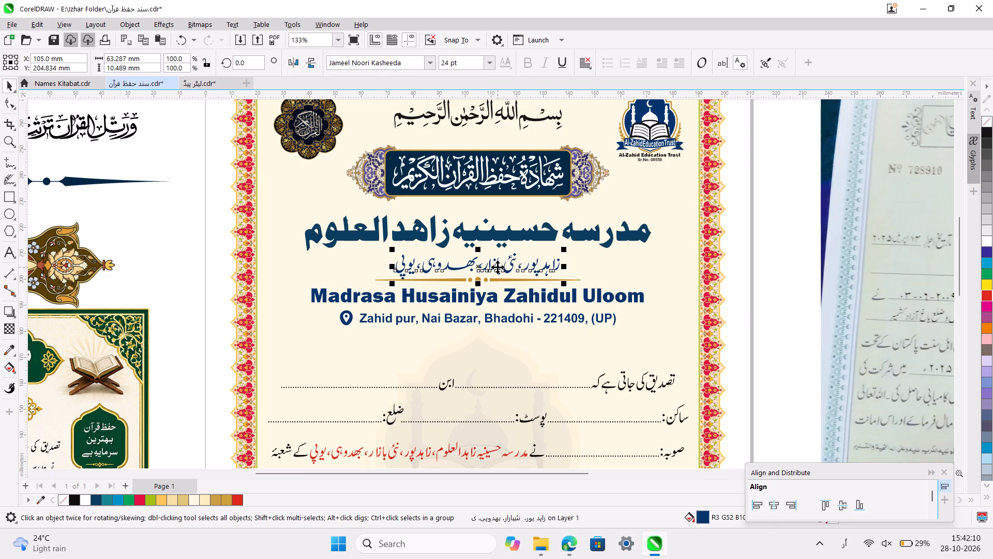
key(Up)
key(Up)
key(Up)
key(Up)
key(Up)
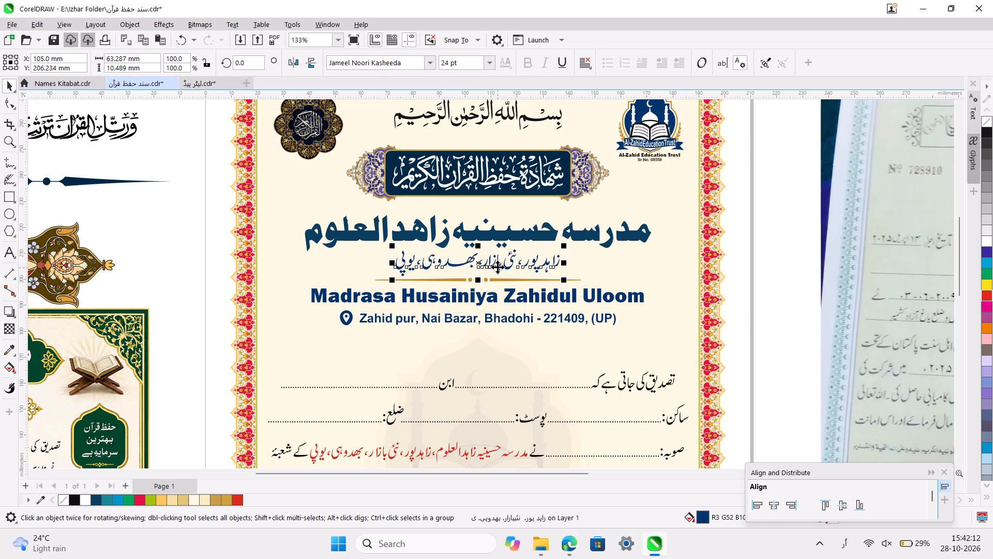
ctrl+scroll(498, 267, down, 2)
click(712, 225)
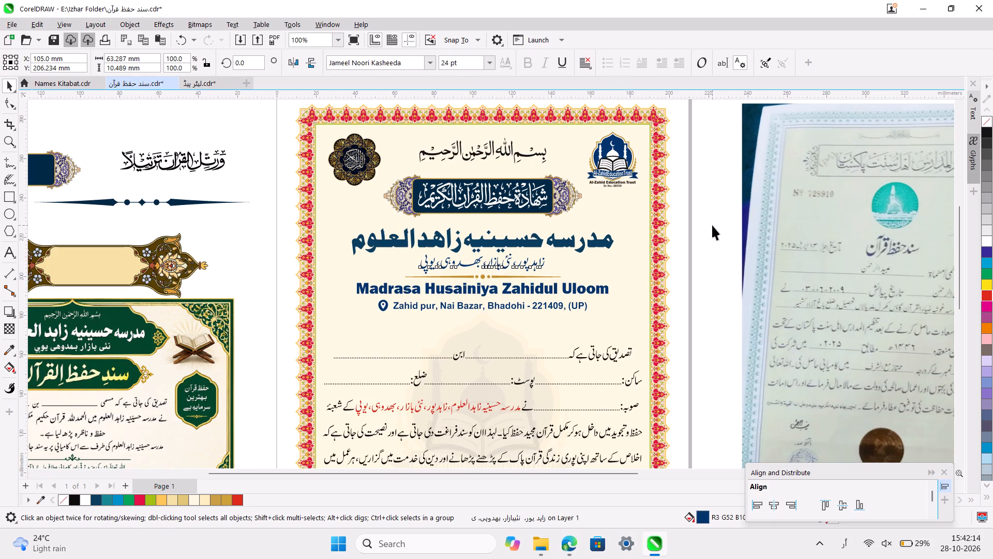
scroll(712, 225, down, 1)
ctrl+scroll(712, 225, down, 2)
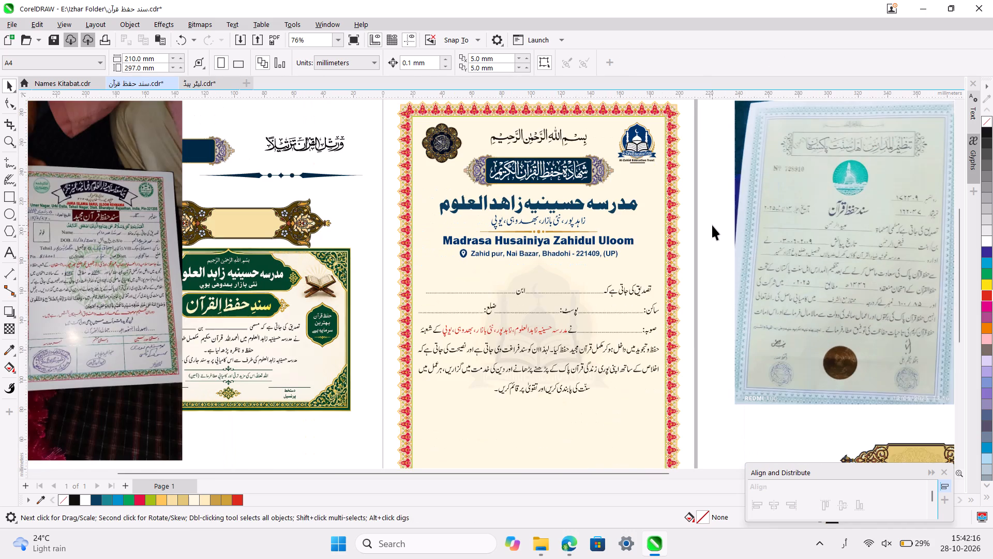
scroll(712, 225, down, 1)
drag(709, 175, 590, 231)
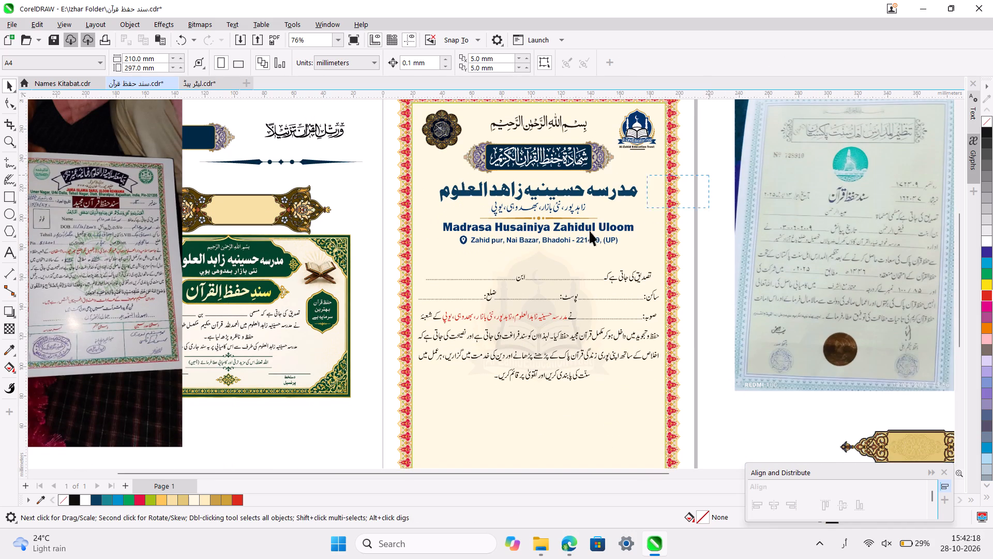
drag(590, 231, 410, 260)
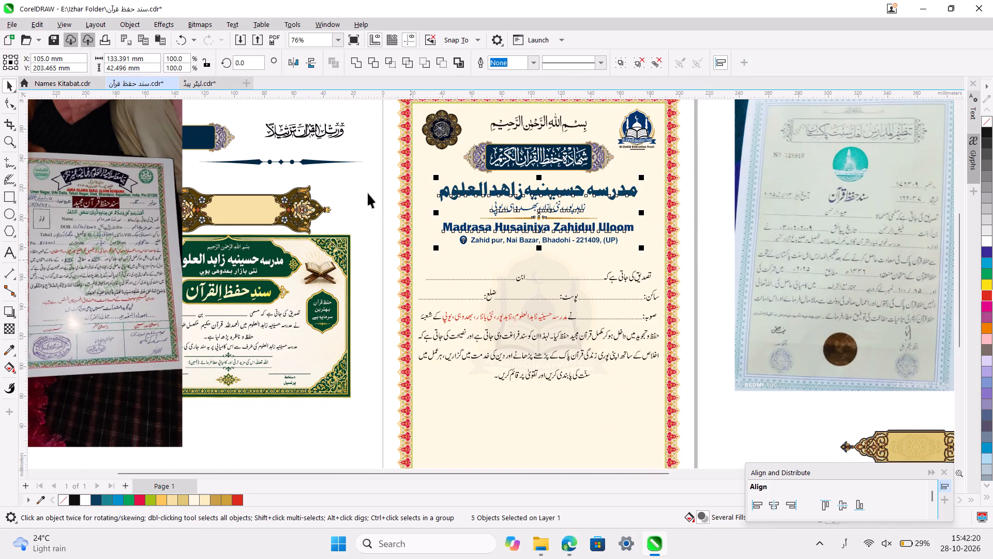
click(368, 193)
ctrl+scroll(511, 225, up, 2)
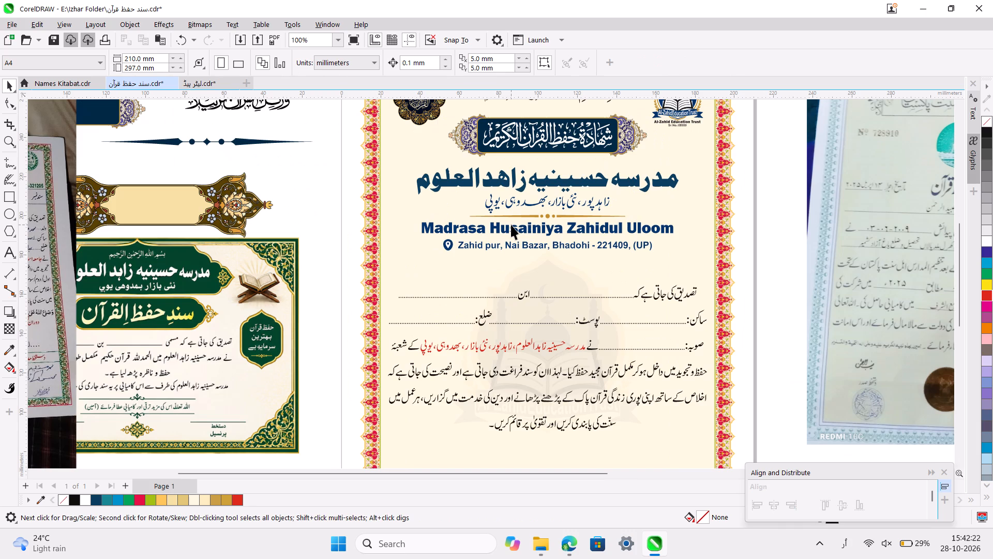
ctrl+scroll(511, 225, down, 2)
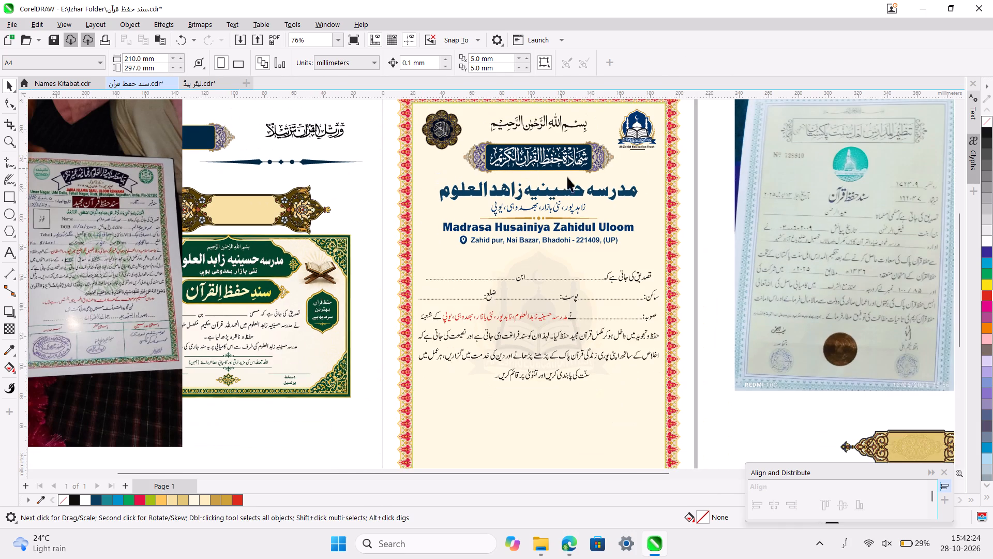
Recolour the English name Madrasa Husainiya Zahidul Uloom in red.
click(559, 204)
click(538, 229)
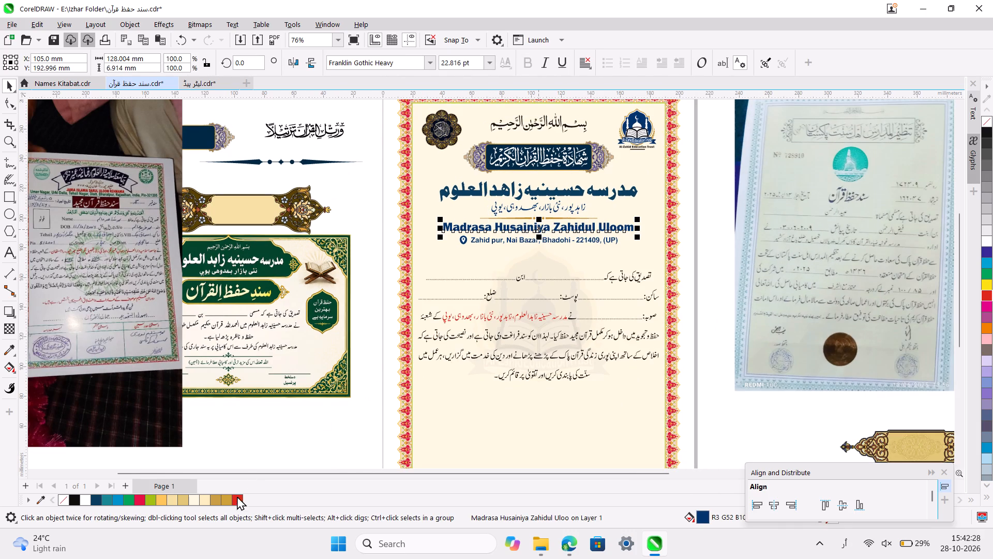
click(239, 501)
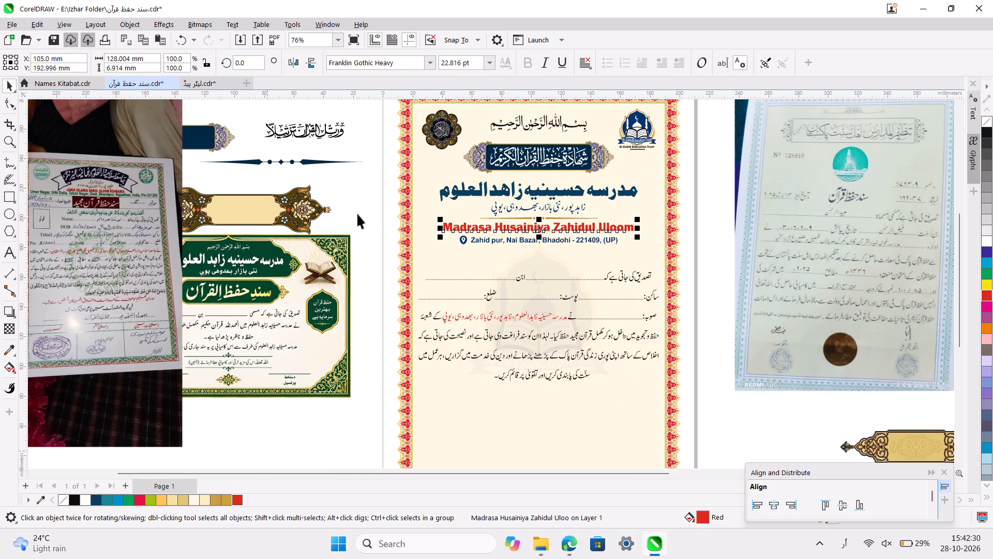
click(357, 214)
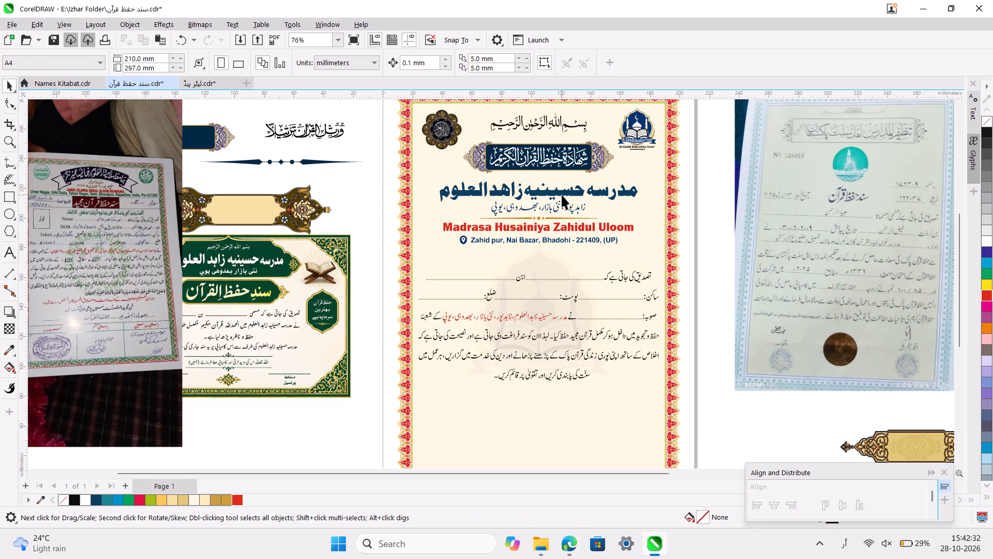
Recolour the large Urdu madrasa name in the same red.
click(562, 195)
click(236, 499)
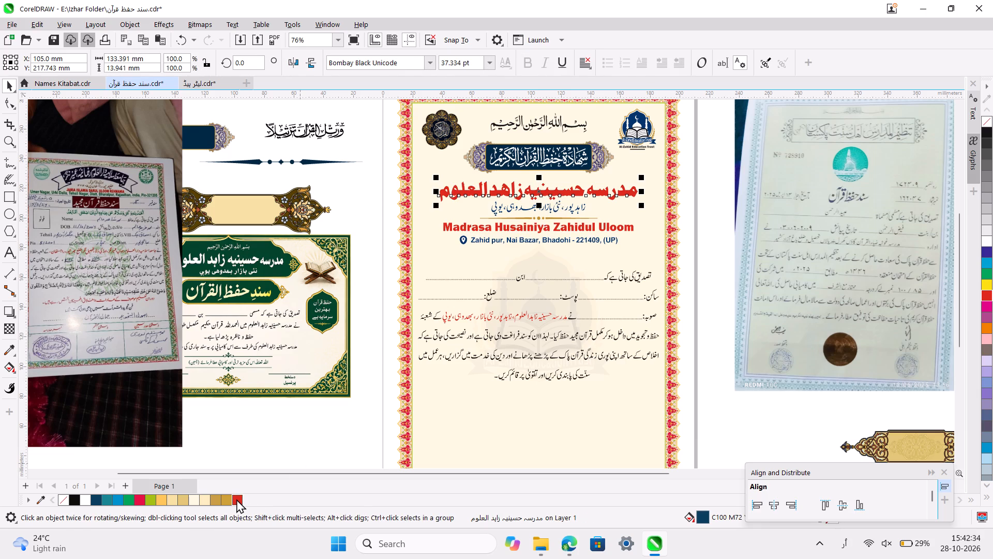
click(328, 428)
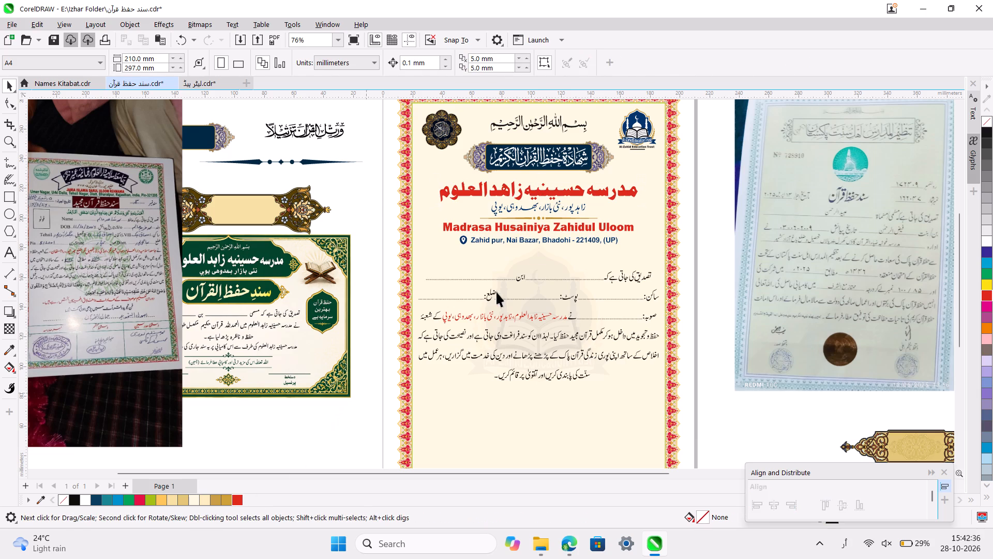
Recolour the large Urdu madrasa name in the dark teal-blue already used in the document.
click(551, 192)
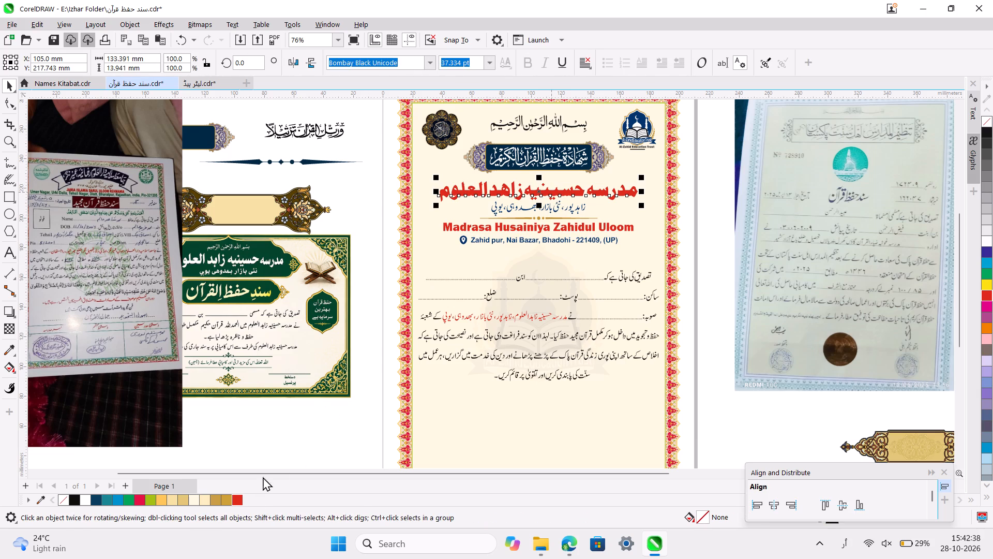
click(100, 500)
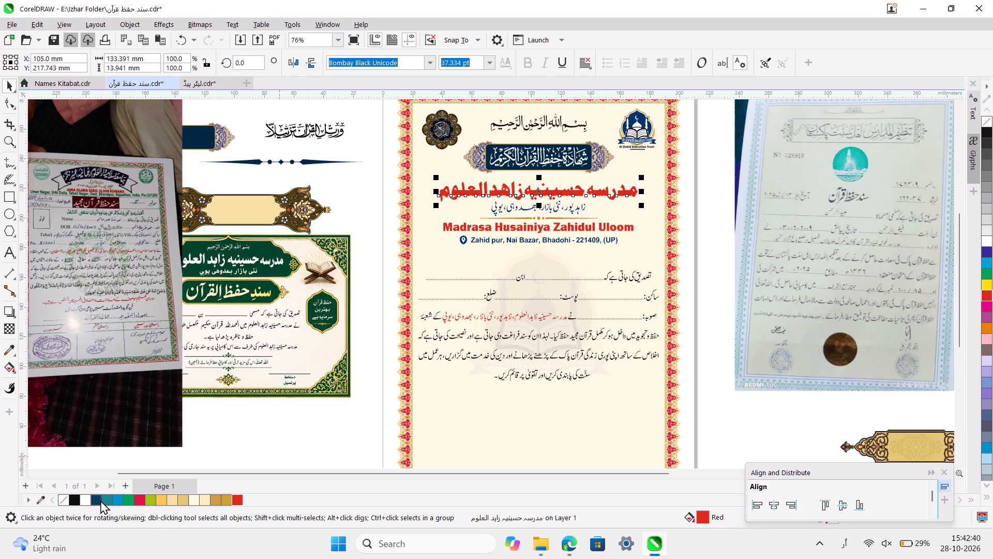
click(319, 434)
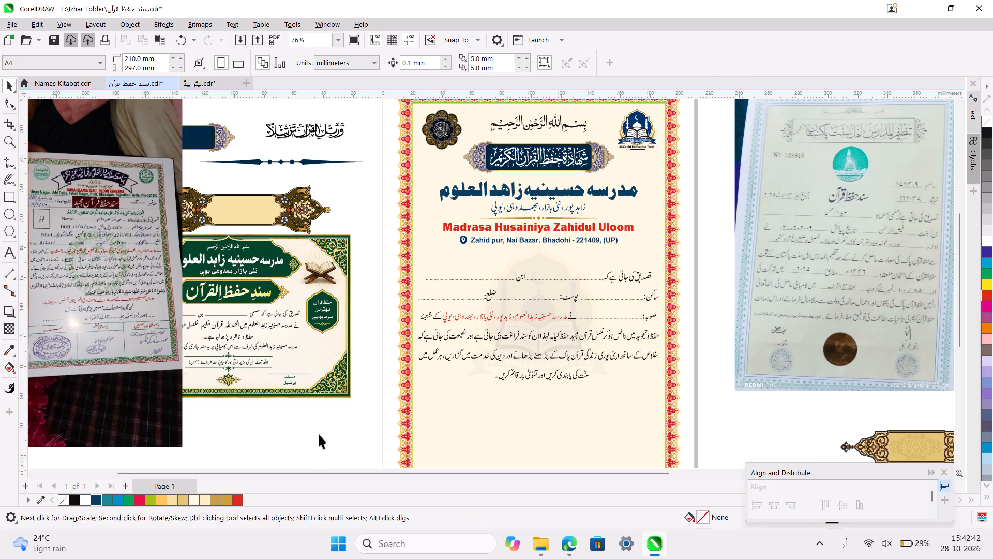
Sample the navy blue of the book-and-dome logo beside the Bismillah into the document's colours.
click(634, 129)
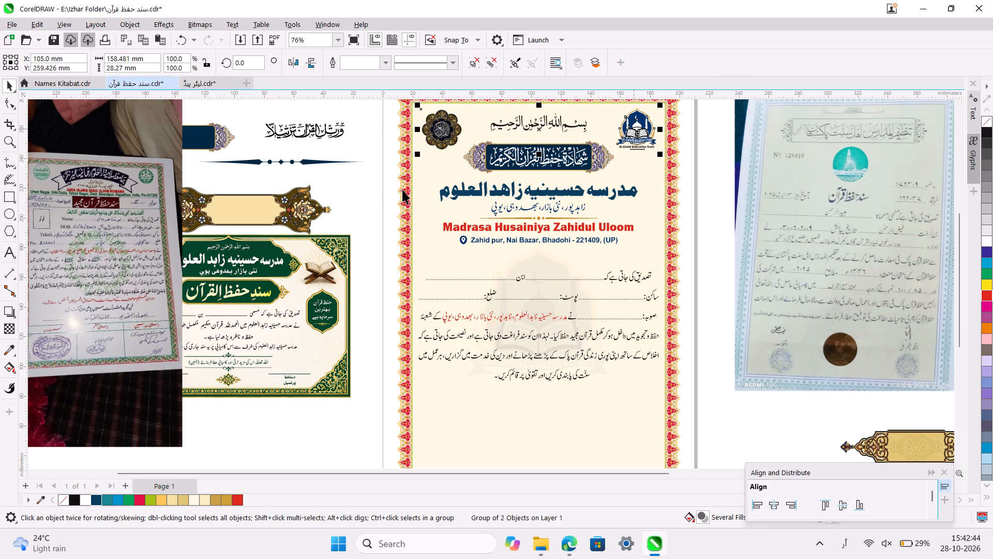
click(370, 190)
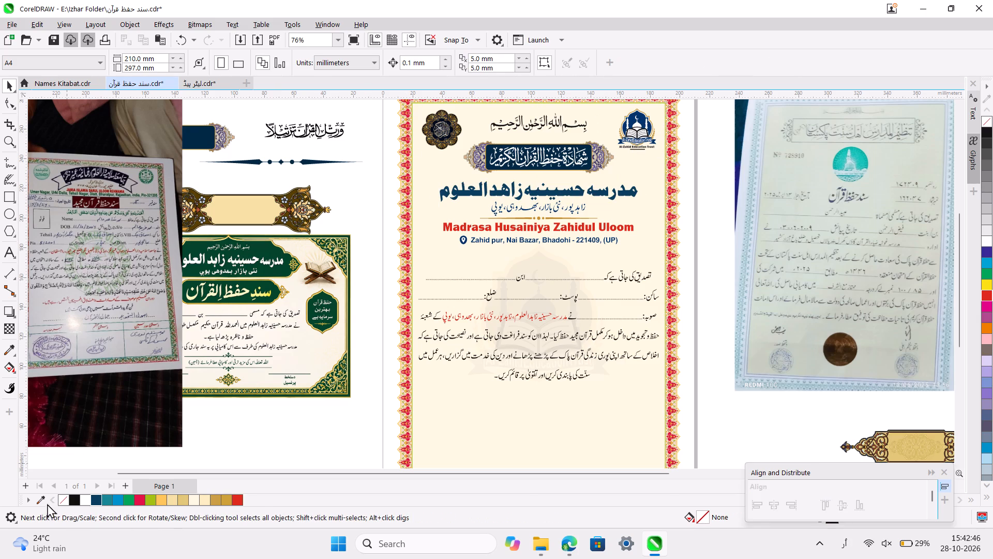
click(39, 499)
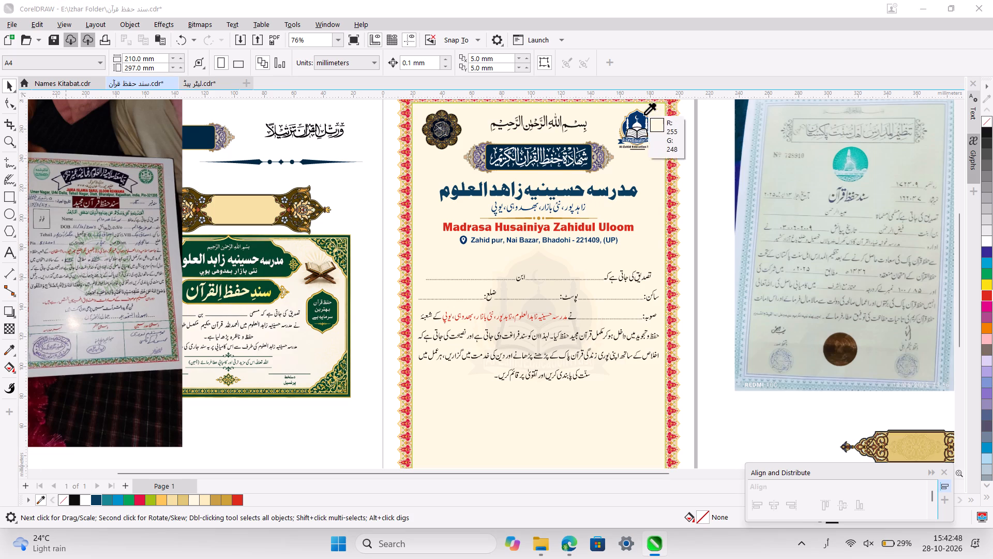
click(642, 116)
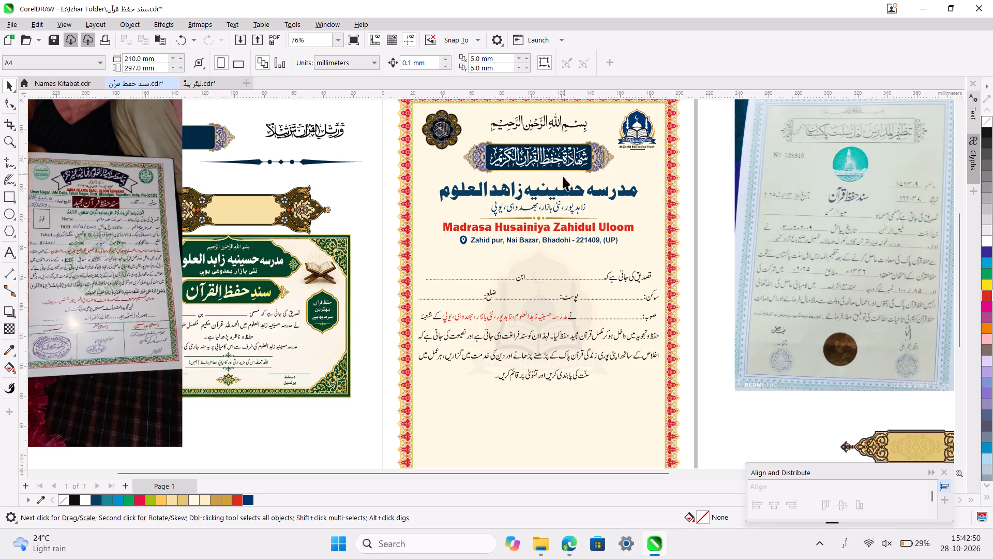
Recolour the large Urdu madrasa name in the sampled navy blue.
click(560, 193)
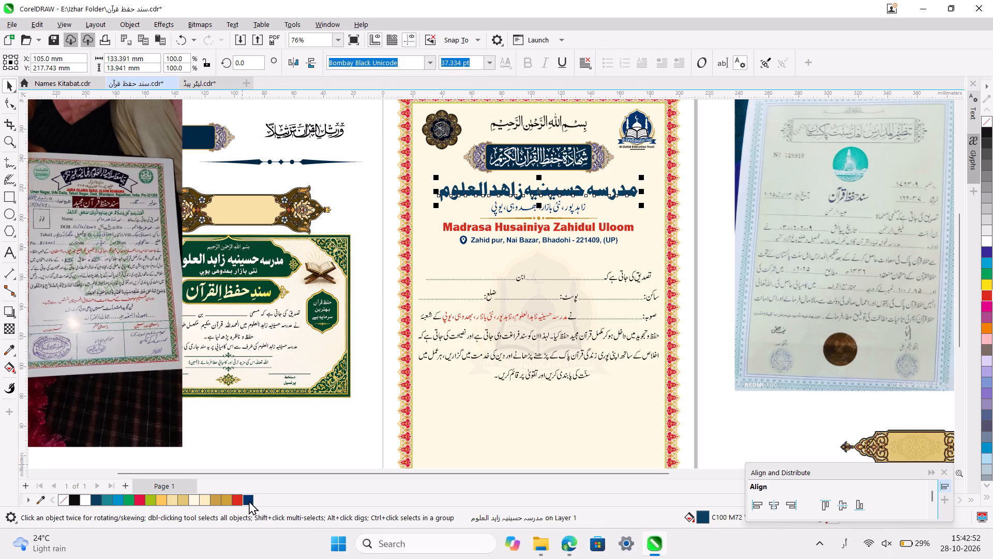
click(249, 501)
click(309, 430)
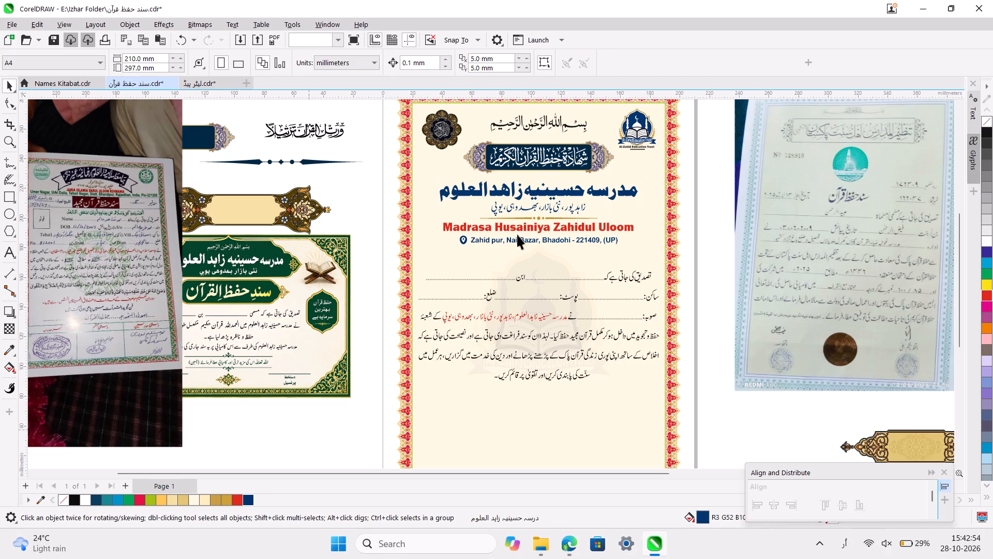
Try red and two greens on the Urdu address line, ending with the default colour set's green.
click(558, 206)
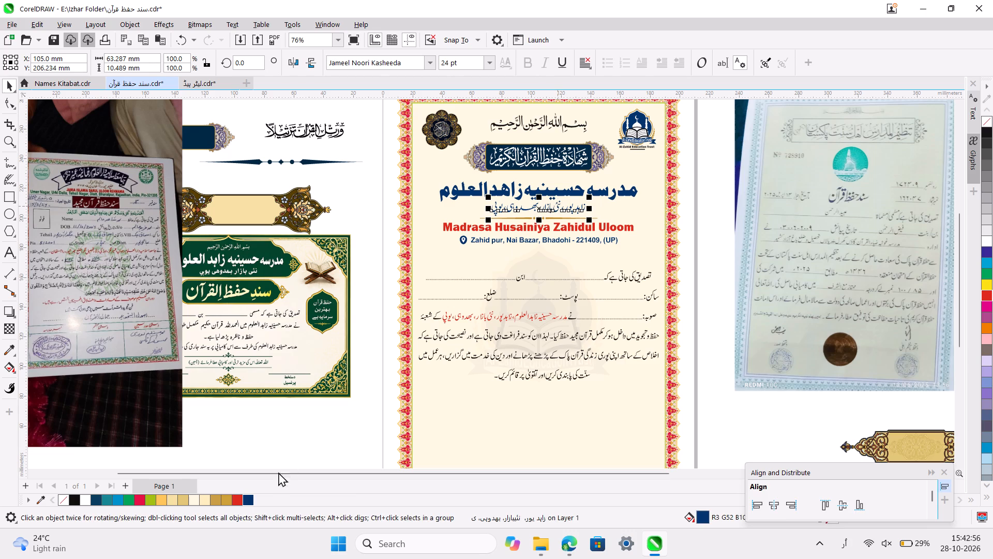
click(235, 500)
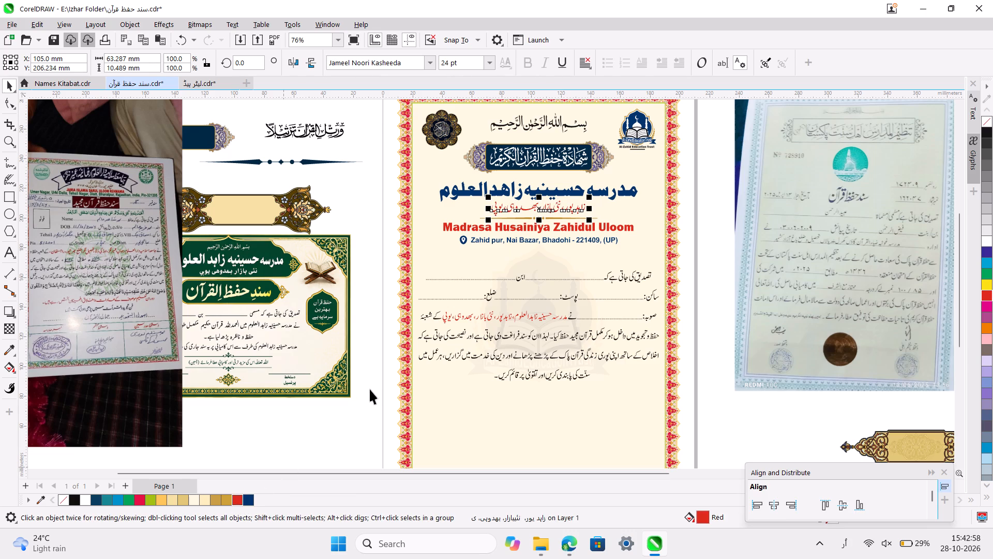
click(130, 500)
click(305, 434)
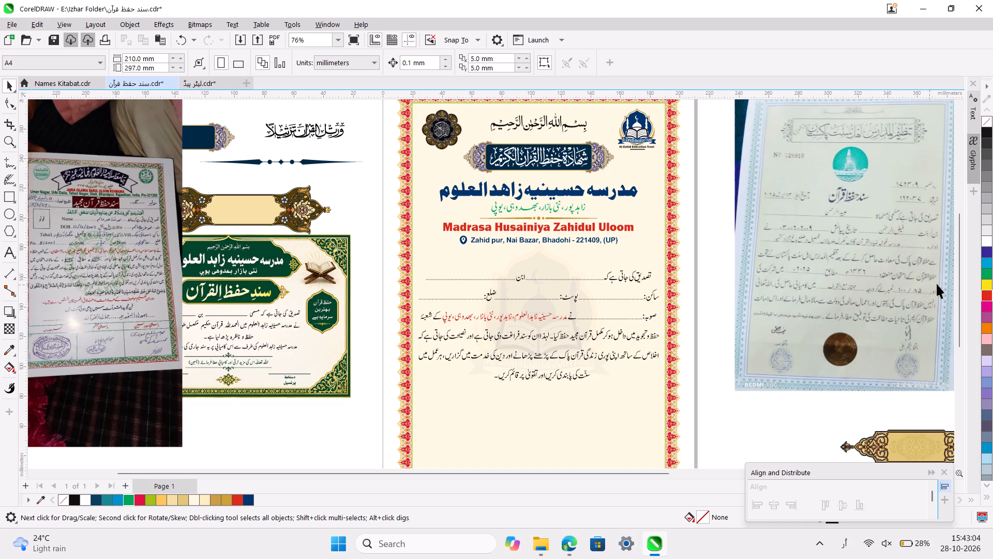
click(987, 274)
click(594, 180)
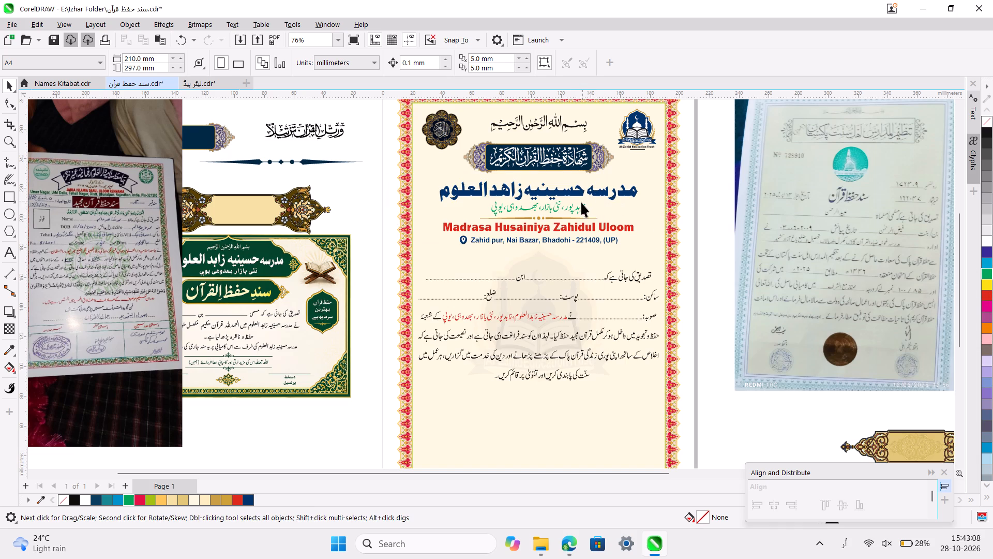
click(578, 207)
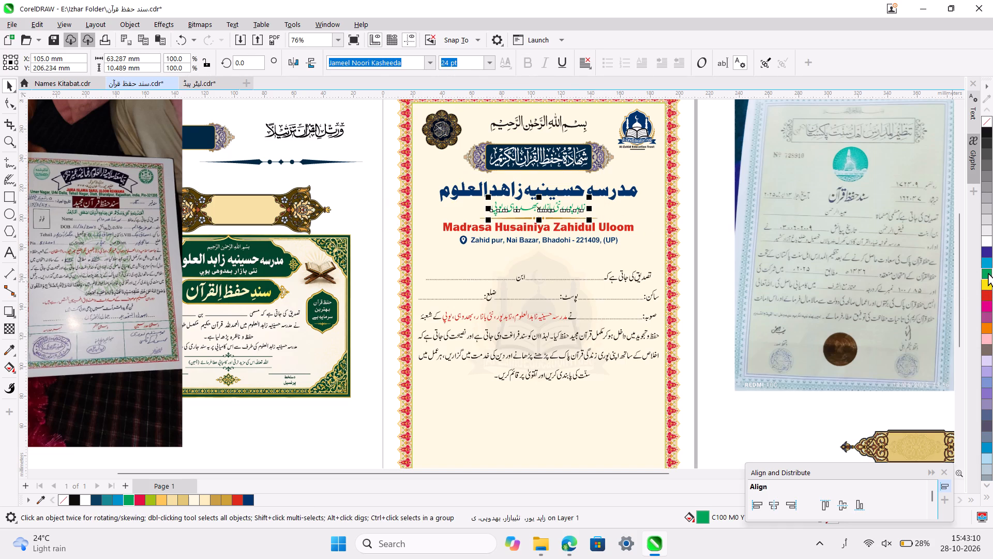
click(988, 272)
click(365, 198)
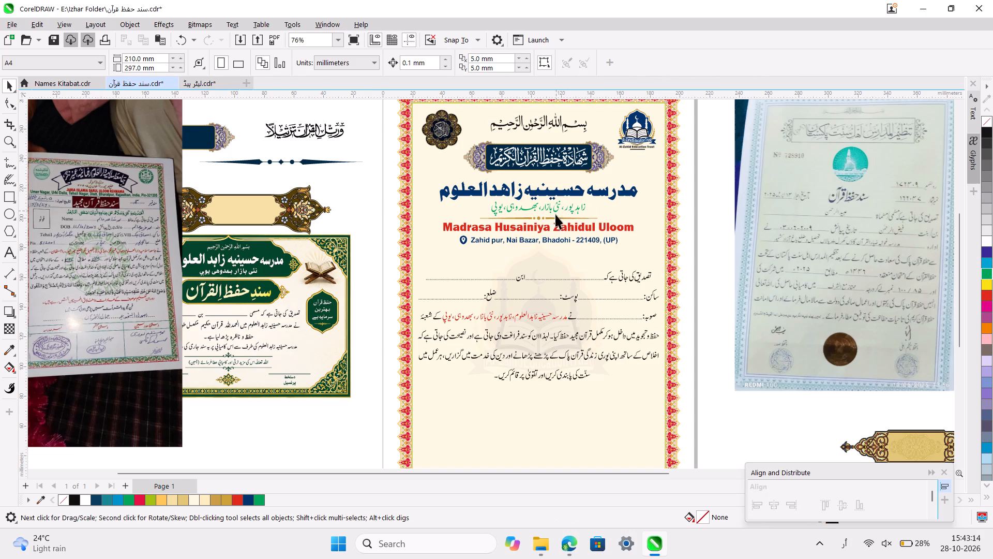
Recolour the English address line and its location pin in red.
click(581, 240)
click(238, 498)
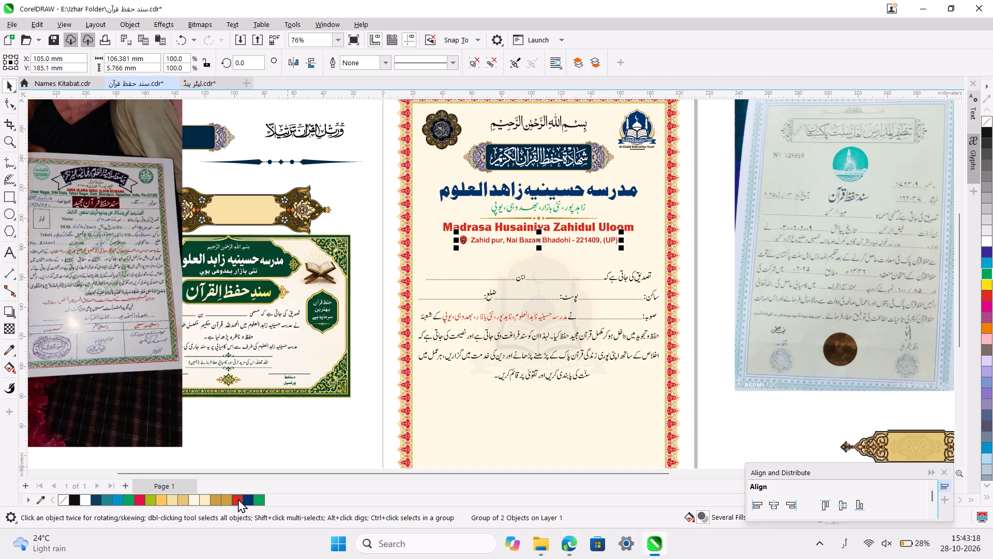
Recolour the English name Madrasa Husainiya Zahidul Uloom, trying green and settling on the sampled navy blue.
click(589, 224)
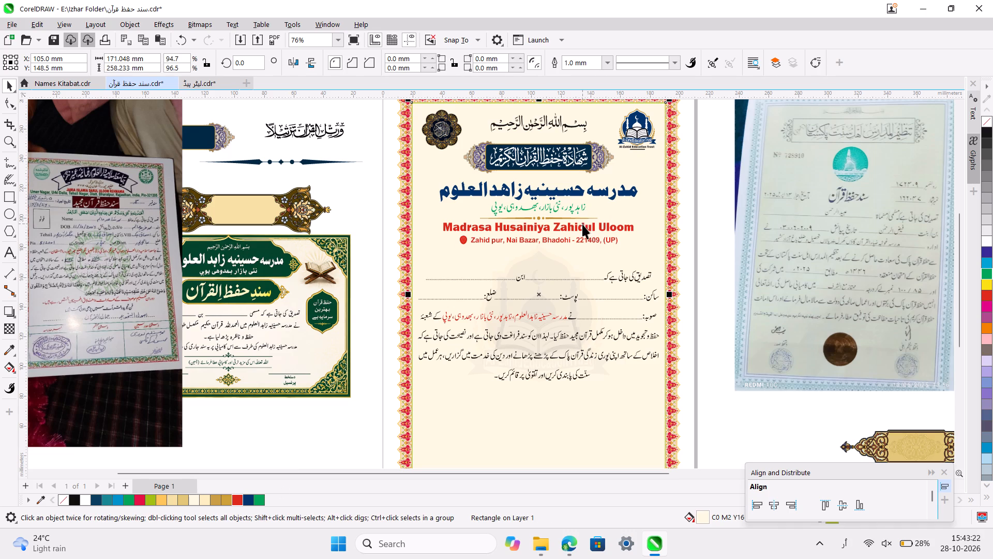
click(582, 227)
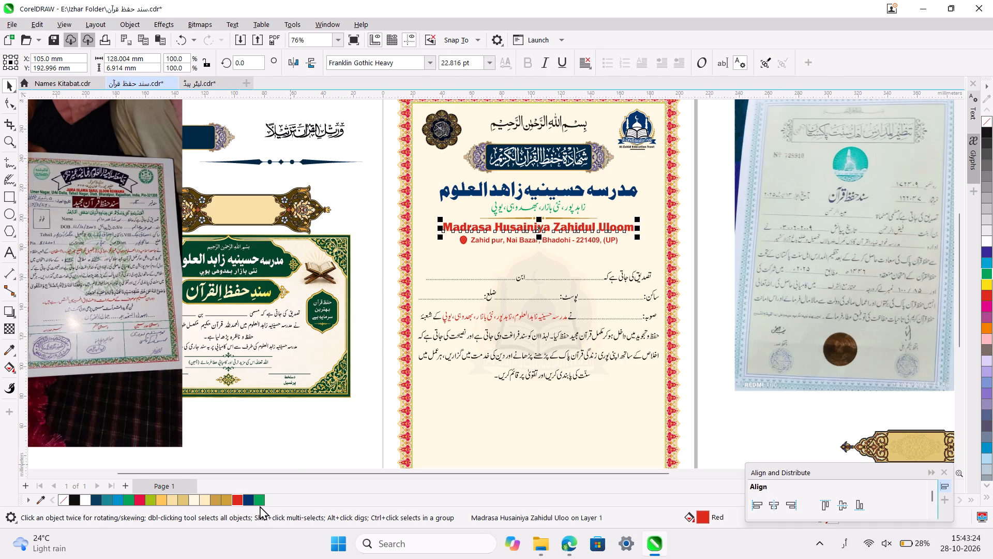
click(260, 506)
click(260, 497)
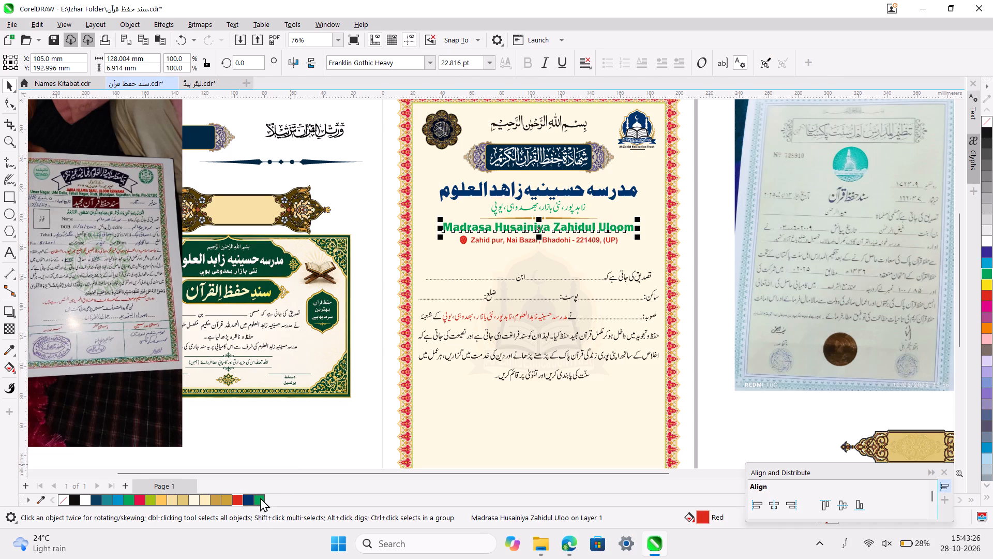
click(247, 503)
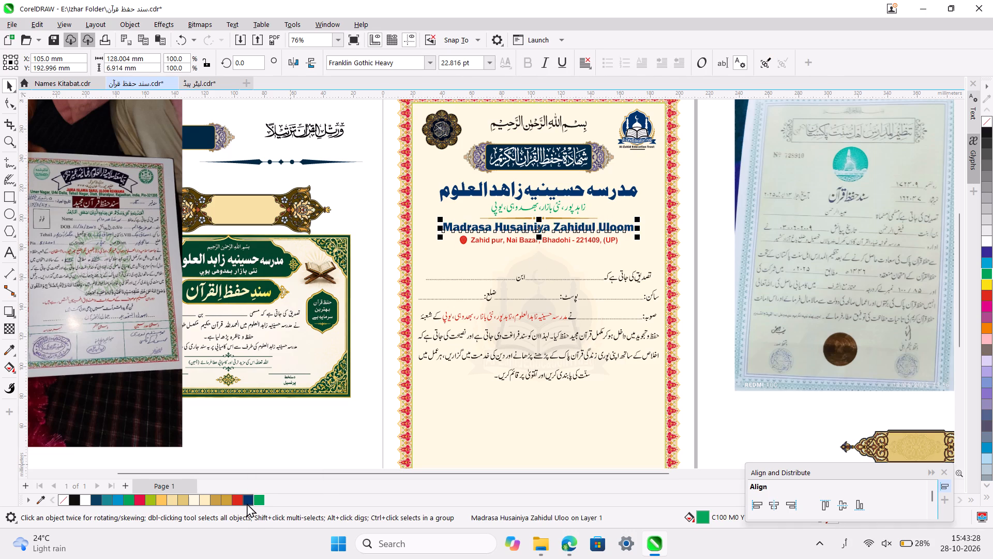
click(312, 434)
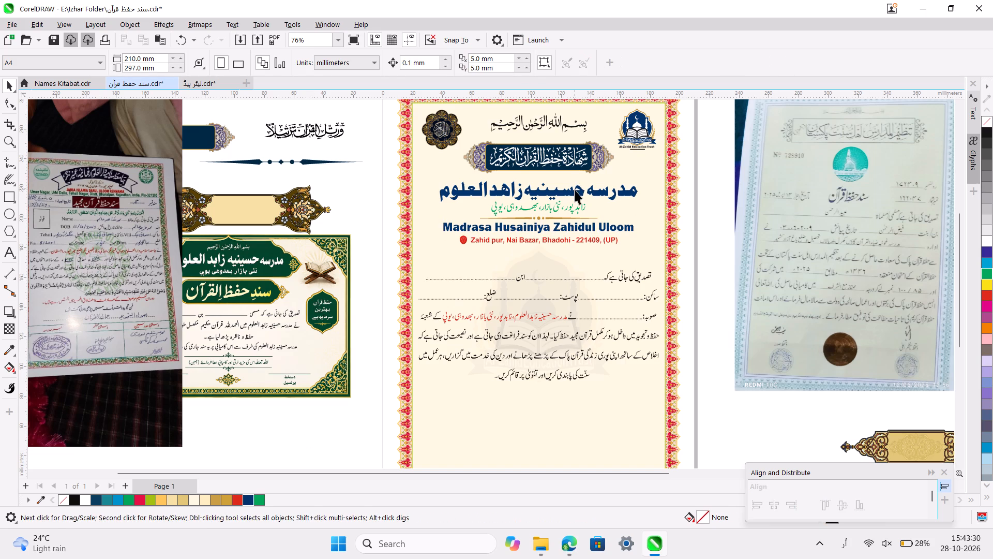
Recolour the large Urdu madrasa name in green.
click(575, 190)
click(257, 499)
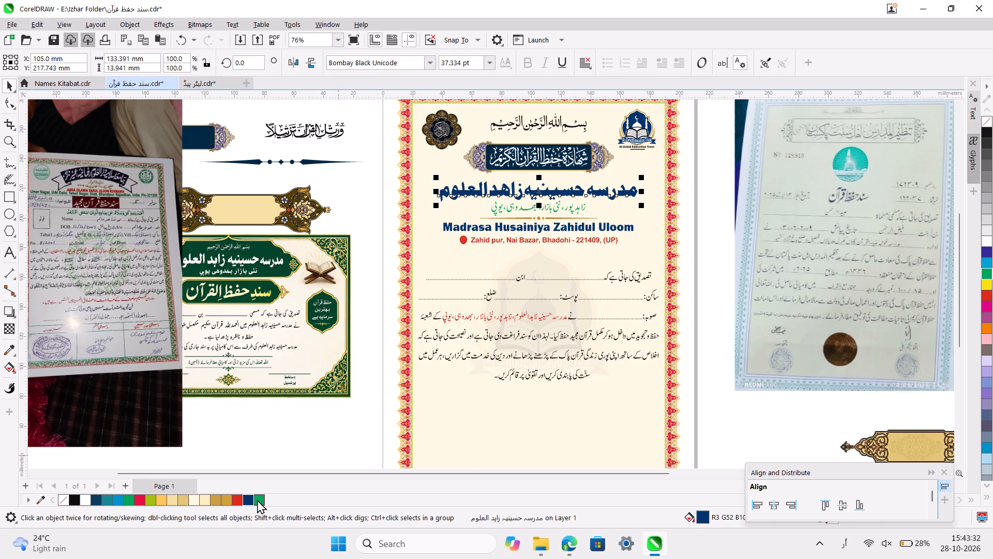
click(348, 411)
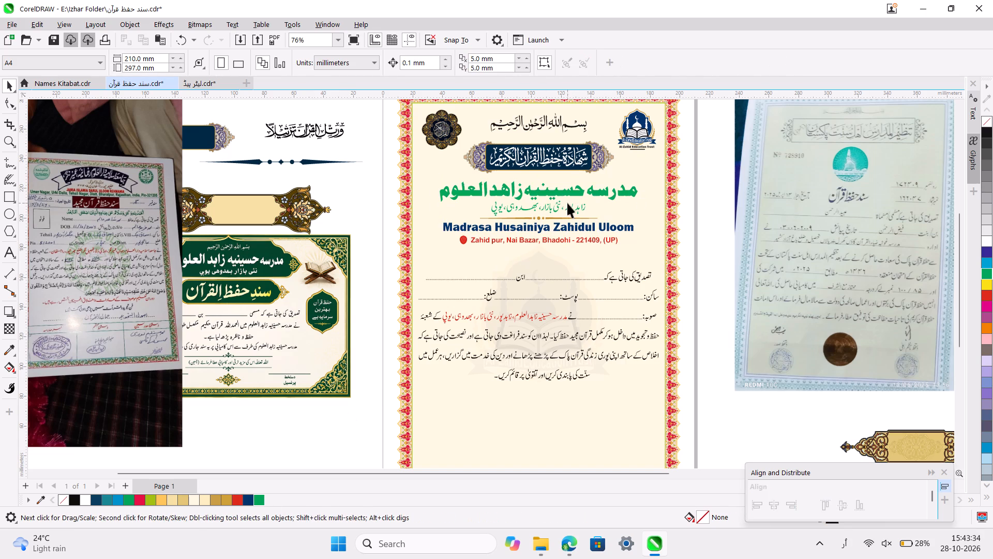
Recolour the Urdu address line beneath the madrasa name in red.
click(556, 208)
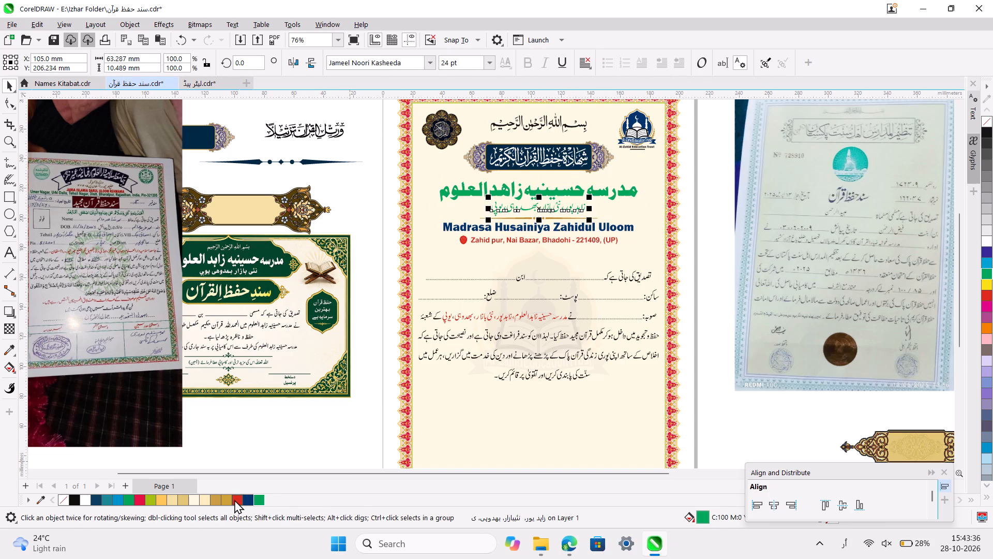
click(234, 499)
click(338, 416)
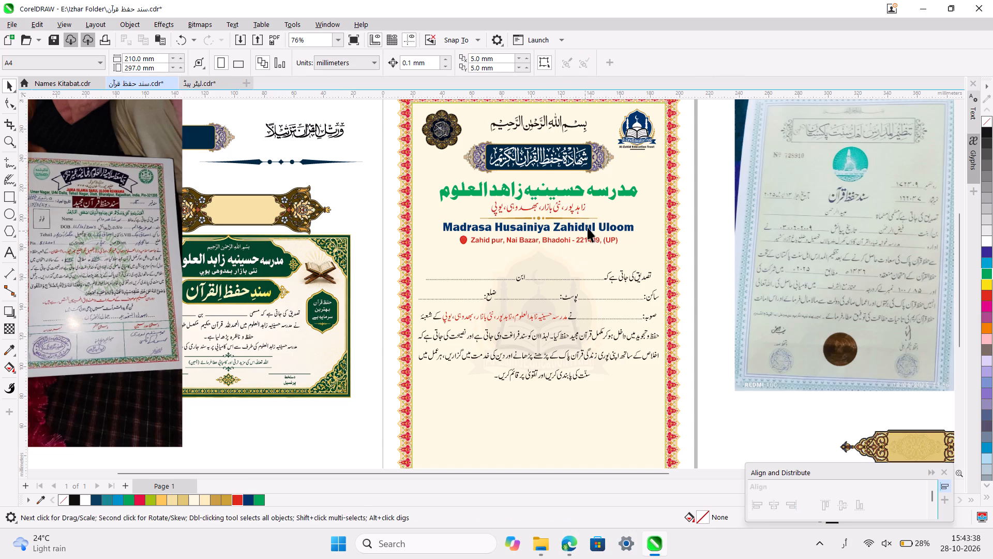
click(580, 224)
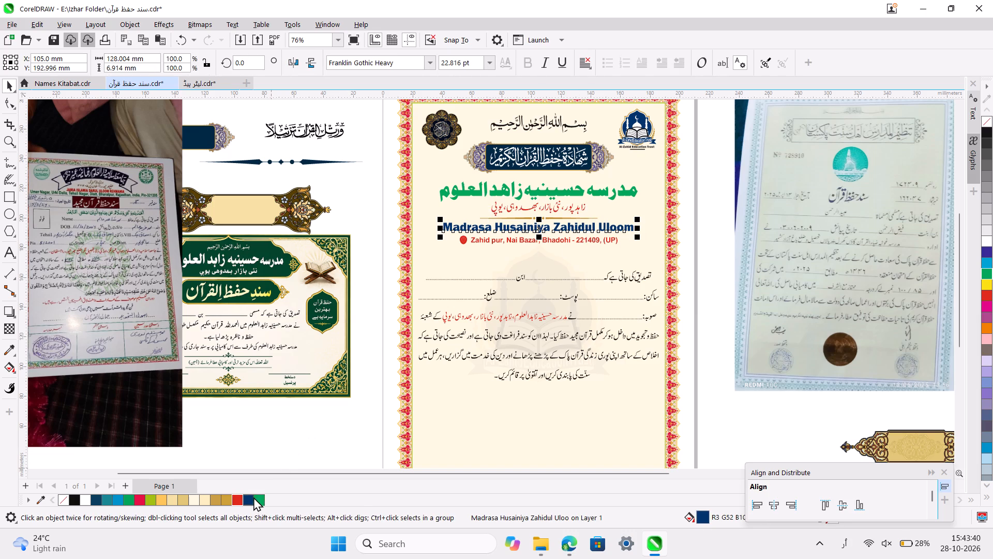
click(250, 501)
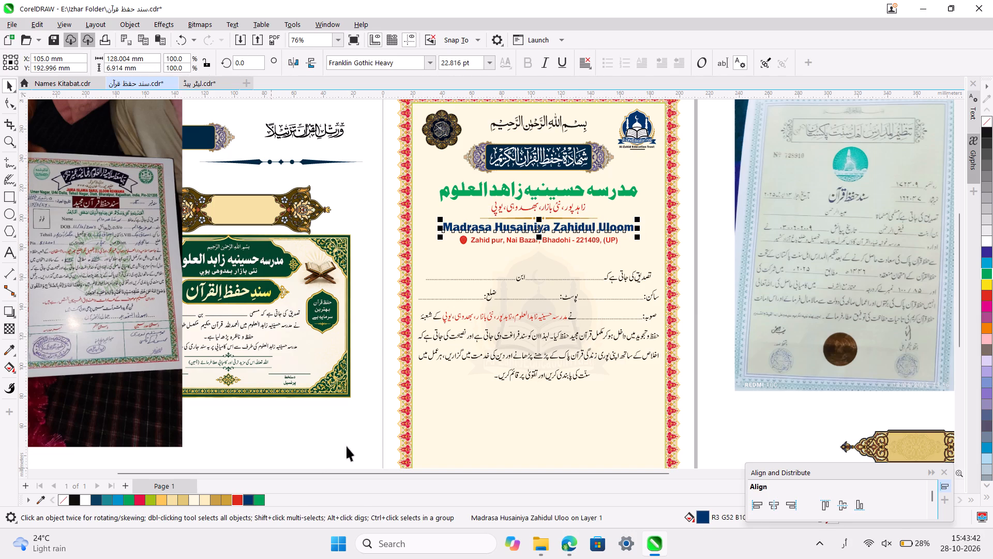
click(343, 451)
Enlarge the English name proportionally about its centre to about 158.5 mm wide and centre it horizontally at X 105 mm.
click(629, 230)
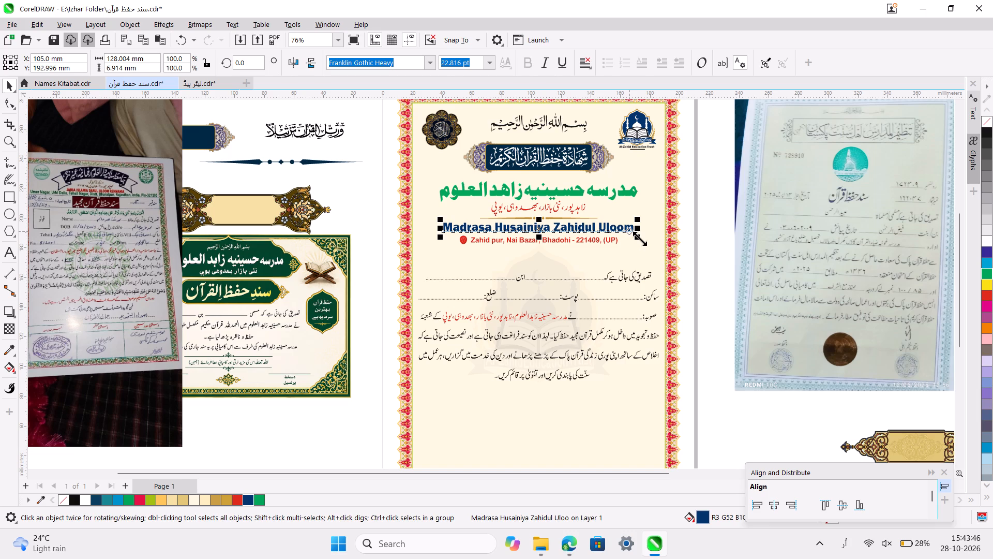
drag(640, 239, 650, 243)
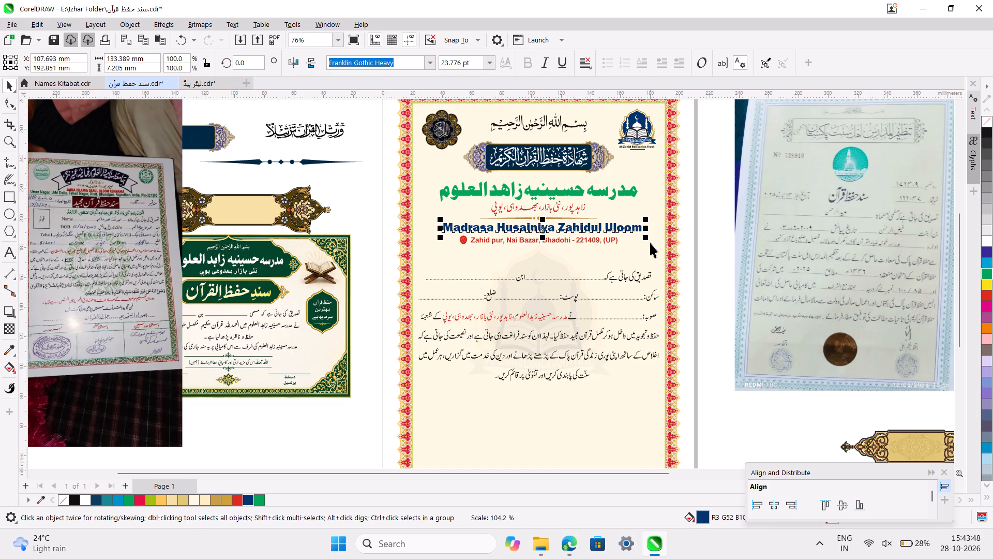
key(ctrl+z)
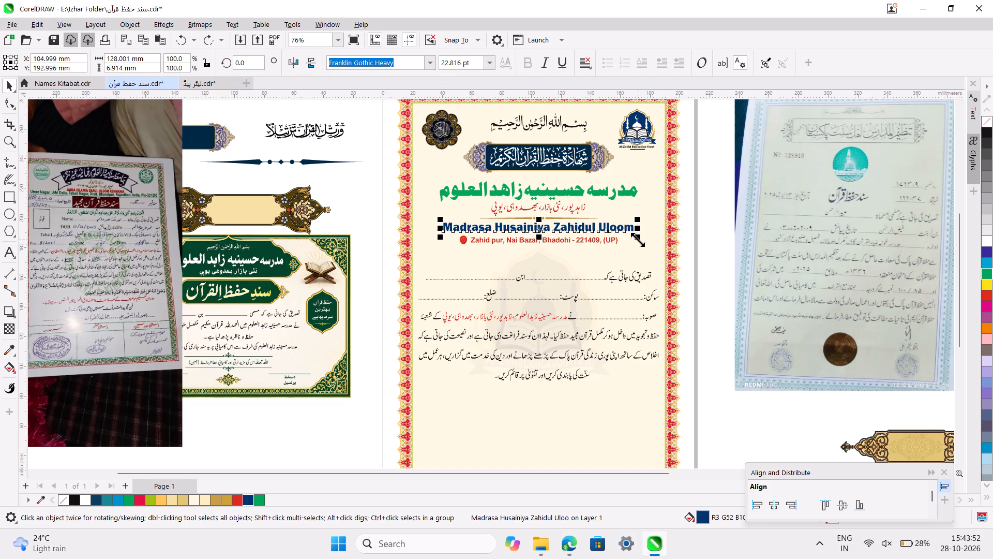
shift+drag(638, 240, 655, 242)
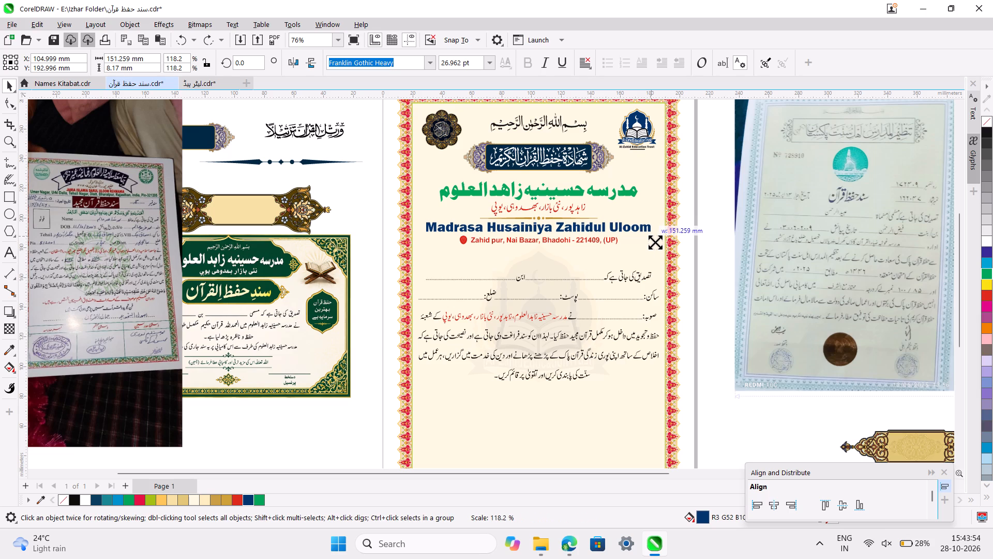
shift+drag(655, 242, 658, 243)
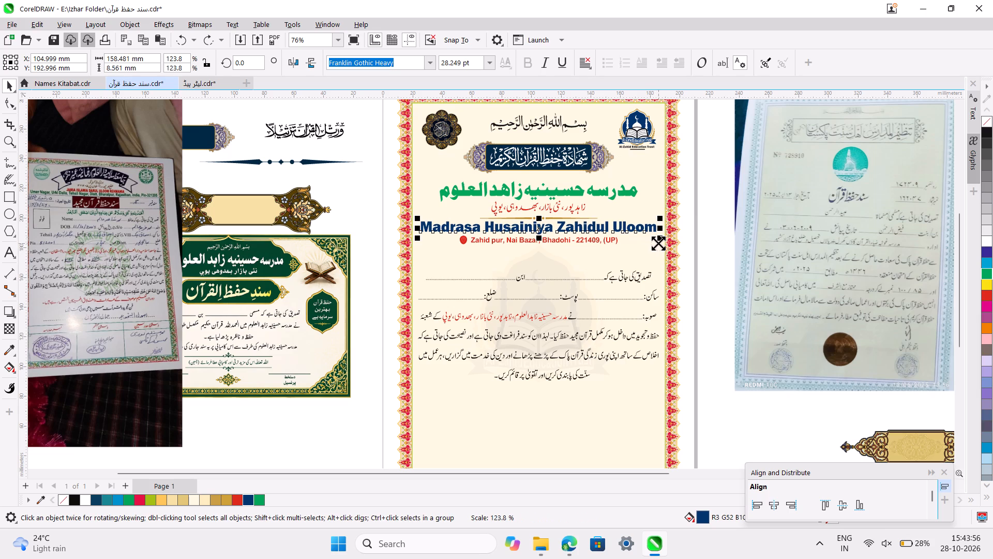
click(773, 498)
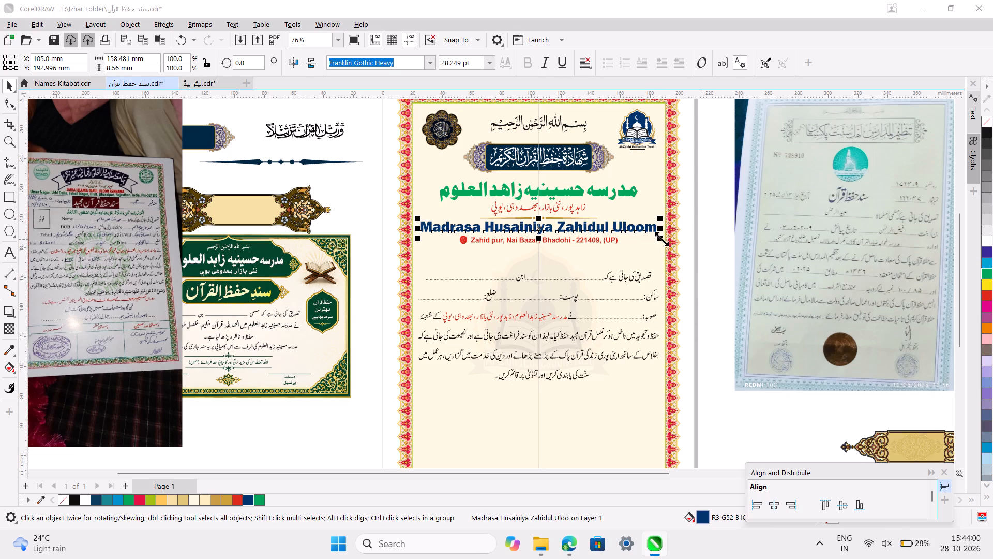
Shrink the English name Madrasa Husainiya Zahidul Uloom proportionally about its centre to about 151.3 mm wide and centre it horizontally.
shift+drag(661, 239, 657, 237)
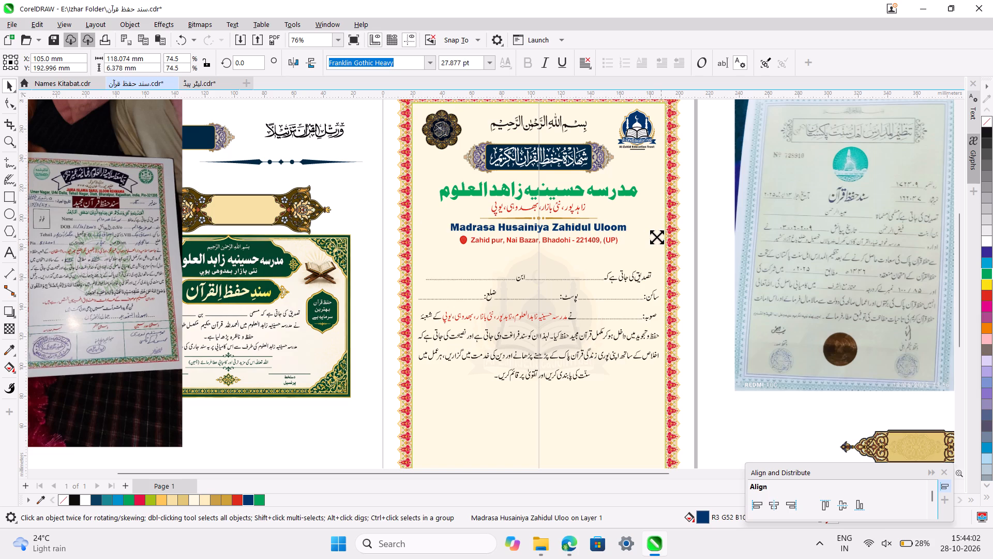
shift+drag(657, 237, 653, 256)
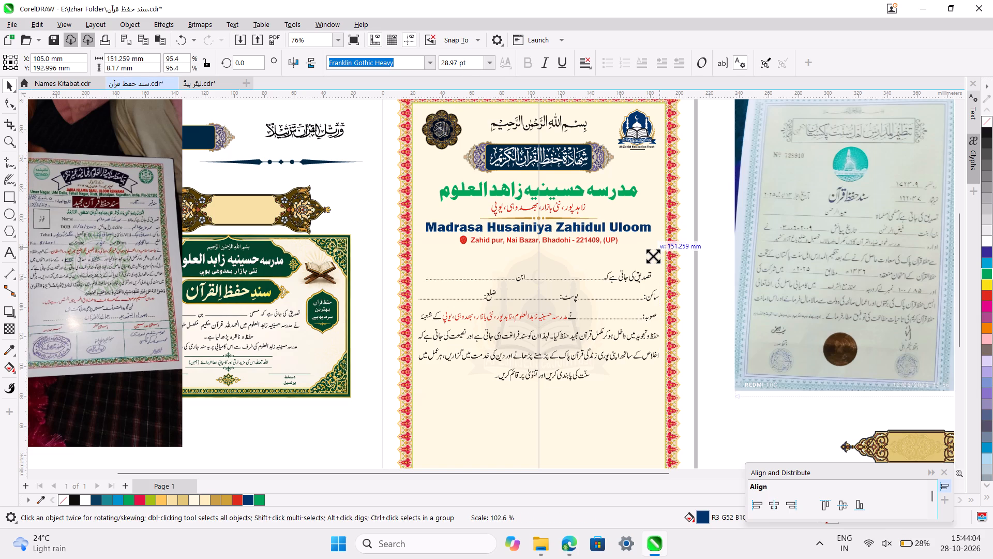
shift+drag(653, 256, 655, 256)
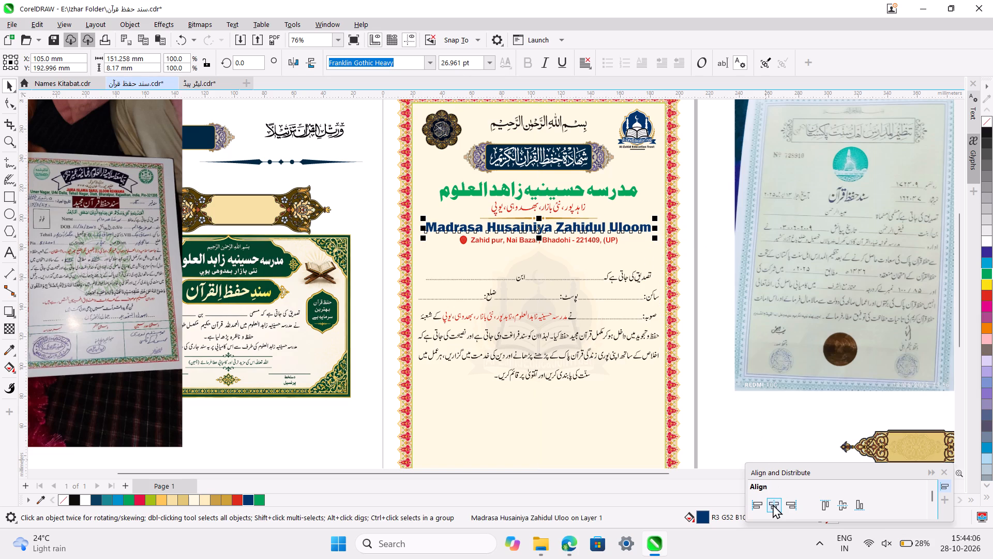
click(773, 504)
click(717, 237)
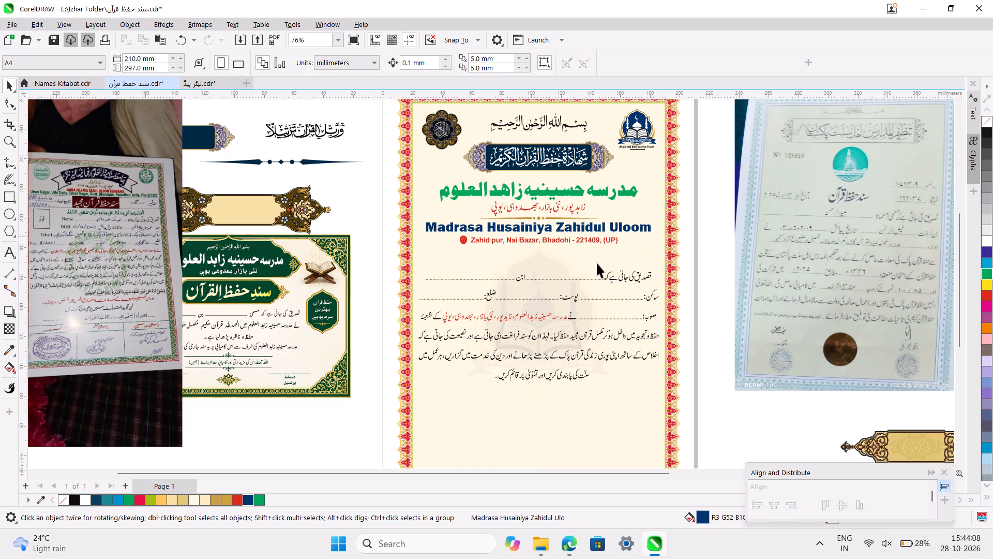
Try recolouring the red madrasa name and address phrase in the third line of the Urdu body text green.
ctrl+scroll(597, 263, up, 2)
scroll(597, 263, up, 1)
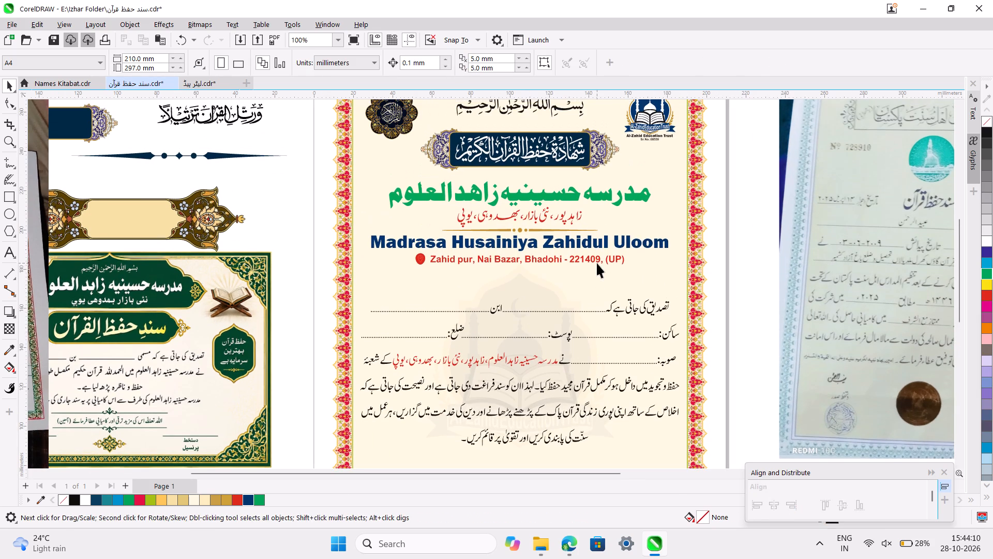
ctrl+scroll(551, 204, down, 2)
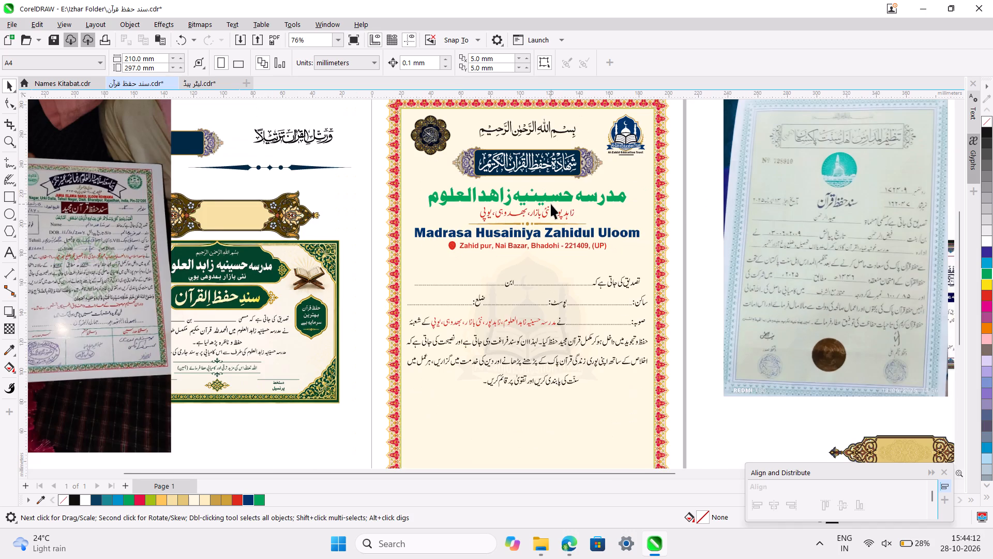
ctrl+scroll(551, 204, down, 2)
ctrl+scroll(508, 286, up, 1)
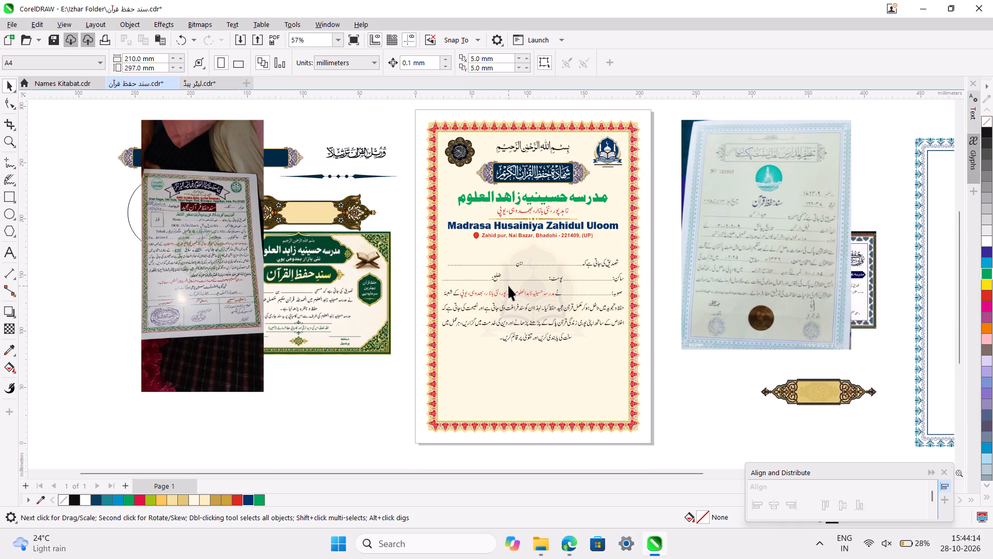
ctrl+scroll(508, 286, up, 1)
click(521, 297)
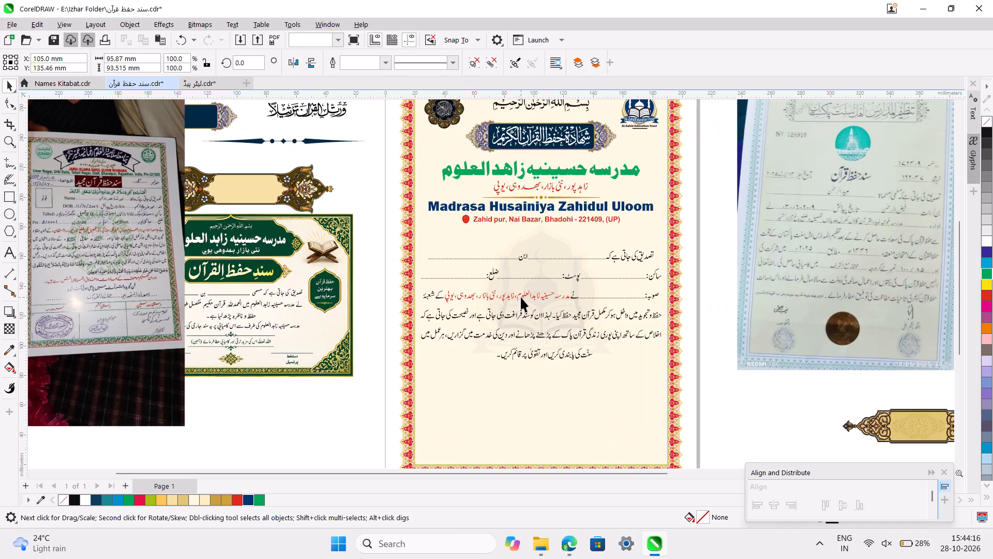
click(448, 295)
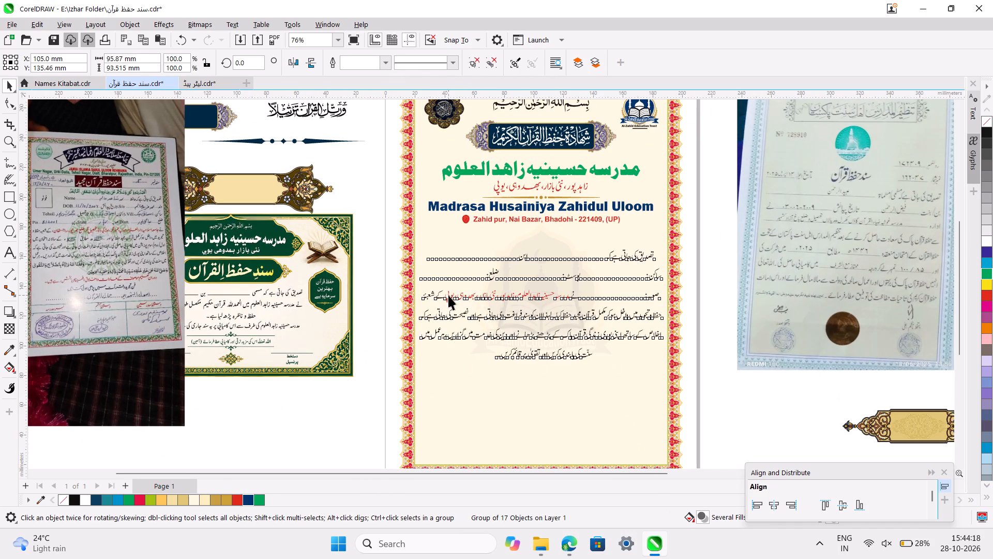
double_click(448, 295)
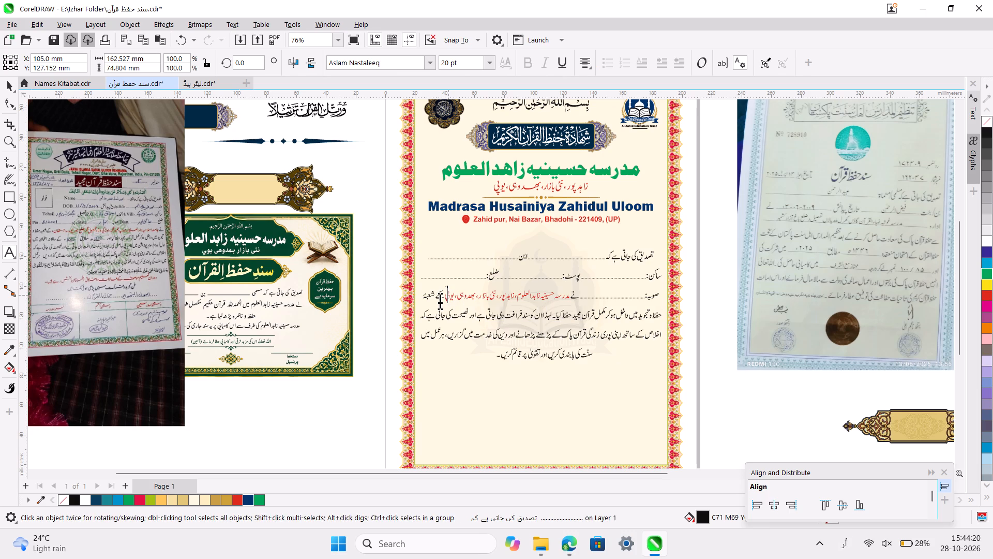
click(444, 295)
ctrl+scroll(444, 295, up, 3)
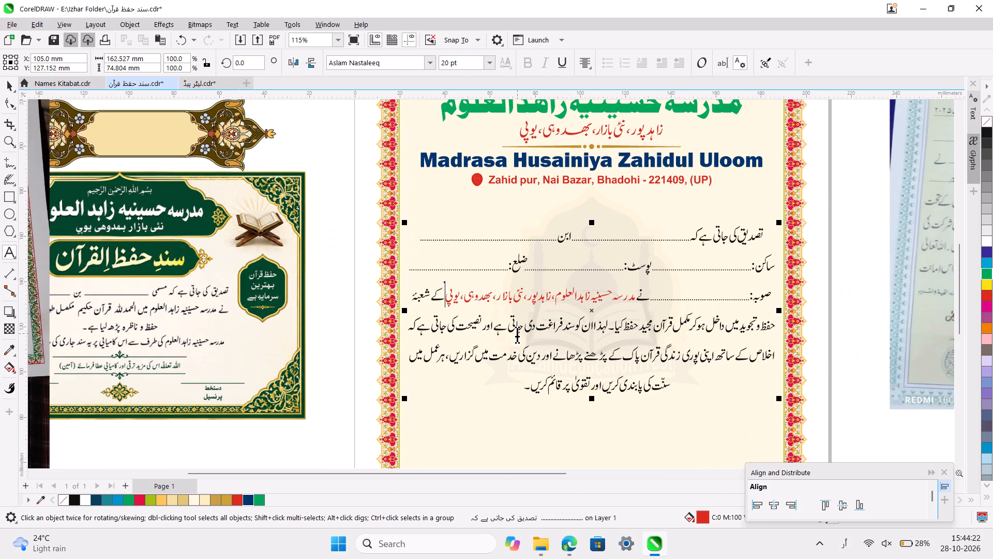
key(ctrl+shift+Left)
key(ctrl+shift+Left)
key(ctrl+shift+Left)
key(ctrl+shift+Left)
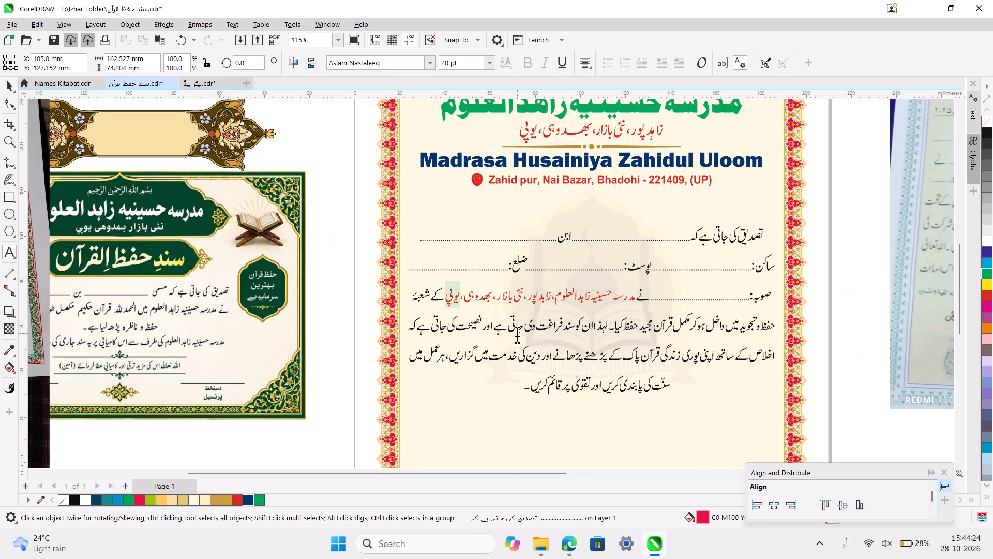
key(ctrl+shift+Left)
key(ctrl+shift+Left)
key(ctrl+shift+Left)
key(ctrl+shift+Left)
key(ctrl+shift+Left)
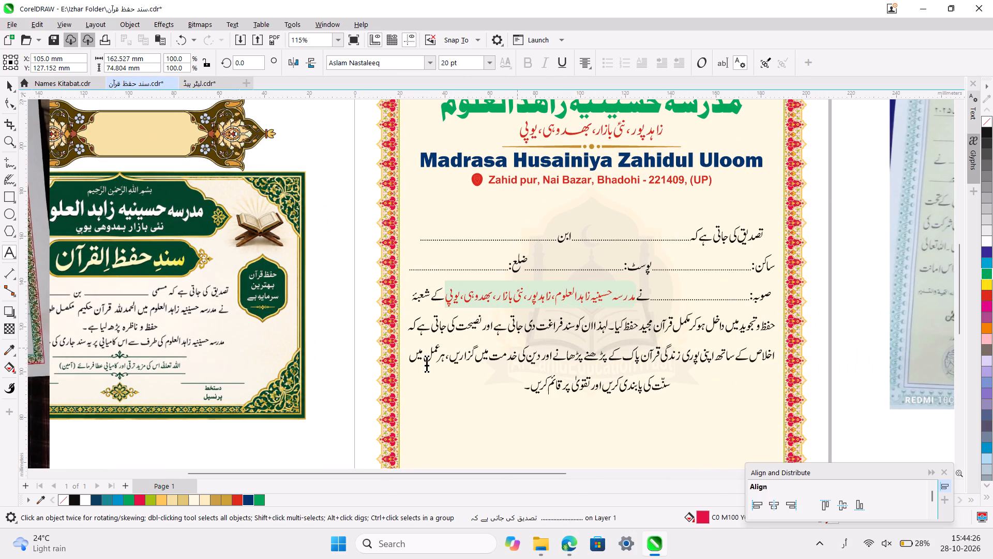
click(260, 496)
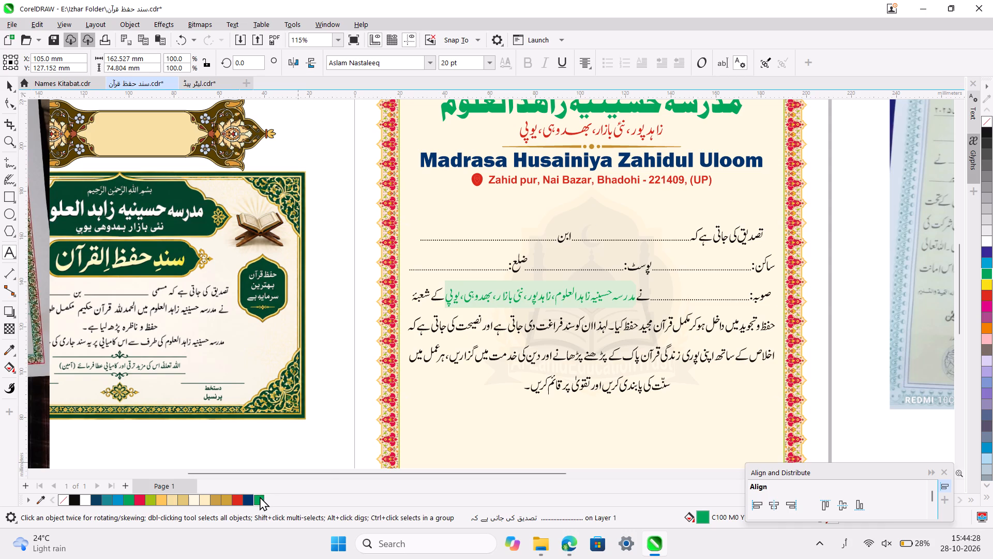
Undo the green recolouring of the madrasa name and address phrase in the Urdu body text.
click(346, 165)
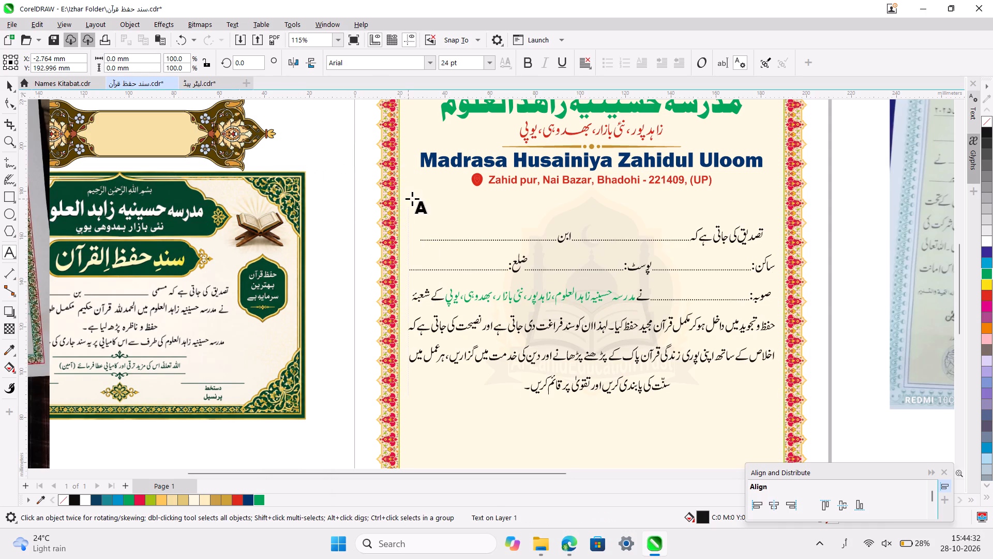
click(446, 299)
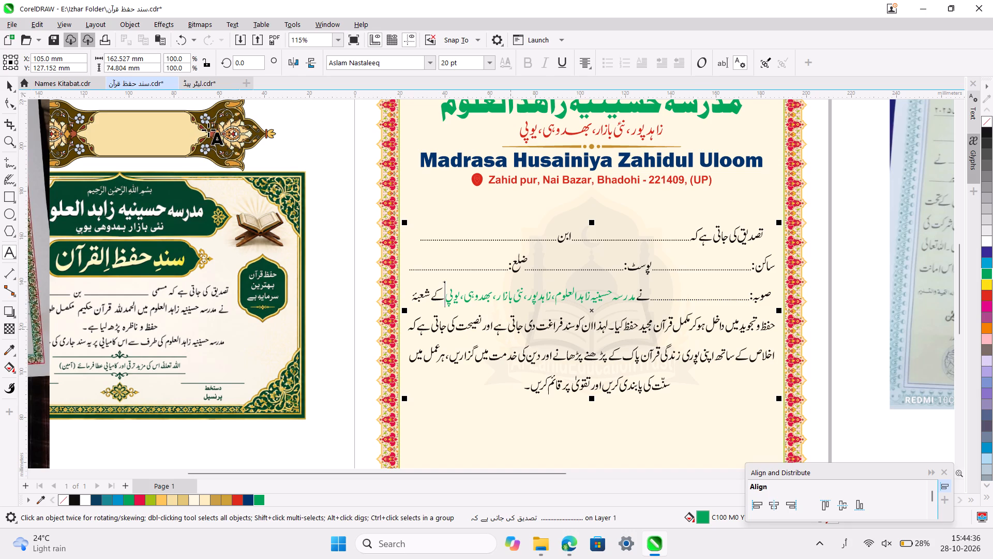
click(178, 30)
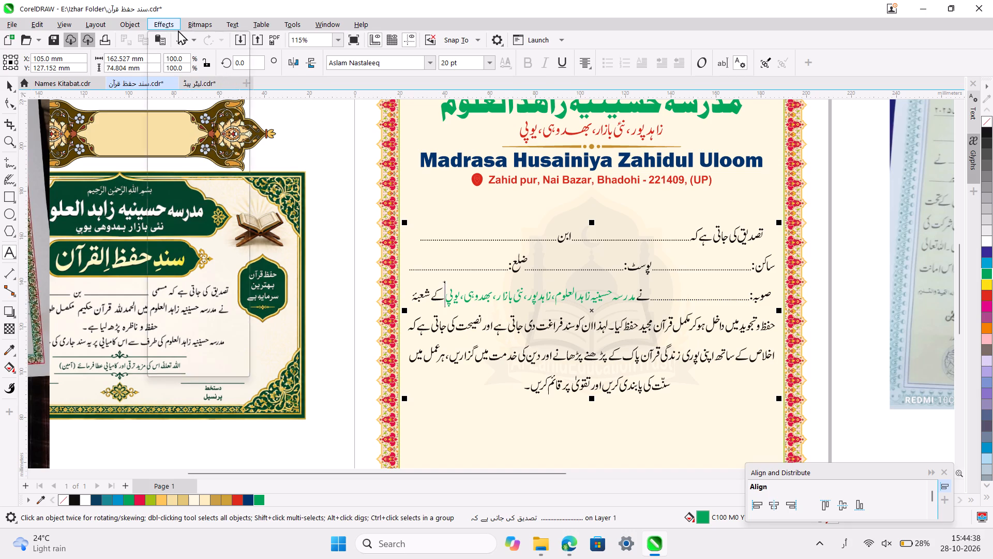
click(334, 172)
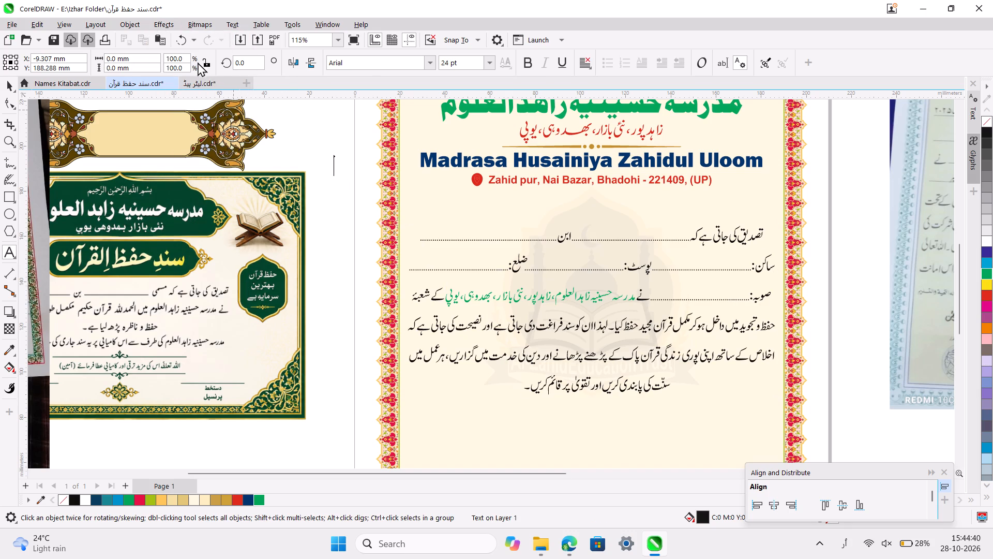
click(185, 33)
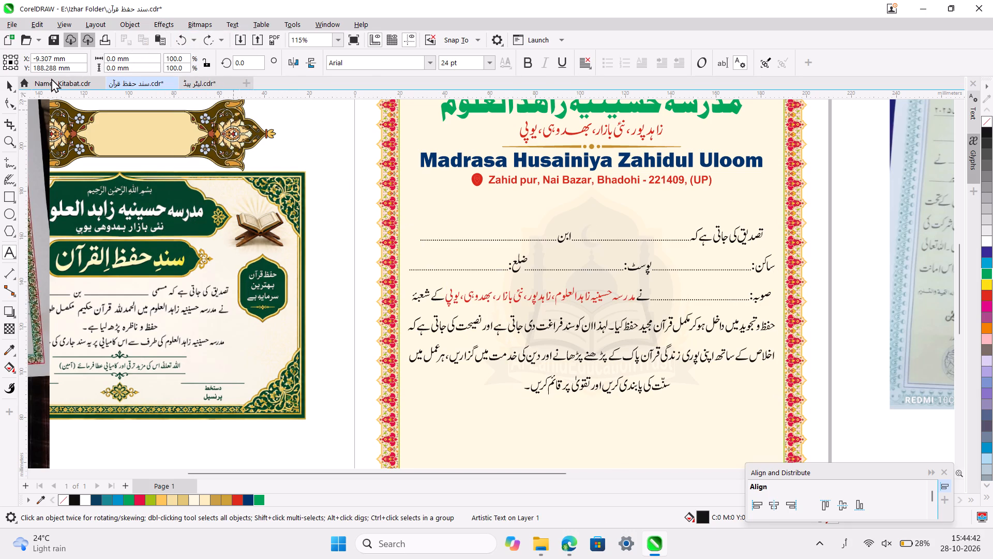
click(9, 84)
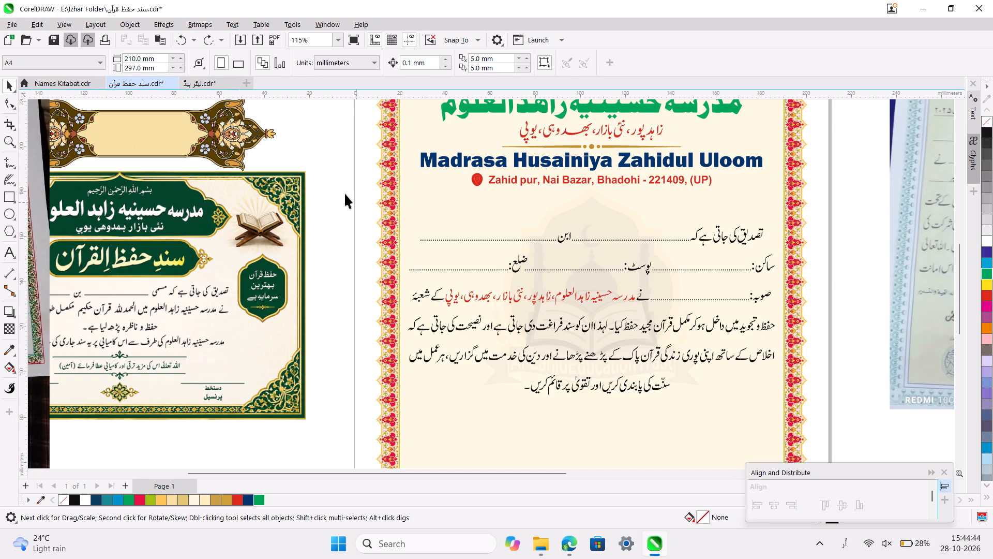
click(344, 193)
Move the navy ornamental divider from the pasteboard to between the English address and the Urdu body, at about X 112, Y 169.4 mm.
ctrl+scroll(344, 193, down, 3)
scroll(344, 193, right, 1)
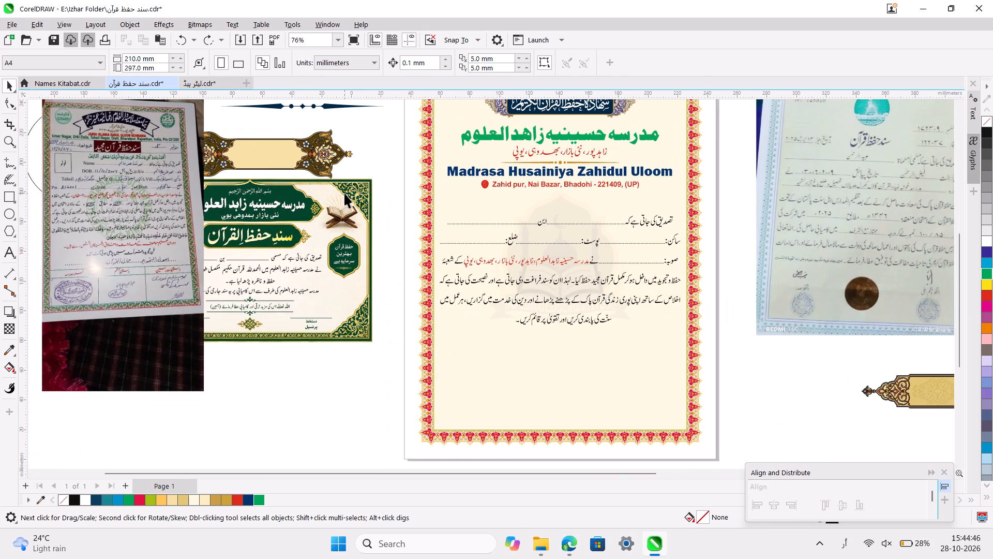
scroll(344, 193, up, 1)
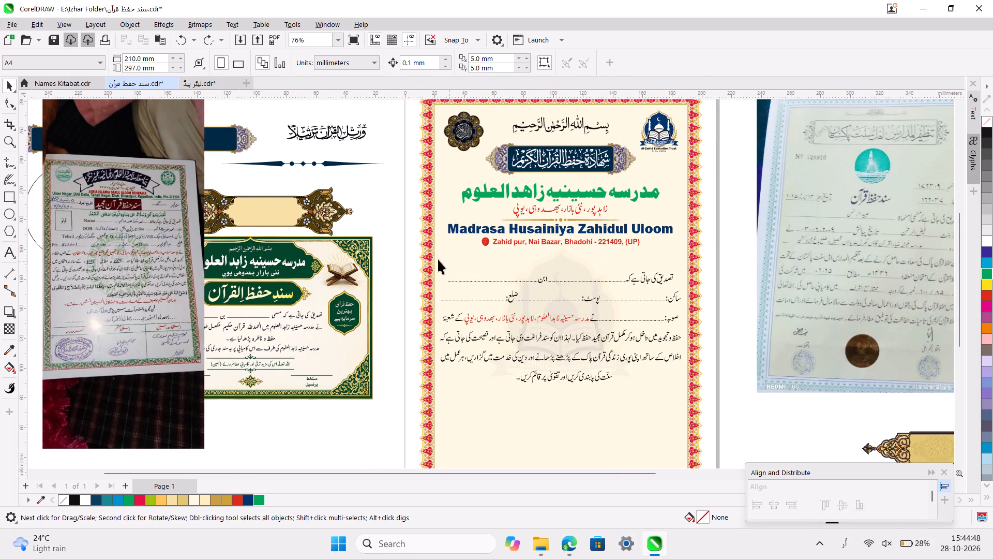
ctrl+scroll(547, 225, up, 3)
click(236, 131)
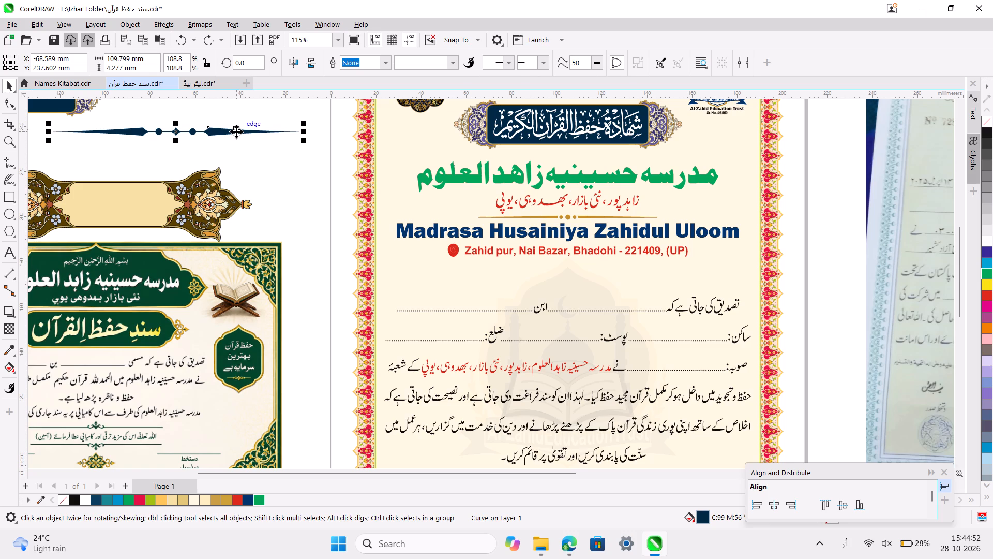
drag(236, 131, 648, 280)
scroll(648, 280, down, 2)
ctrl+scroll(648, 280, down, 4)
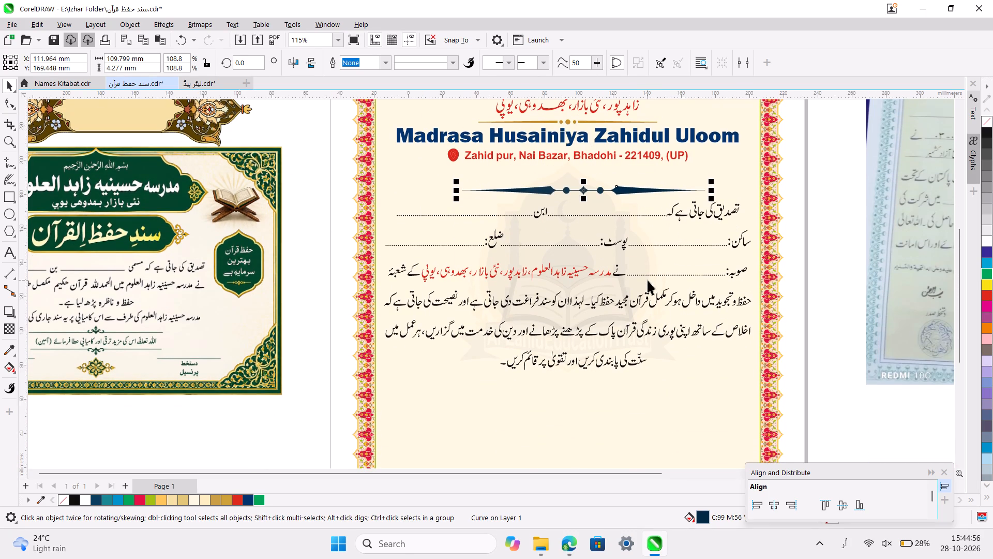
Shrink the navy calligraphic title banner proportionally to about 95.9 mm wide, raise it to about Y 245.7 mm and centre it horizontally at X 105 mm.
scroll(648, 280, up, 1)
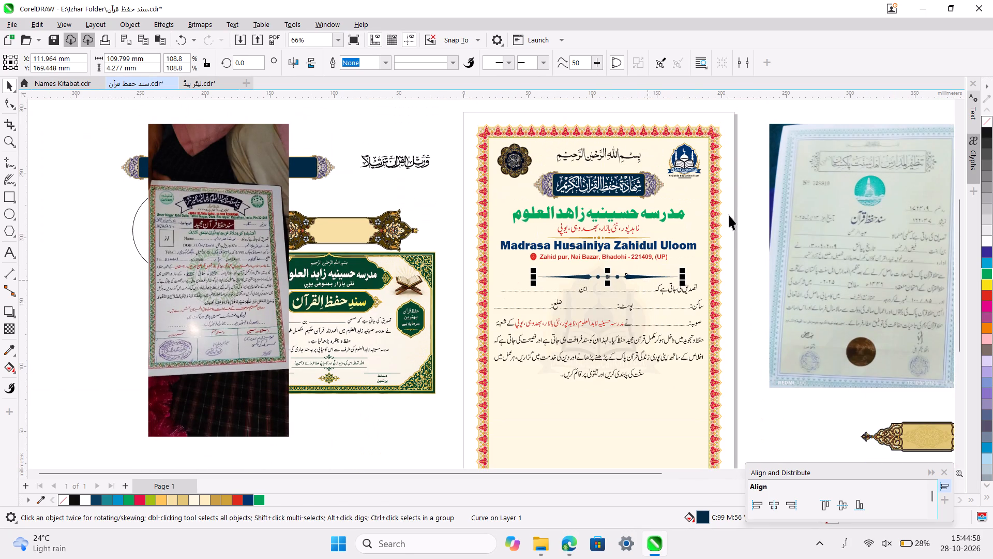
ctrl+scroll(652, 217, up, 1)
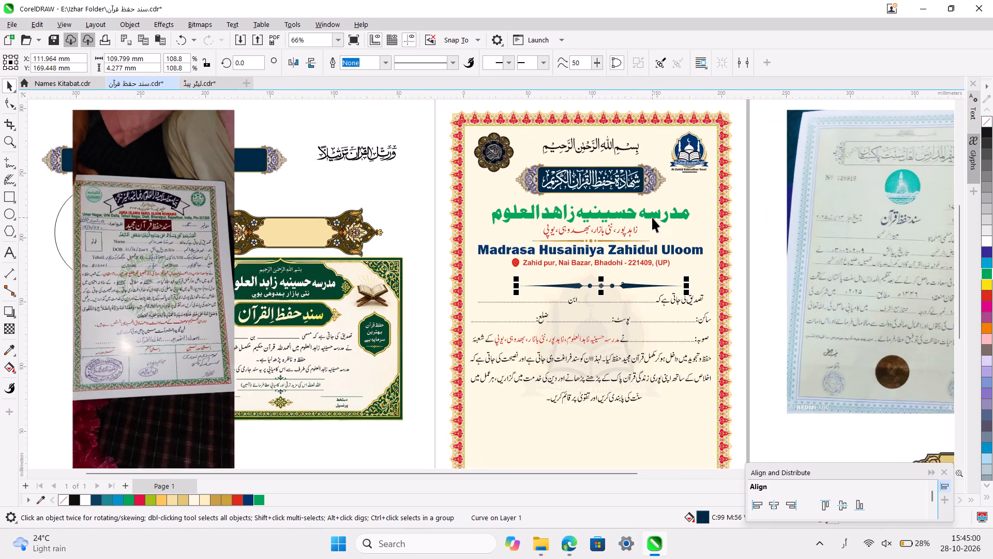
ctrl+scroll(652, 217, up, 1)
click(649, 189)
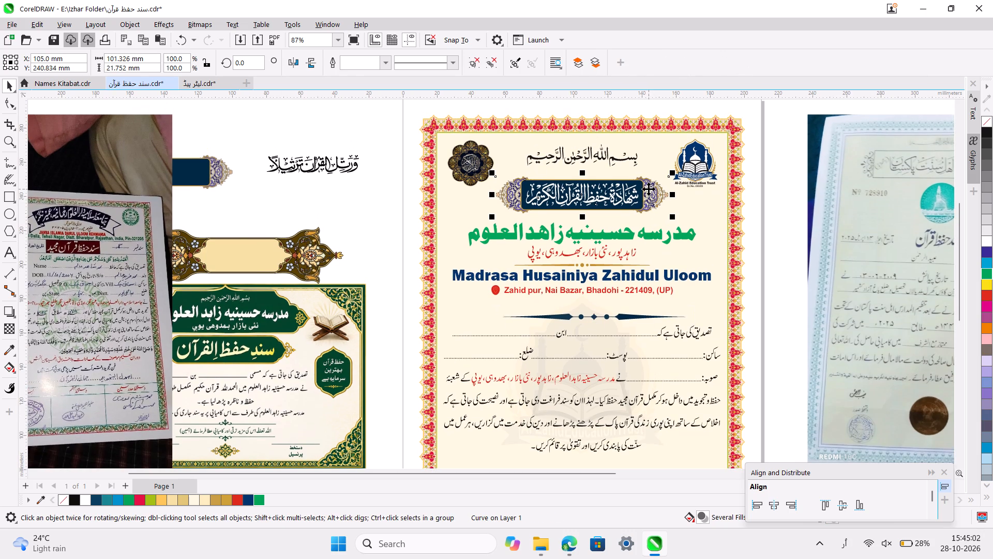
drag(675, 168, 666, 165)
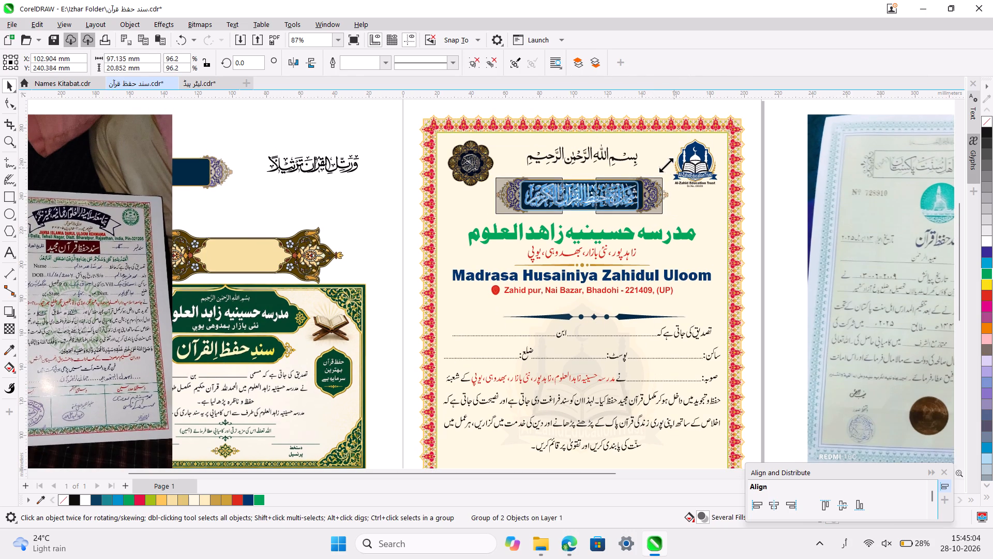
drag(666, 165, 664, 163)
drag(578, 197, 582, 190)
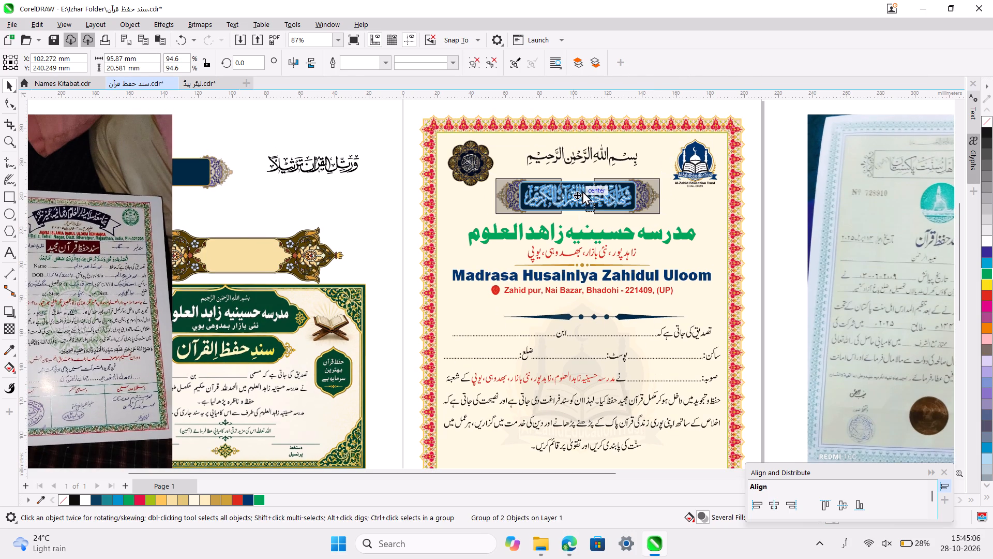
drag(582, 190, 586, 184)
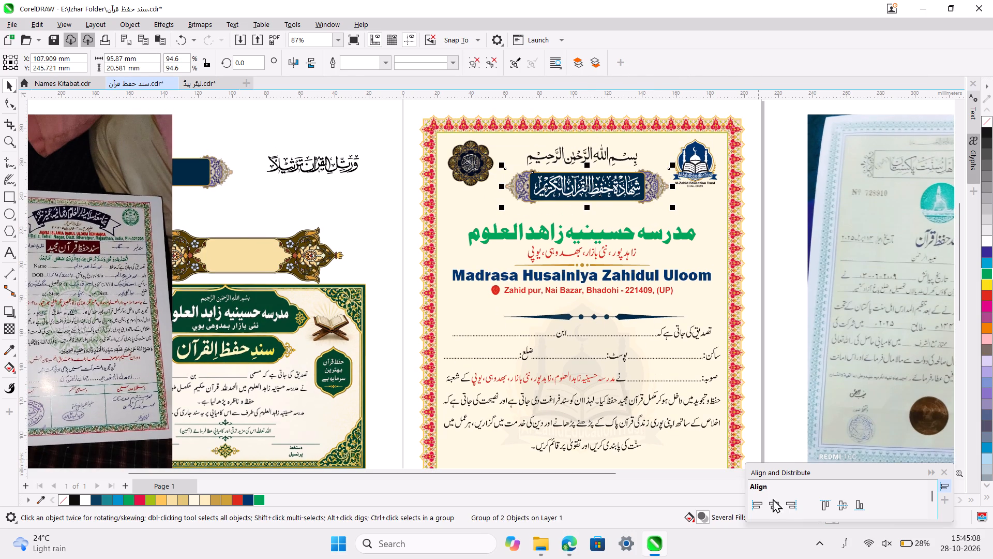
click(776, 503)
click(789, 302)
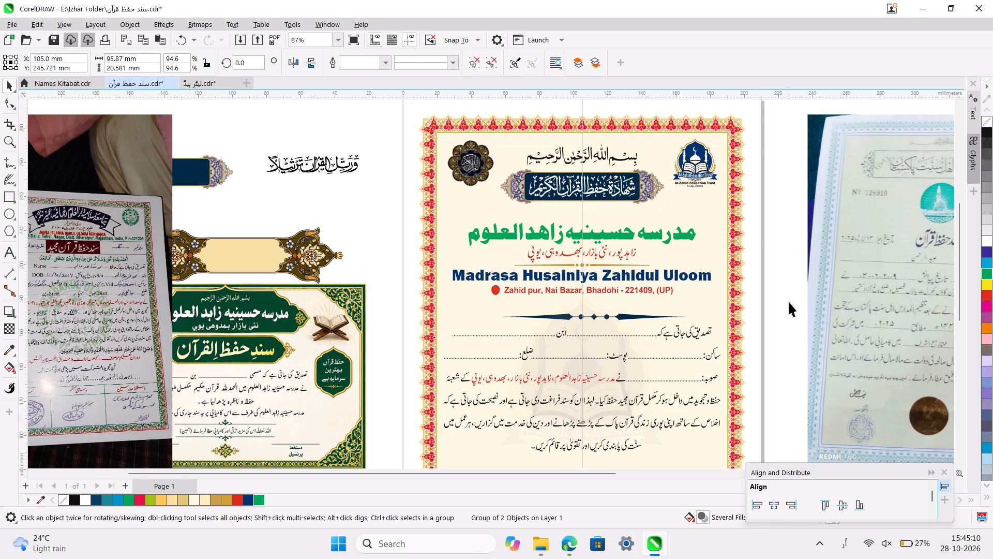
Shrink the Bismillah text to about 43.1 mm wide, raise it to about Y 268.6 mm and centre it horizontally at X 105 mm.
scroll(789, 302, up, 2)
click(613, 232)
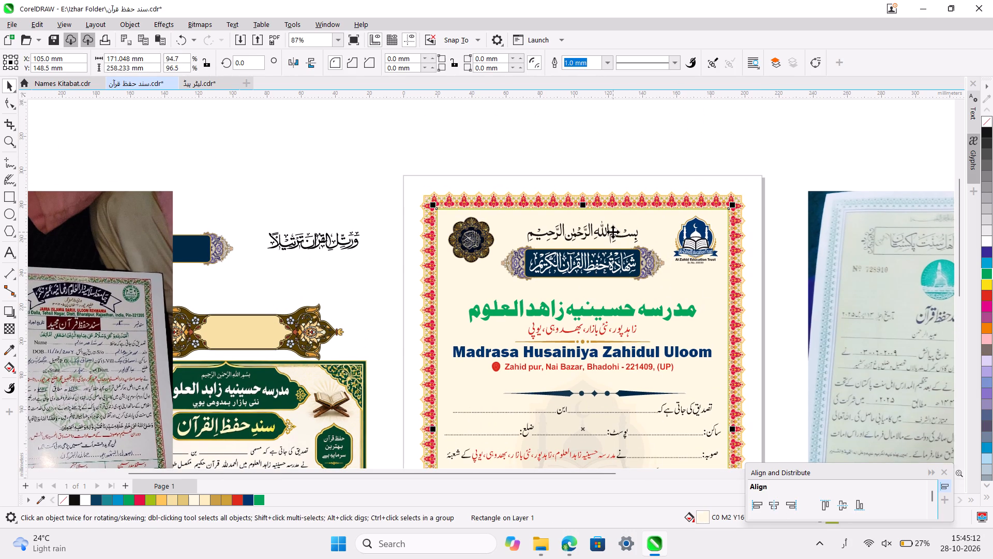
click(623, 236)
drag(643, 215, 620, 210)
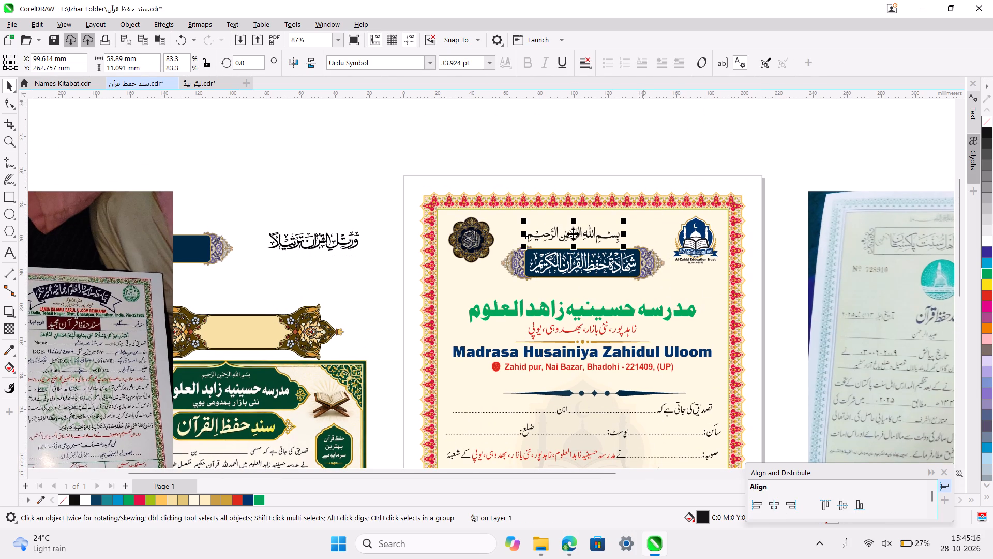
drag(626, 216, 610, 196)
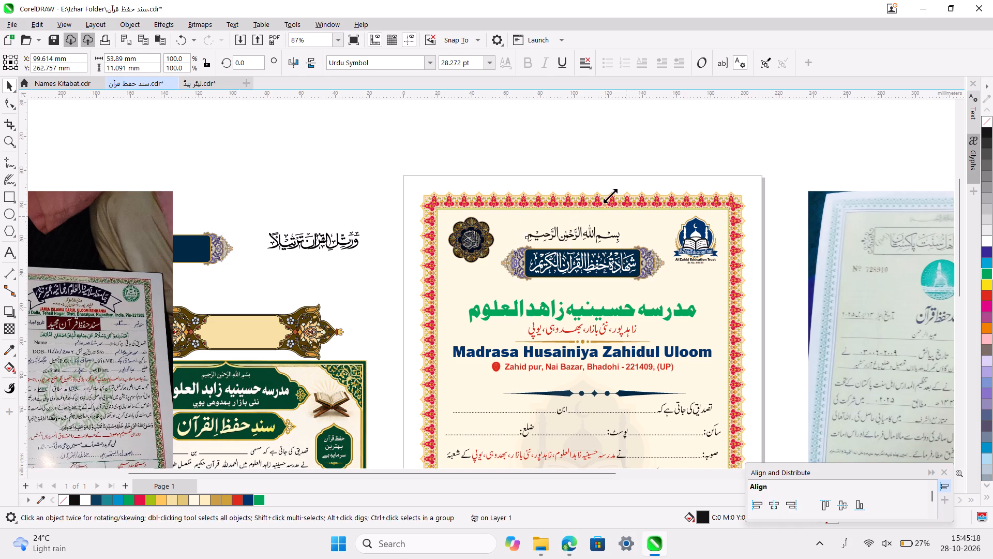
drag(610, 196, 607, 193)
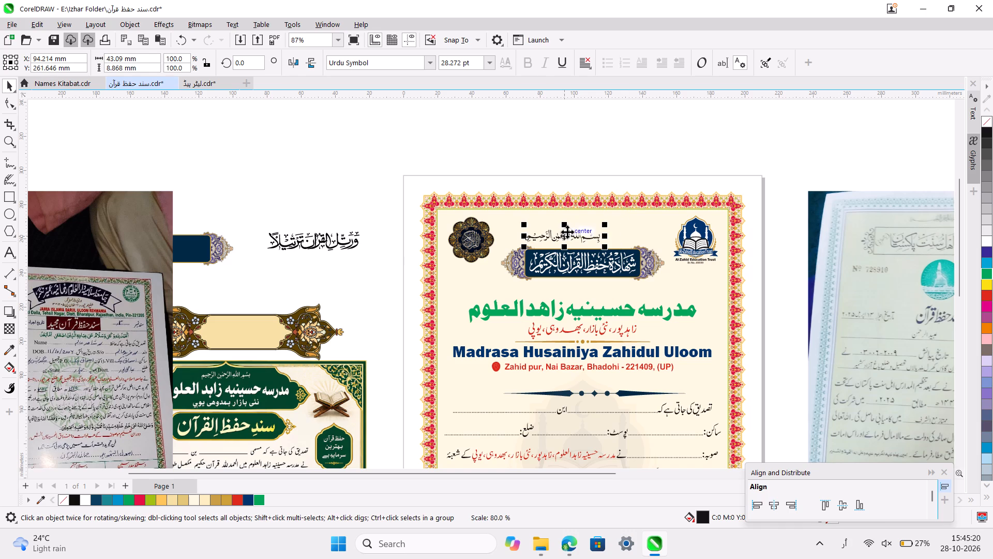
drag(567, 232, 582, 224)
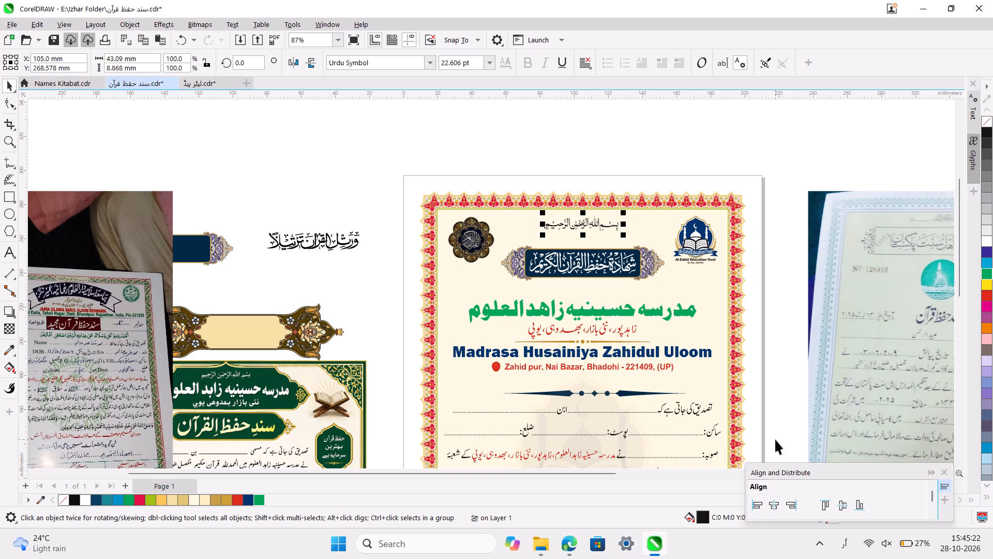
click(778, 511)
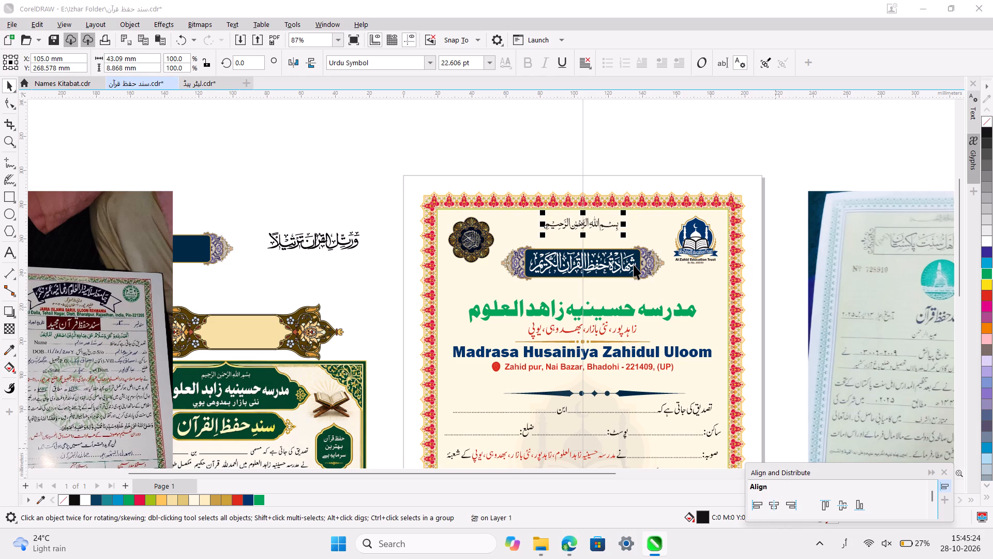
Raise the navy calligraphic title banner to about Y 251.5 mm, below the Bismillah, and centre it horizontally on the page.
click(634, 264)
drag(634, 264, 635, 256)
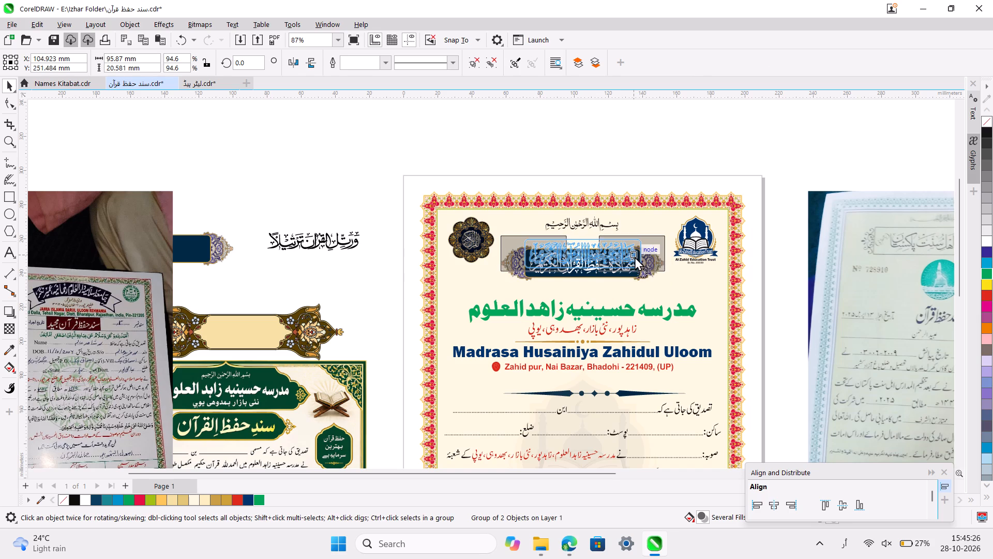
drag(635, 256, 635, 255)
click(778, 503)
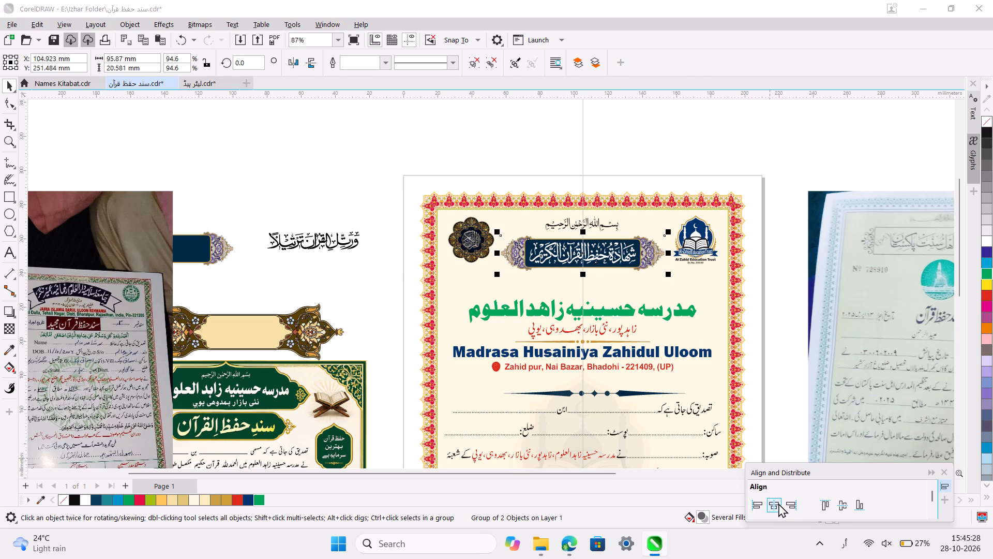
click(780, 362)
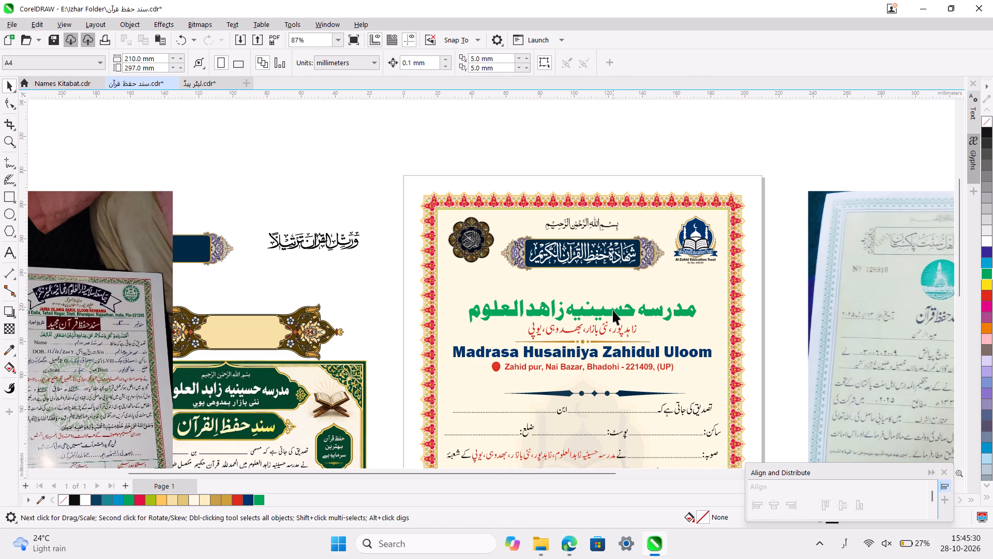
Raise the bilingual madrasa name and address block with its gold divider to about Y 217.4 mm and centre it horizontally.
drag(784, 275, 470, 385)
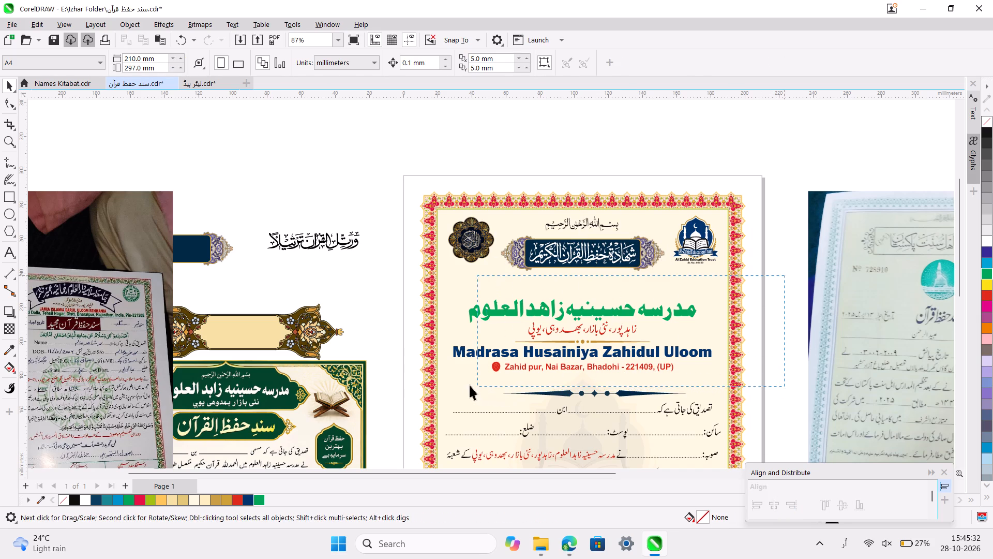
drag(470, 385, 426, 382)
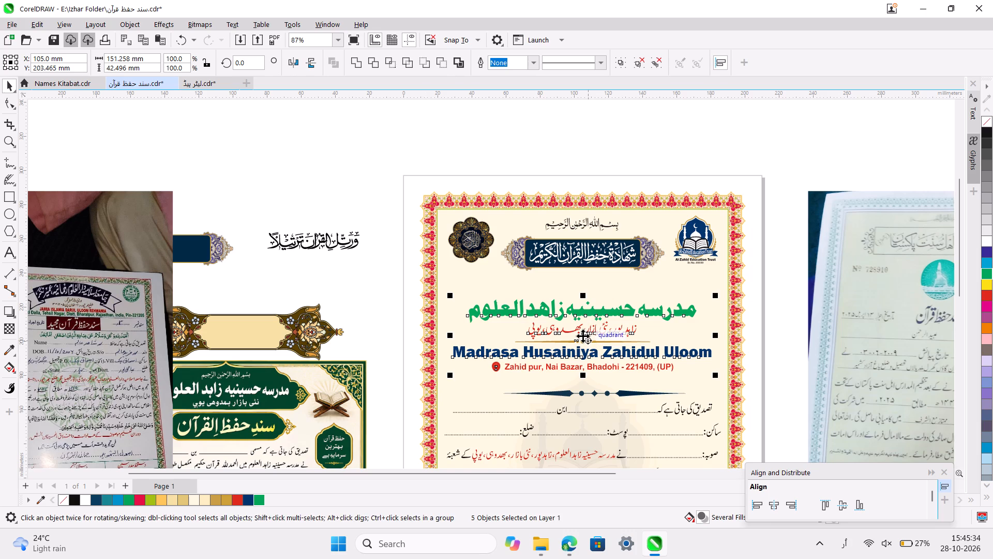
drag(583, 336, 583, 317)
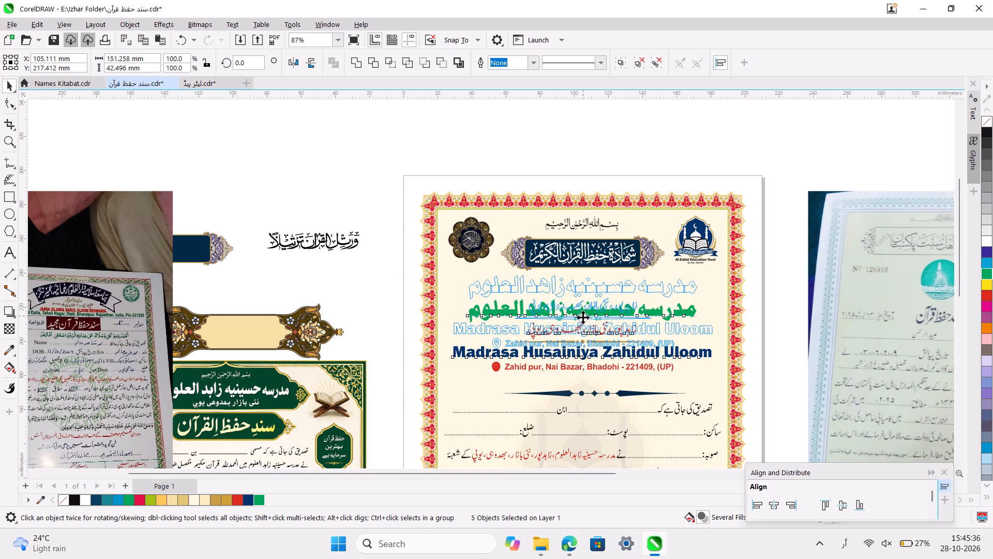
click(772, 503)
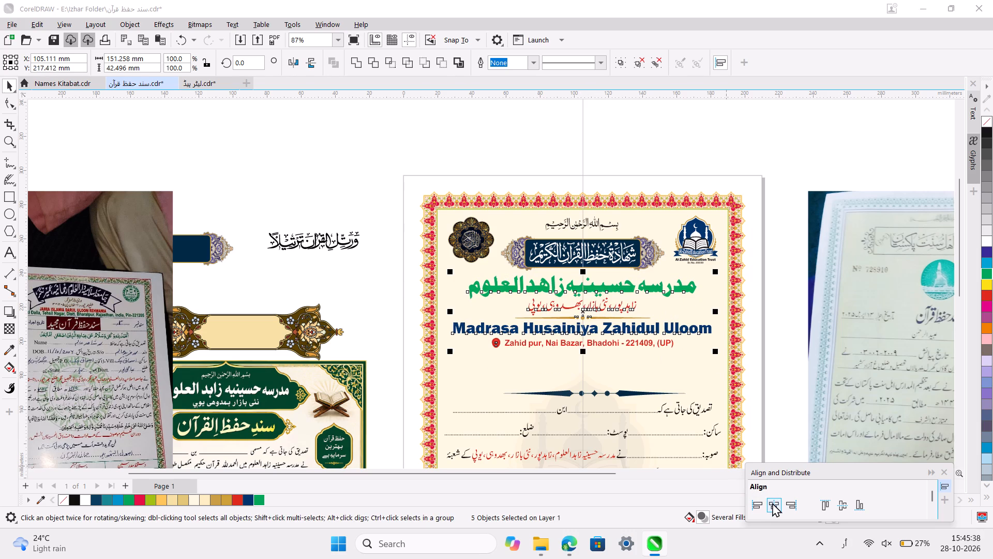
click(775, 335)
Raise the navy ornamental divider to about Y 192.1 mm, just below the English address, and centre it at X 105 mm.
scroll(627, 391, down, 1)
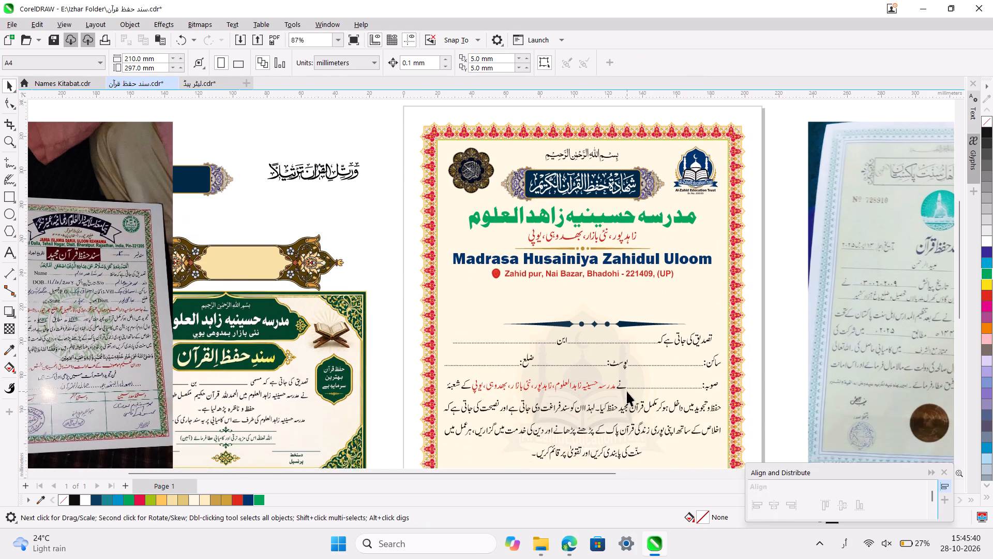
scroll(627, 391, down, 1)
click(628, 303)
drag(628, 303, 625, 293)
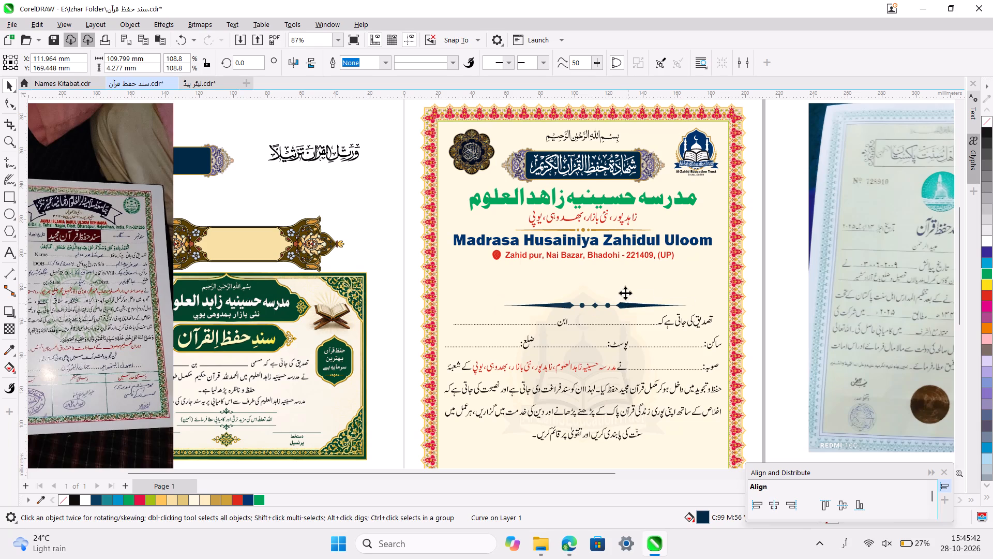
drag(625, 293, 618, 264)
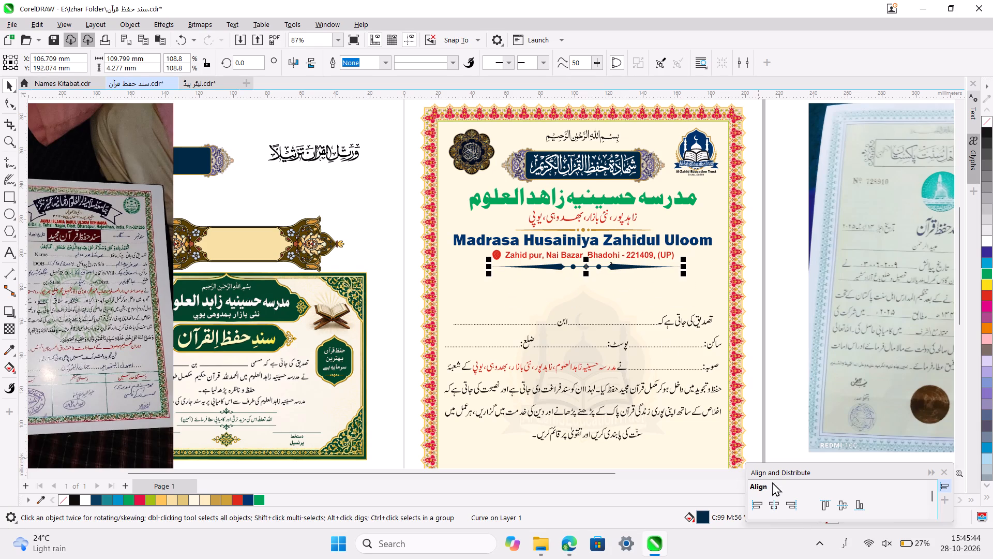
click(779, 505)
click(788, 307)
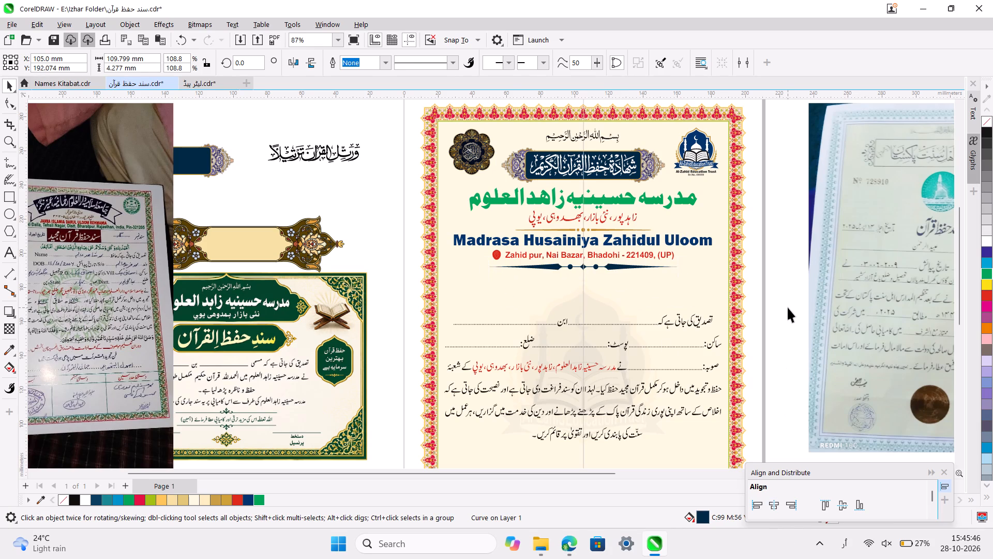
Move the navy ornamental divider off the certificate onto the pasteboard, above the black Arabic calligraphy.
ctrl+scroll(624, 292, down, 2)
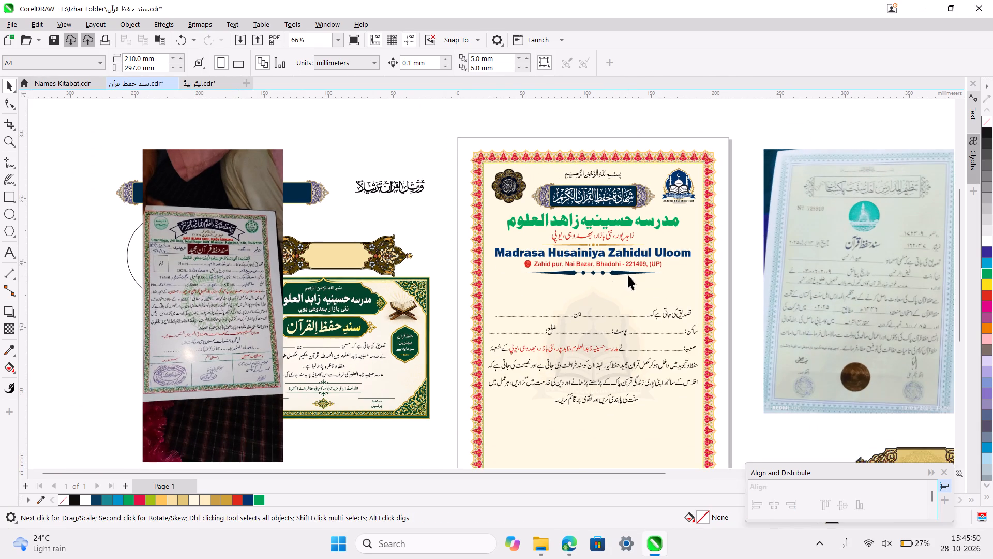
scroll(553, 334, down, 1)
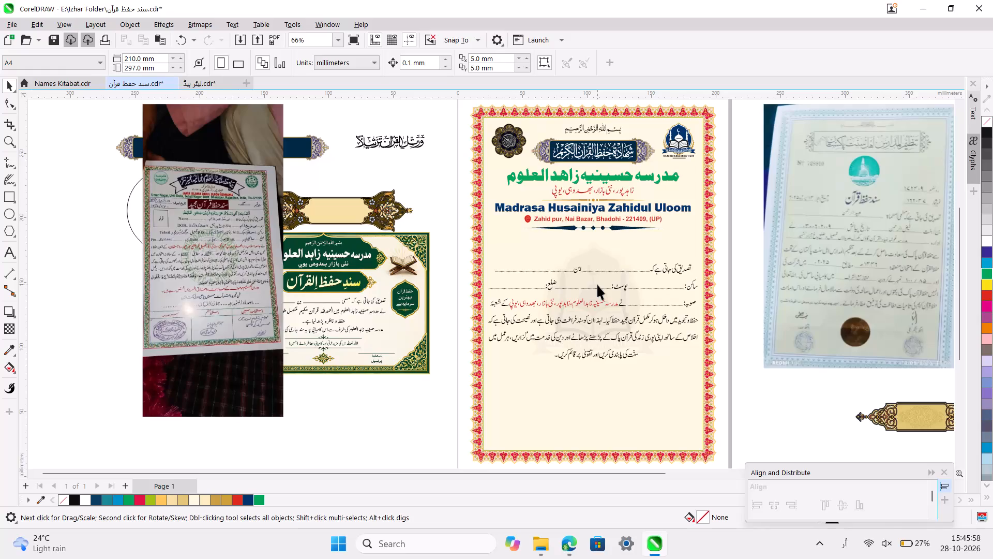
scroll(597, 285, up, 1)
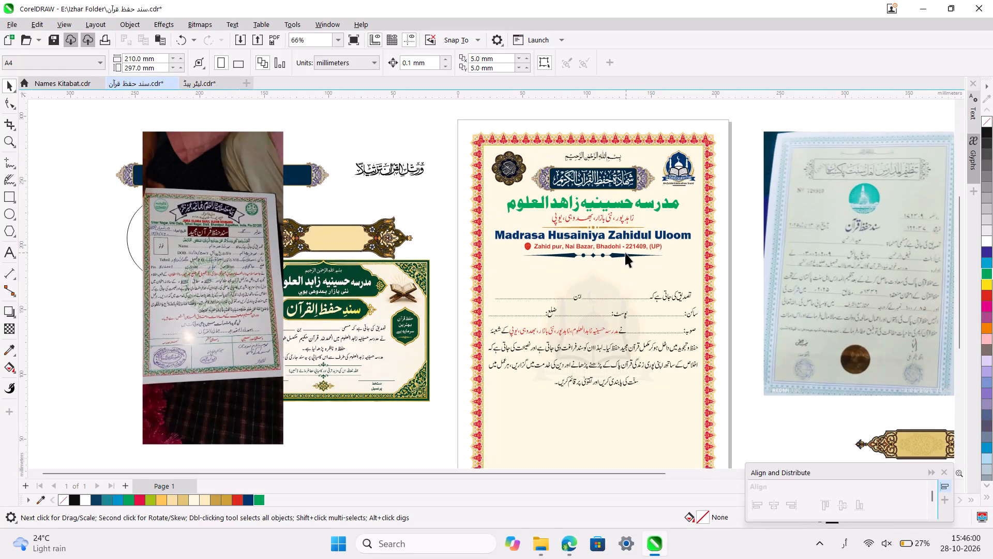
click(625, 253)
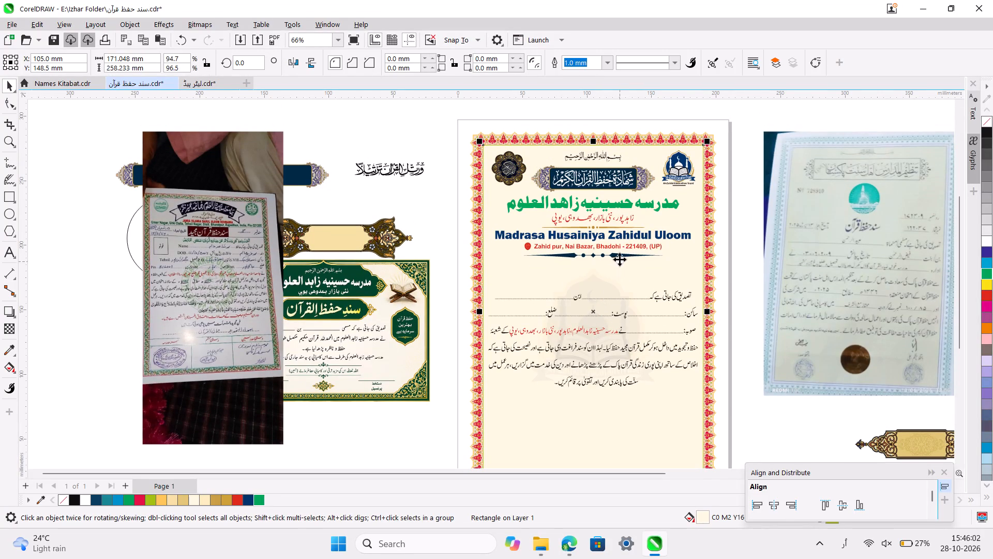
click(616, 258)
drag(616, 258, 464, 186)
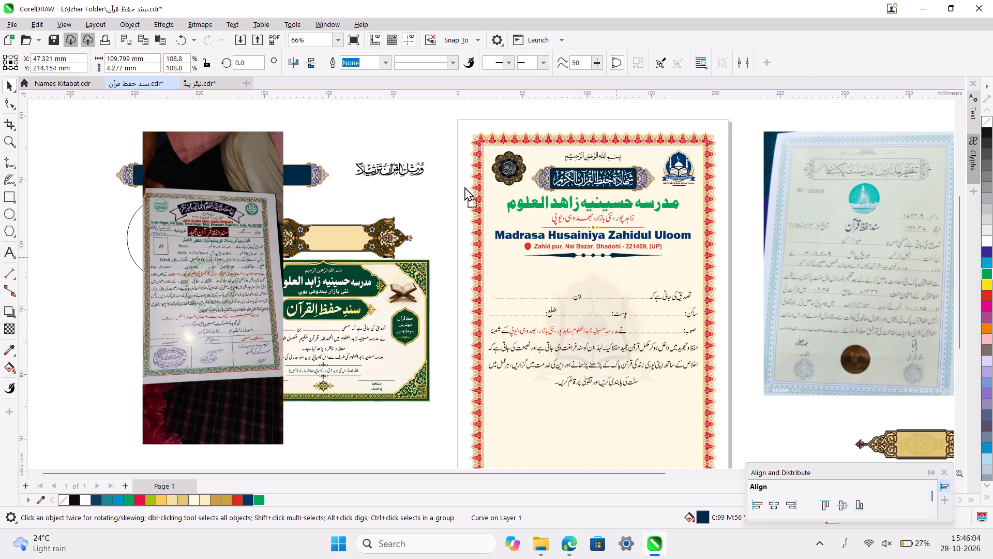
drag(464, 186, 401, 137)
click(440, 198)
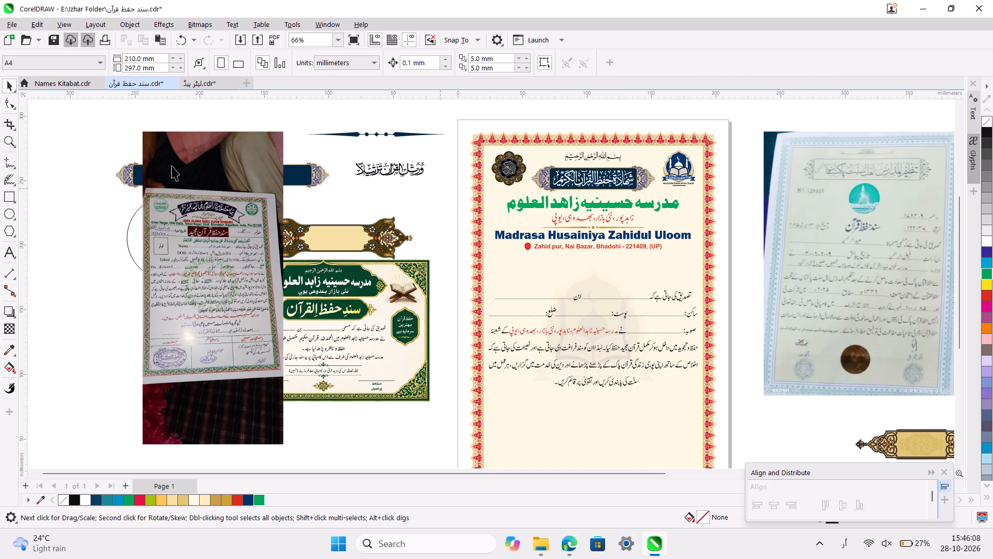
Draw a straight horizontal freehand line about 142.3 mm long below the English address, at about Y 188.8 mm.
click(9, 163)
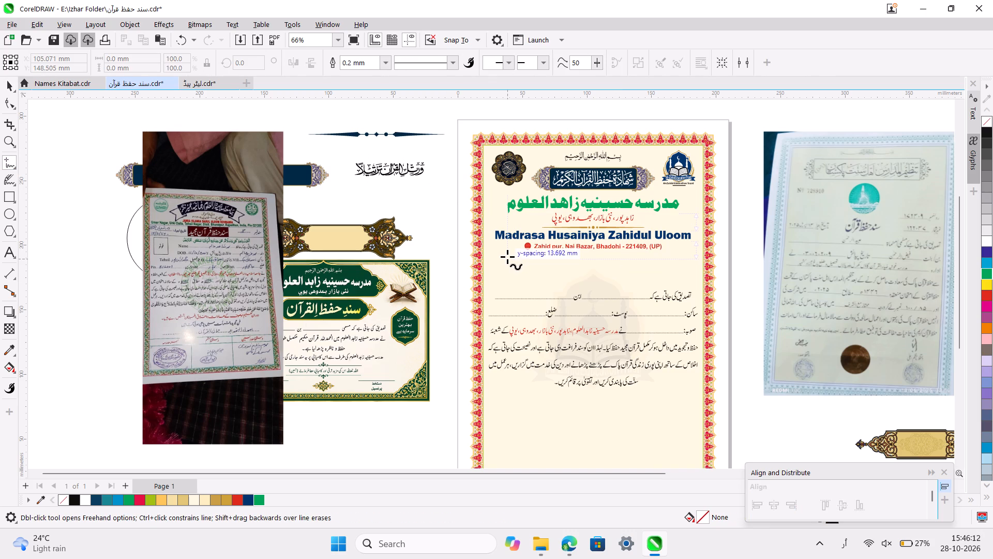
shift+drag(507, 257, 639, 266)
click(506, 255)
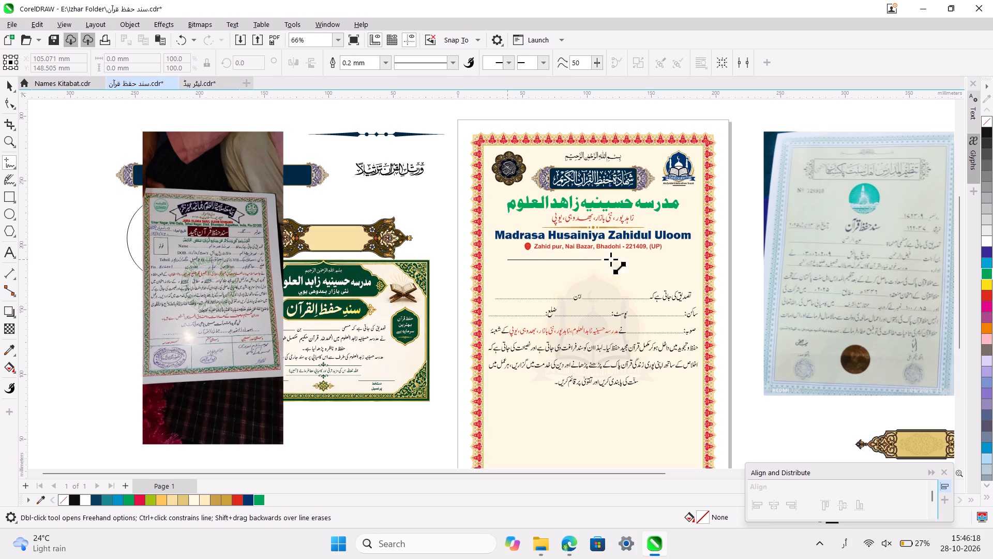
shift+click(688, 263)
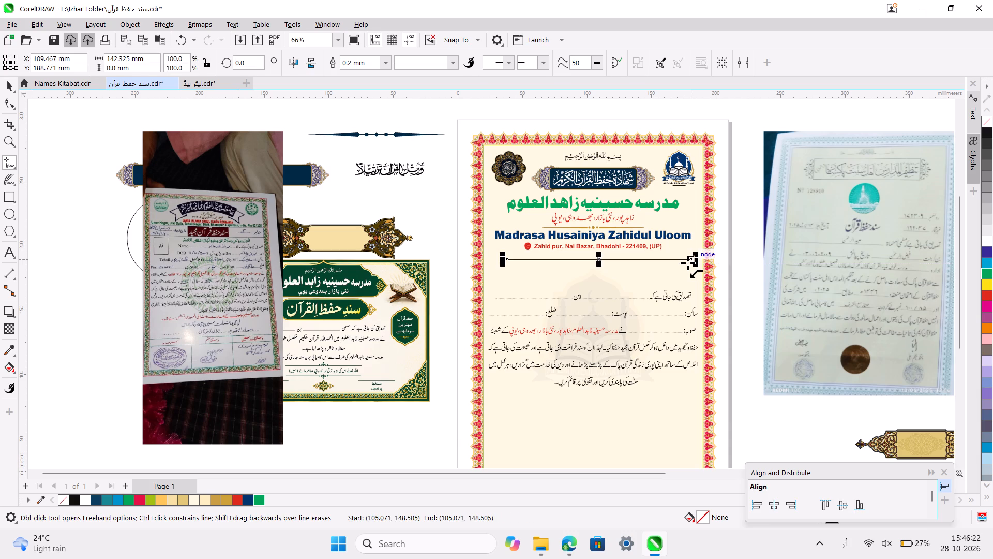
key(ctrl+space)
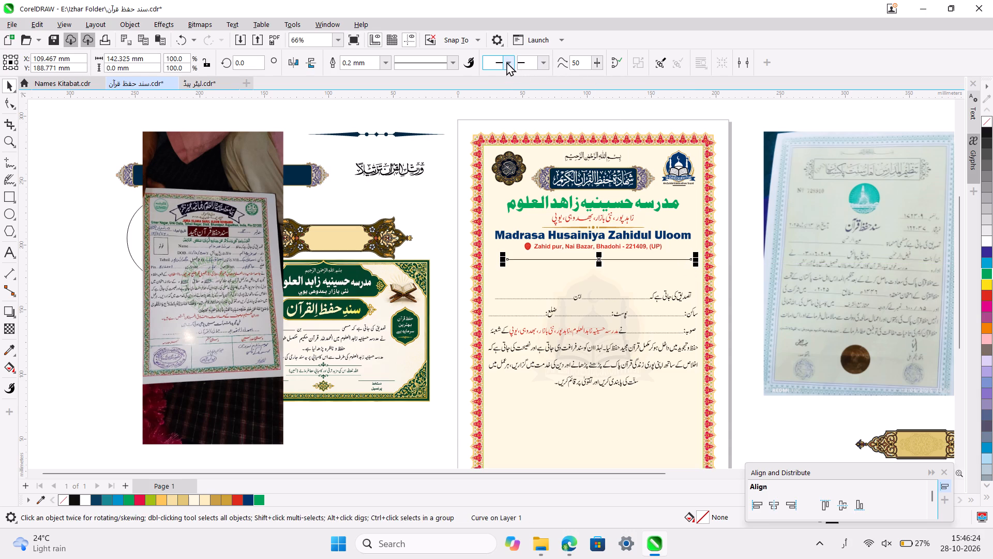
Give both ends of the new line diamond arrowheads and centre it horizontally on the page at X 105 mm.
click(513, 63)
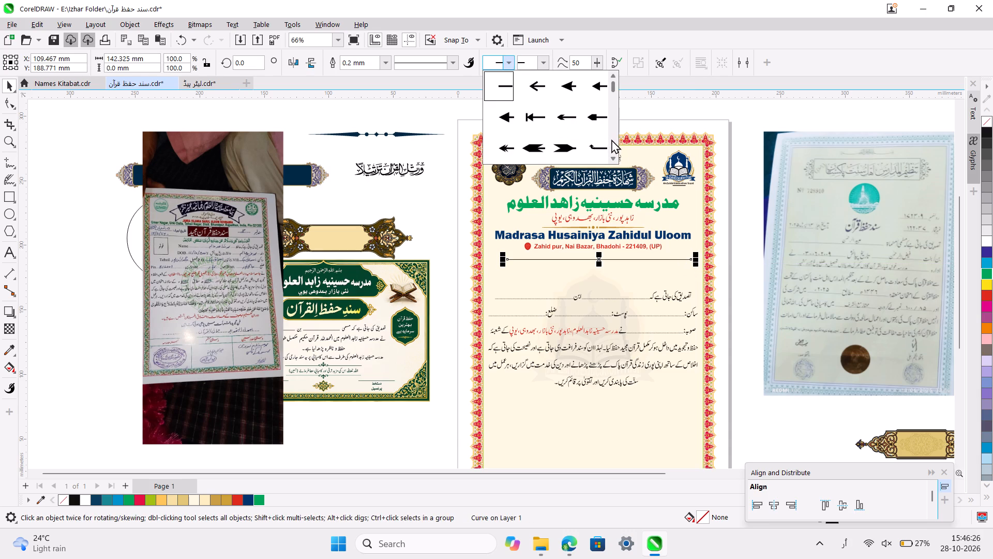
click(611, 139)
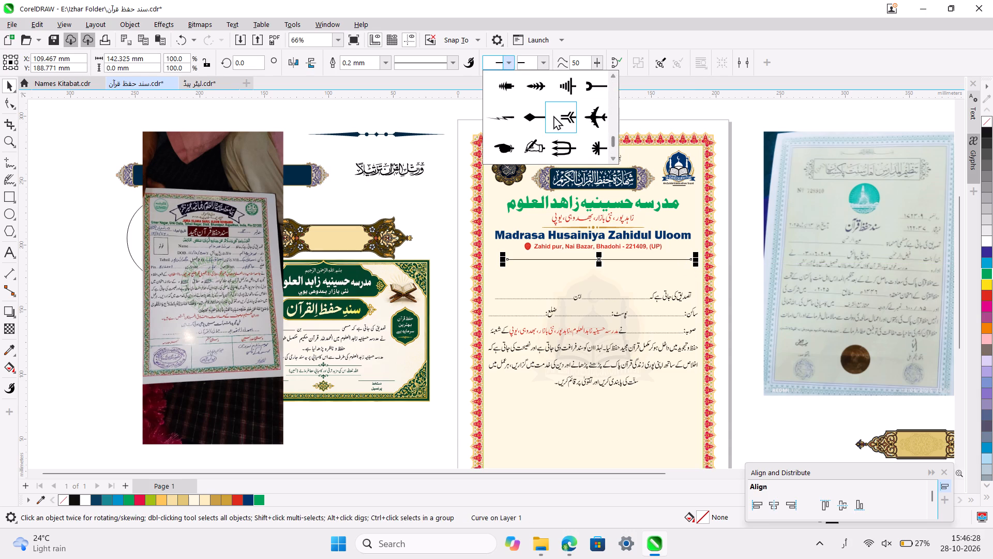
click(543, 115)
click(543, 61)
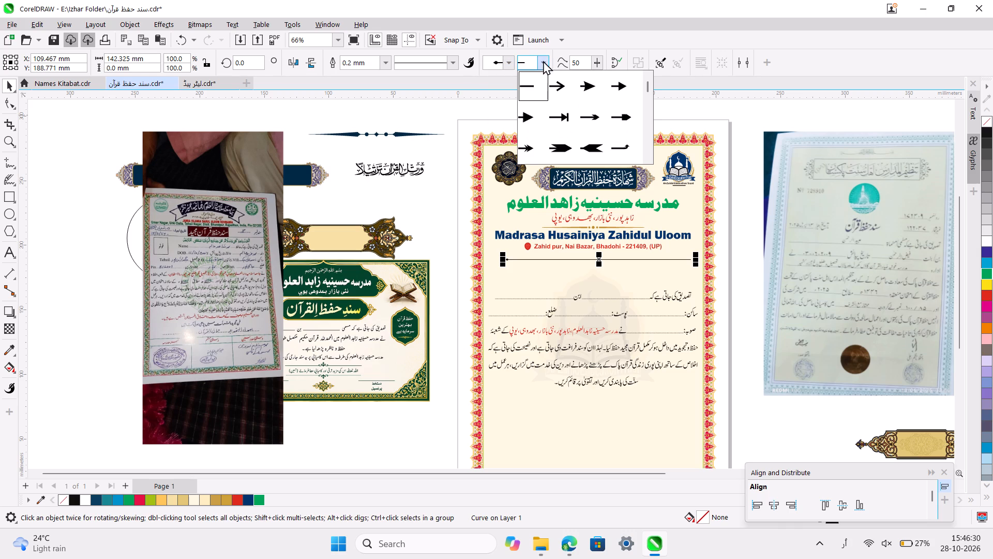
click(649, 139)
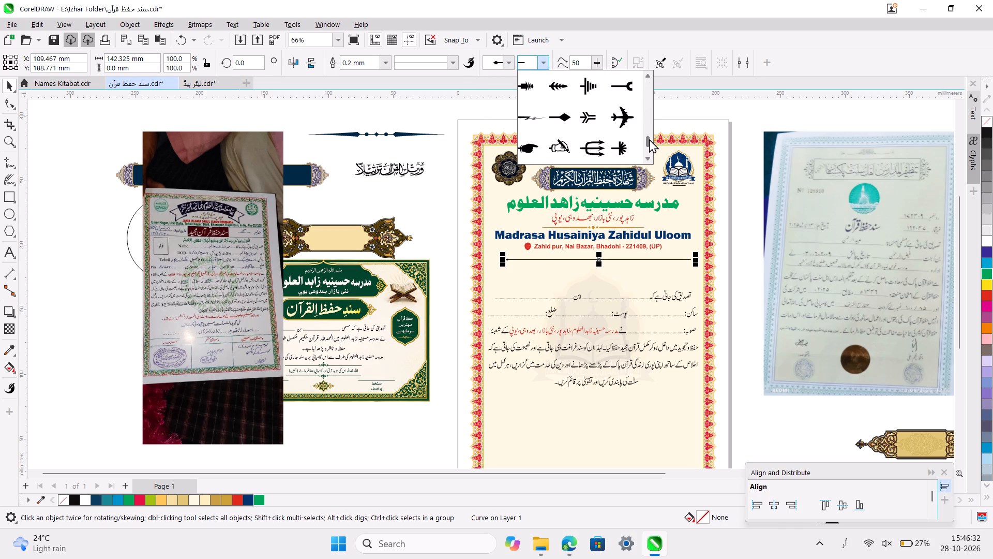
click(559, 115)
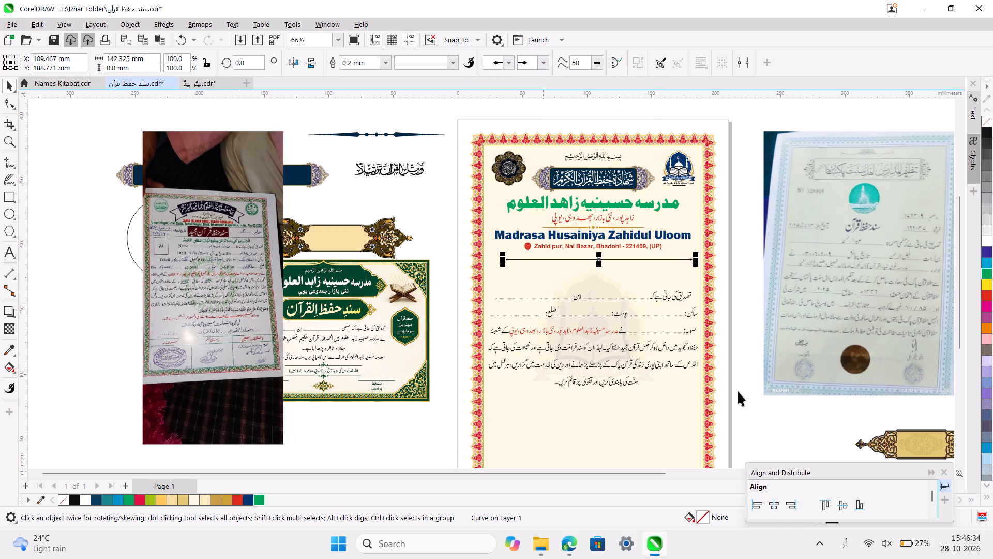
click(772, 504)
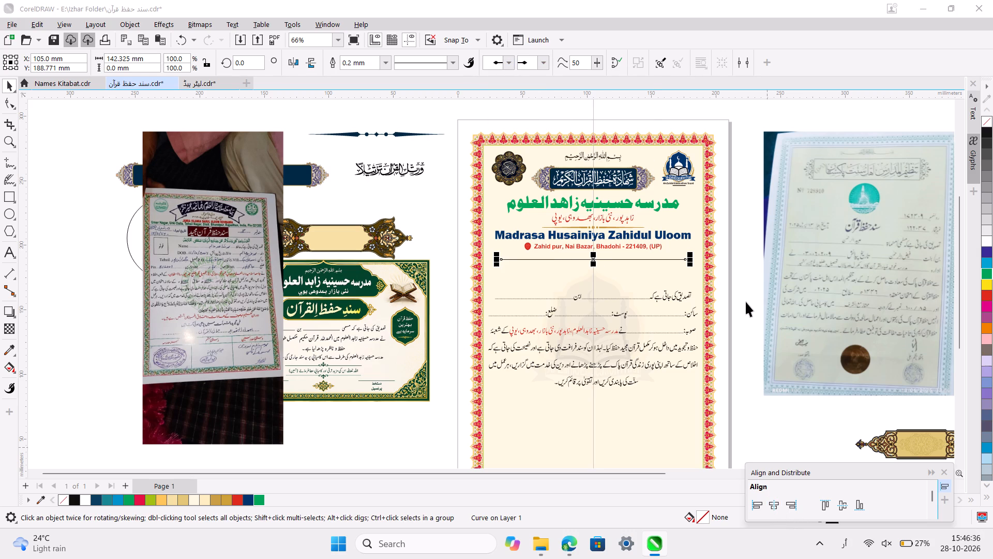
click(746, 296)
Thicken the diamond-ended line below the English address, trying 1.0 mm and settling on a 0.75 mm outline width.
ctrl+scroll(646, 283, up, 4)
scroll(646, 283, up, 1)
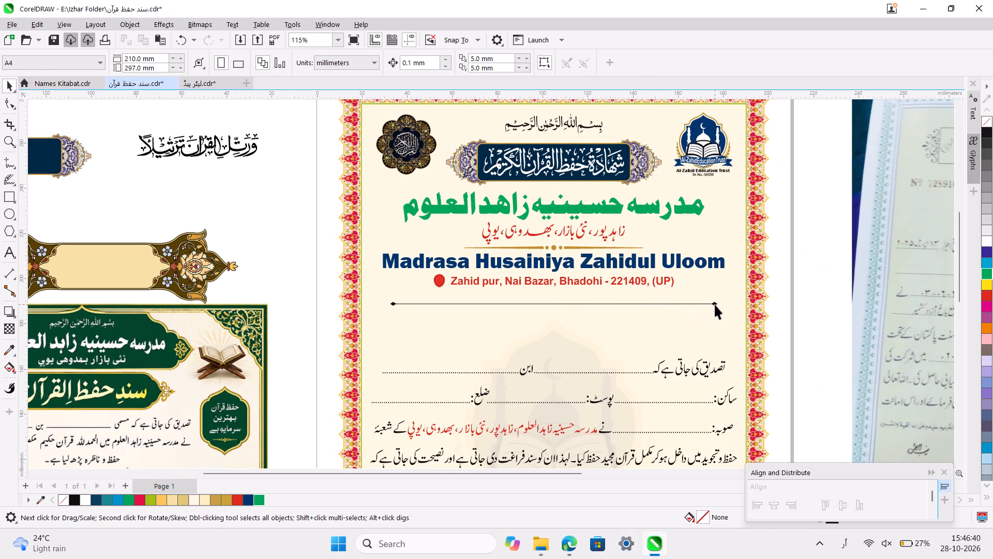
click(715, 304)
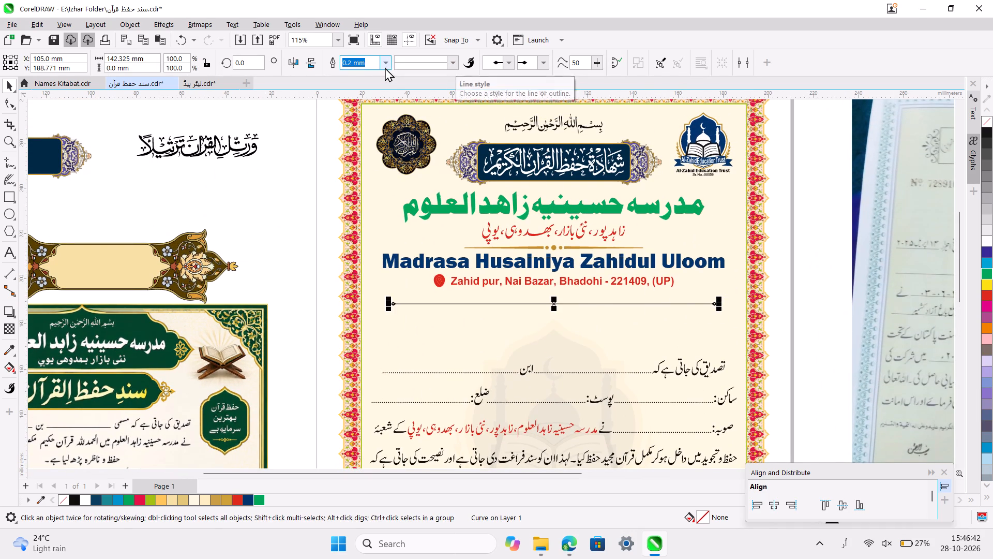
click(393, 61)
click(386, 61)
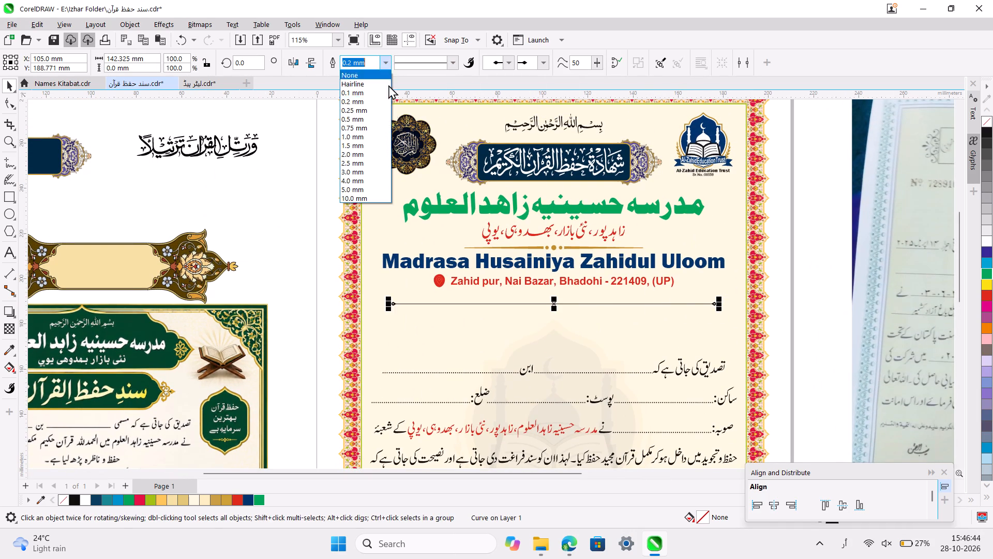
click(374, 139)
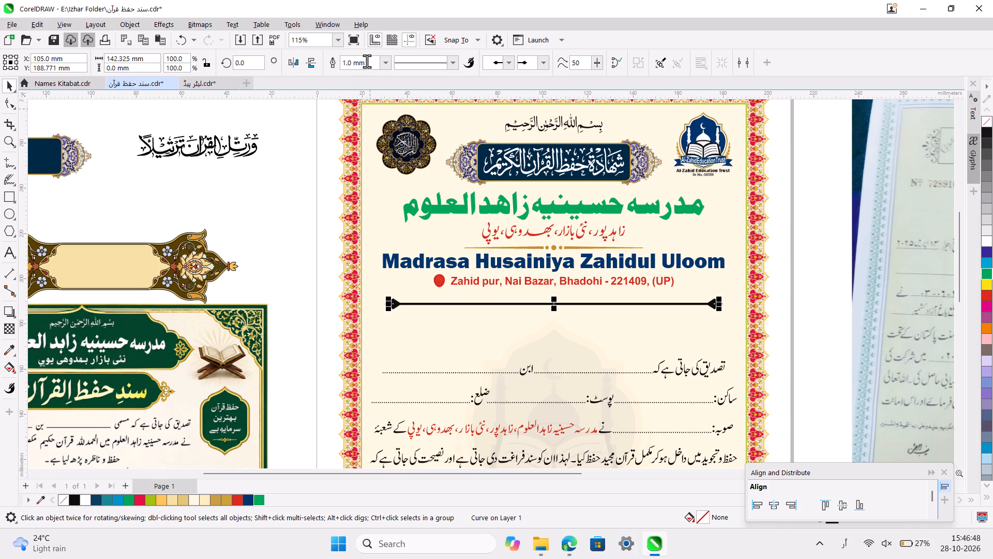
click(383, 70)
click(383, 58)
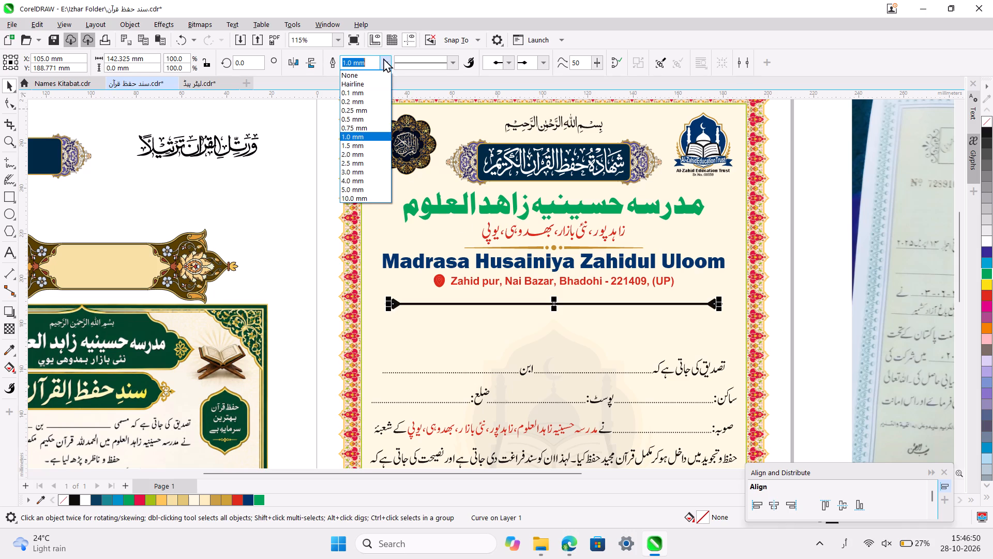
click(373, 129)
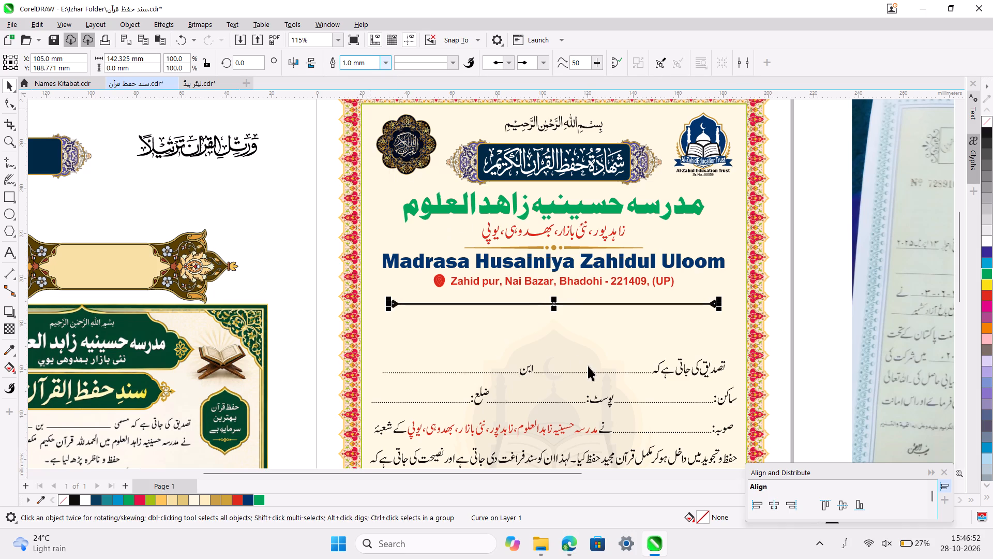
Raise the diamond-ended line to about Y 194.6 mm, close under the English address, and centre it horizontally on the page.
drag(553, 307, 554, 300)
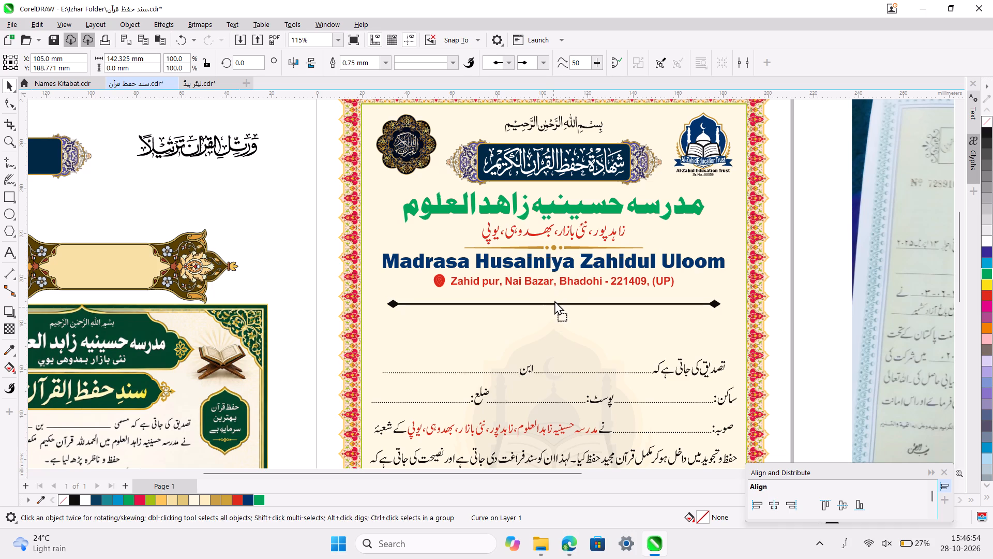
drag(554, 300, 553, 293)
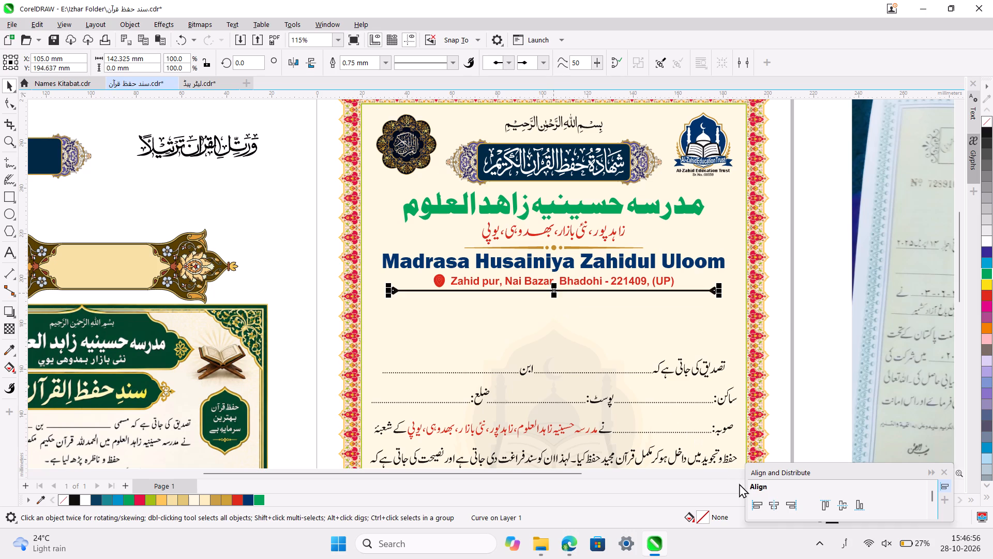
click(769, 503)
click(304, 247)
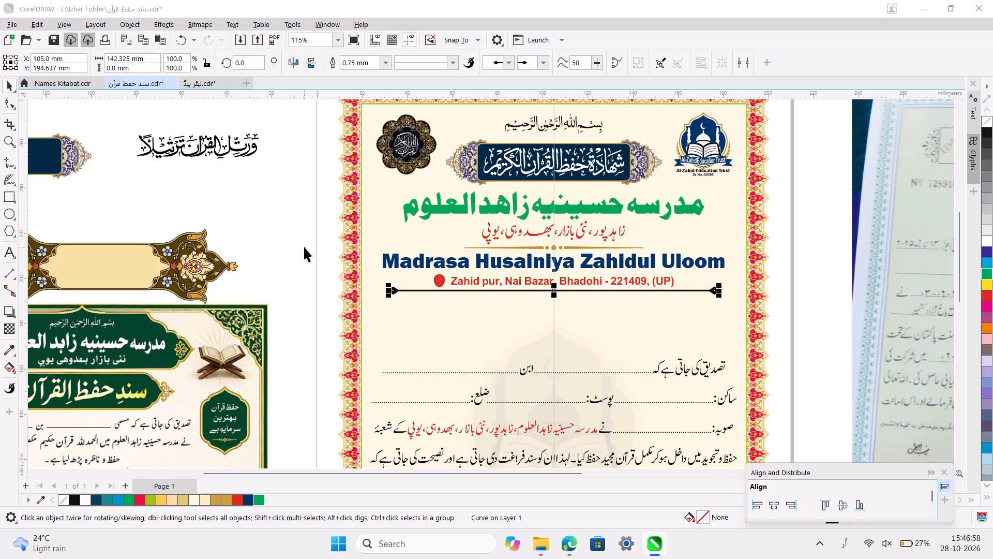
Ungroup the English address and its red location icon, and fill the inner pin shape with white.
click(451, 282)
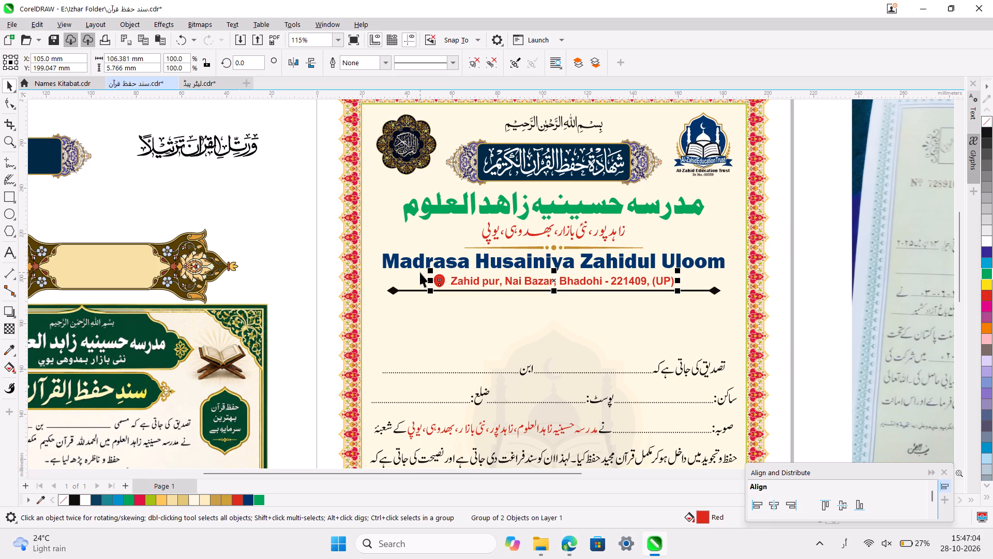
key(ctrl+u)
click(290, 263)
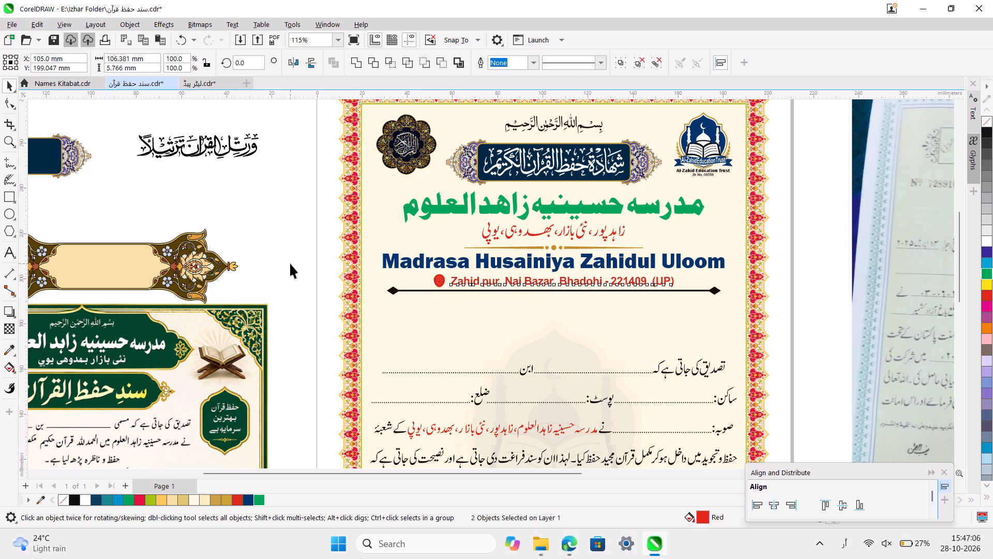
click(440, 281)
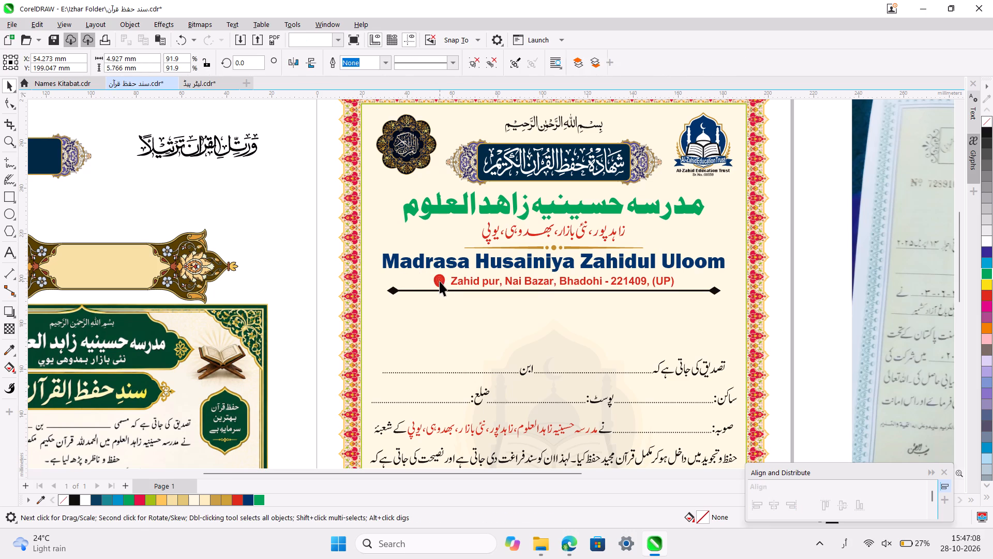
ctrl+scroll(440, 281, up, 11)
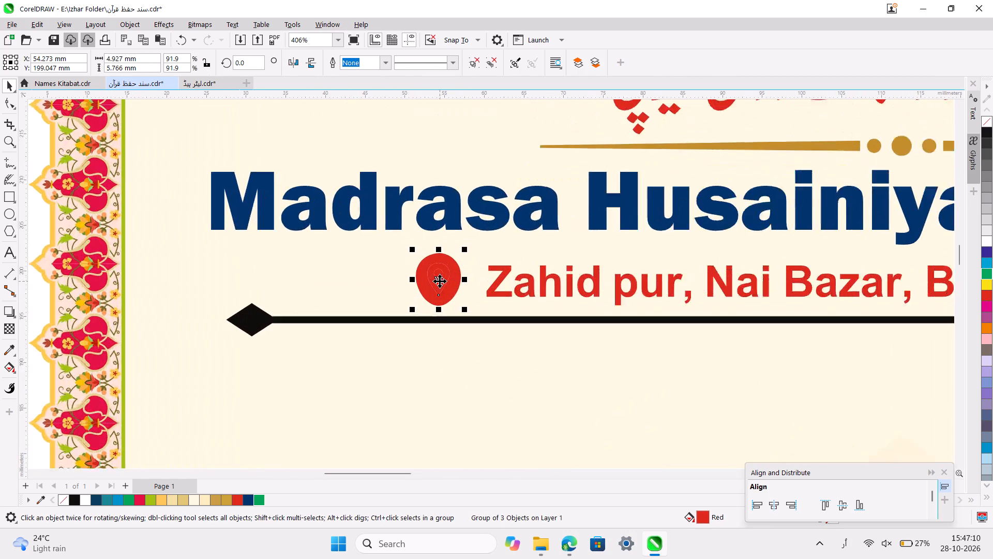
ctrl+scroll(440, 281, up, 1)
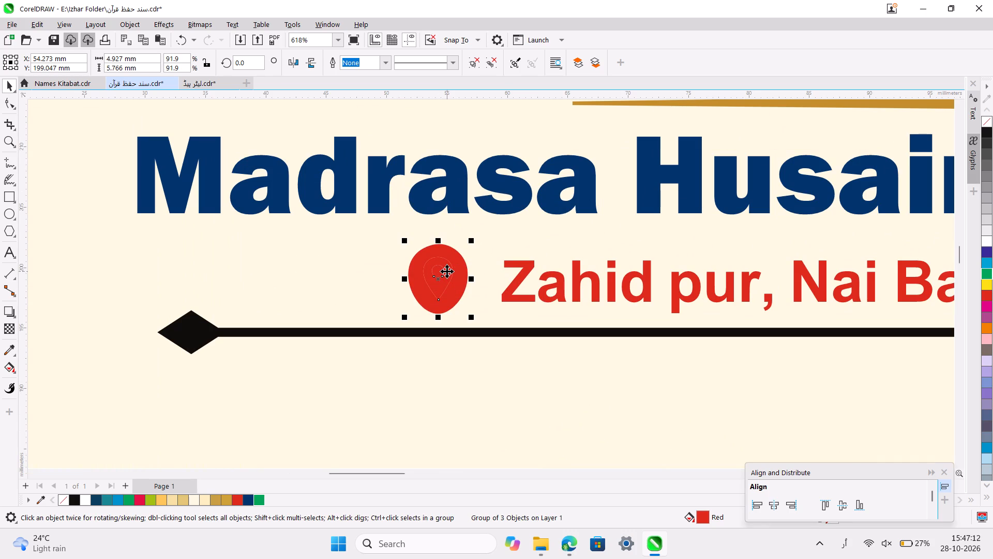
key(ctrl+u)
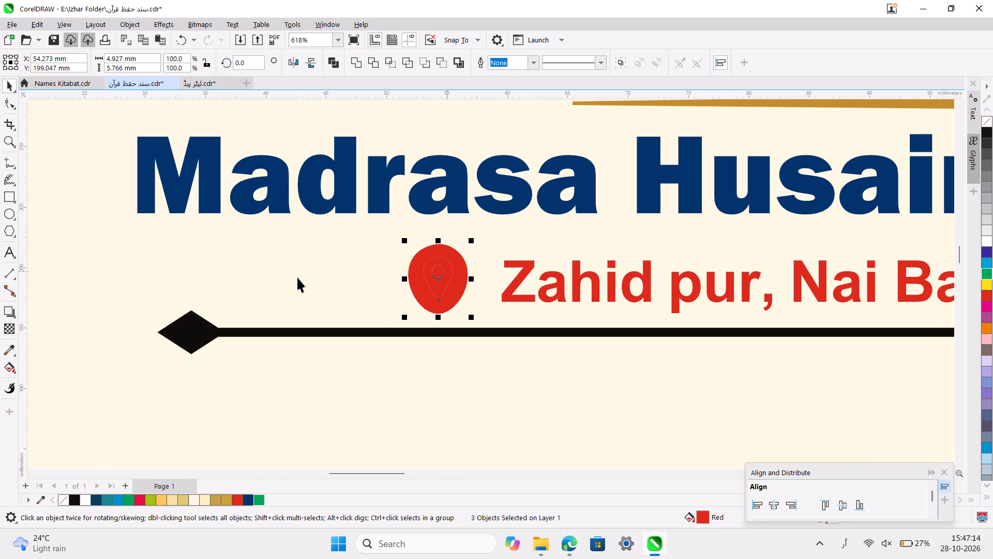
click(297, 277)
click(450, 274)
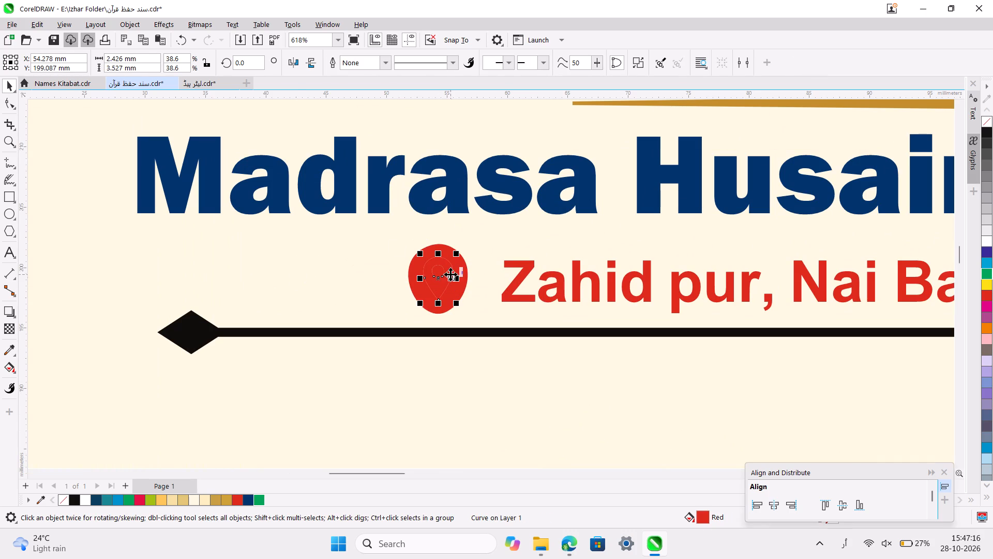
click(81, 502)
Regroup the location icon's parts and group the icon with the English address text.
shift+click(420, 297)
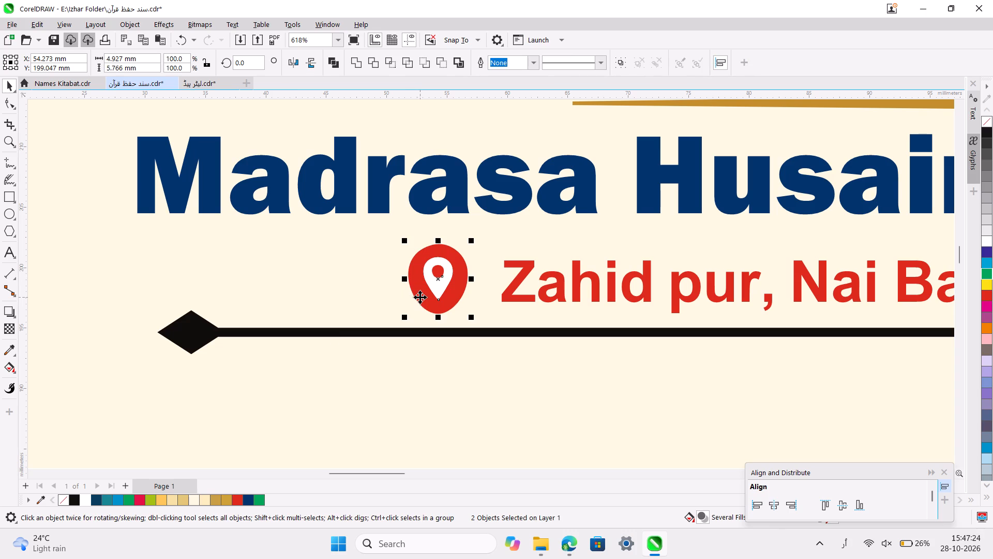
key(ctrl+g)
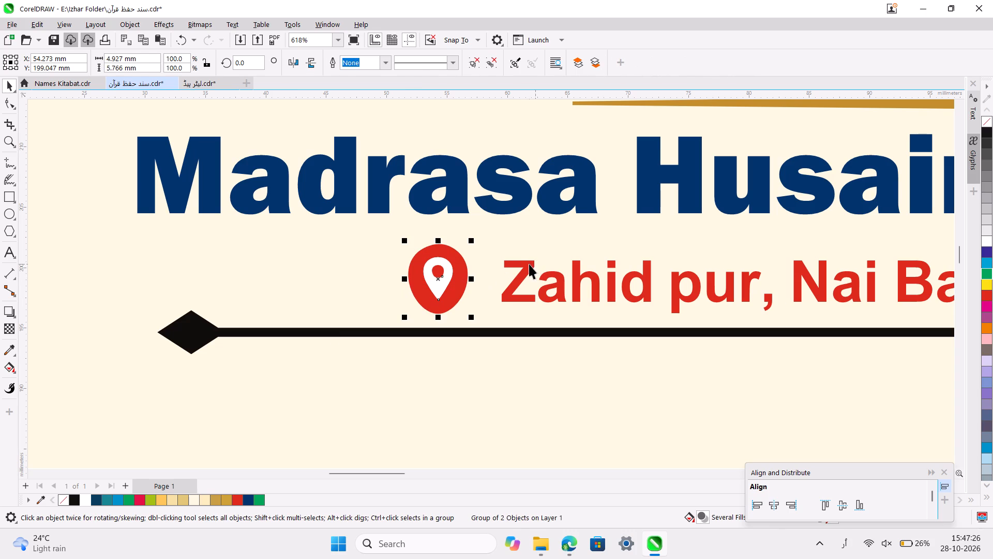
shift+click(529, 264)
key(ctrl+g)
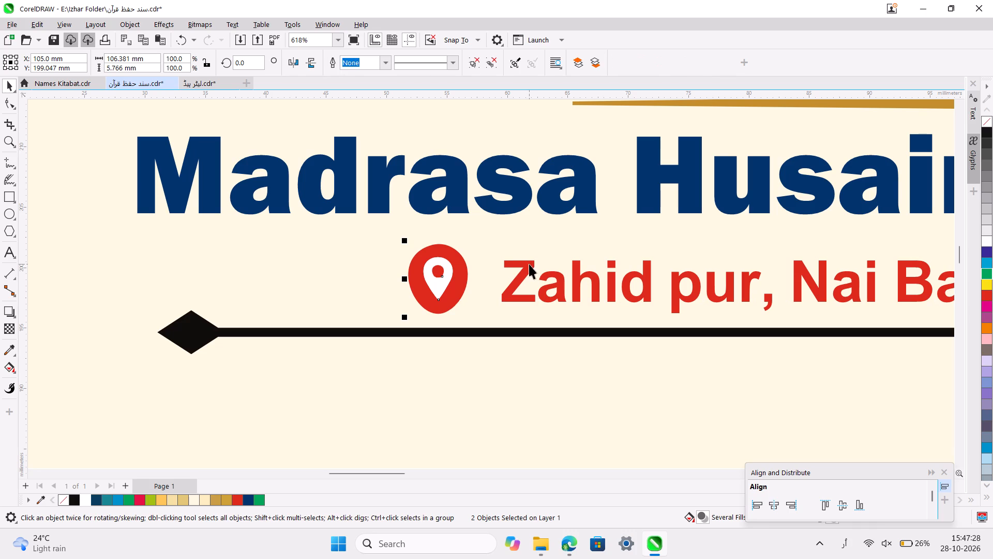
ctrl+scroll(529, 264, down, 11)
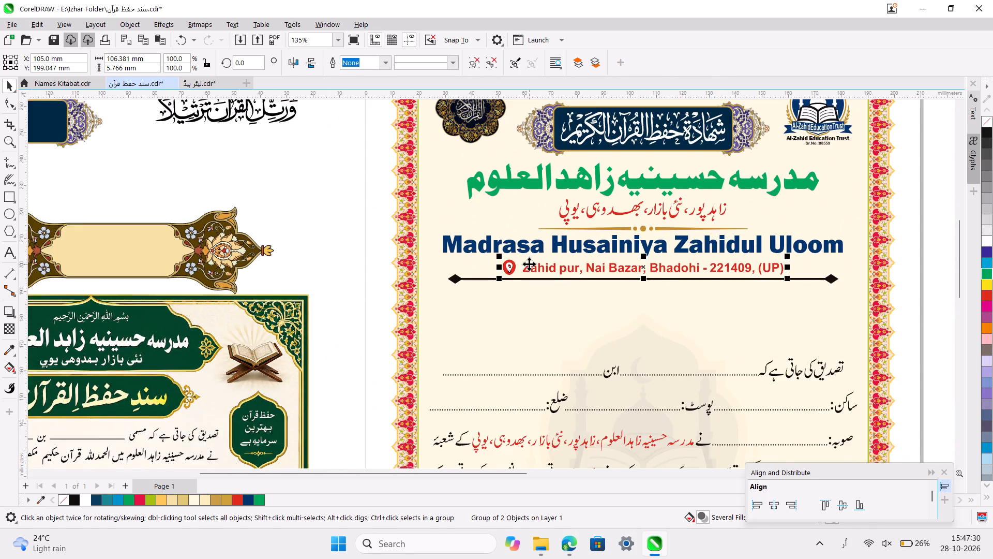
ctrl+scroll(529, 264, down, 3)
click(389, 232)
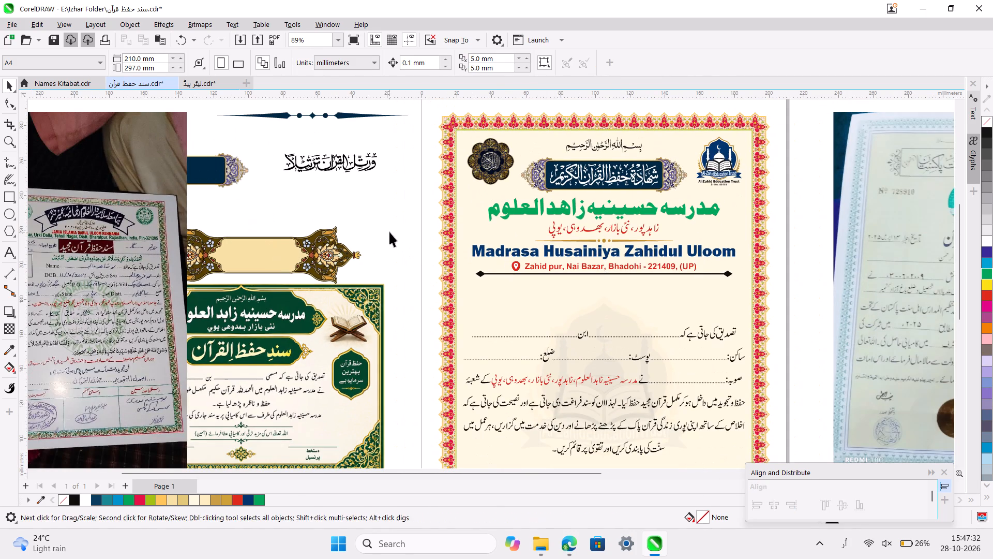
Add a text line reading "سند نمبر" followed by a dotted blank, below the divider at the certificate's right side.
scroll(628, 273, down, 2)
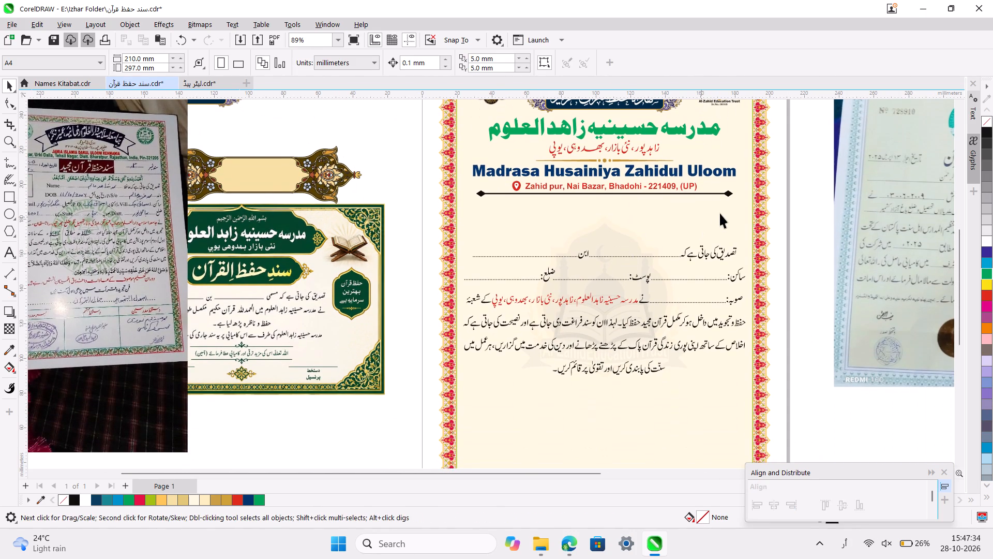
ctrl+scroll(733, 208, down, 2)
scroll(733, 208, up, 1)
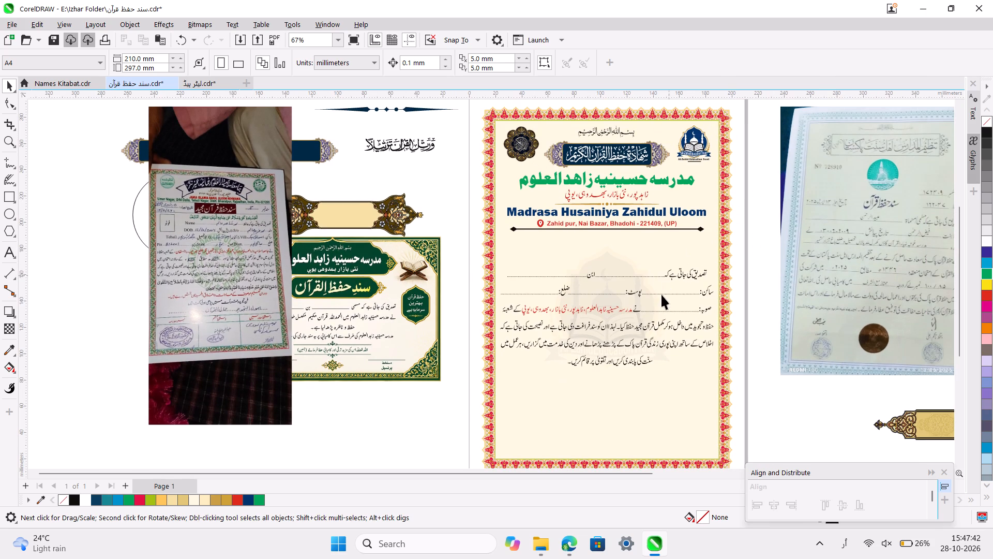
ctrl+scroll(659, 298, up, 2)
scroll(659, 298, up, 1)
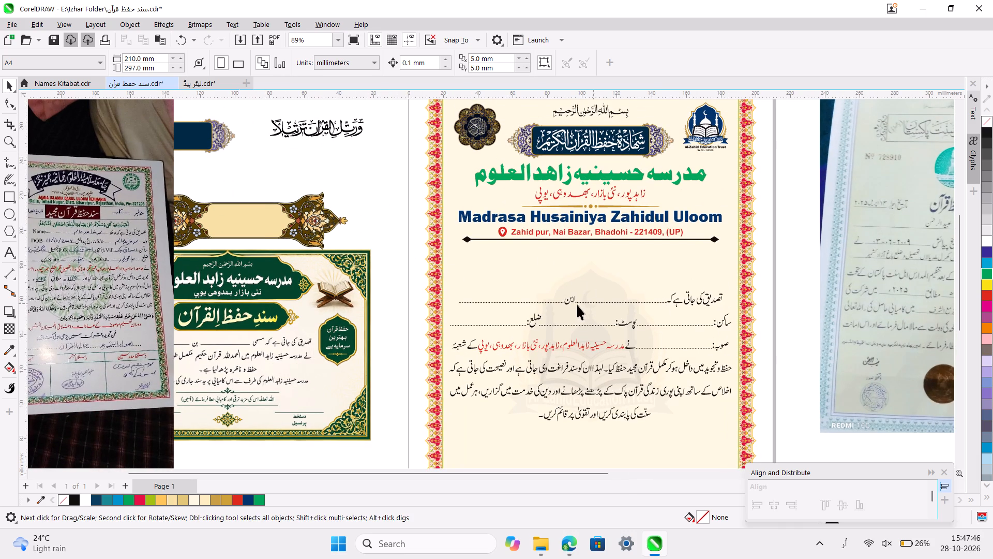
click(566, 304)
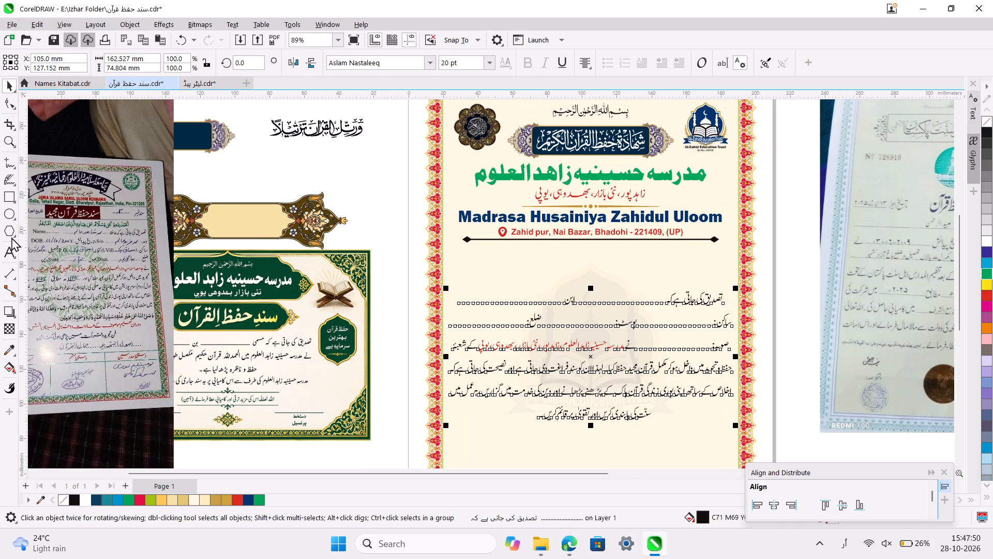
click(13, 254)
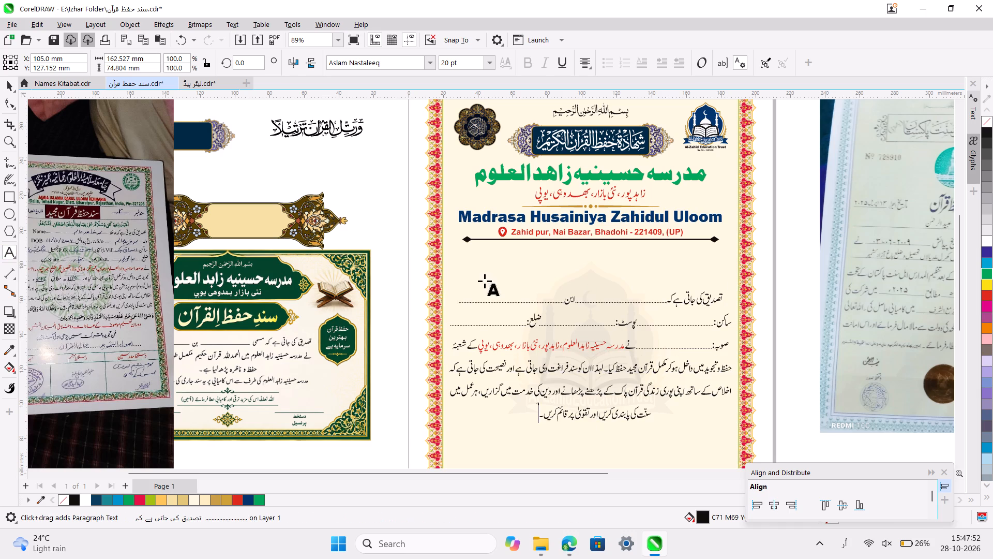
click(711, 261)
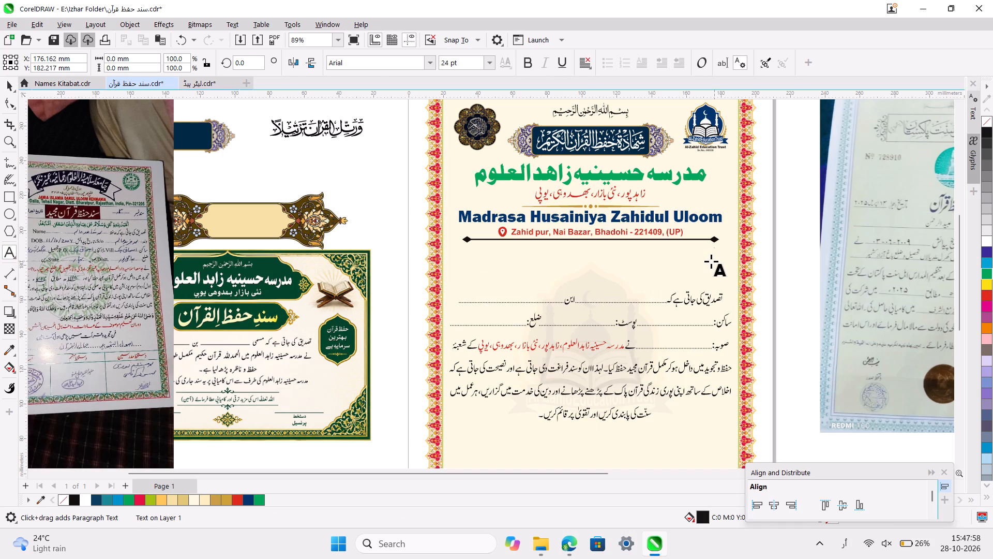
text(سند)
key(space)
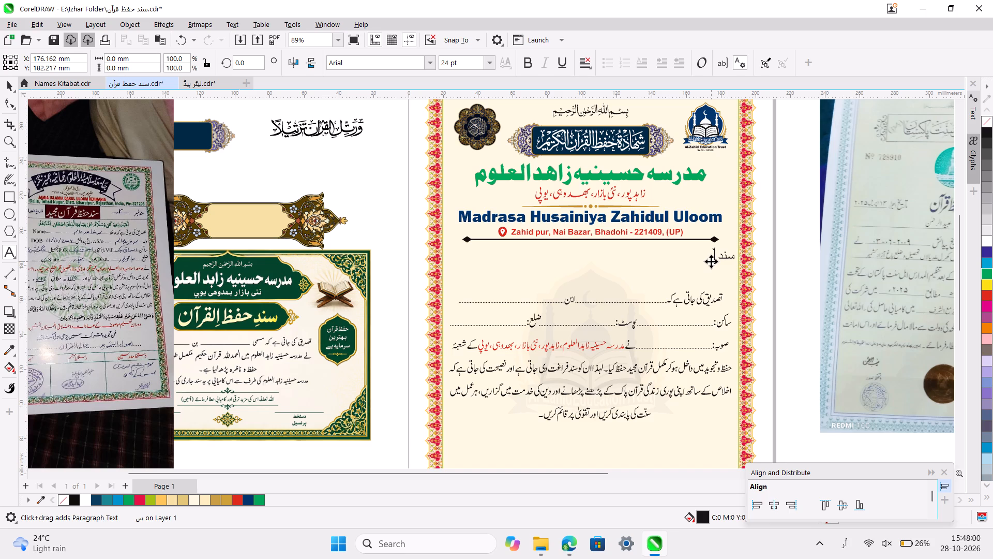
text(نمبر)
key(super+space)
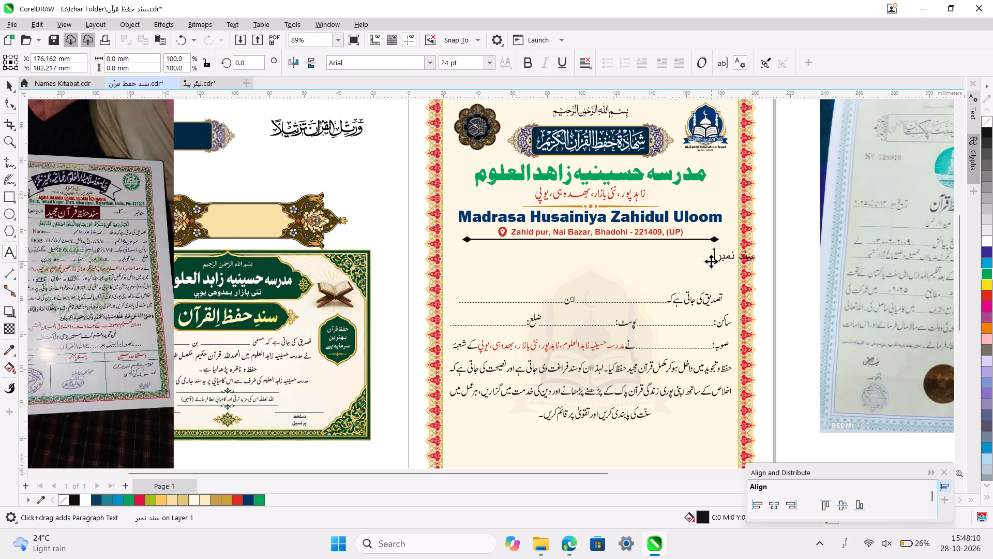
key(ctrl+alt+shift+0)
key(ctrl+alt+shift+0)
key(ctrl+alt+shift+0)
key(ctrl+alt+shift+0)
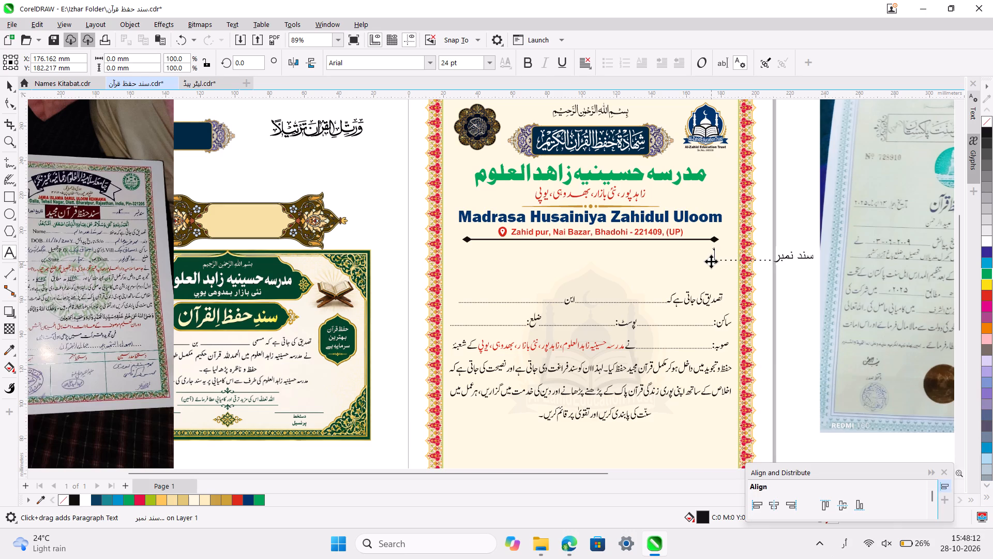
key(ctrl+space)
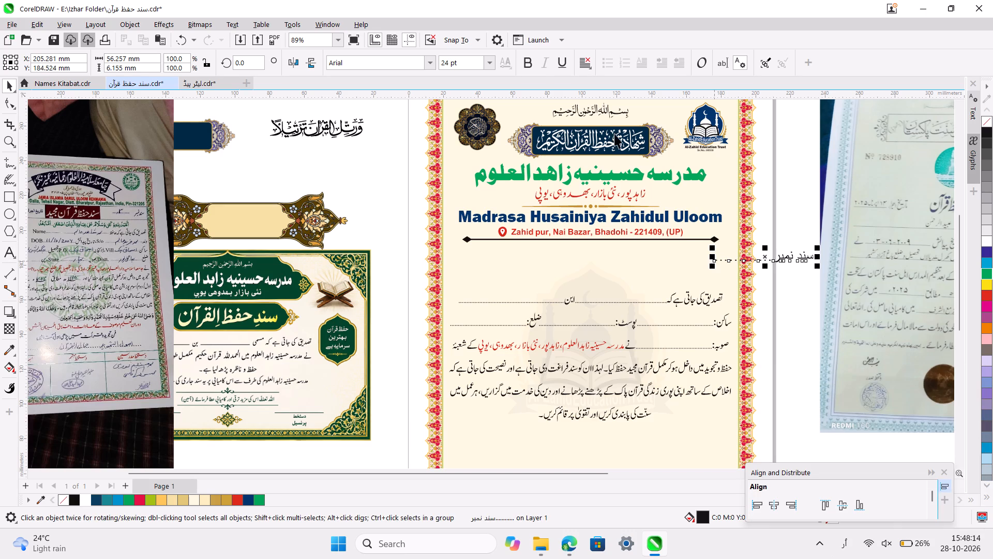
Set the font of the "سند نمبر" text line to Aslam Nastaleeq.
scroll(465, 71, left, 1)
click(427, 57)
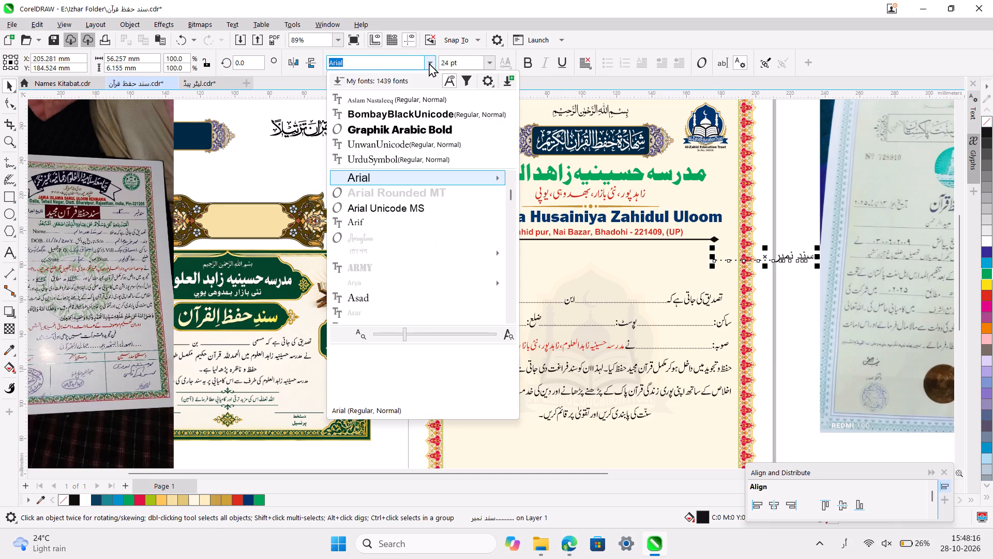
click(425, 94)
ctrl+scroll(666, 229, up, 2)
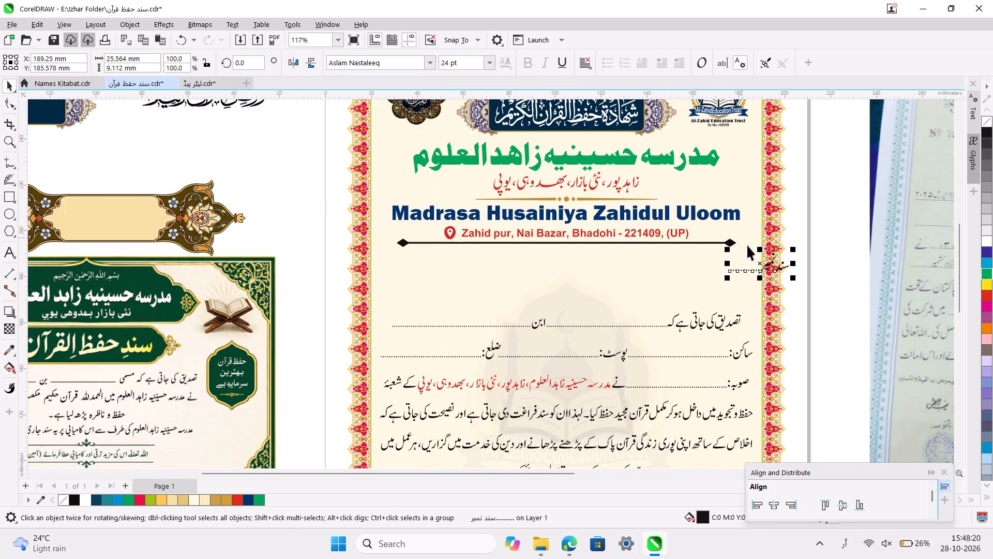
Move the "سند نمبر" line inside the certificate's border, add a colon after the label and lengthen its dotted blank.
drag(761, 263, 717, 265)
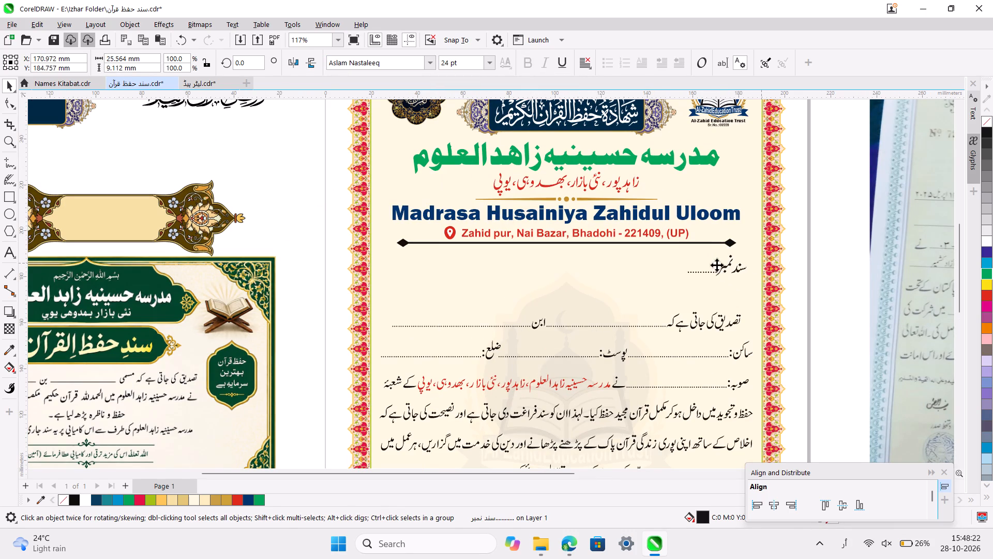
double_click(725, 267)
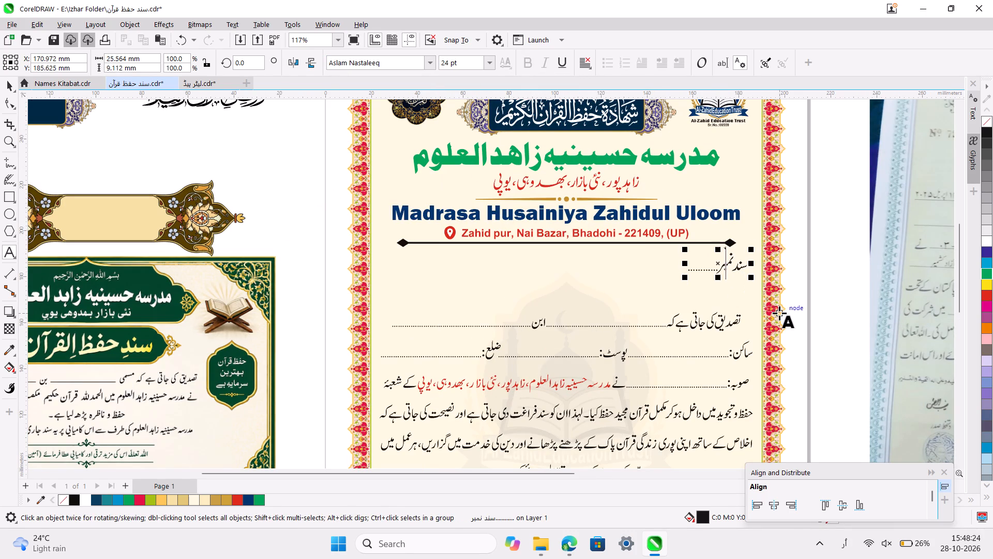
key(Left)
key(Left)
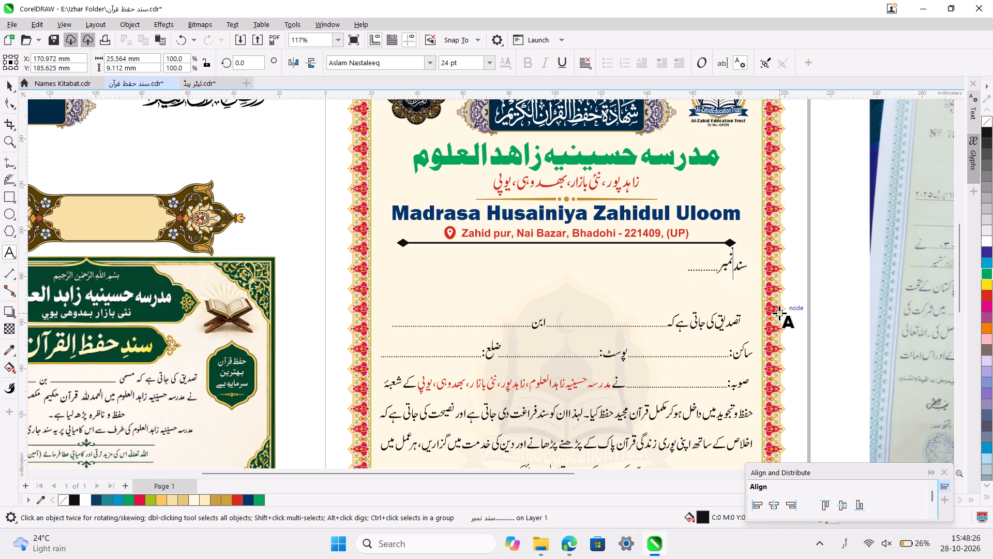
key(Right)
key(Right)
key(Right)
key(Right)
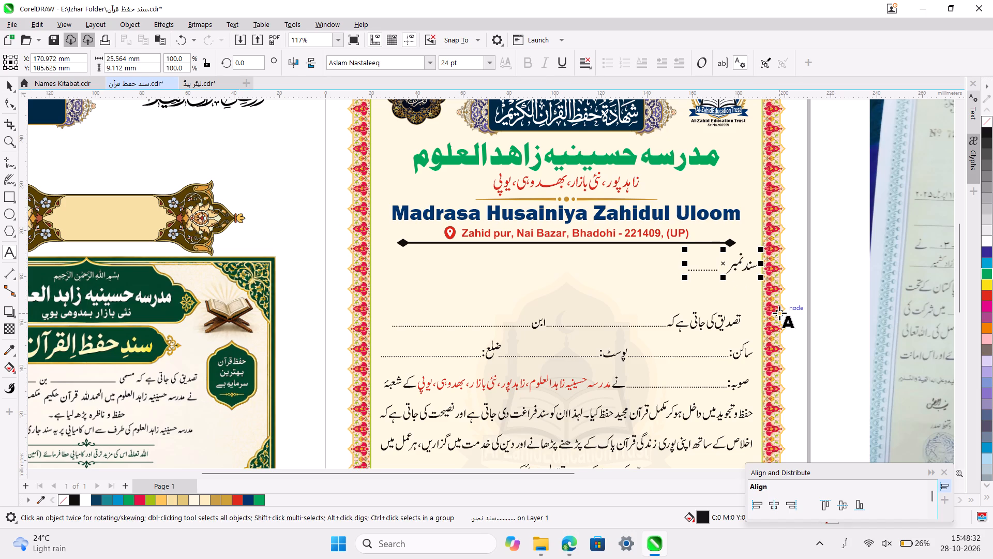
key(BackSpace)
key(shift+colon)
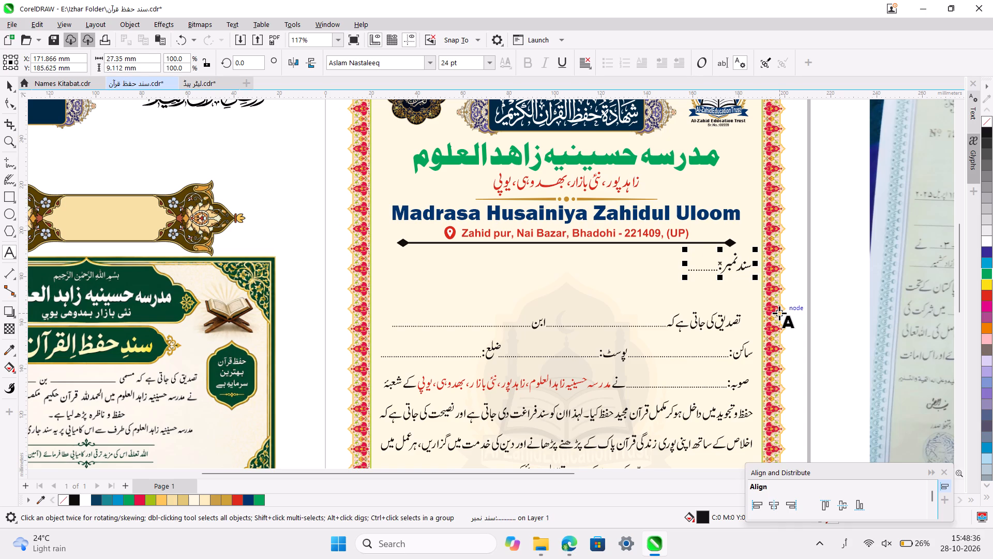
key(Home)
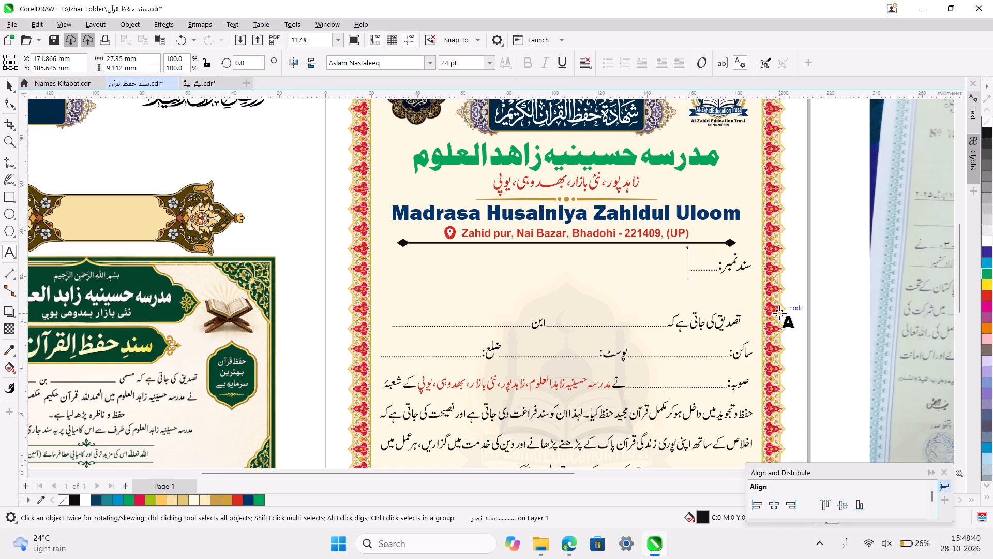
key(ctrl+alt+shift+0)
key(ctrl+alt+shift+0)
key(ctrl+alt+shift+0)
key(ctrl+alt+shift+0)
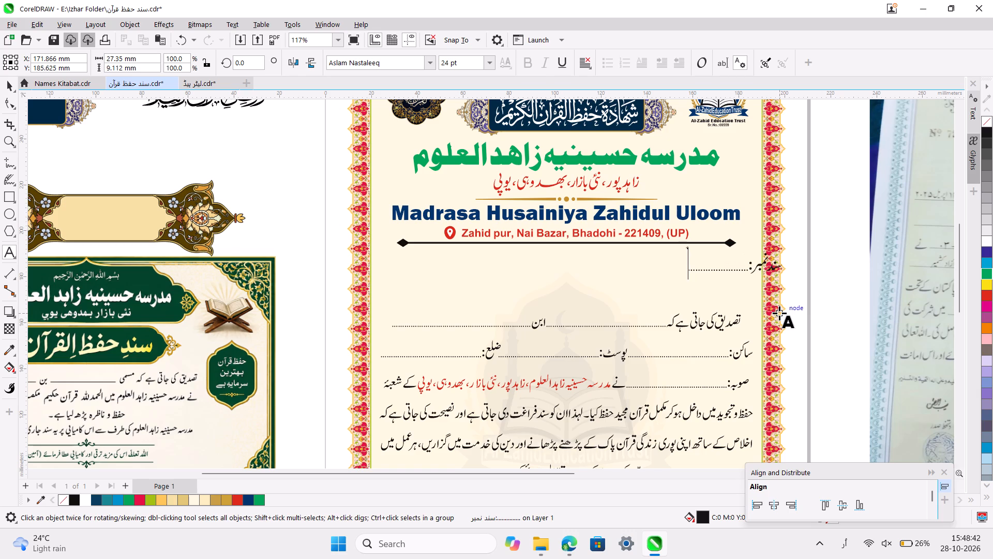
key(ctrl+alt+shift+0)
Add a second line reading "تاریخ اجرا:" followed by a dotted blank beneath the "سند نمبر" line.
key(Return)
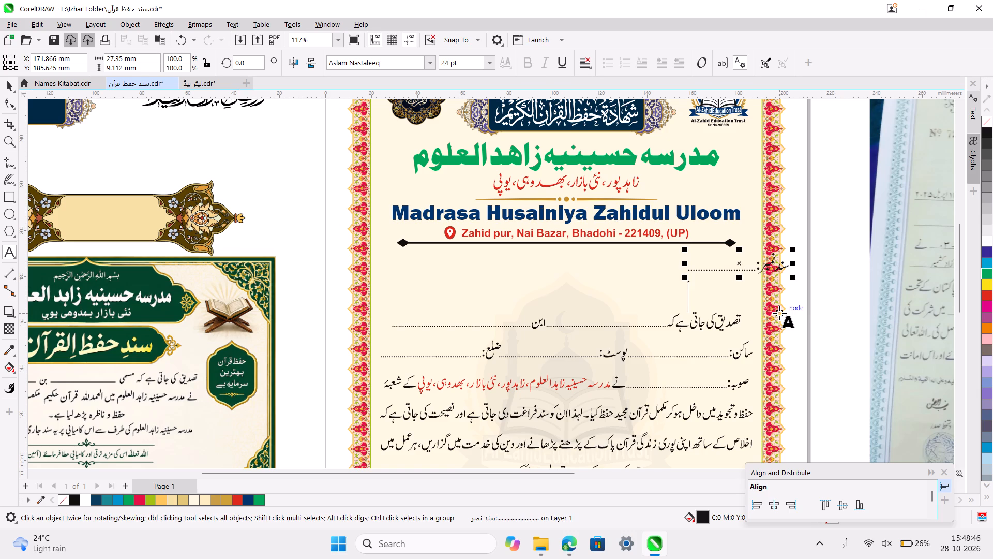
text(تاریخ)
key(space)
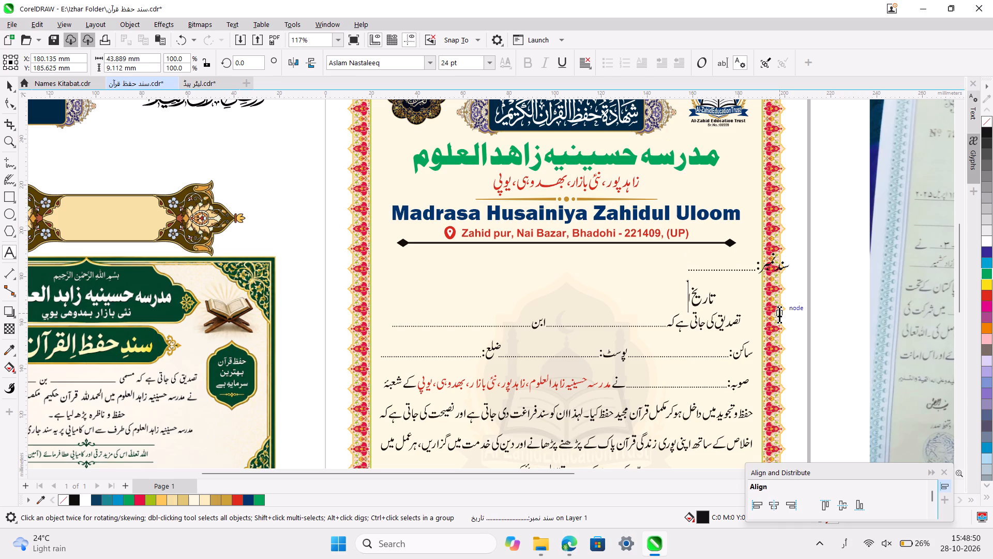
text(جرا)
key(shift+colon)
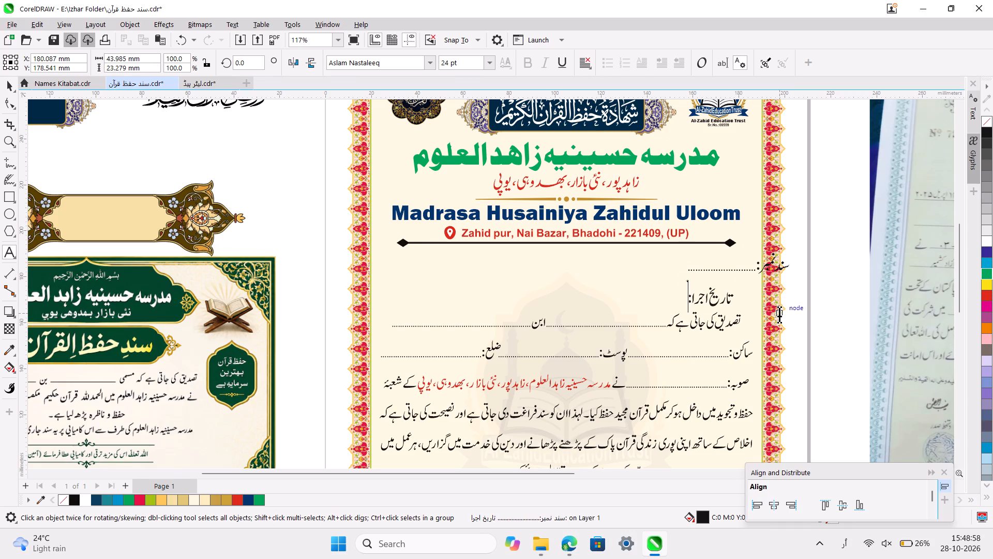
key(ctrl+alt+shift+0)
key(ctrl+alt+shift+0)
key(ctrl+alt+shift+0)
key(ctrl+alt+shift+0)
key(ctrl+alt+shift+0)
key(ctrl+alt+shift+0)
key(ctrl+alt+shift+0)
key(ctrl+alt+shift+0)
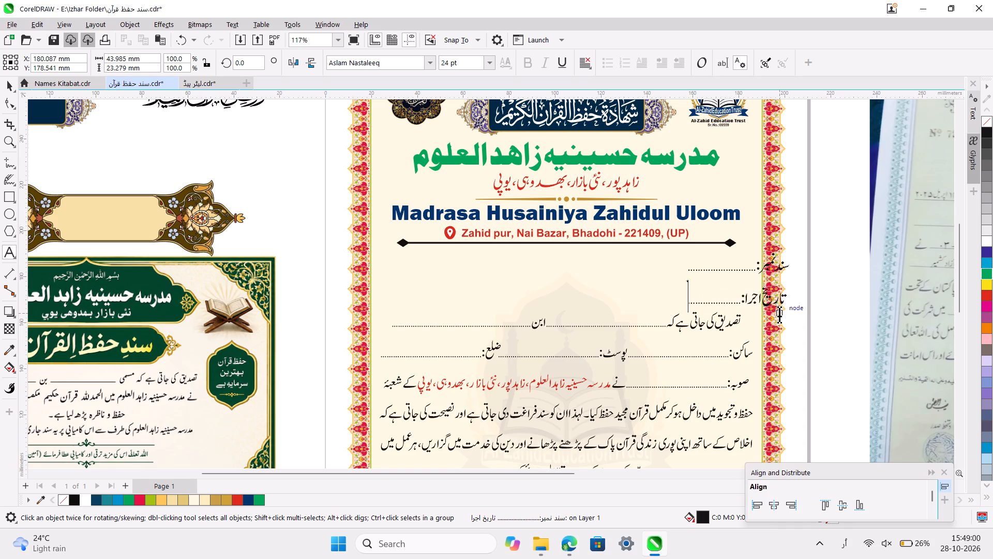
key(ctrl+alt+shift+0)
key(ctrl+alt+shift+0)
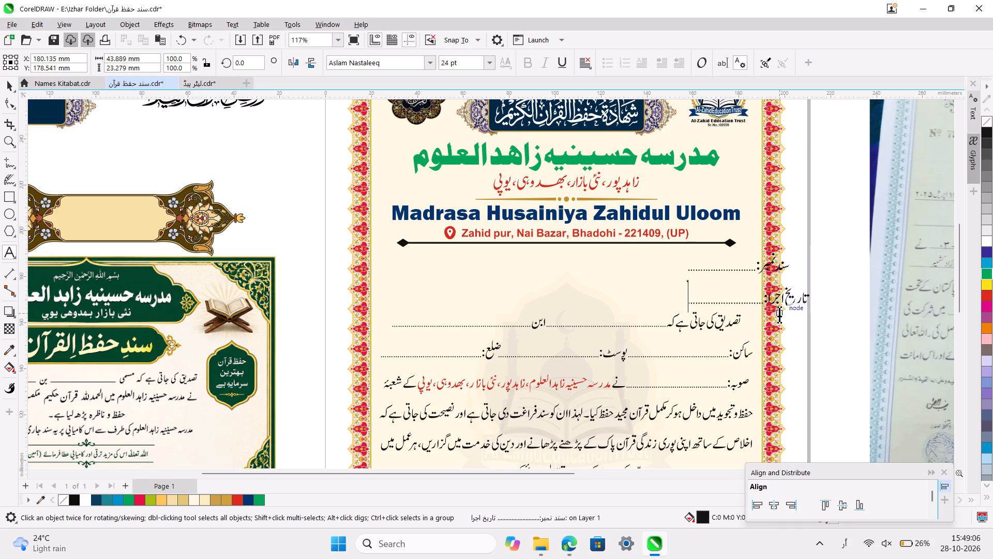
key(ctrl+space)
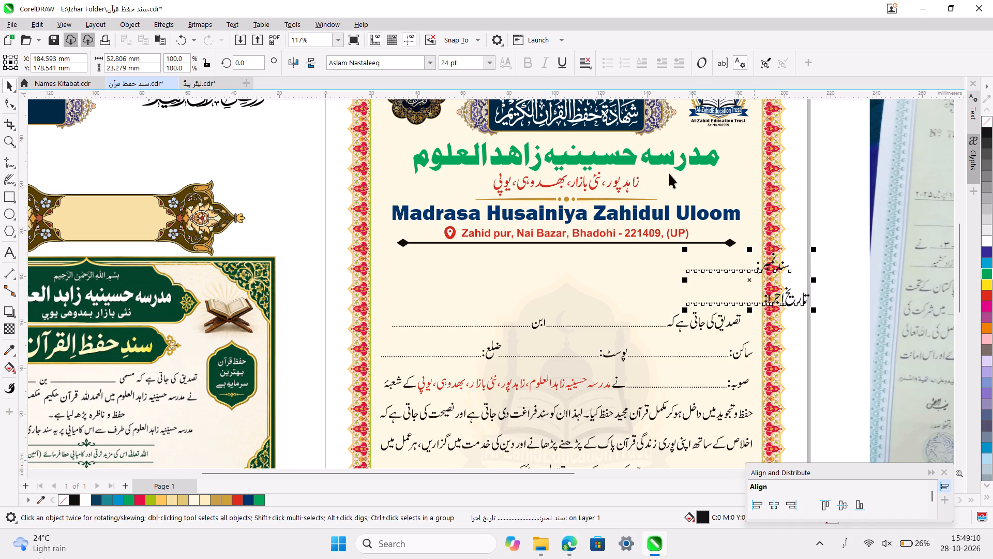
Set the font size of the two-line certificate-number and issue-date text to 20 pt.
click(489, 62)
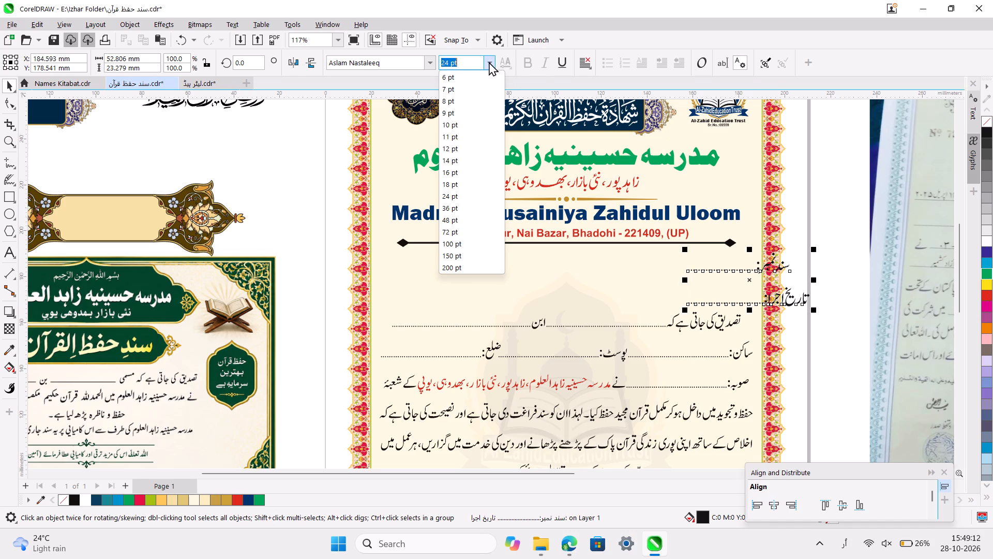
click(444, 63)
click(448, 63)
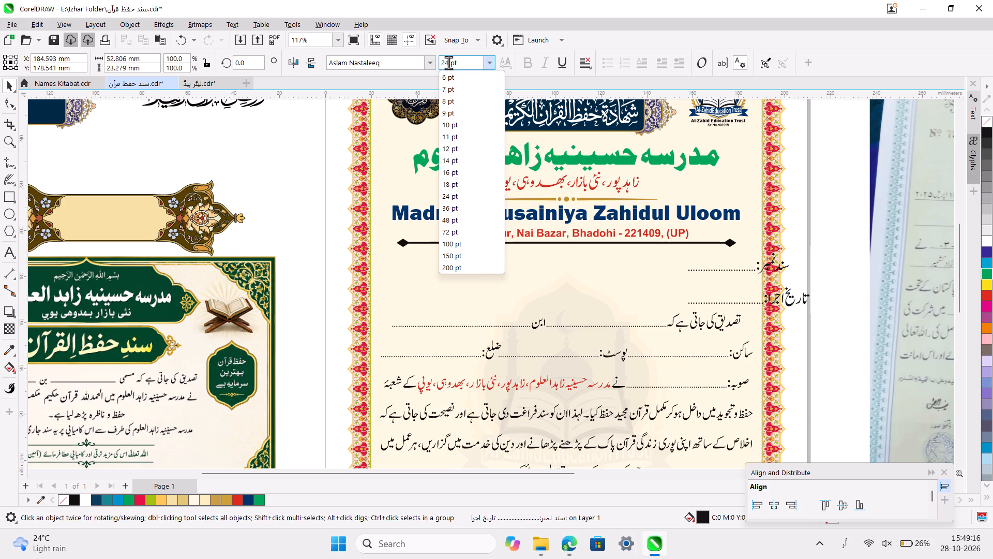
key(BackSpace)
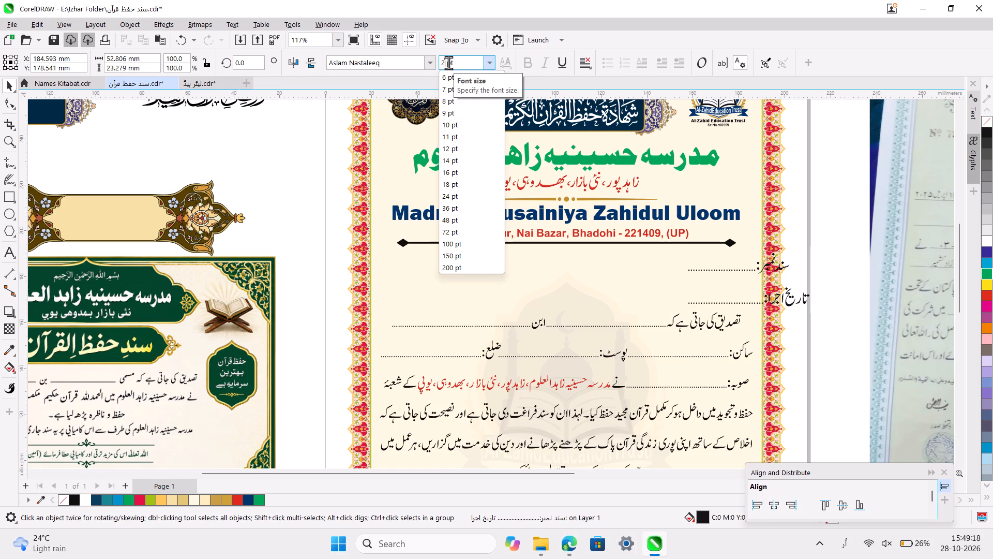
key(BackSpace)
key(super+space)
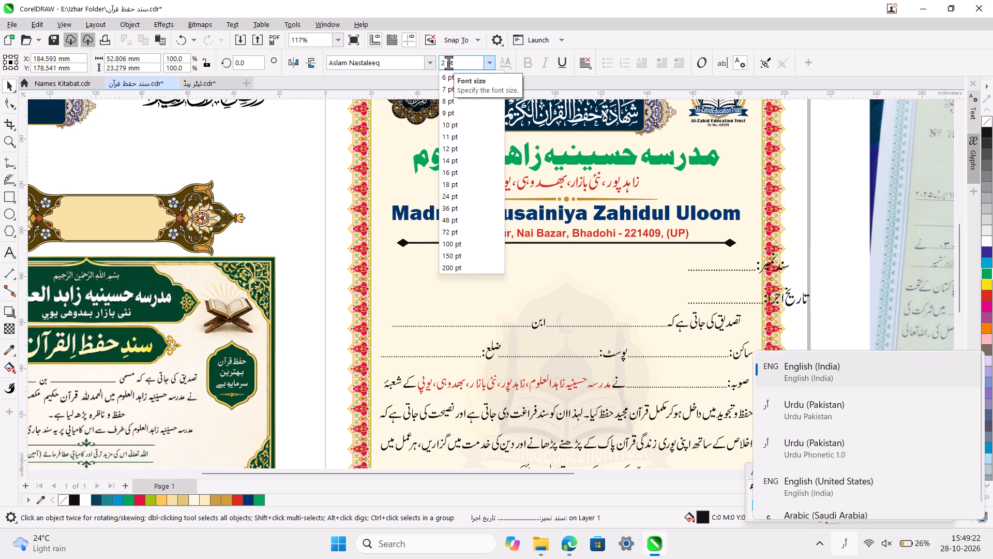
key(0)
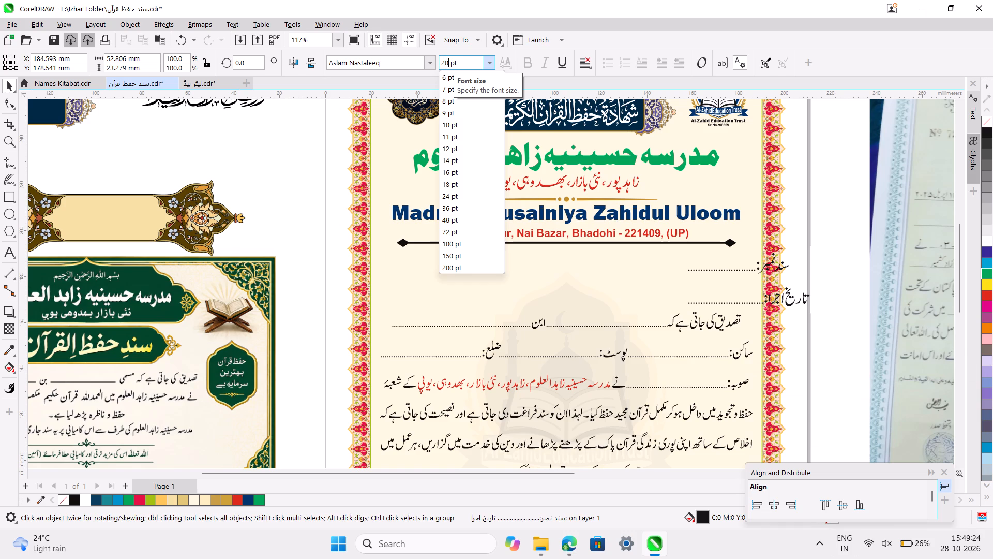
key(Return)
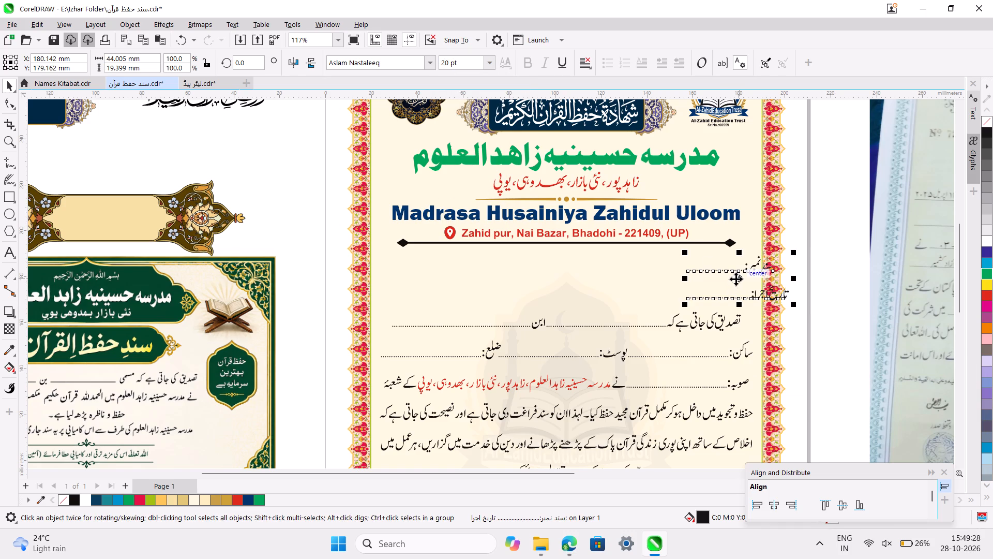
Break the two-line text apart and move the "تاریخ اجرا" line below the divider's left end.
key(ctrl+k)
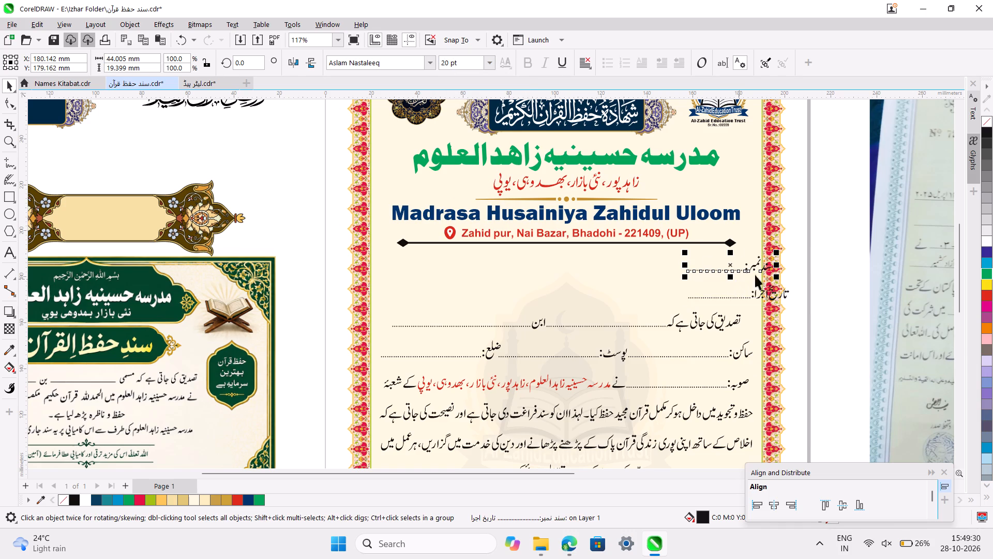
click(830, 266)
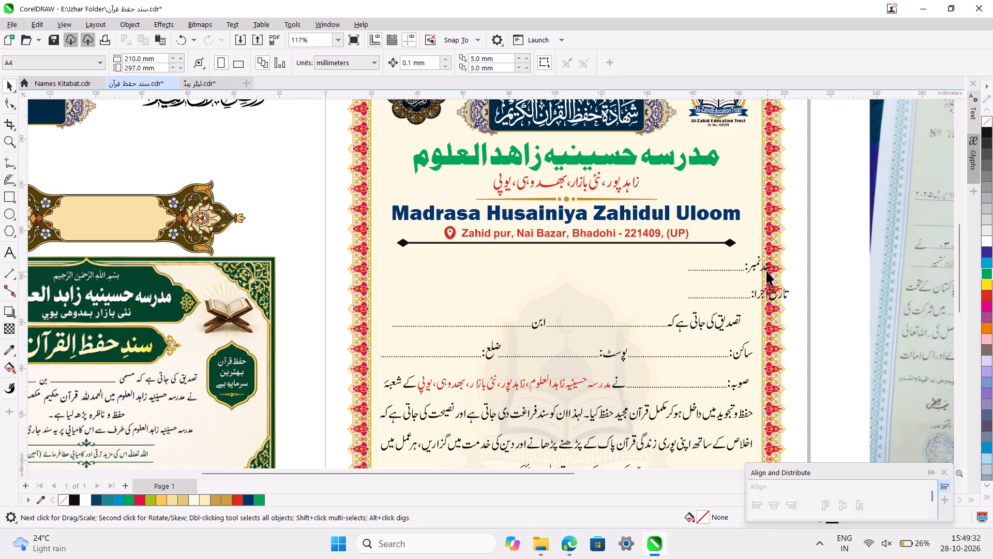
click(754, 294)
drag(754, 294, 691, 290)
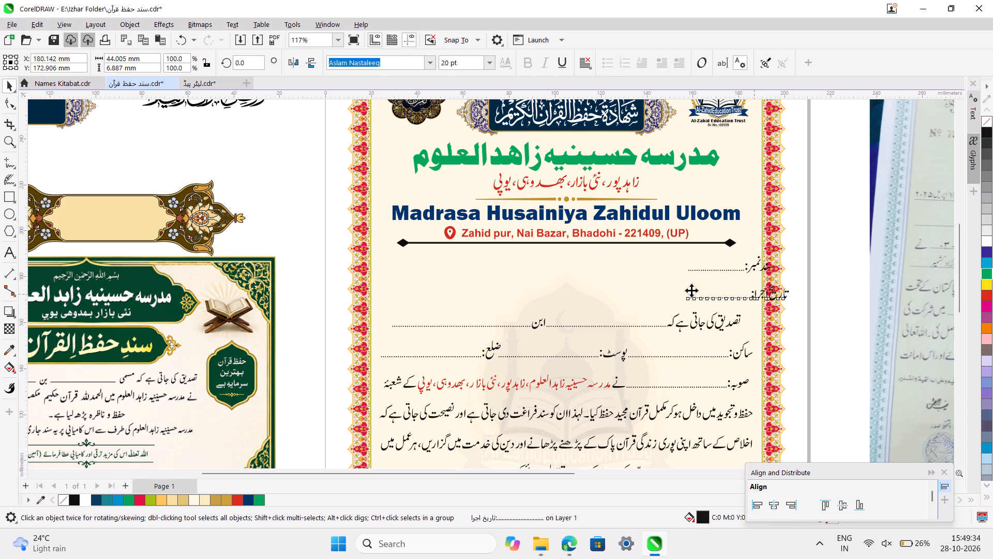
drag(691, 290, 466, 273)
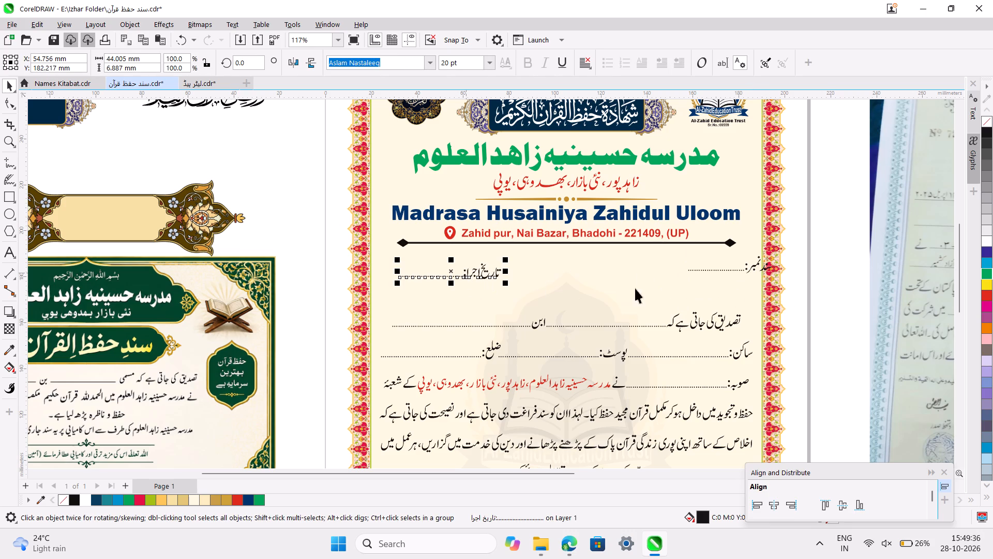
Move the "سند نمبر" line below the divider's right end, level with the "تاریخ اجرا" line.
click(754, 265)
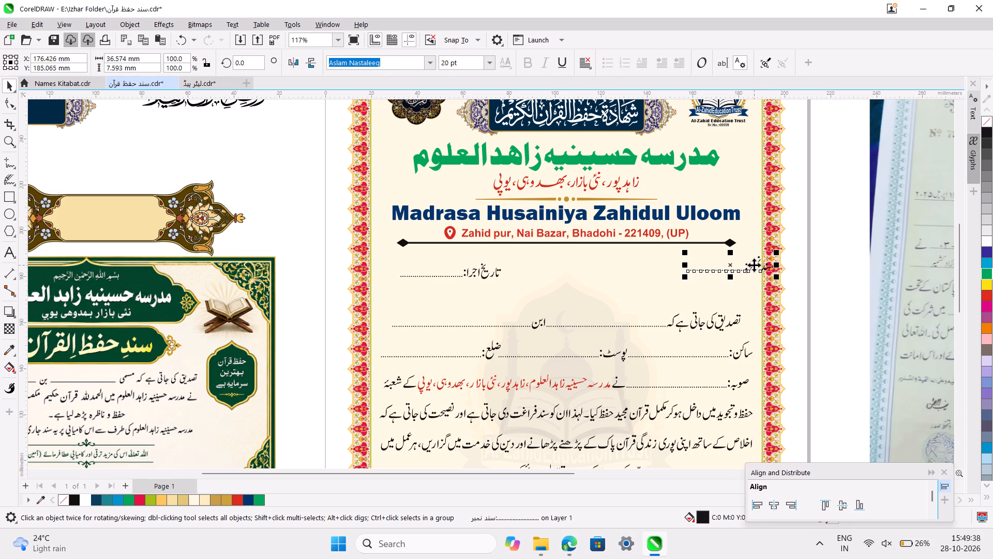
drag(754, 265, 722, 272)
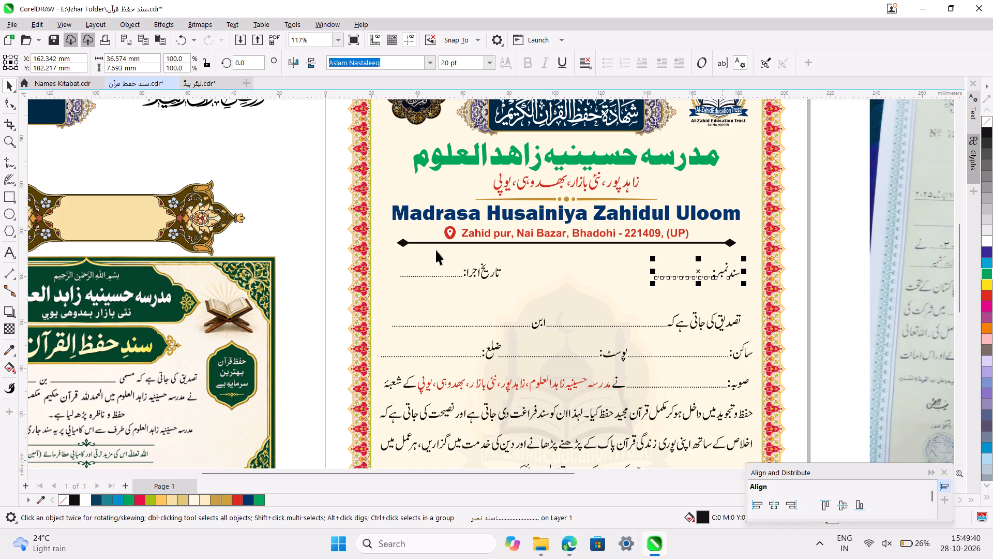
click(302, 215)
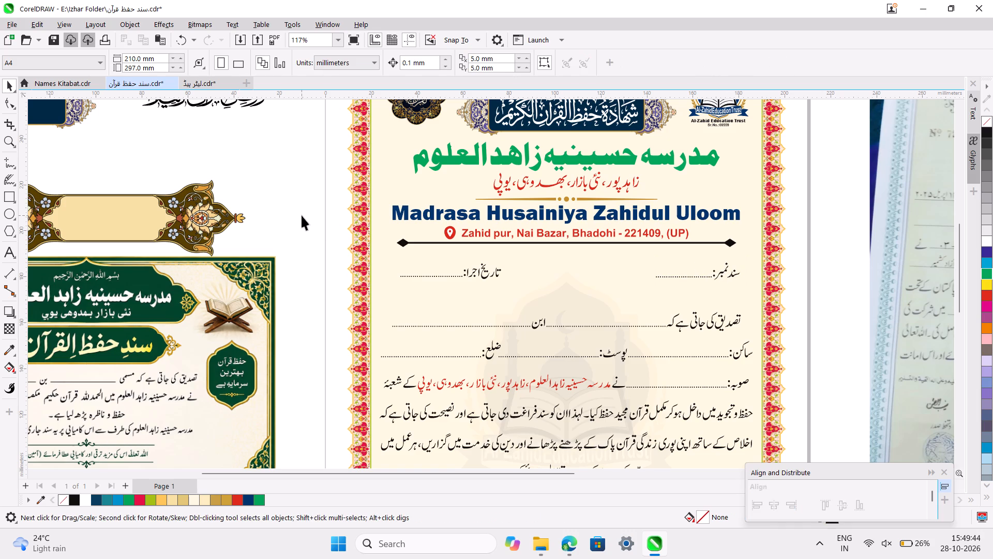
Examine the certificate's body layout and compare it with the photographed reference certificate beside the page.
scroll(302, 215, down, 2)
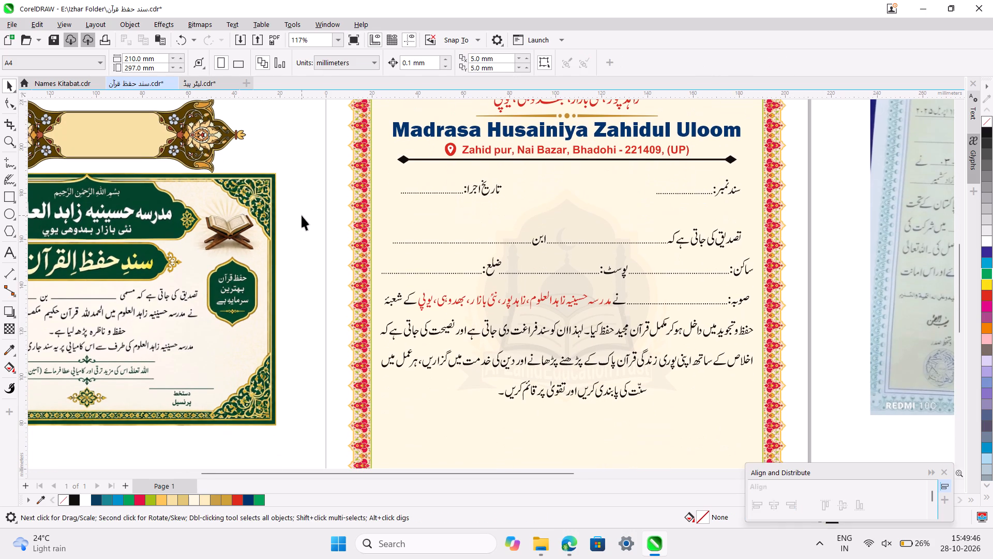
scroll(302, 215, down, 1)
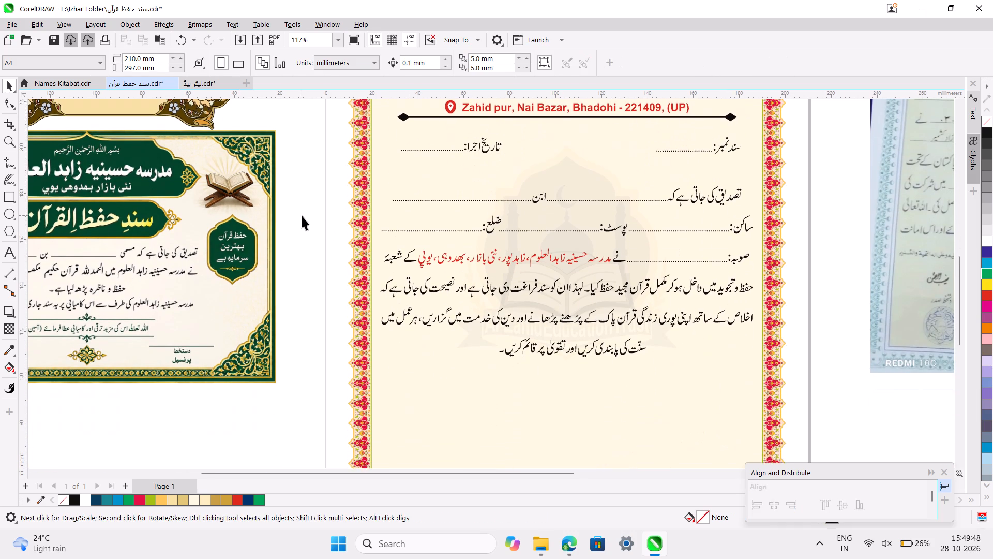
scroll(302, 215, down, 1)
scroll(302, 215, up, 1)
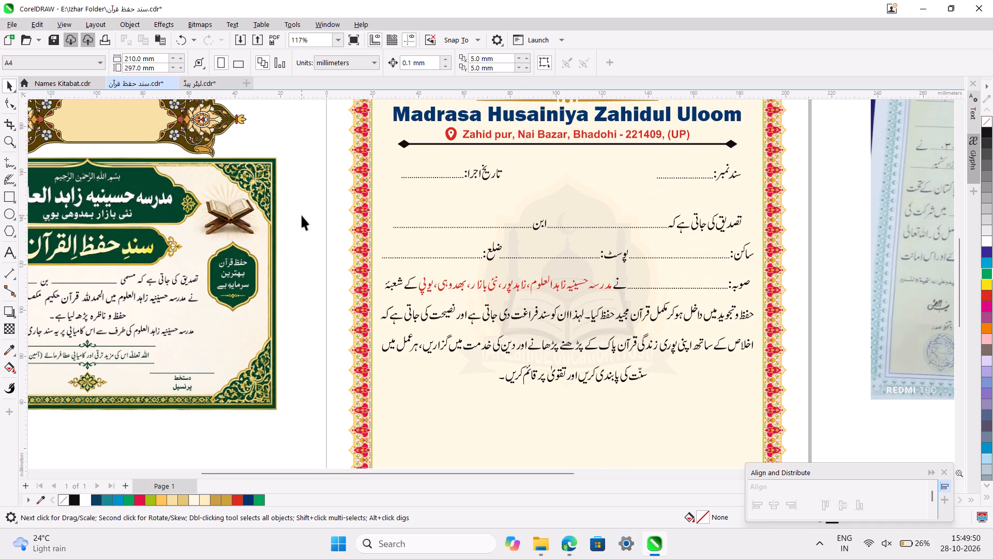
scroll(302, 215, up, 1)
scroll(302, 215, right, 2)
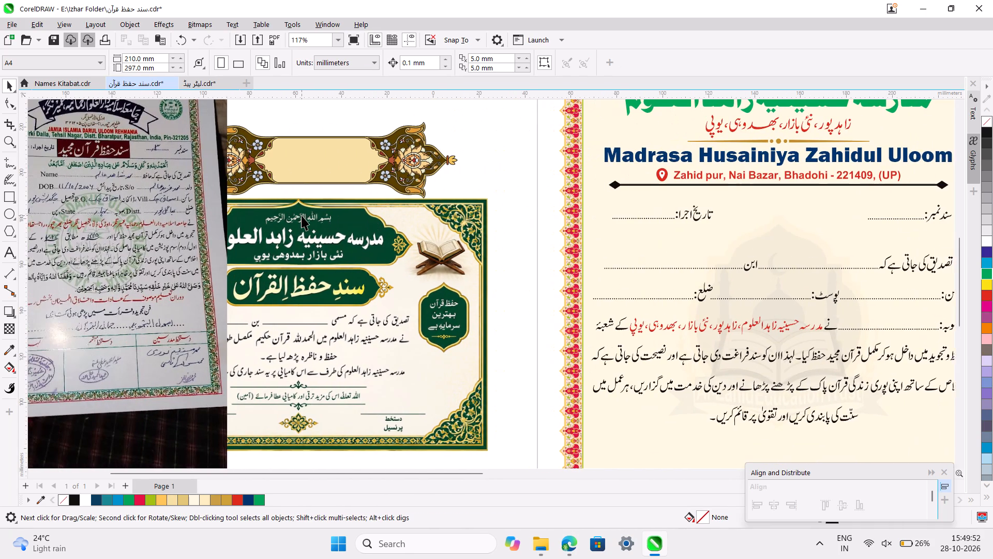
scroll(302, 215, right, 2)
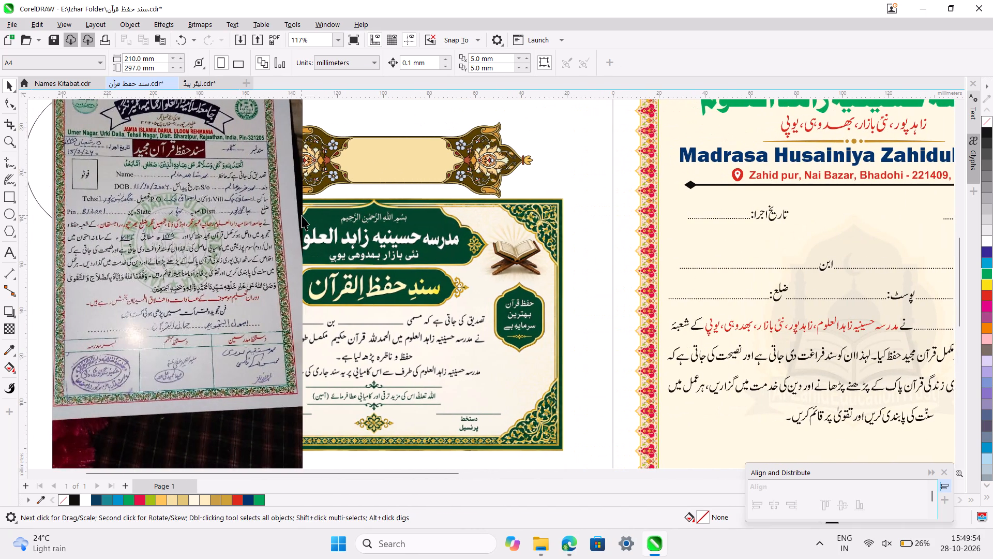
scroll(302, 215, right, 1)
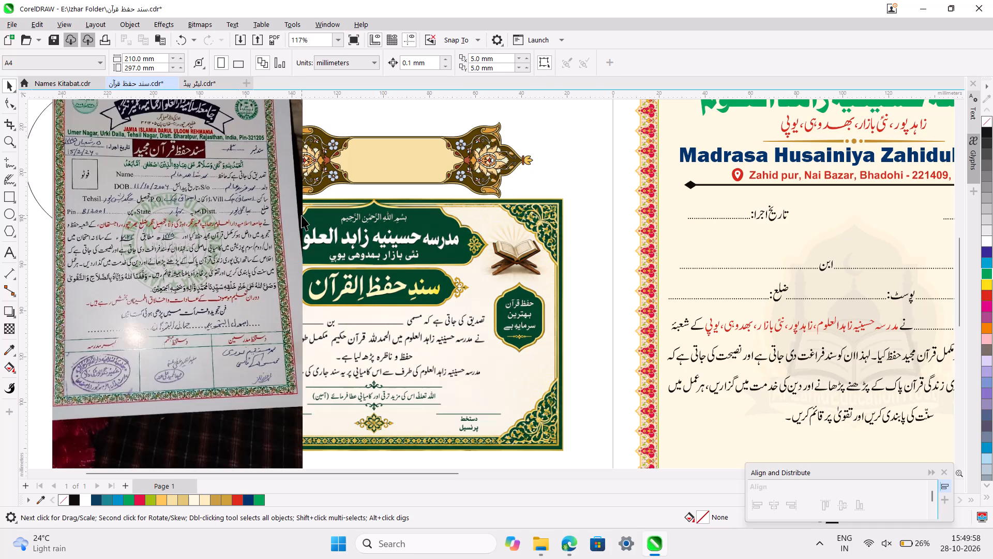
Compare the certificate's Urdu body text with the reference certificates on both sides of the page.
scroll(302, 215, left, 3)
scroll(123, 319, down, 1)
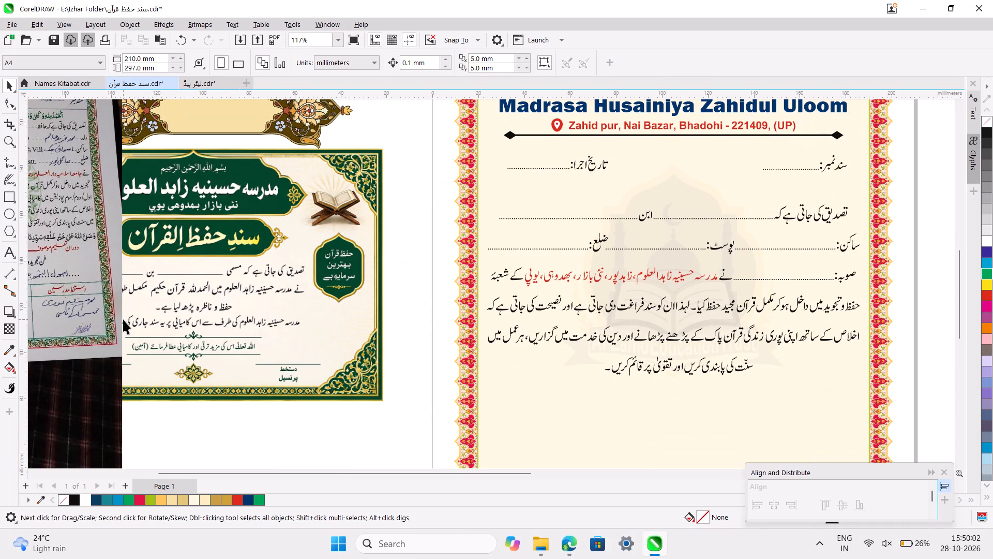
scroll(123, 319, down, 1)
scroll(123, 319, left, 2)
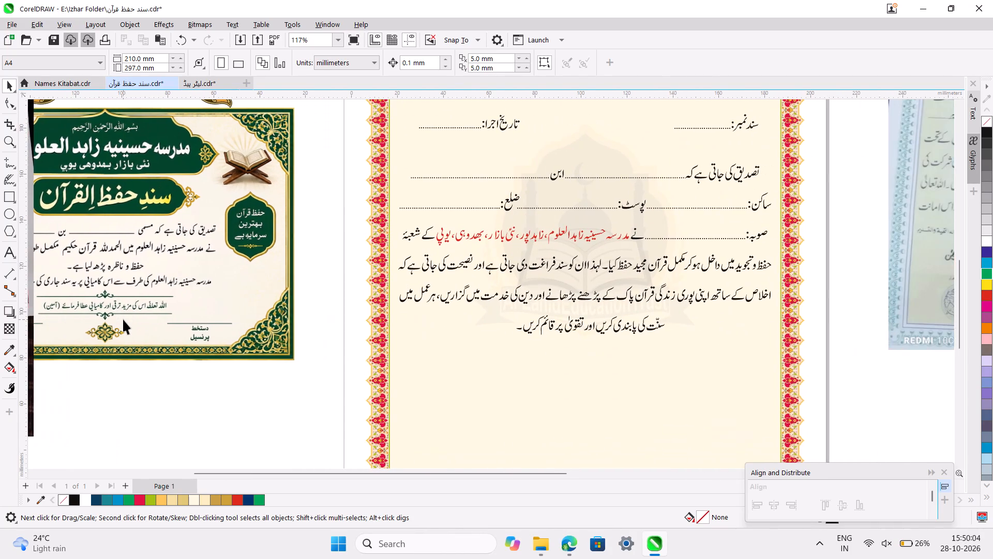
scroll(123, 319, left, 3)
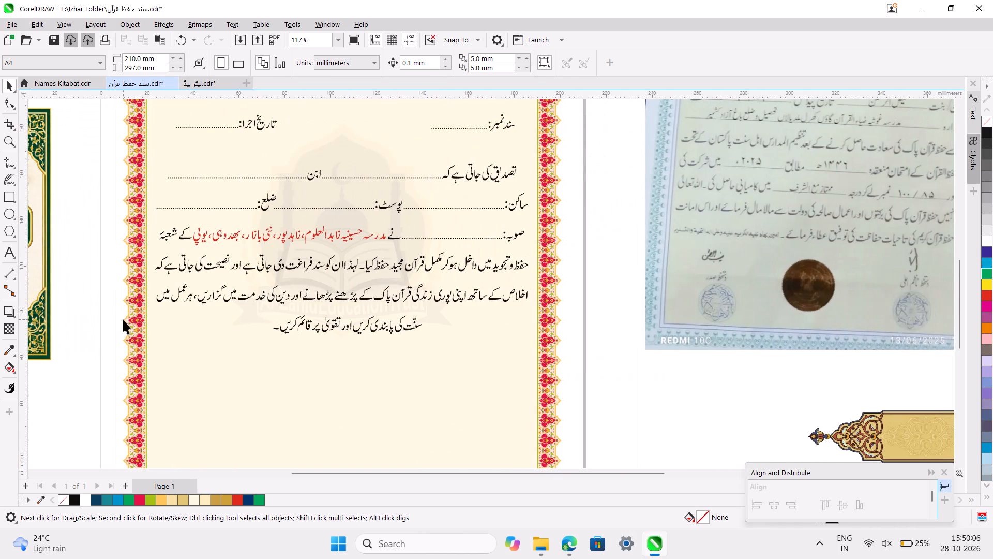
ctrl+scroll(123, 319, down, 2)
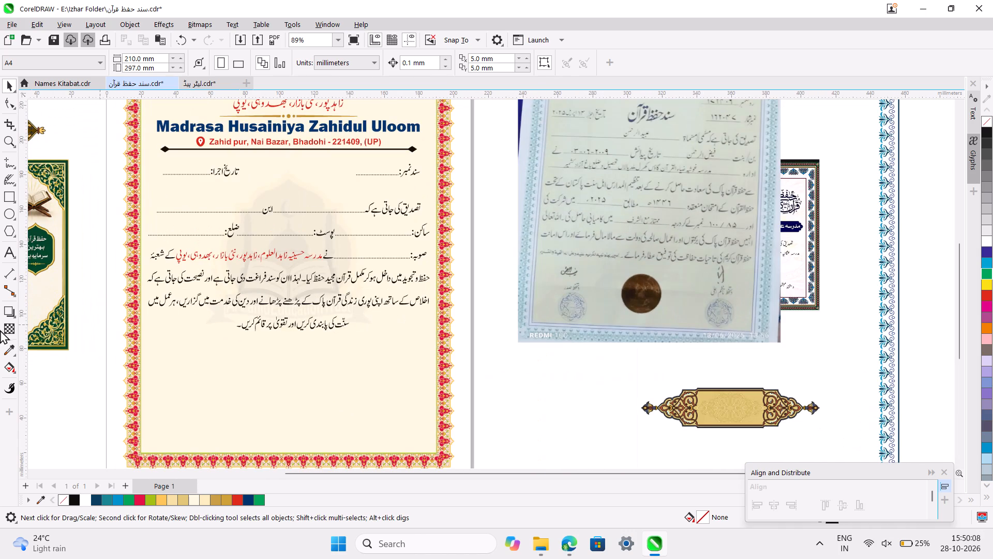
ctrl+scroll(395, 303, up, 2)
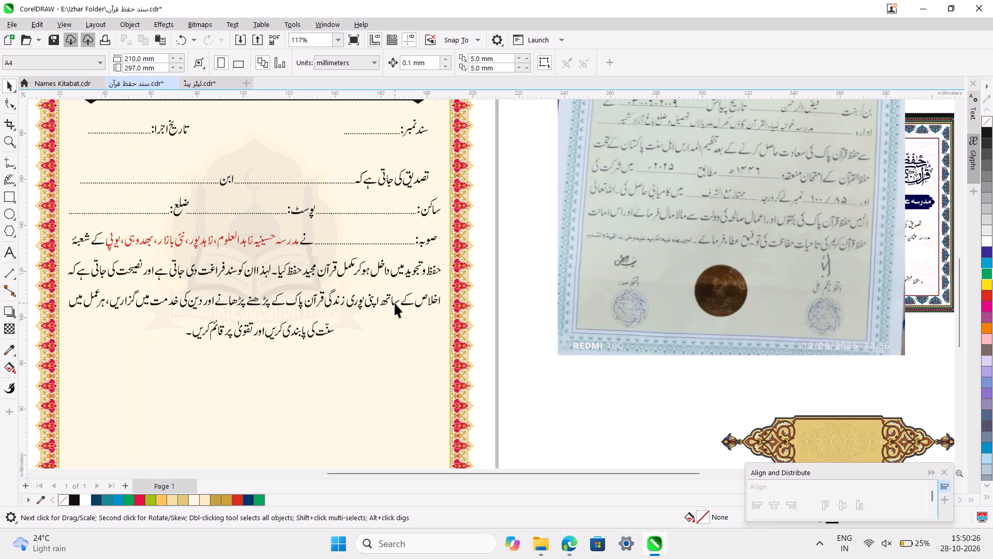
Move the photographed reference certificate about 61 mm left so it uncovers the green sample certificate.
scroll(395, 303, right, 8)
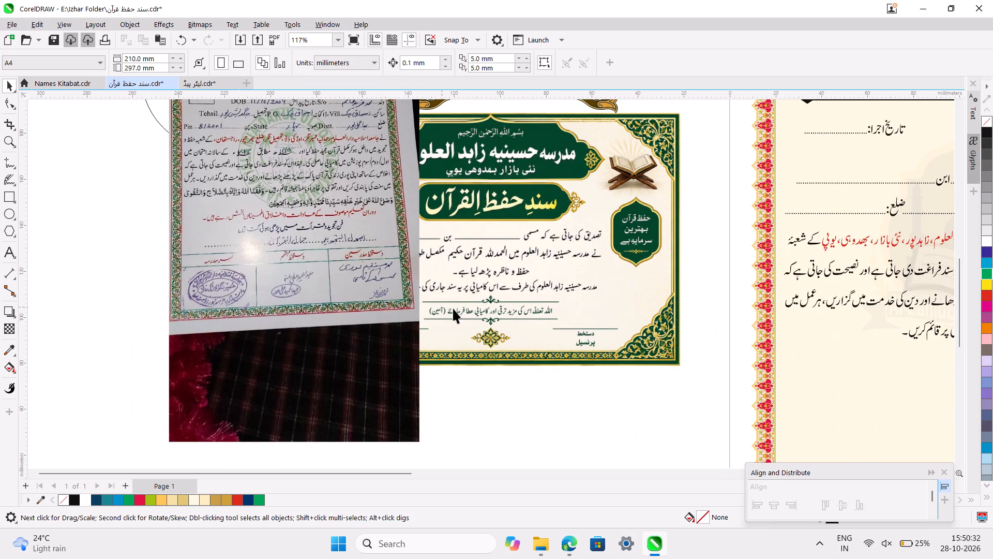
click(357, 243)
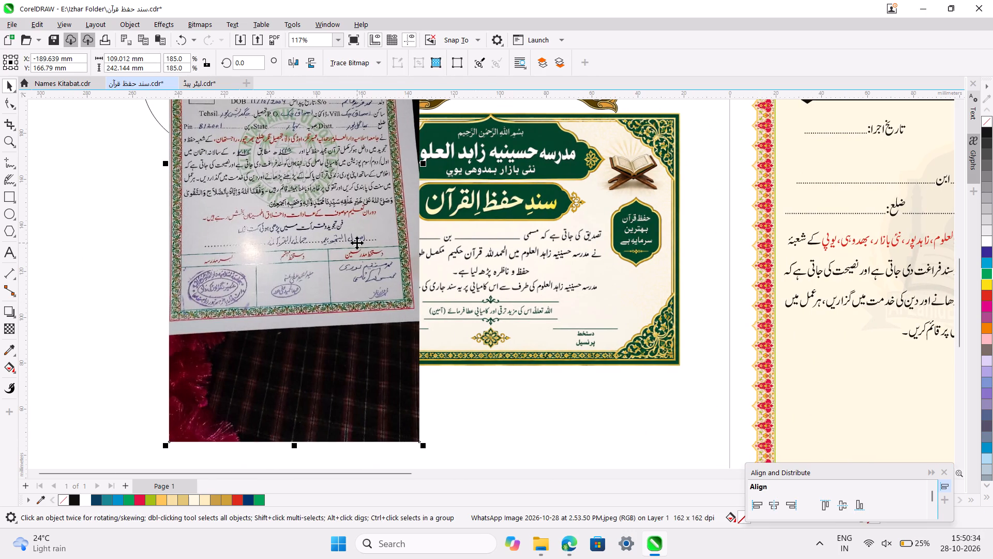
drag(357, 243, 217, 242)
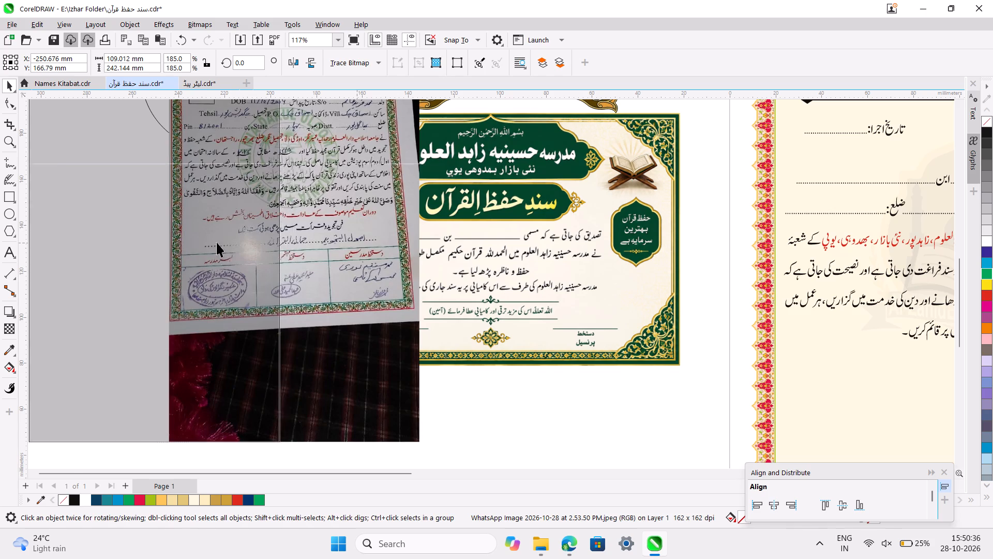
Examine the certificate's body paragraph and its wording beside the uncovered green sample certificate.
scroll(723, 352, left, 2)
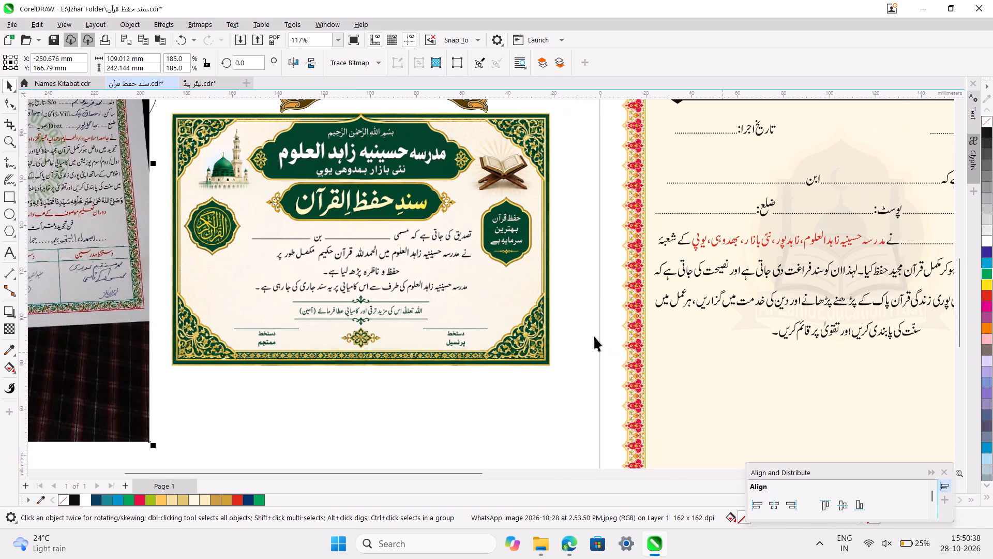
scroll(688, 333, left, 2)
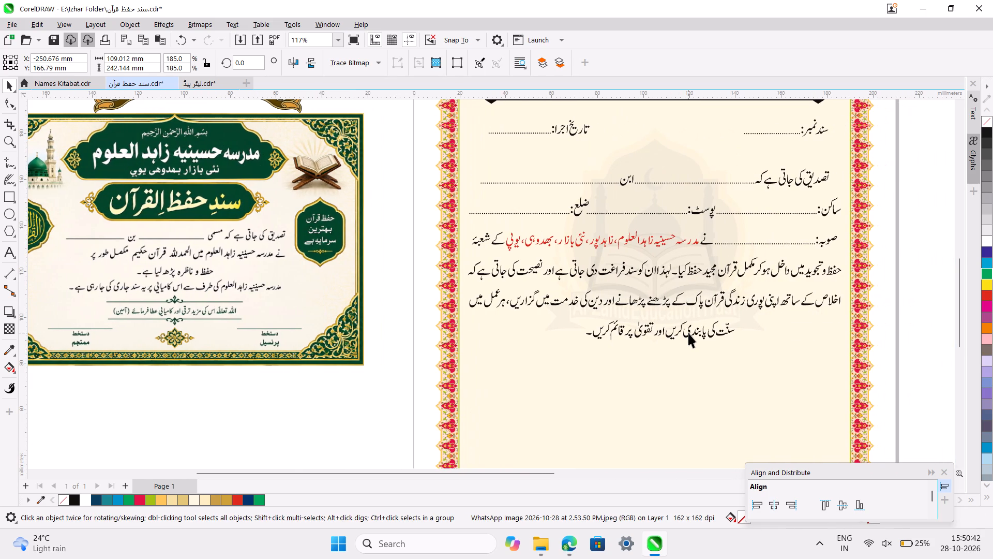
ctrl+scroll(688, 333, down, 2)
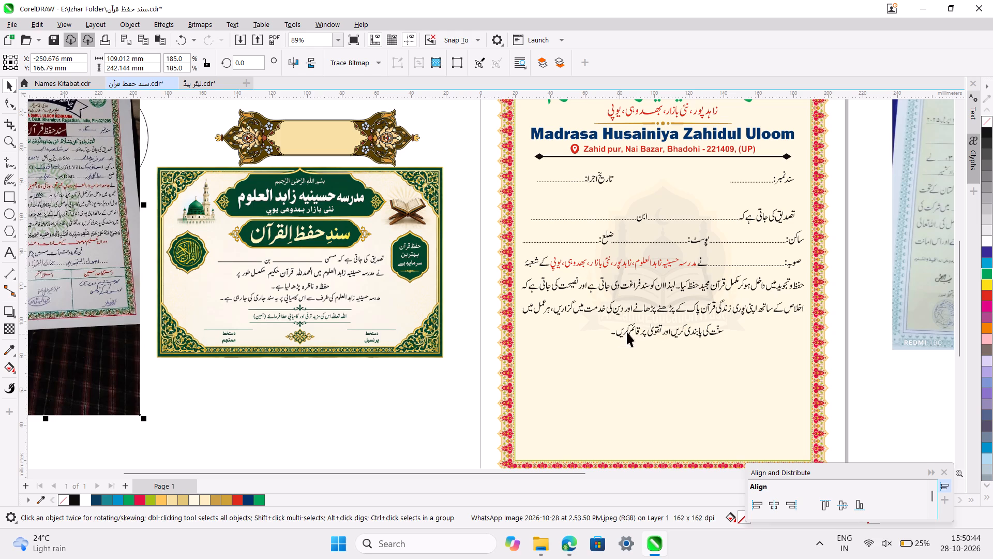
click(664, 332)
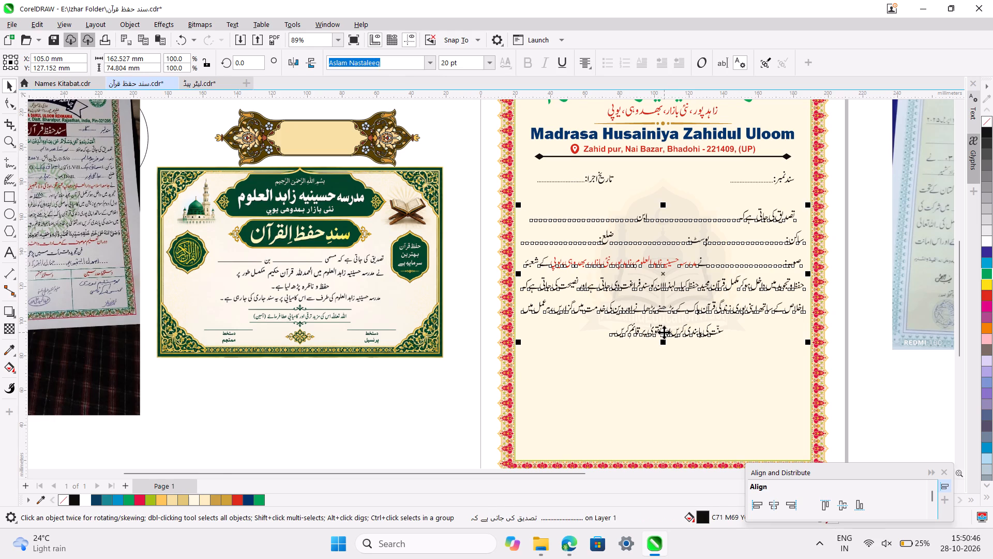
ctrl+scroll(664, 332, up, 3)
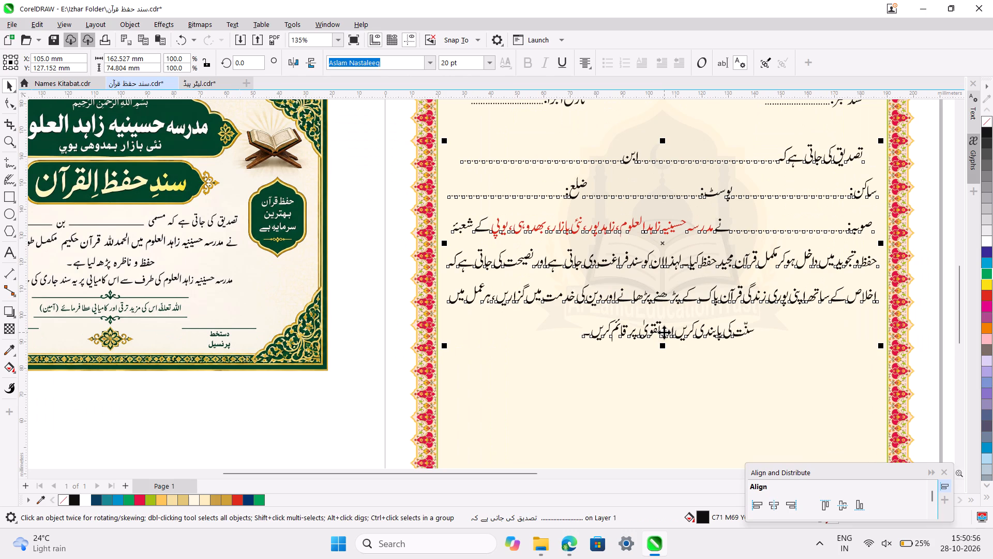
click(366, 381)
ctrl+scroll(366, 381, down, 1)
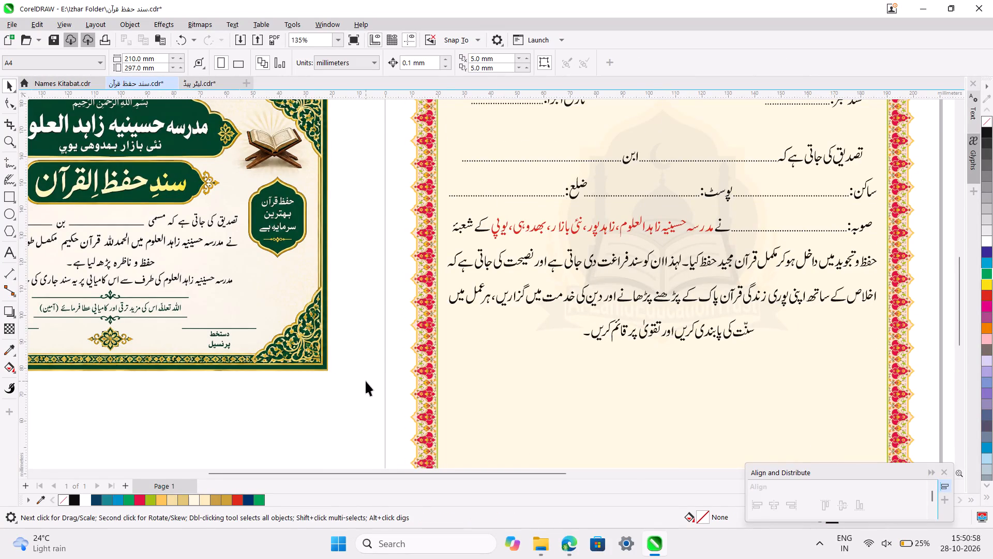
ctrl+scroll(366, 381, down, 2)
Nudge the red Urdu address line in the header down 0.2 mm.
scroll(366, 381, up, 1)
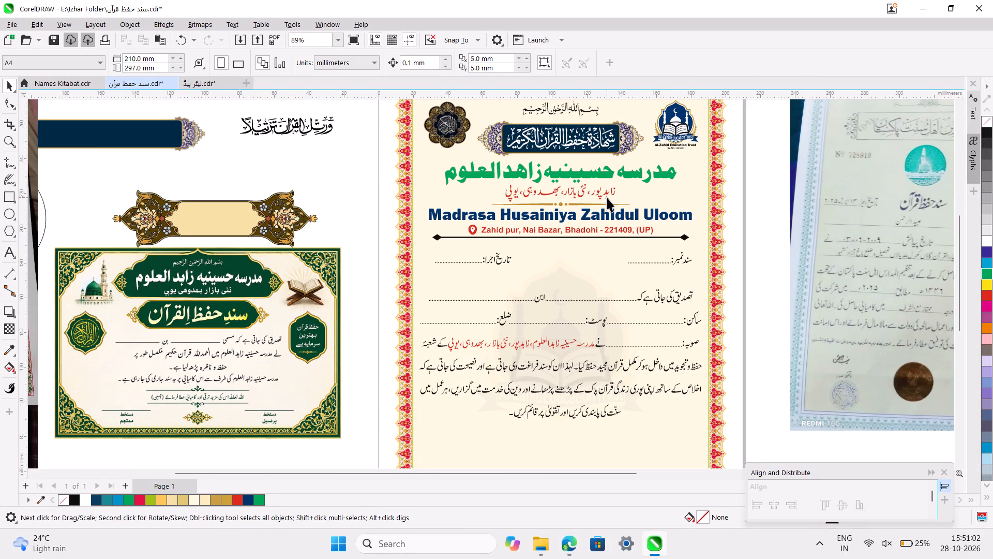
ctrl+scroll(607, 197, up, 3)
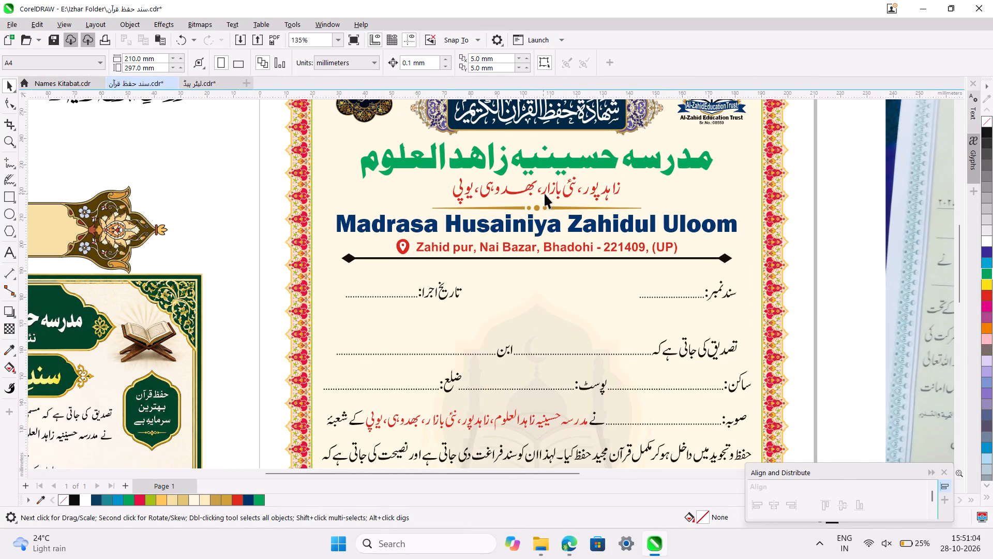
click(545, 193)
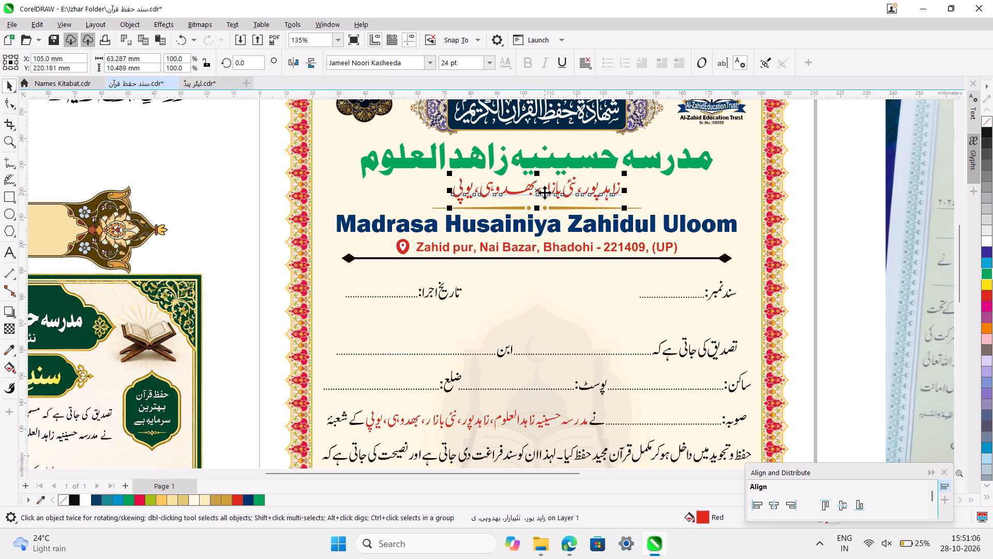
key(Down)
key(Down)
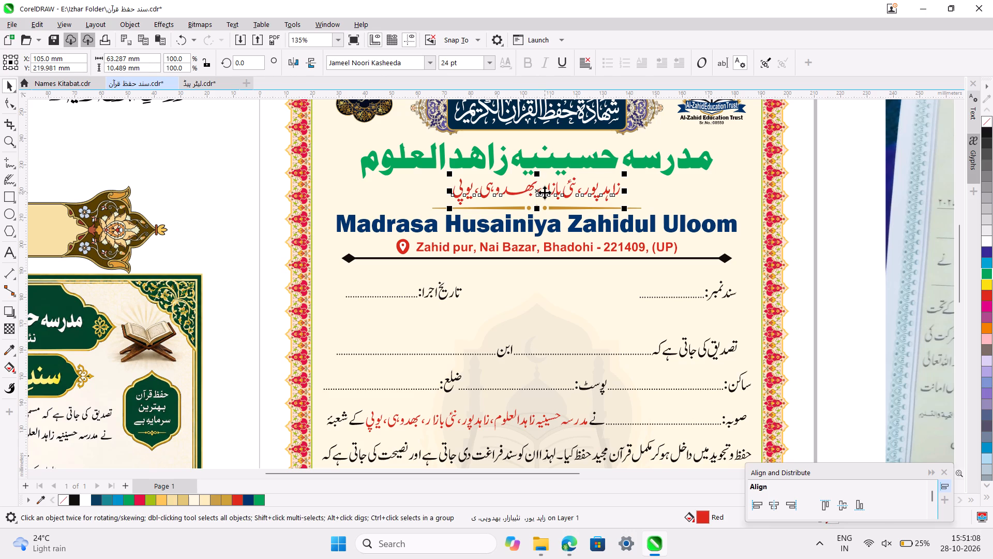
Nudge the green Urdu madrasa name in the header down 0.5 mm.
click(617, 161)
key(Down)
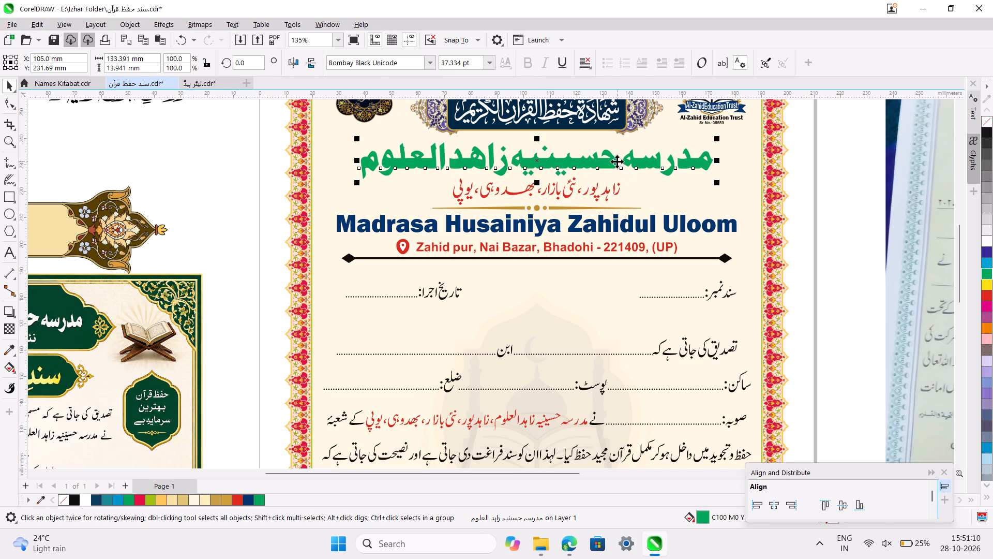
key(Down)
key(Down)
key(Down)
key(Down)
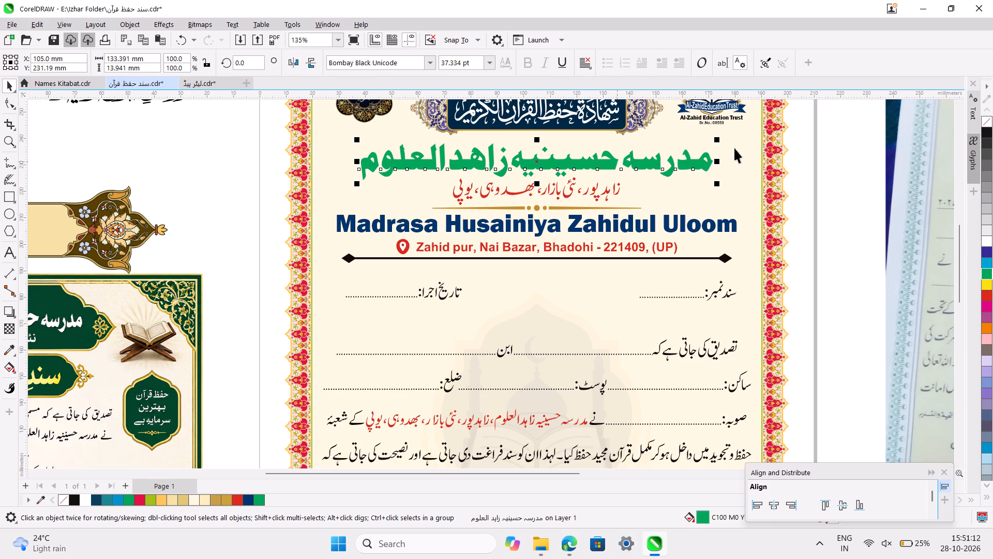
Move the header objects, from the green madrasa name down to the black divider, up slightly together towards the title banner.
drag(835, 137, 264, 284)
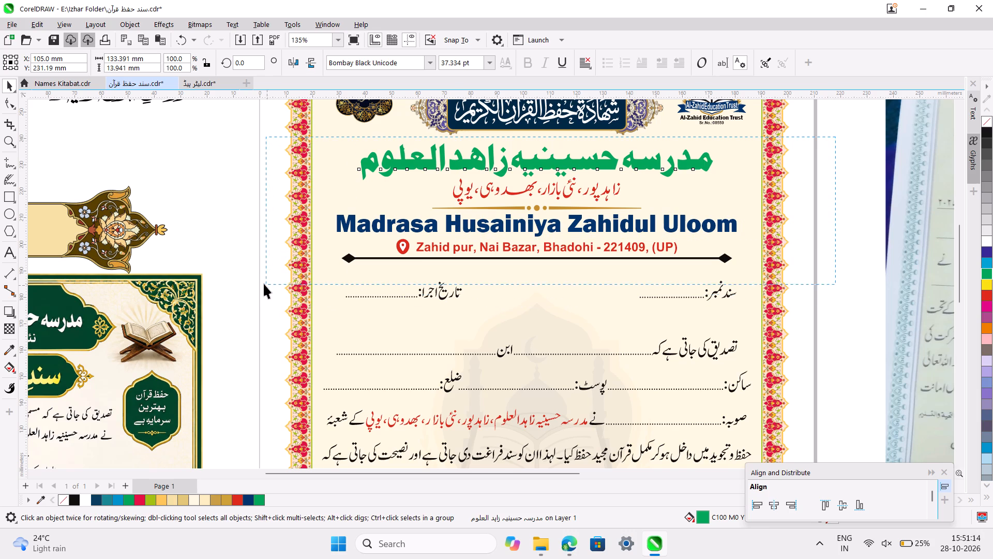
drag(264, 284, 257, 277)
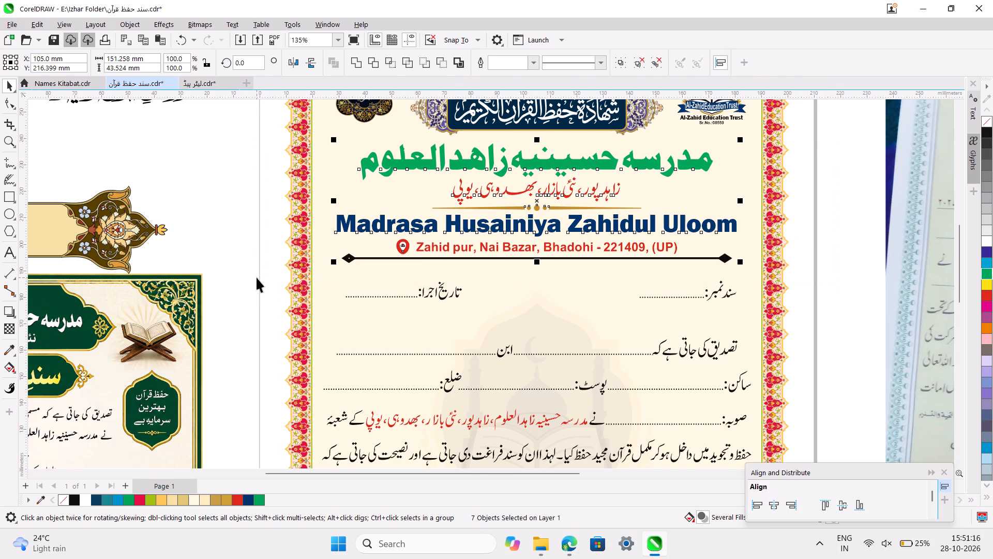
key(Up)
key(Up)
key(Up)
key(Up)
key(Up)
key(Up)
key(Up)
key(Up)
key(Up)
key(Up)
key(Up)
key(Up)
key(Up)
key(Up)
key(Up)
key(Up)
key(Up)
key(Up)
key(Up)
key(Up)
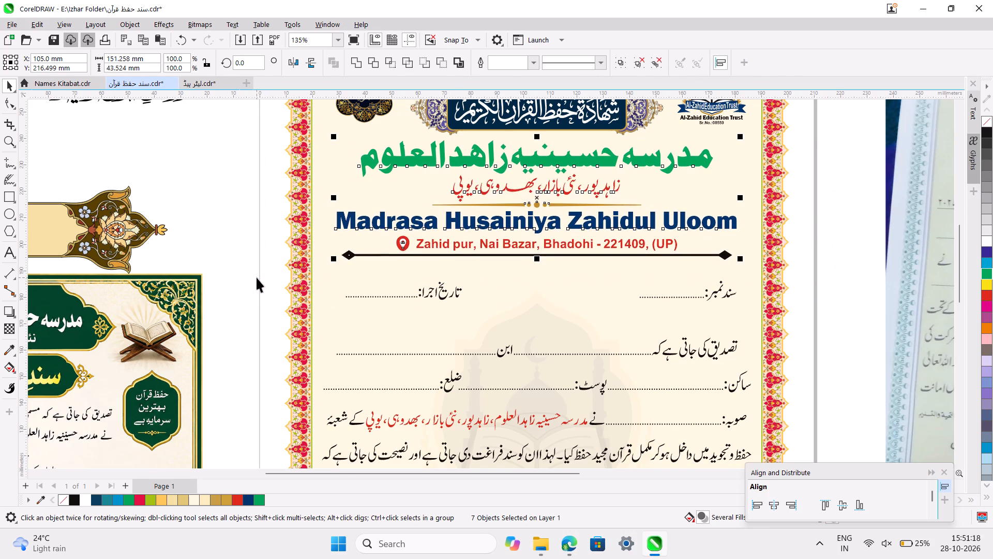
ctrl+scroll(257, 277, down, 3)
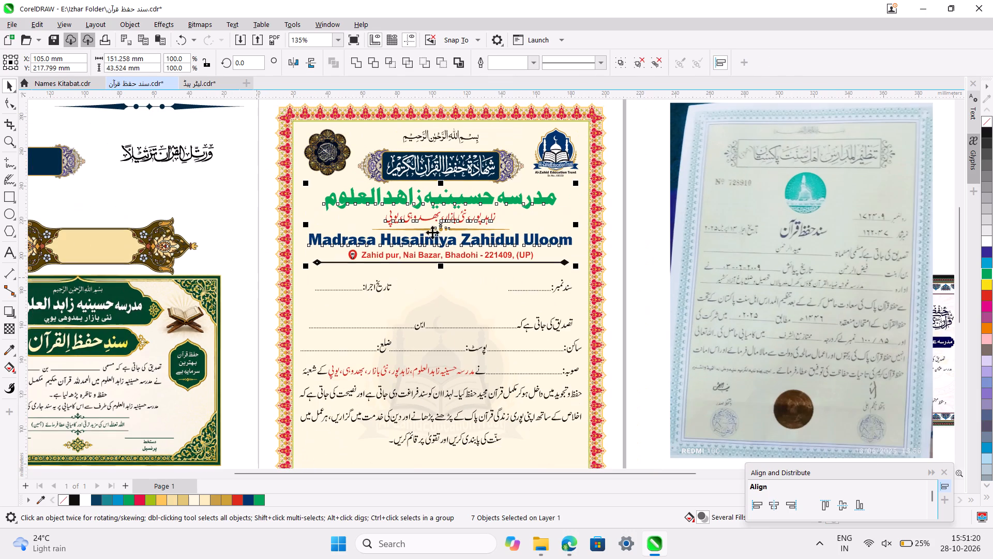
click(639, 225)
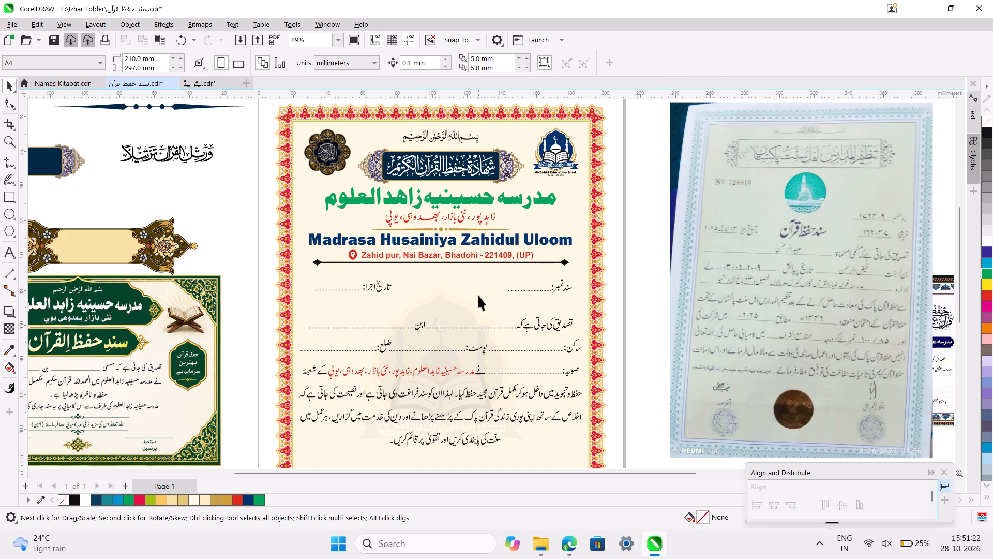
Align the "سند نمبر" and "تاریخ اجرا" lines level with each other and group them.
ctrl+scroll(478, 296, up, 2)
scroll(478, 296, right, 2)
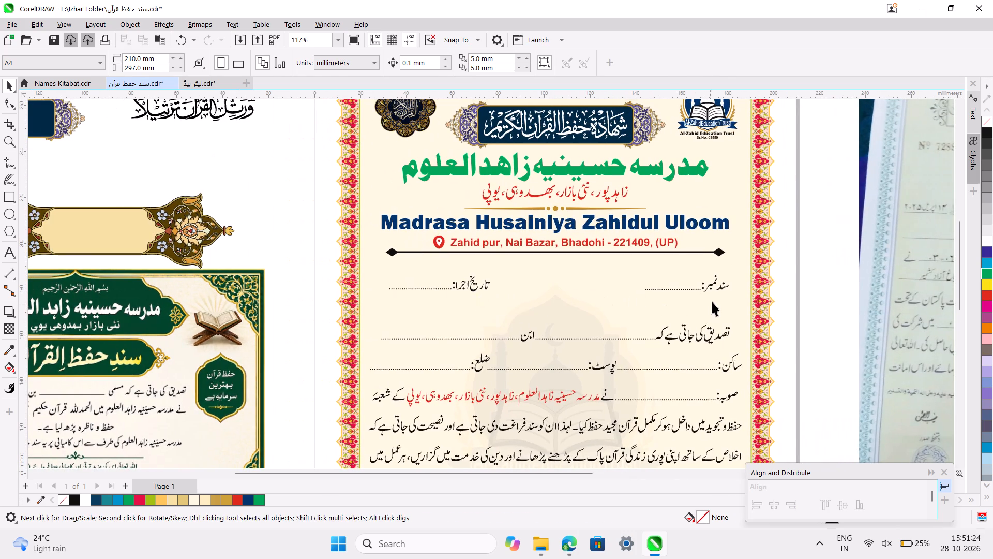
click(711, 285)
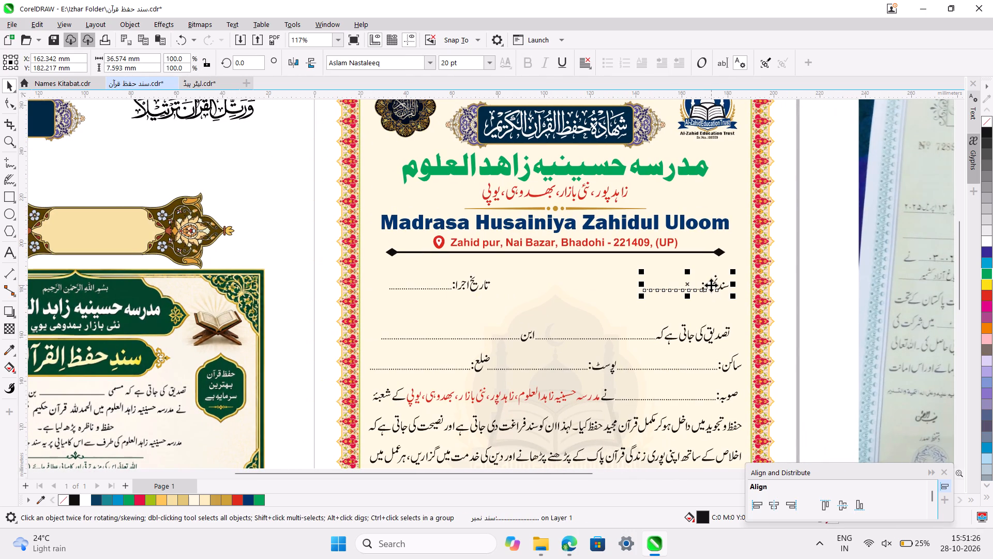
shift+click(485, 286)
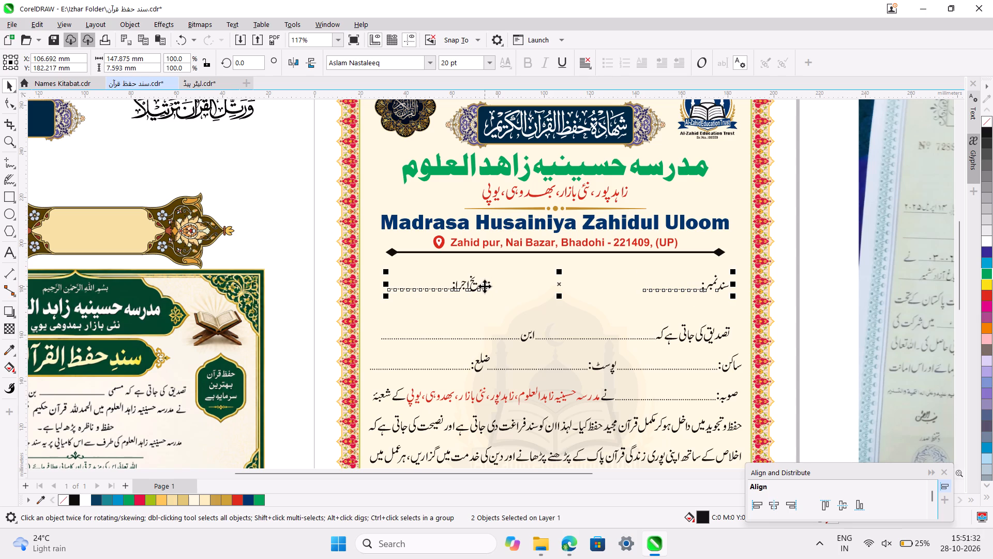
key(e)
key(ctrl+g)
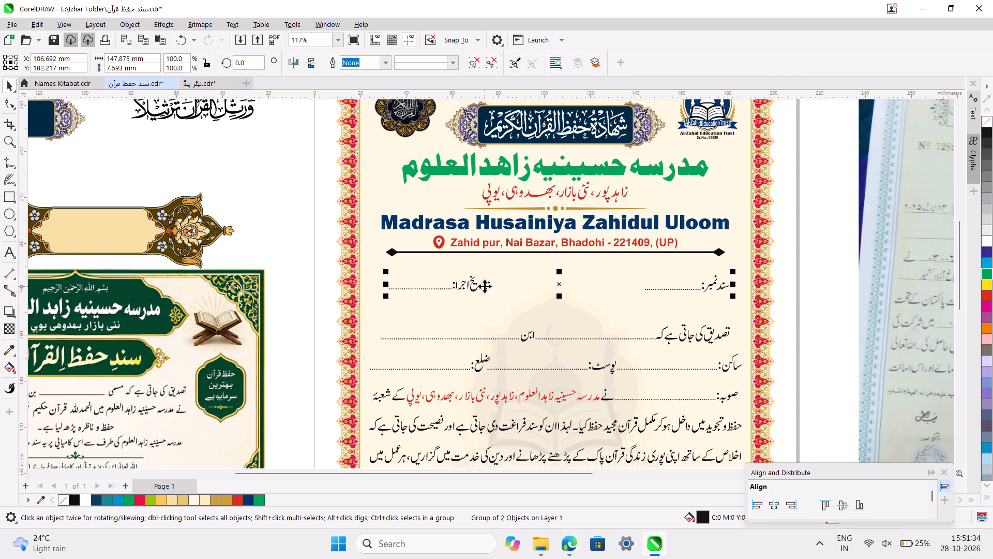
Centre the grouped "سند نمبر" and "تاریخ اجرا" lines horizontally on the page at X 105 mm.
click(777, 503)
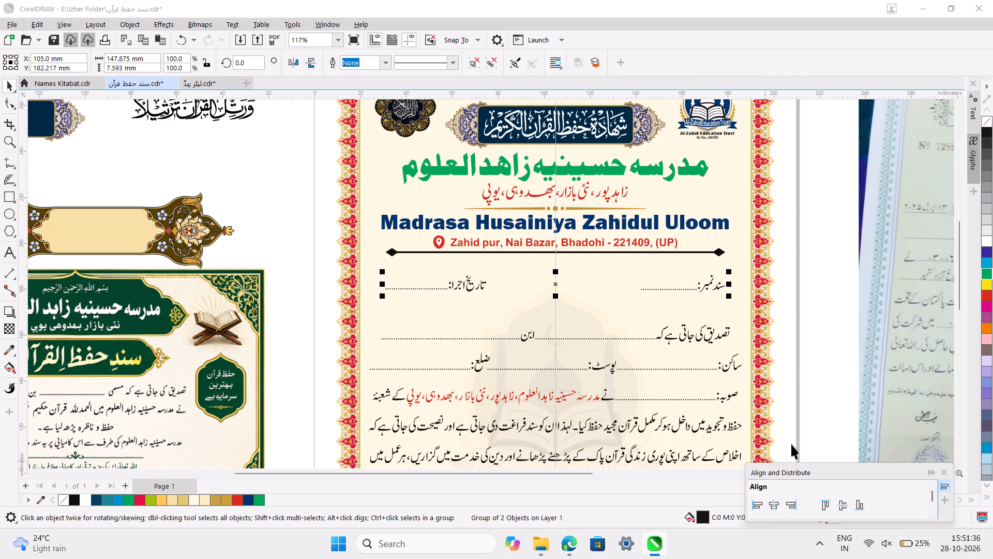
click(834, 290)
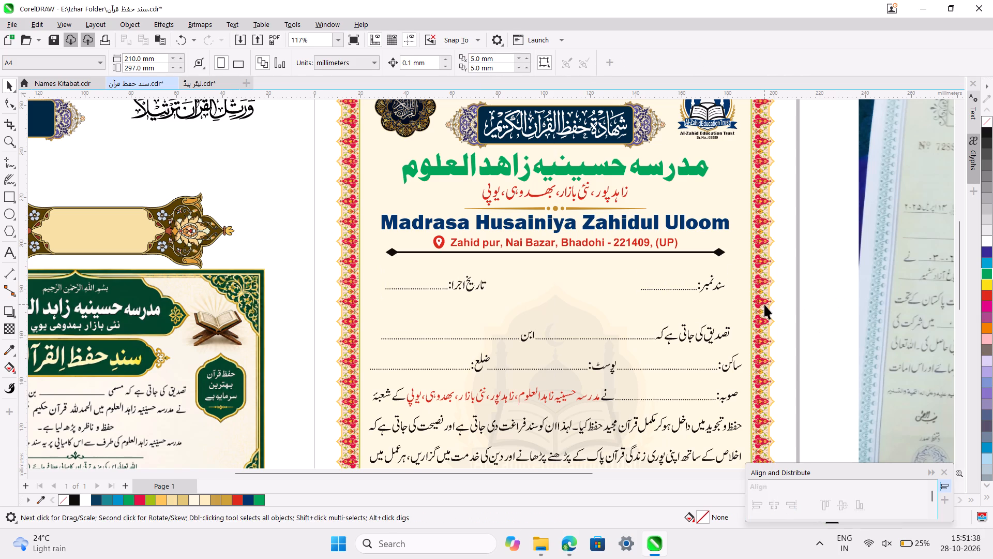
Compare the certificate's body text and empty lower area with the signature sections of the reference certificates beside the page.
scroll(764, 304, down, 1)
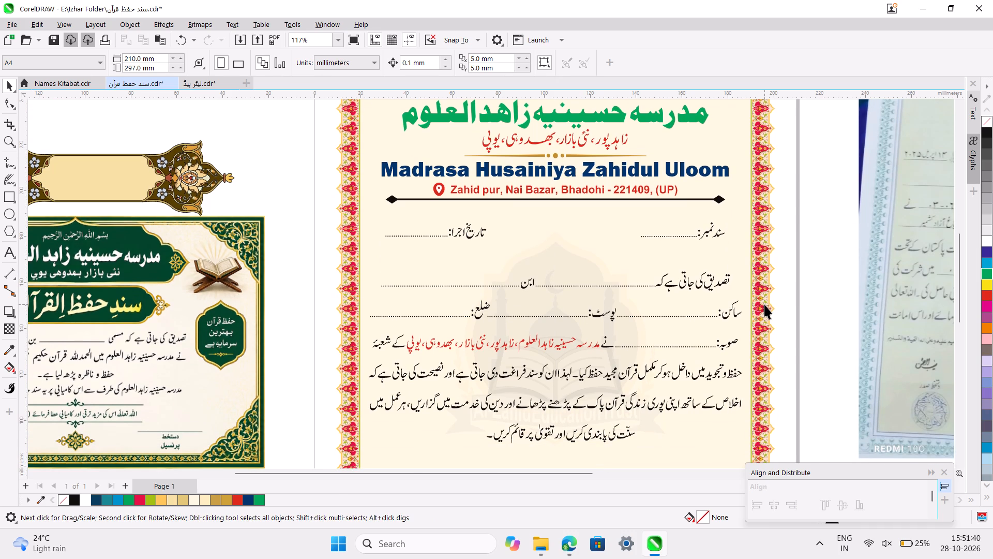
scroll(764, 304, down, 3)
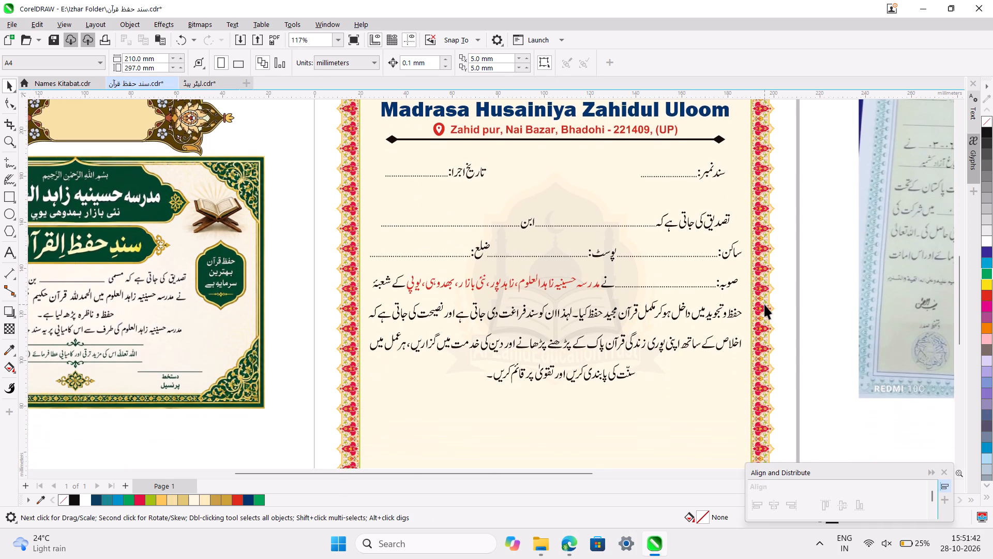
scroll(764, 304, down, 1)
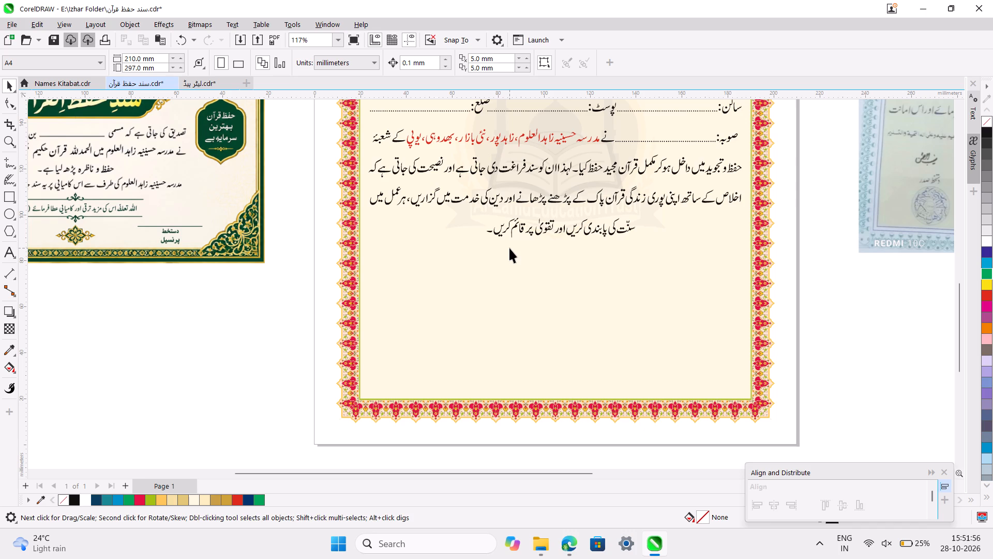
scroll(509, 248, right, 11)
scroll(509, 248, up, 2)
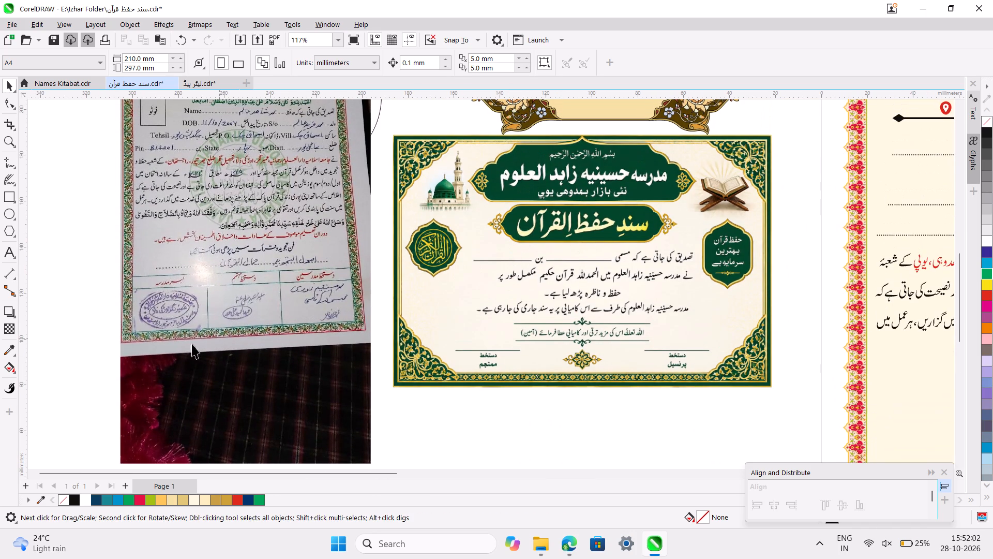
scroll(456, 465, left, 4)
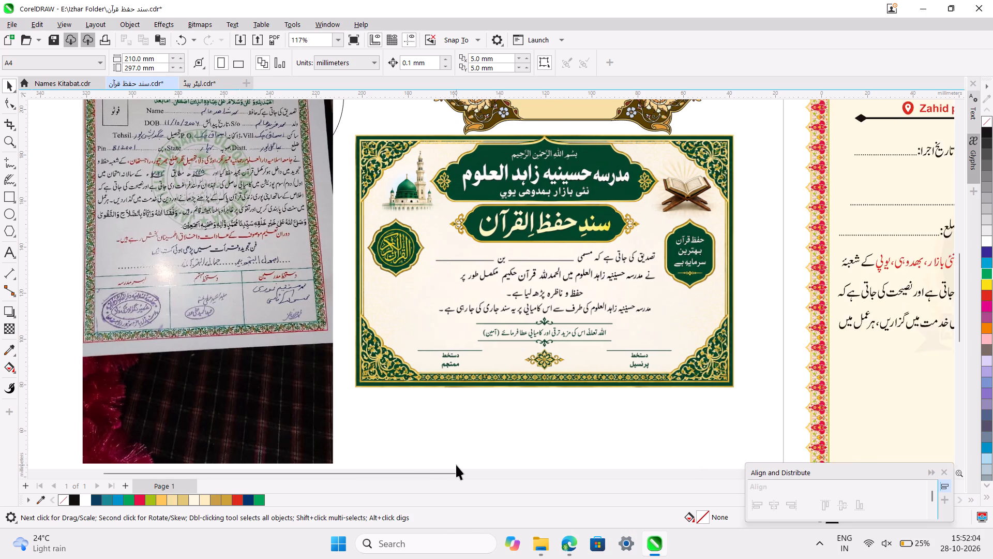
scroll(456, 465, left, 6)
scroll(456, 465, right, 5)
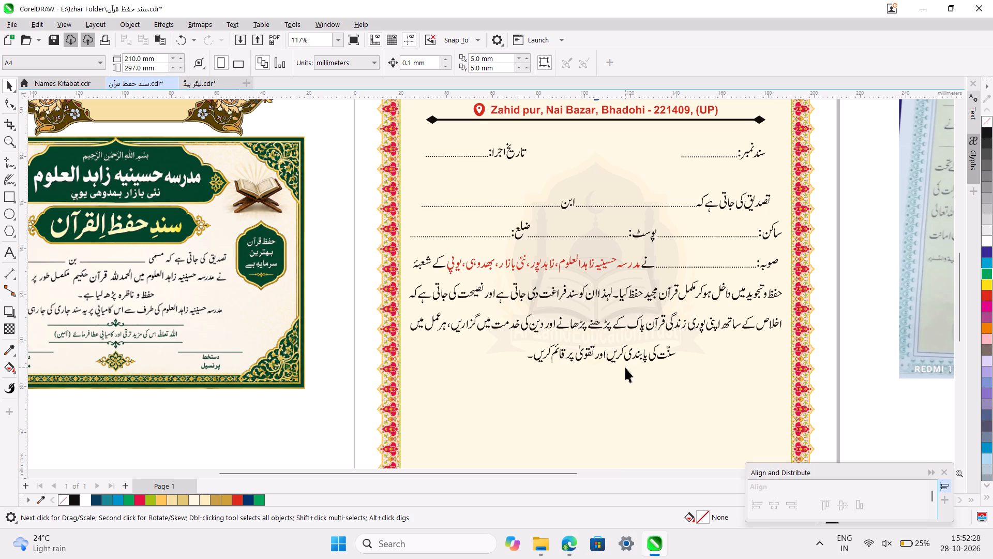
ctrl+scroll(625, 367, down, 3)
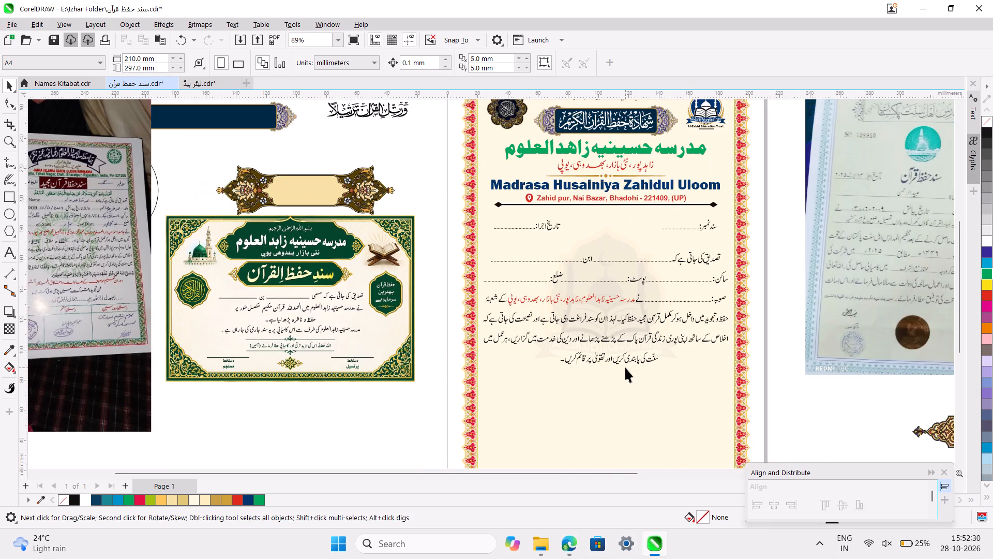
ctrl+scroll(625, 367, down, 2)
scroll(625, 367, left, 1)
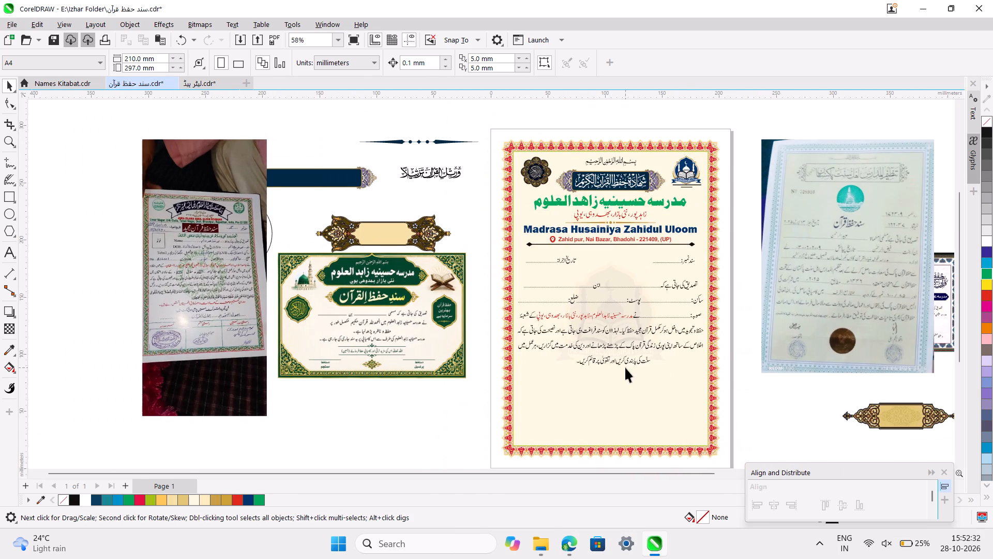
scroll(625, 367, left, 3)
ctrl+scroll(520, 287, up, 3)
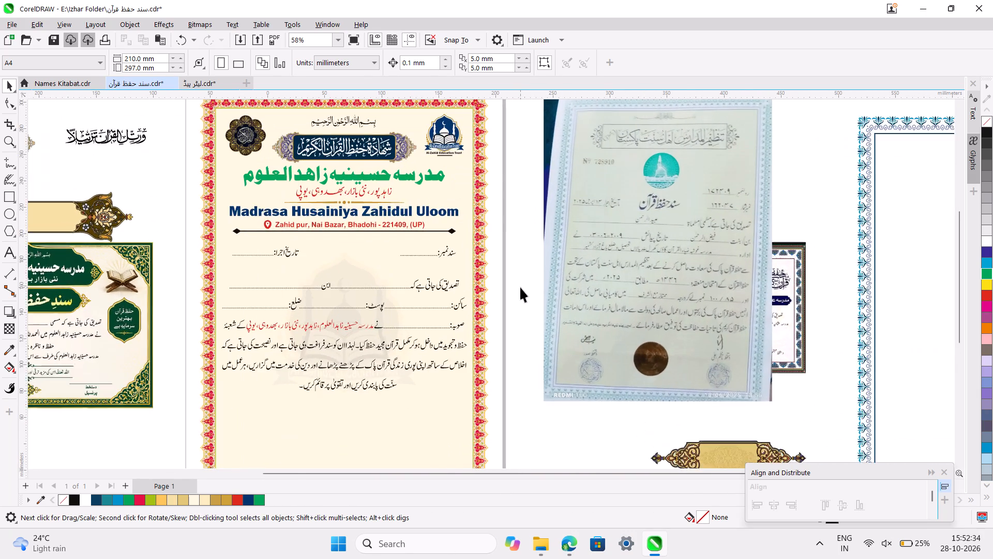
scroll(520, 287, right, 1)
scroll(520, 287, up, 1)
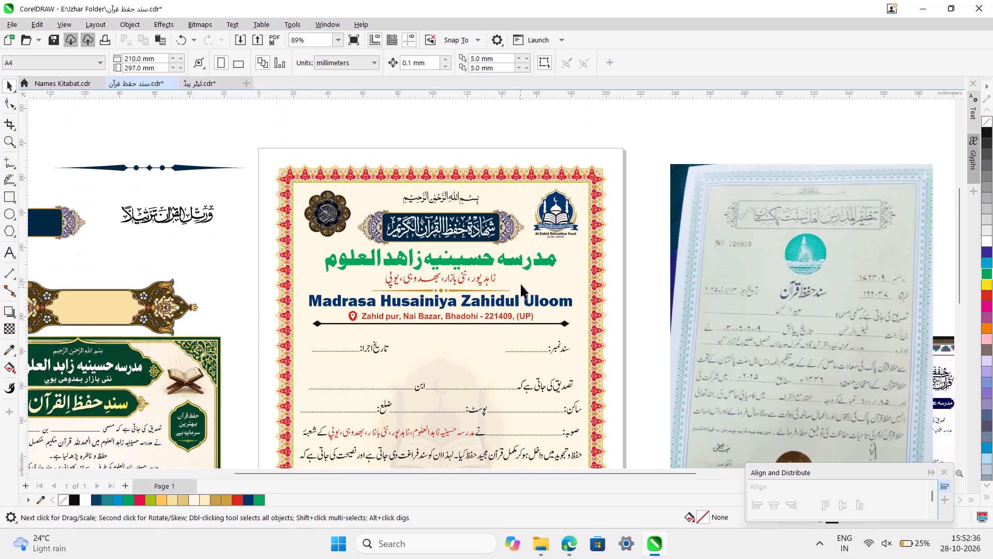
Save the certificate drawing.
click(640, 138)
key(ctrl+s)
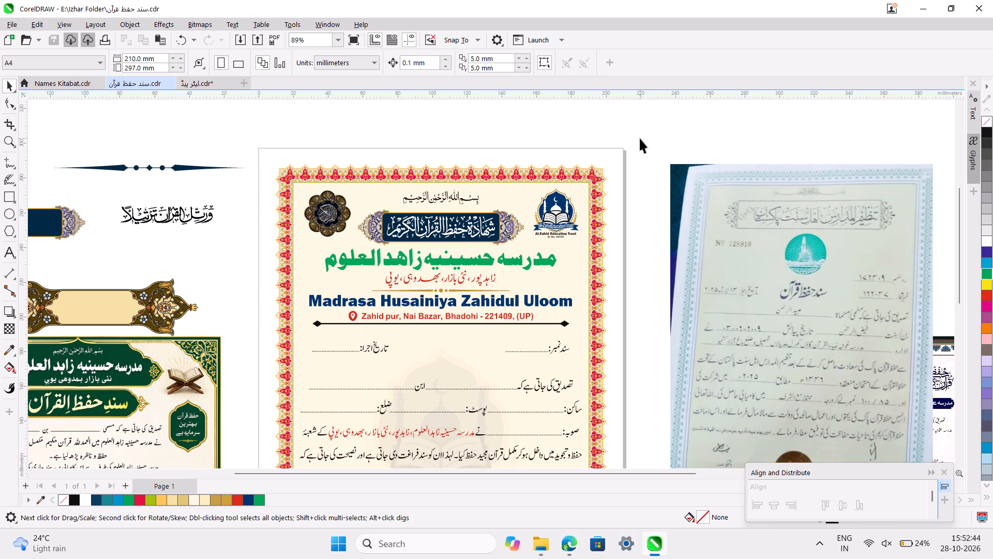
Review the certificate's layout from the header to the empty space below the Urdu body text, alongside the pale-blue reference certificate.
scroll(479, 271, down, 2)
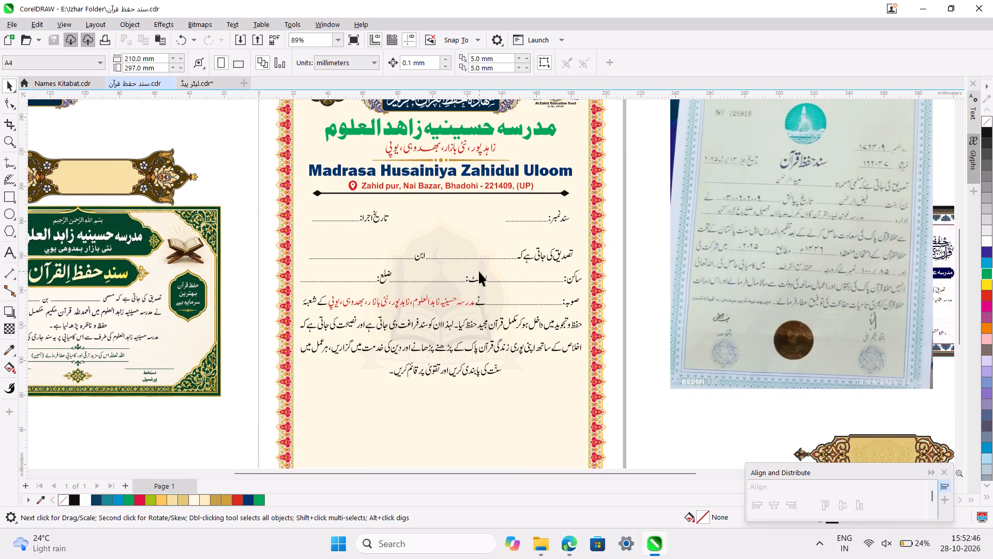
scroll(479, 271, up, 1)
scroll(479, 271, down, 1)
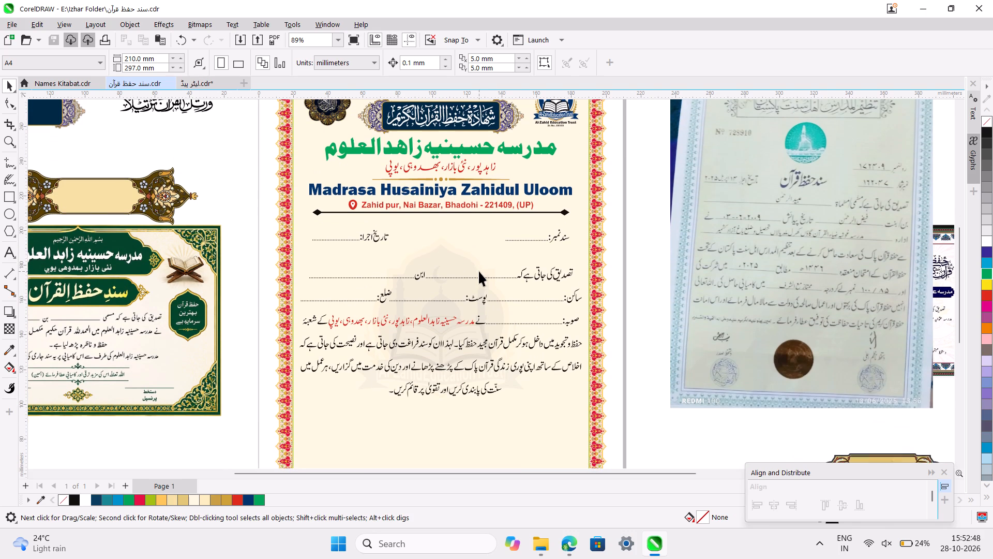
scroll(479, 271, down, 2)
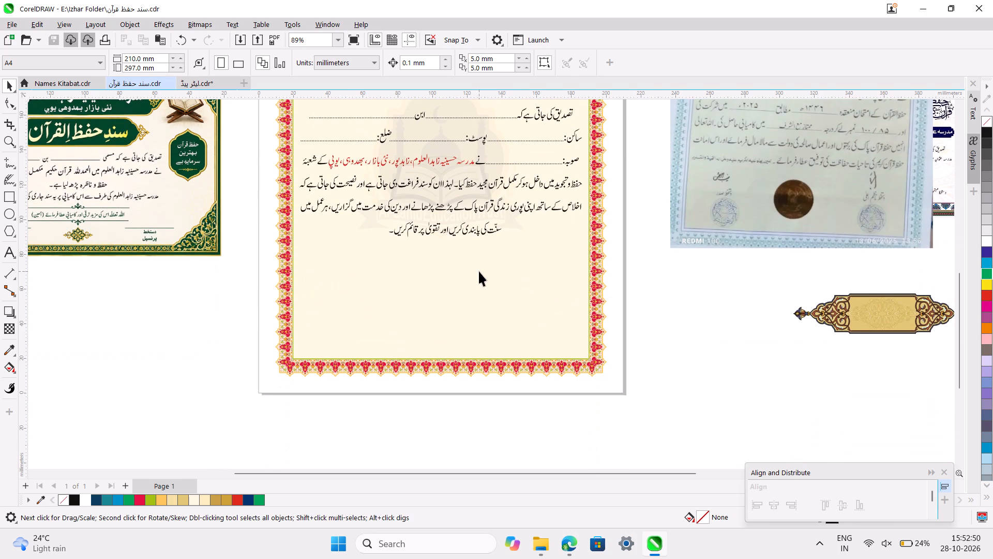
scroll(479, 271, up, 2)
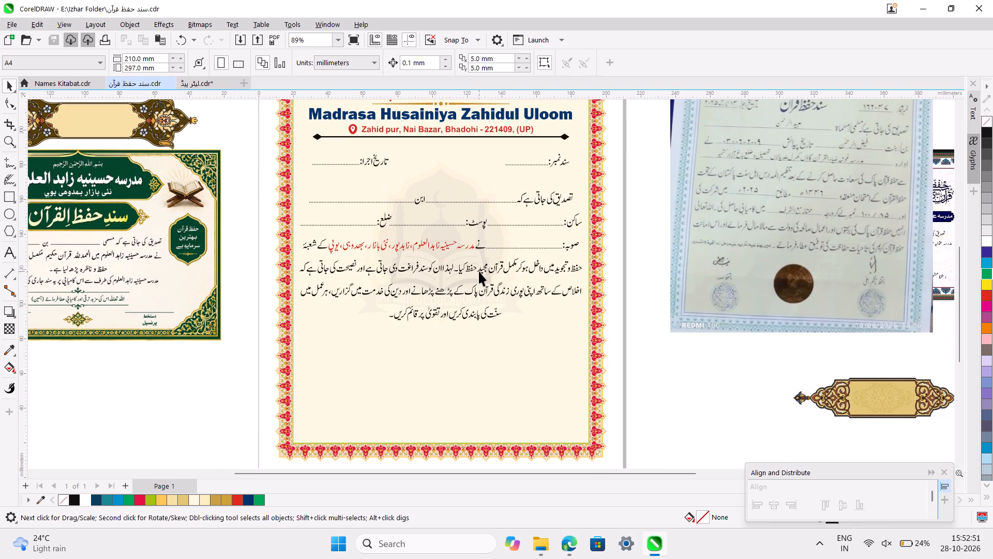
scroll(684, 368, up, 1)
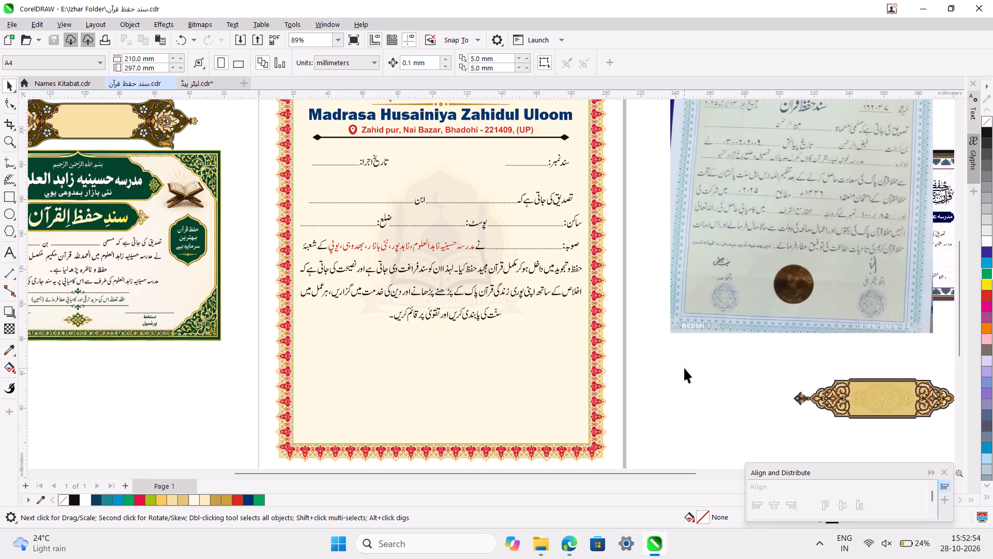
scroll(684, 368, up, 1)
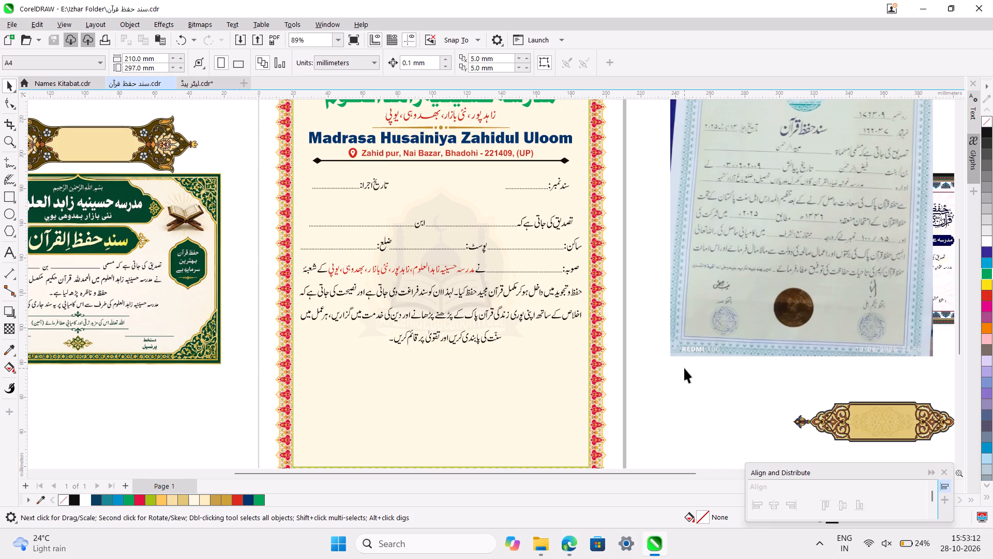
click(665, 403)
Open the drawing "certificate 2.cdr" from the CERTIFICATE folder within "corel draw course" on the USB drive.
key(ctrl+o)
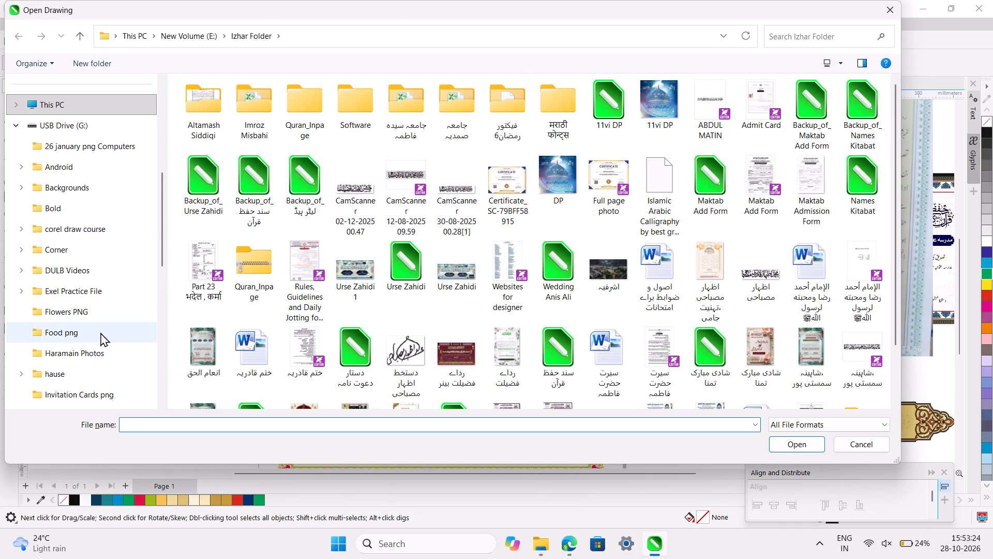
scroll(101, 337, down, 4)
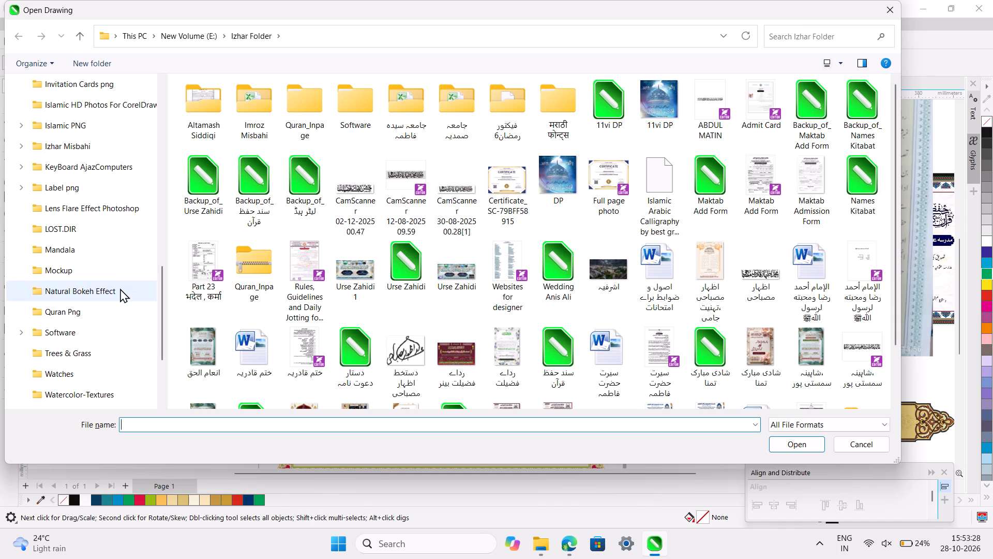
scroll(120, 288, up, 3)
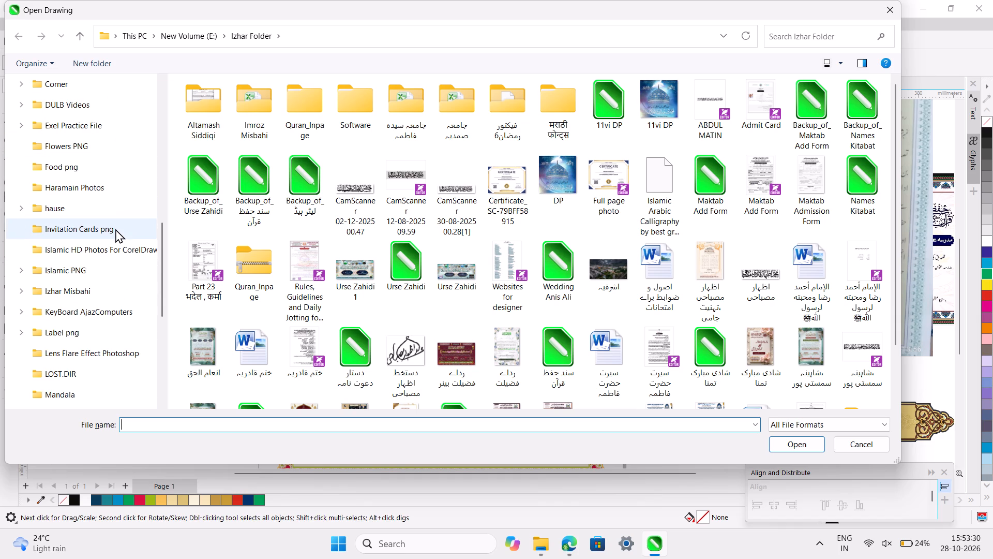
scroll(115, 229, up, 1)
click(108, 109)
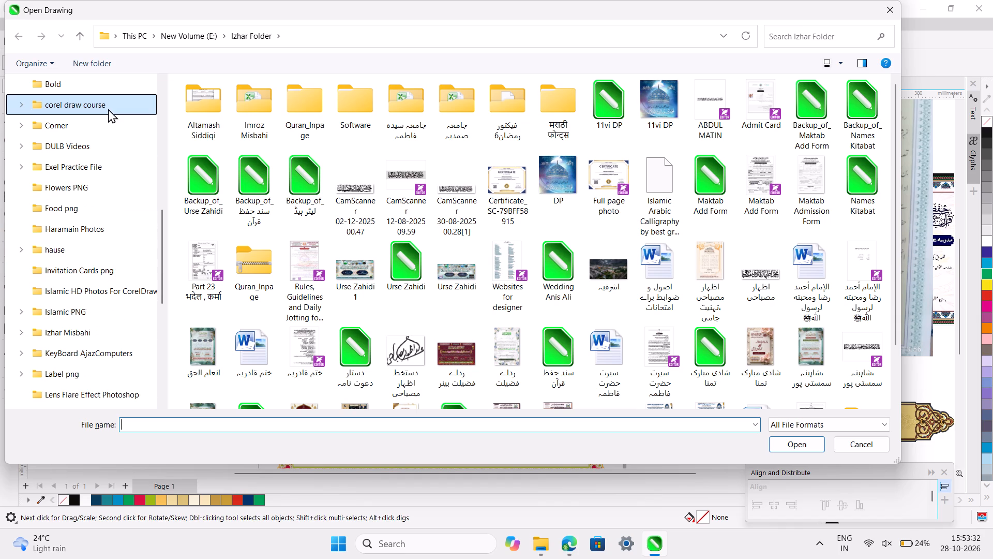
double_click(313, 119)
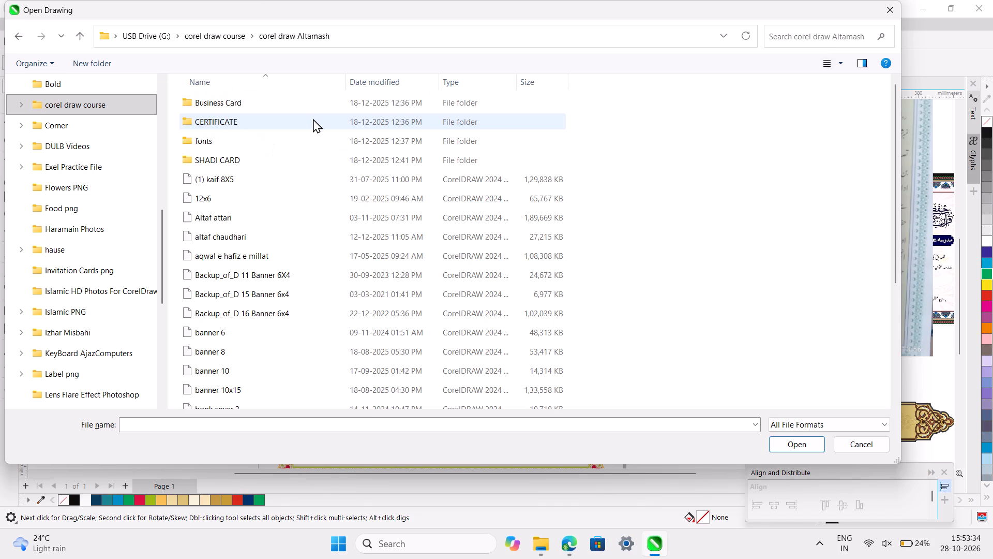
double_click(313, 119)
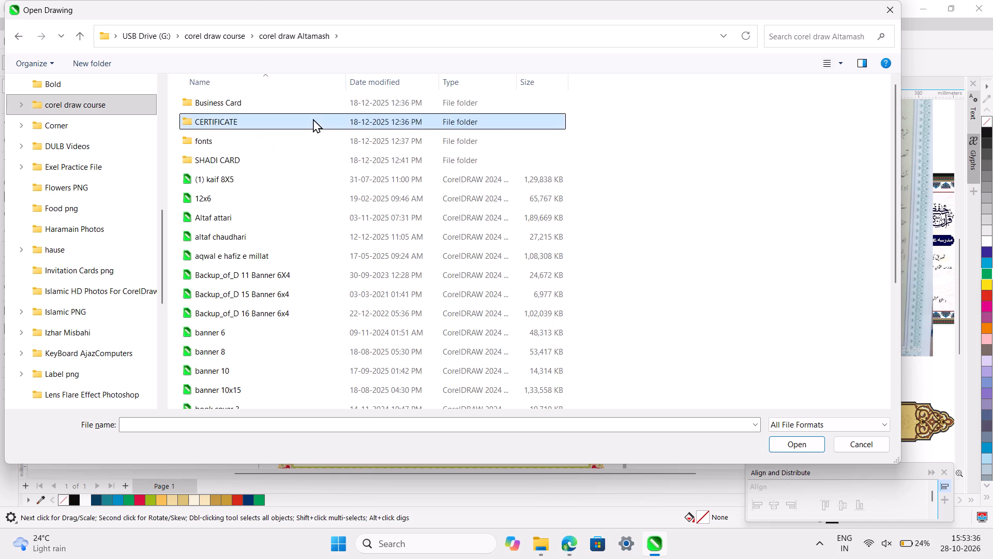
double_click(300, 119)
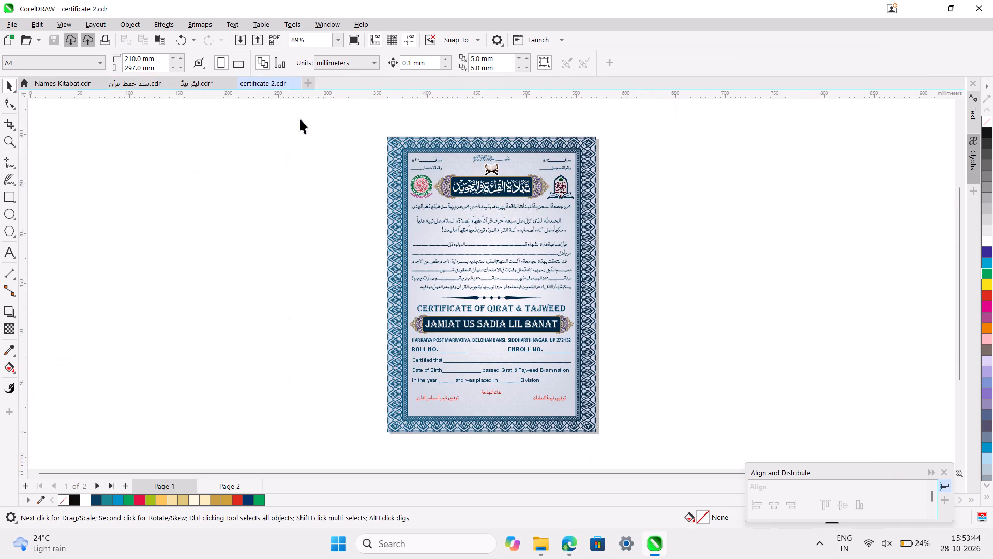
Examine the header, emblems, title banner and Arabic body text of the Qirat and Tajweed certificate.
ctrl+scroll(499, 229, up, 3)
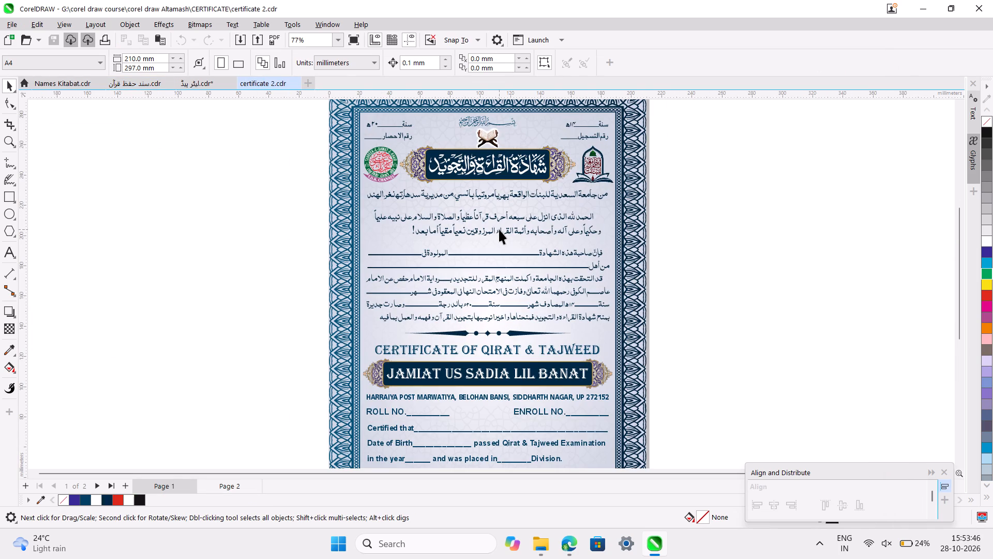
ctrl+scroll(499, 229, up, 4)
scroll(499, 229, up, 1)
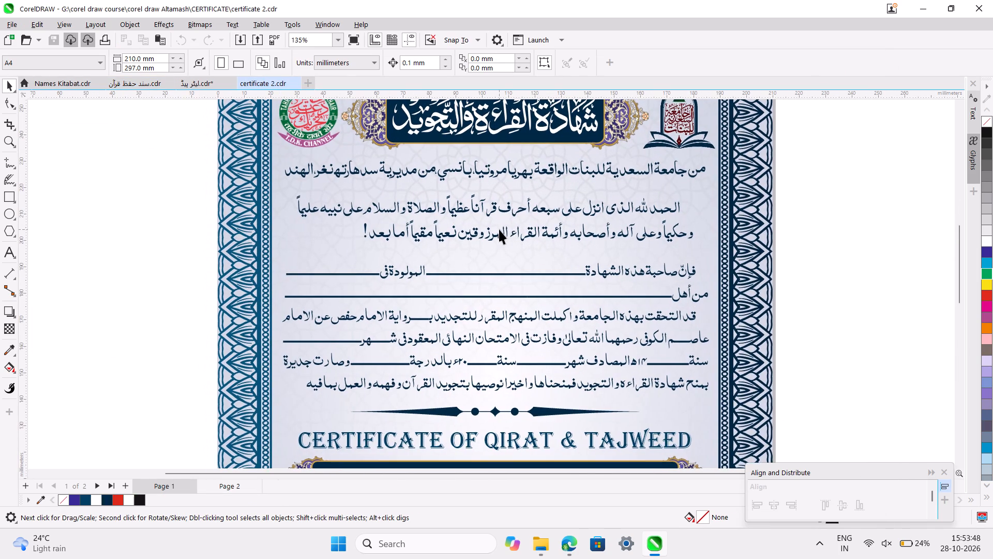
scroll(499, 229, up, 1)
scroll(499, 229, right, 1)
scroll(499, 229, down, 2)
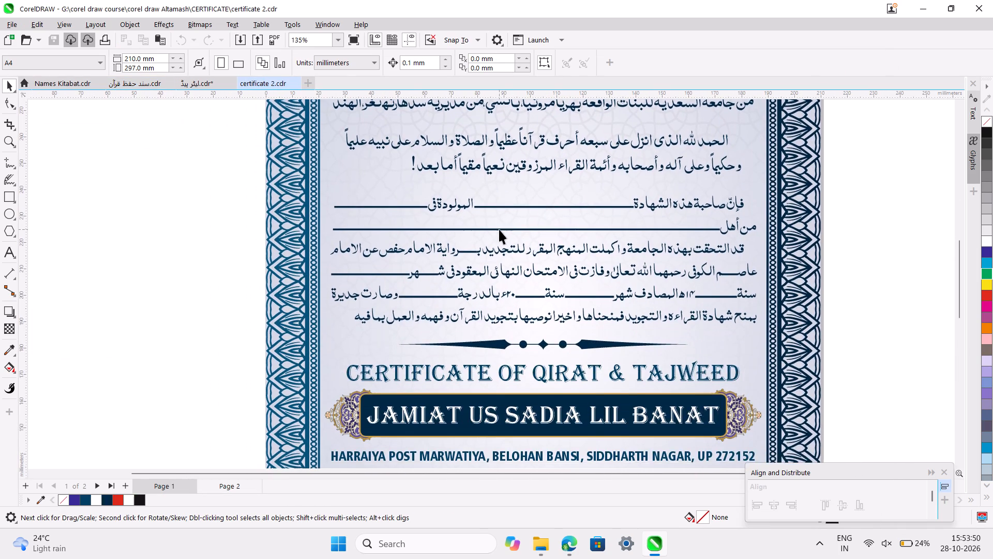
scroll(499, 229, down, 3)
scroll(499, 229, up, 4)
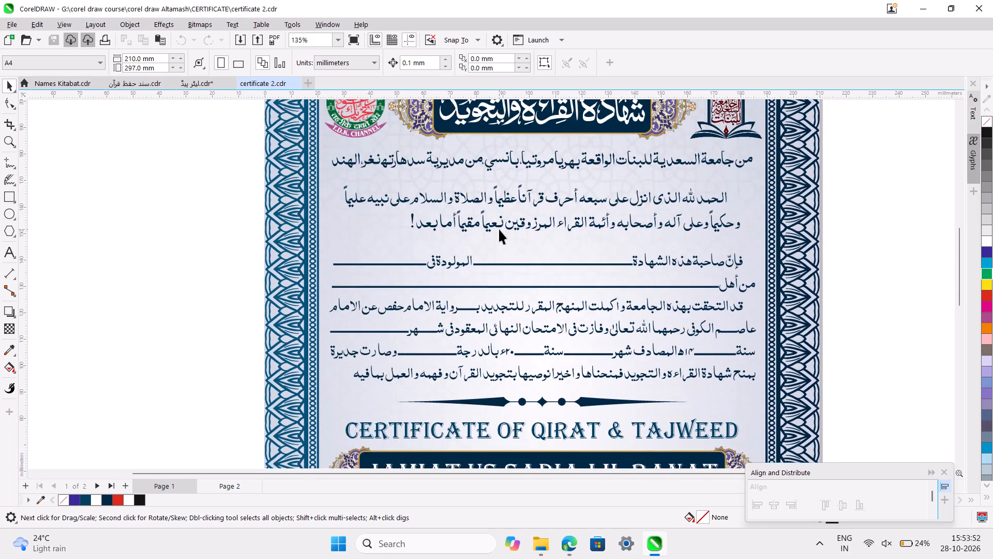
scroll(499, 229, up, 2)
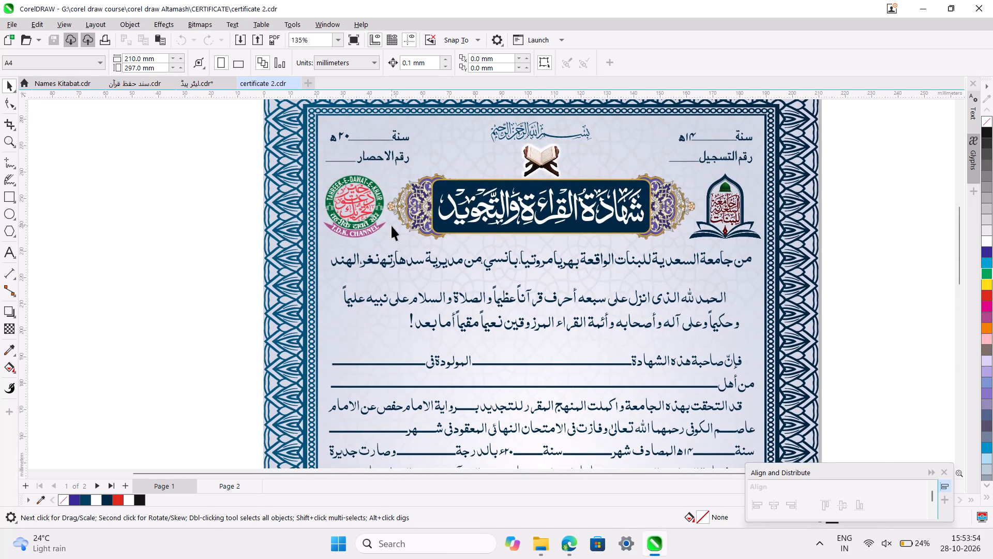
ctrl+scroll(392, 226, up, 3)
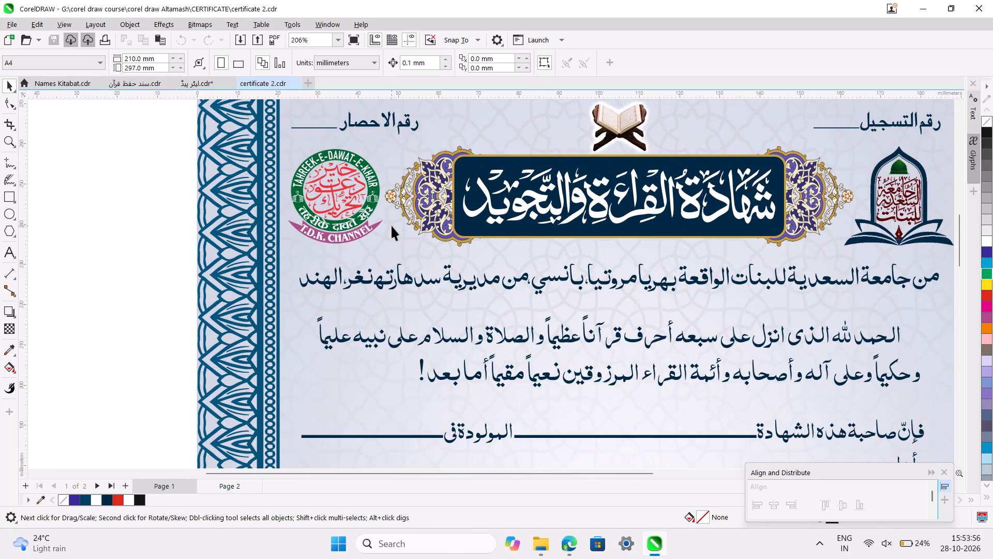
ctrl+scroll(358, 295, down, 1)
Review the Qirat and Tajweed certificate from the Arabic body text down through the English section to the signature labels.
ctrl+scroll(358, 295, down, 1)
scroll(358, 295, down, 1)
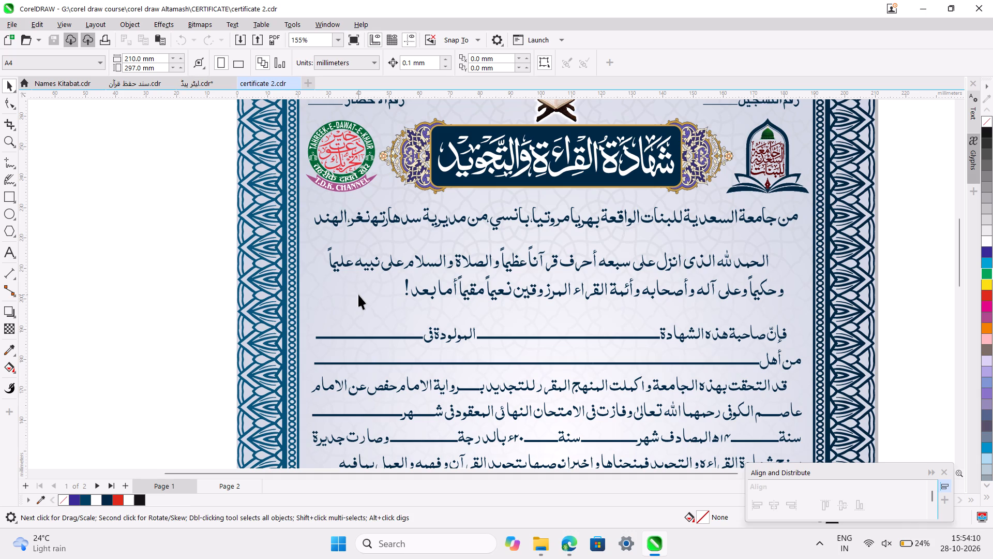
scroll(358, 295, down, 3)
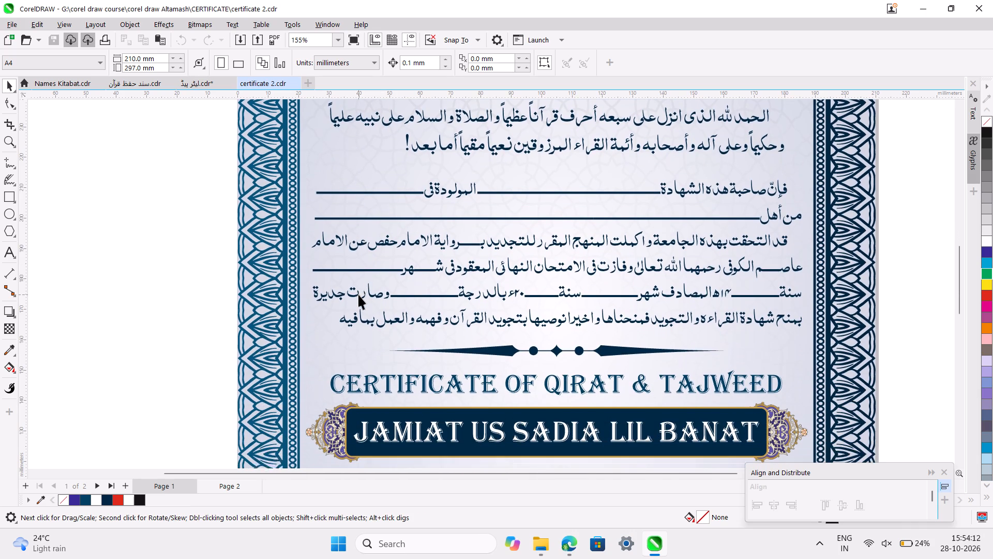
scroll(358, 295, down, 1)
scroll(519, 314, down, 1)
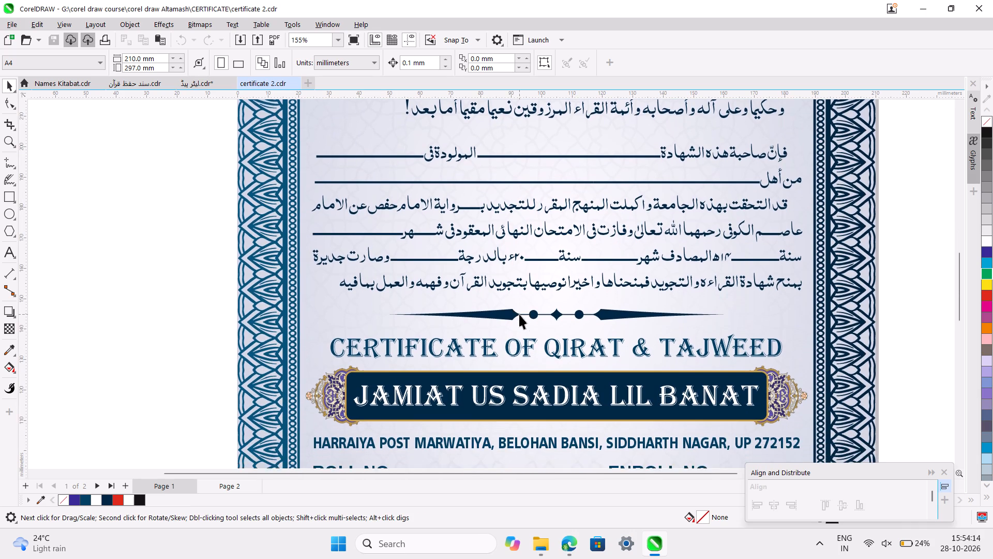
scroll(519, 314, down, 2)
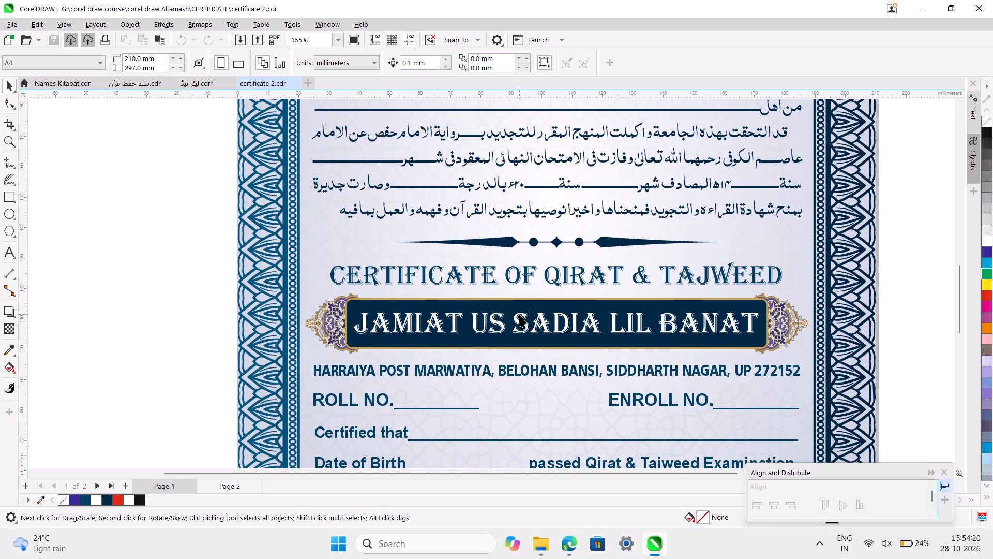
scroll(519, 314, down, 1)
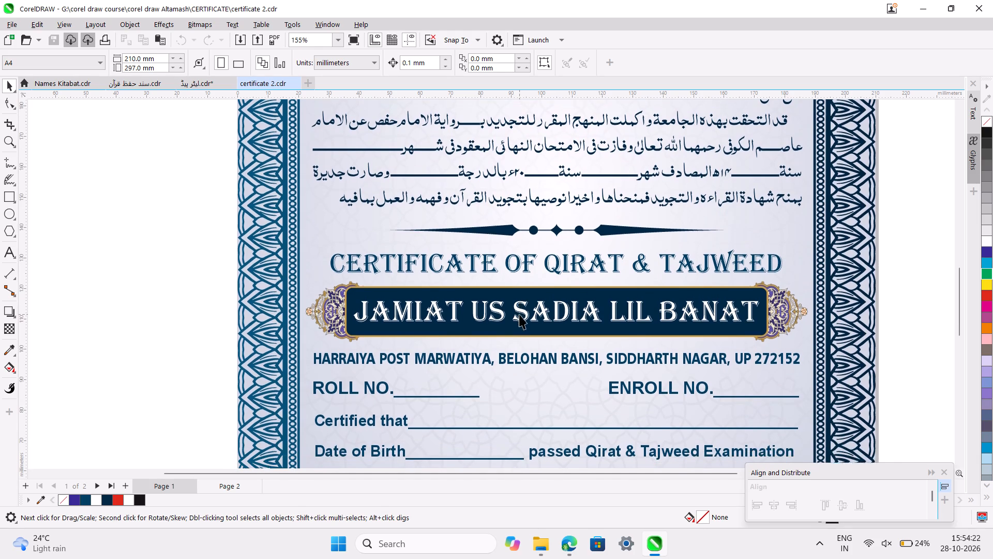
scroll(519, 314, down, 5)
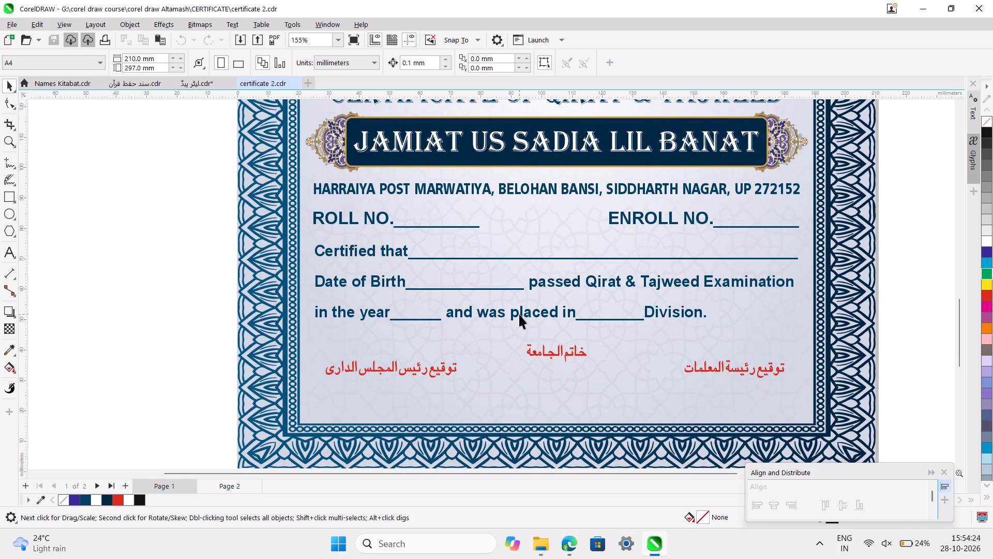
scroll(519, 314, up, 7)
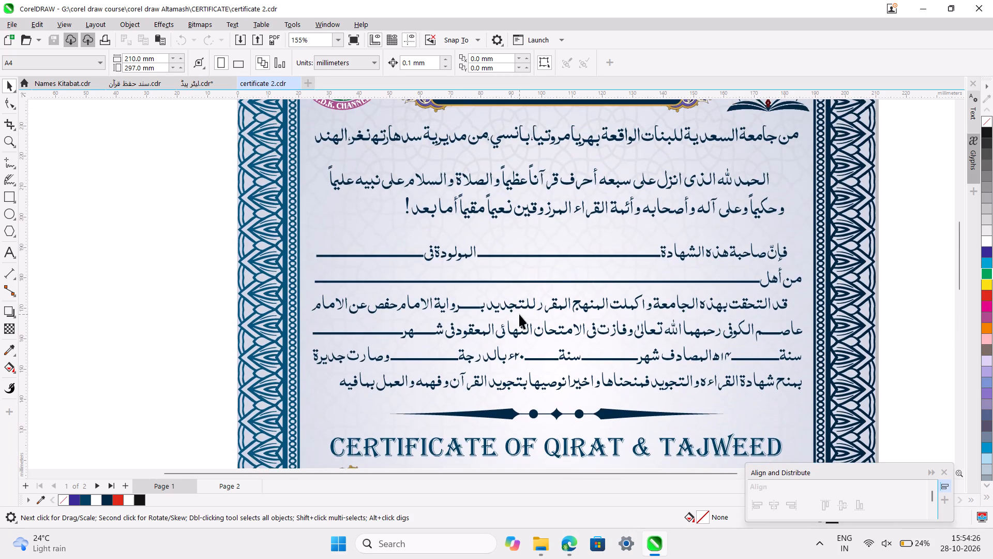
scroll(519, 314, up, 1)
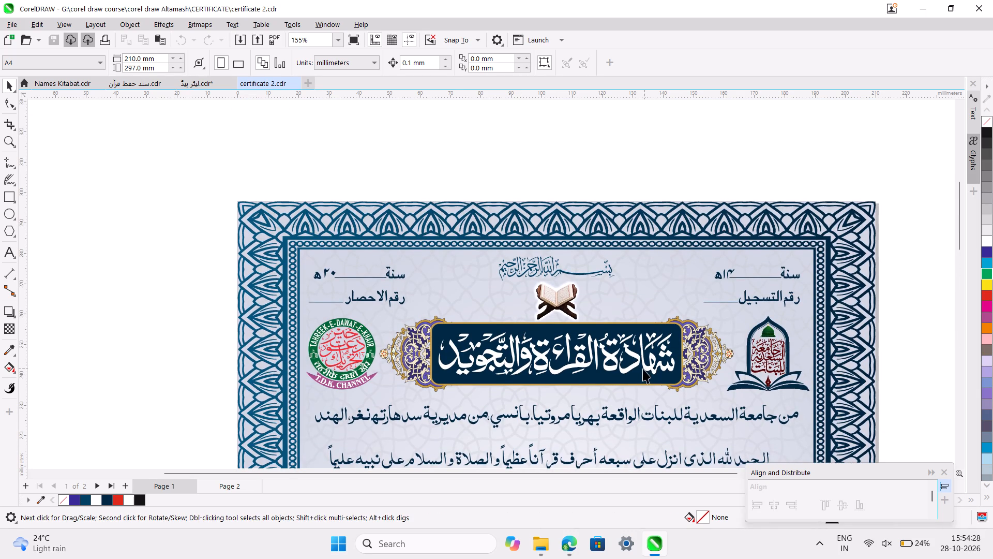
Copy the Bismillah and the title calligraphy "شهادة القراءة والتجويد" from certificate 2.cdr into Names Kitabat.cdr.
click(639, 362)
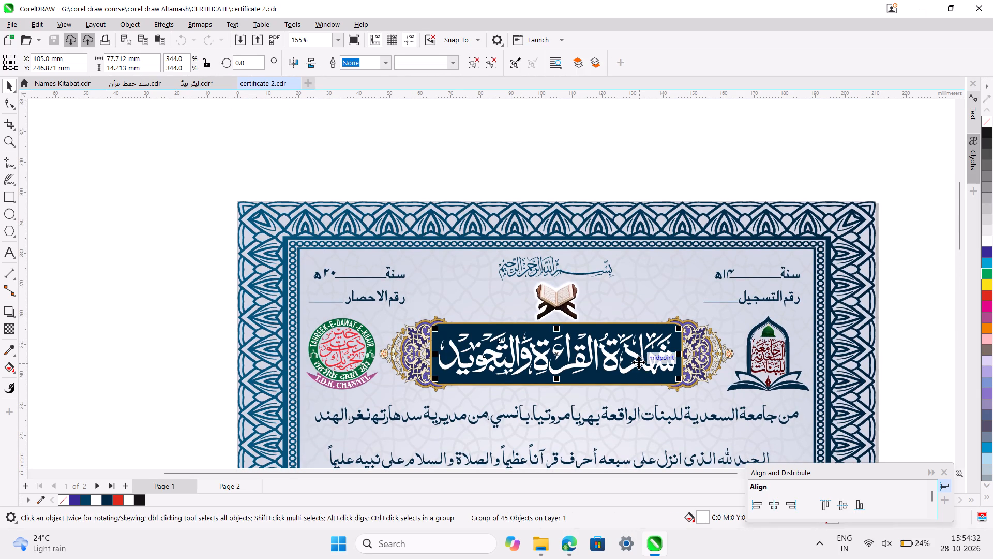
click(535, 270)
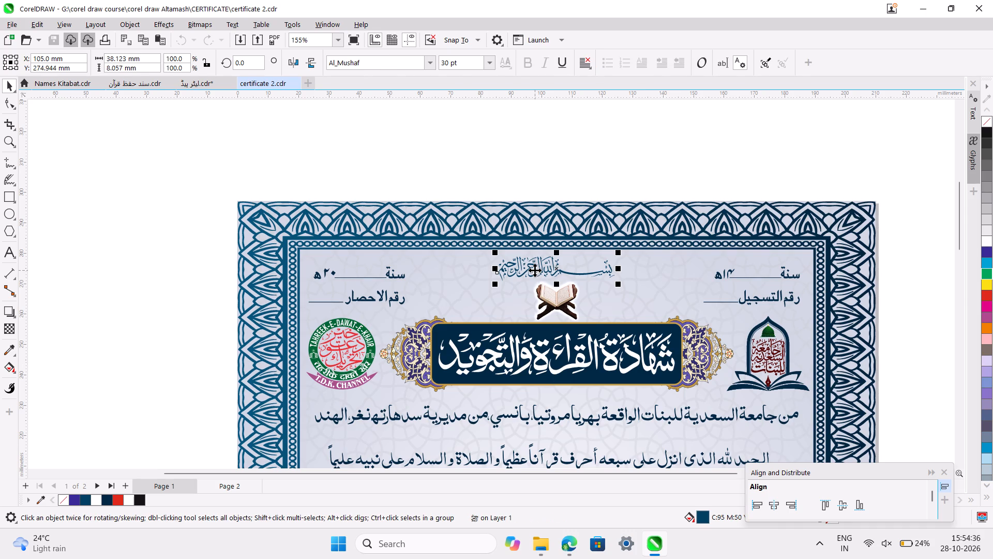
shift+click(537, 355)
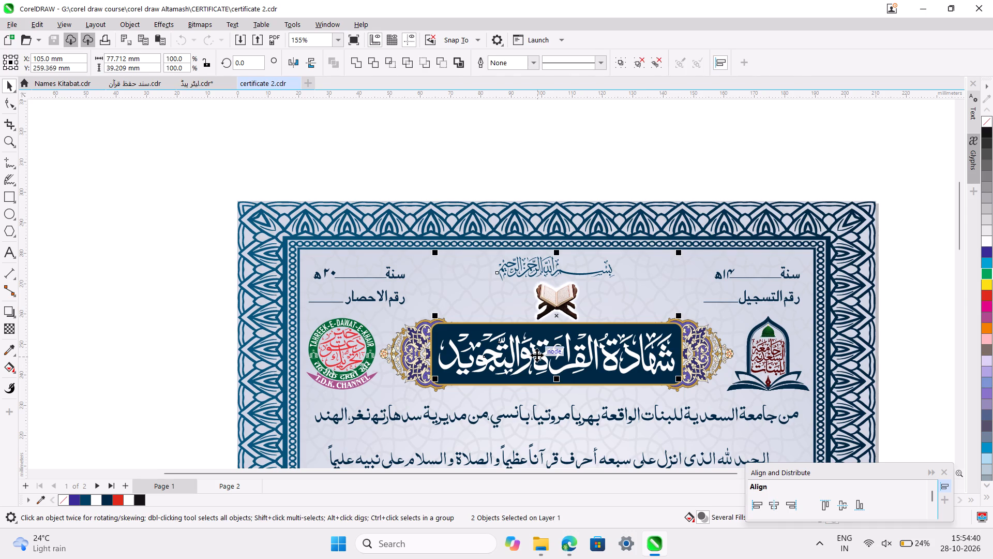
key(ctrl+c)
click(65, 86)
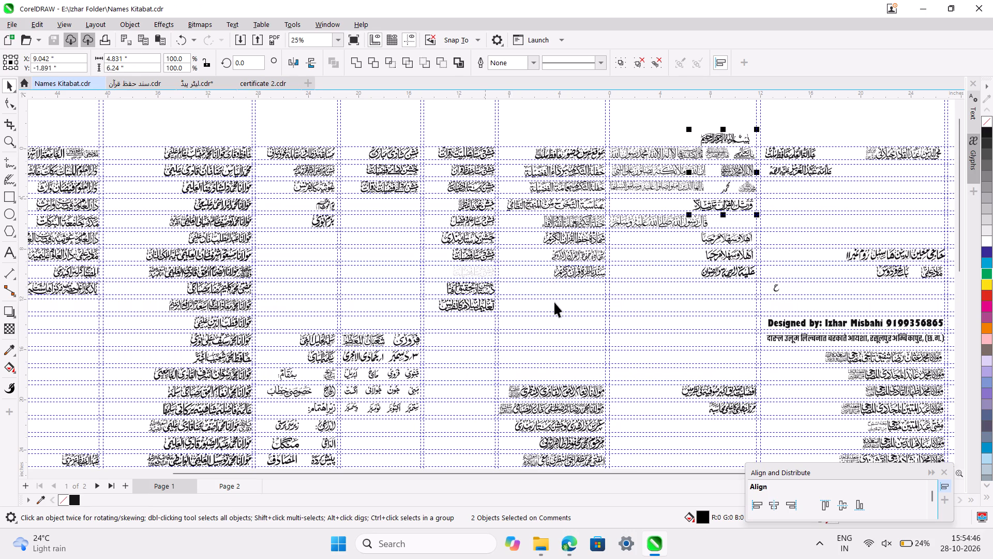
key(ctrl+v)
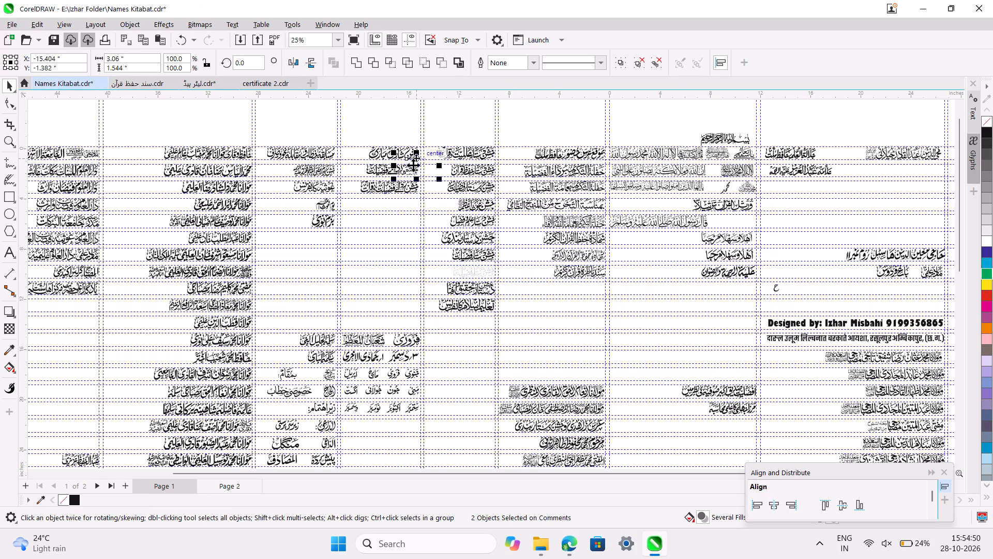
Place the pasted Bismillah and title beside the "أهلا وسهلا مرحبا" entries and fill both with black.
drag(413, 166, 665, 260)
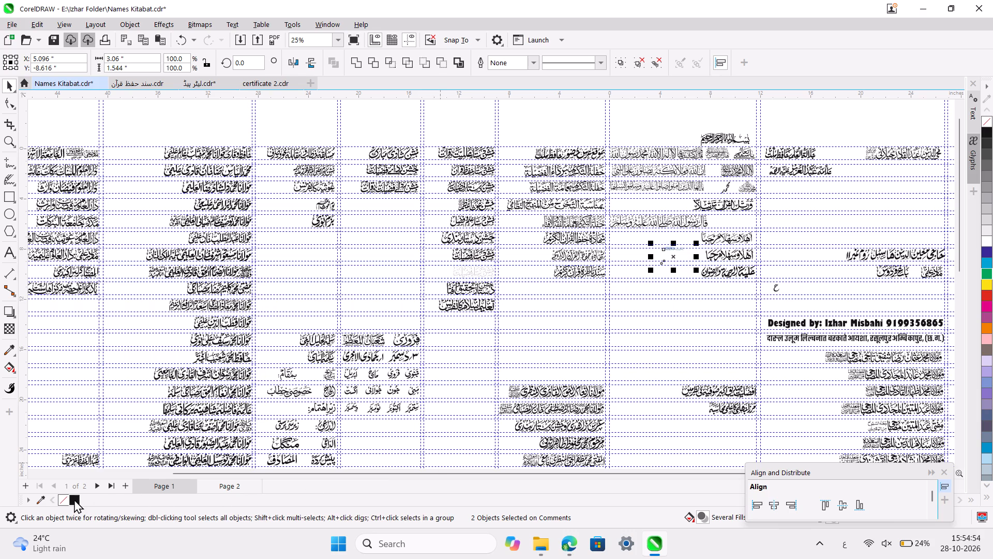
click(74, 499)
ctrl+scroll(684, 328, up, 5)
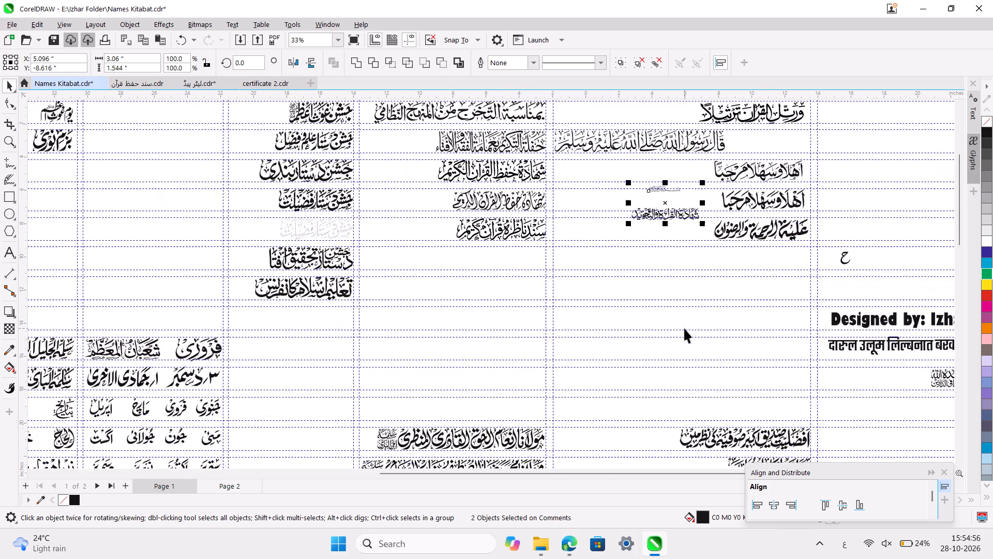
ctrl+scroll(684, 328, up, 2)
click(658, 269)
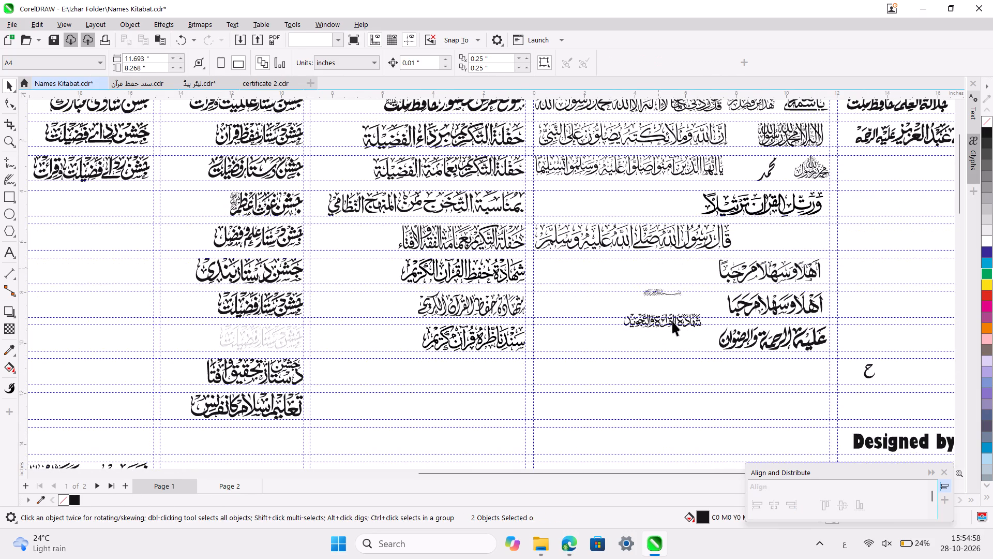
Move the title "شهادة القراءة والتجويد" into the empty row directly below the "سند ناظرہ قرآن کریم" entry.
click(673, 322)
drag(673, 322, 484, 377)
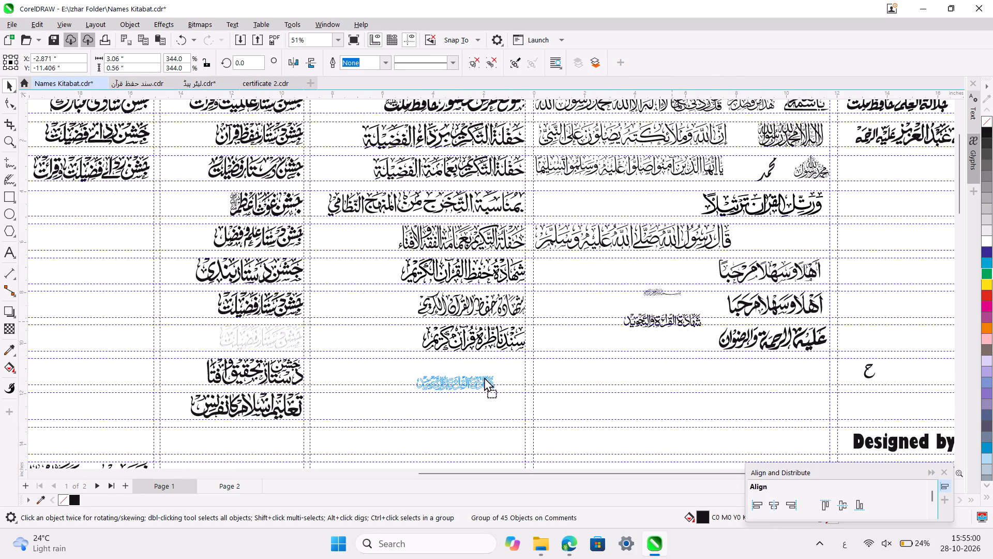
drag(484, 377, 492, 371)
Enlarge the moved title proportionally to about 5.59 by 1.02 inches so it fills its guideline row.
ctrl+scroll(492, 371, up, 4)
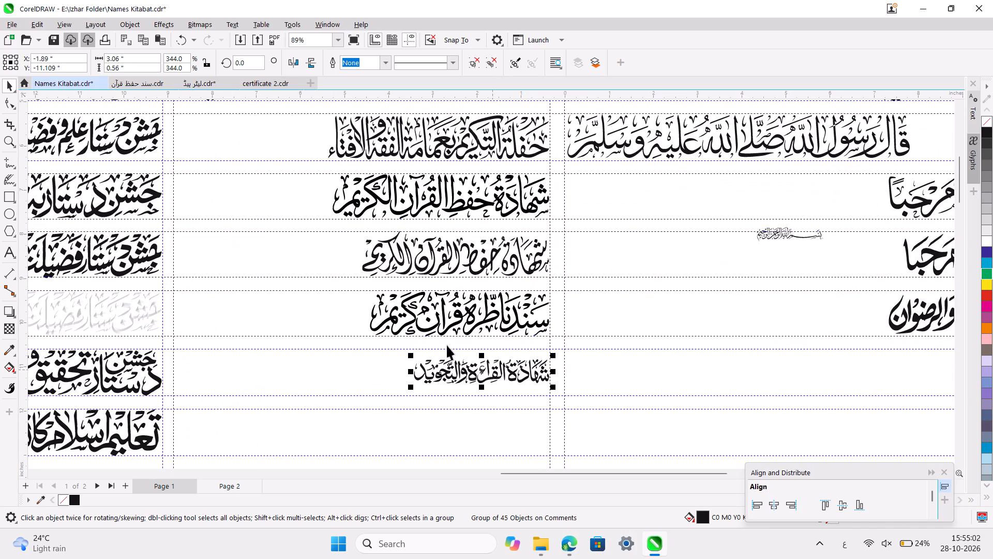
drag(411, 357, 305, 348)
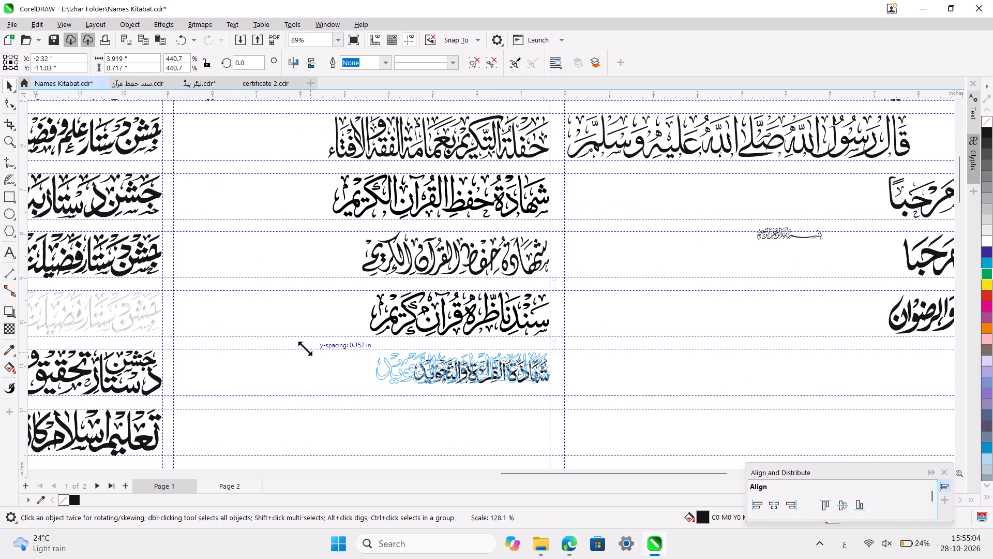
drag(305, 348, 289, 347)
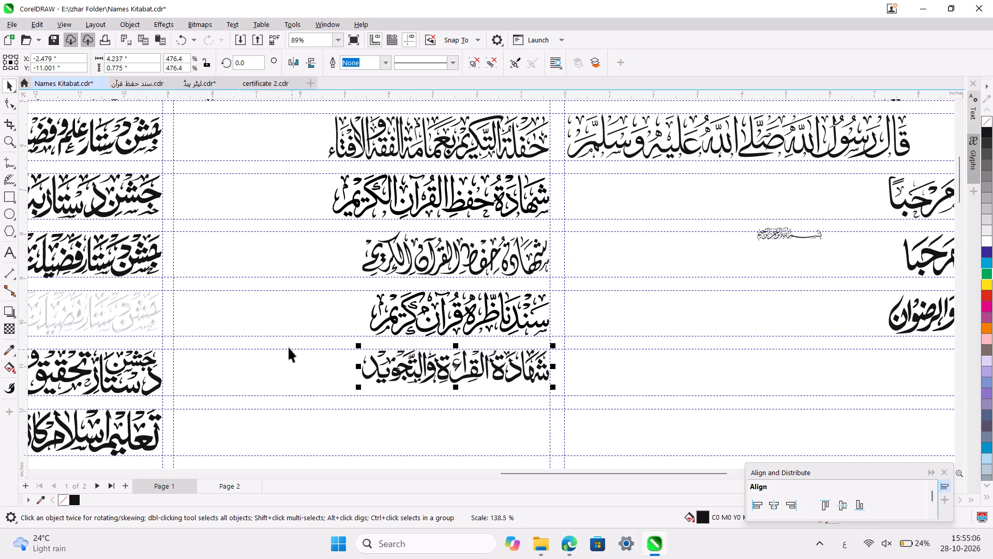
drag(360, 391, 331, 396)
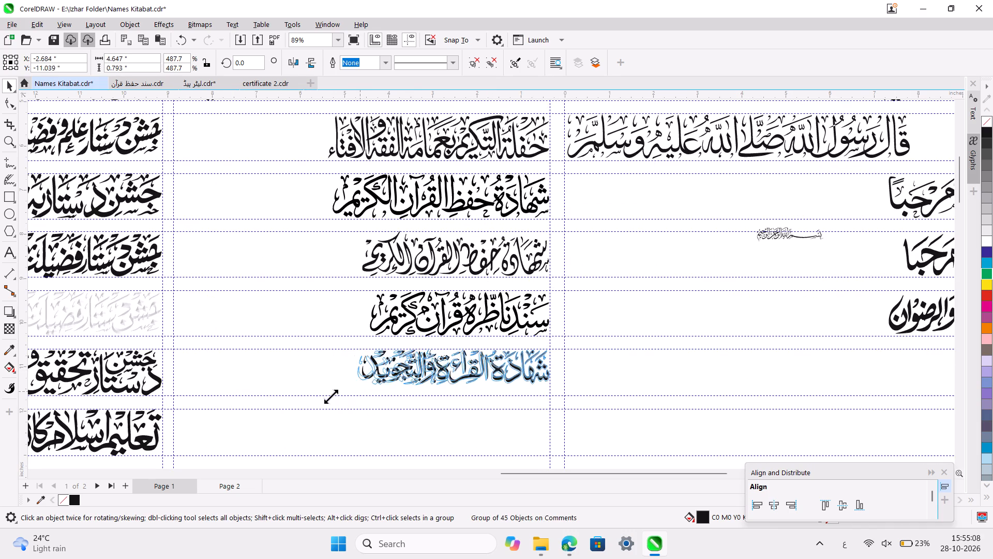
drag(331, 396, 296, 400)
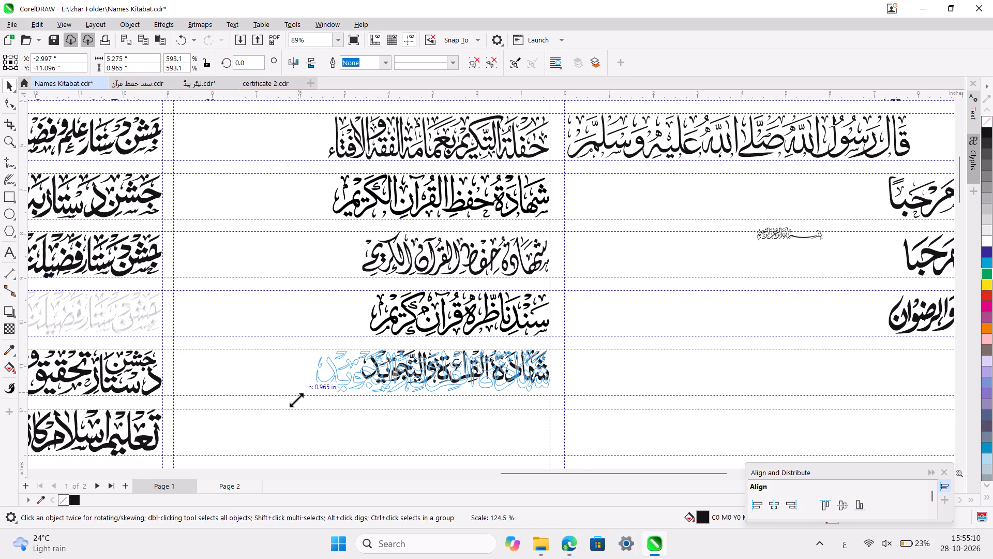
drag(296, 400, 282, 403)
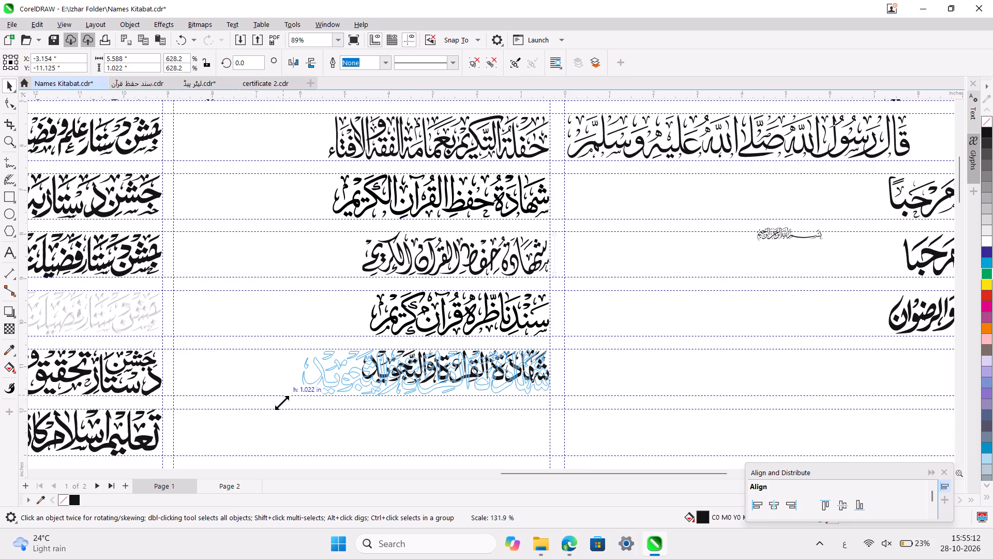
shift+click(518, 324)
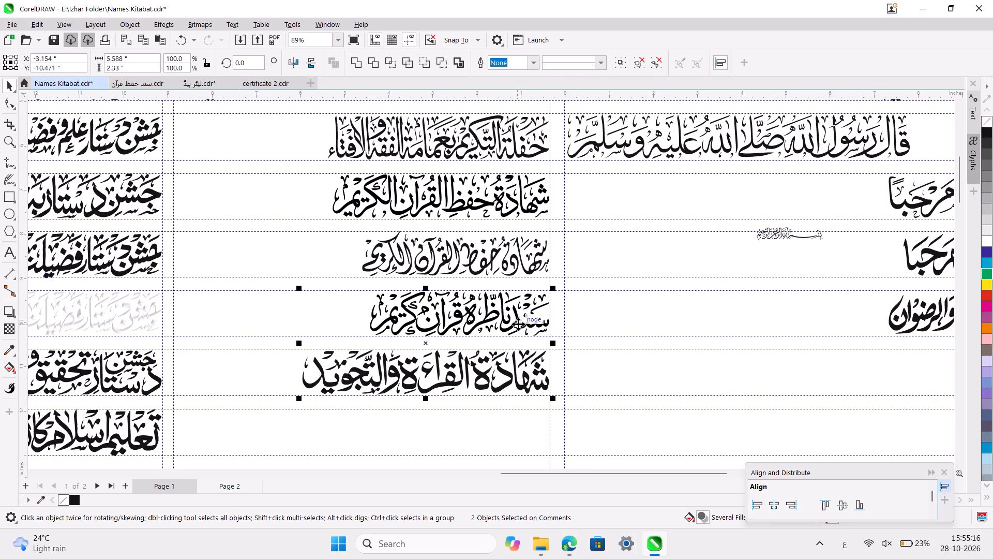
click(642, 321)
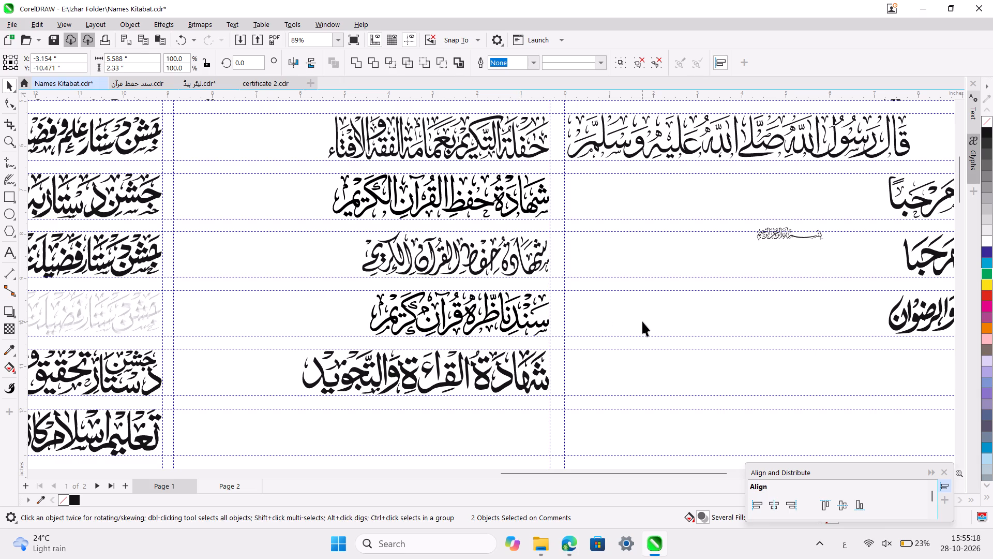
Move the small black Bismillah into the row beside "ورتل القرآن ترتيلا".
click(782, 237)
scroll(782, 237, up, 1)
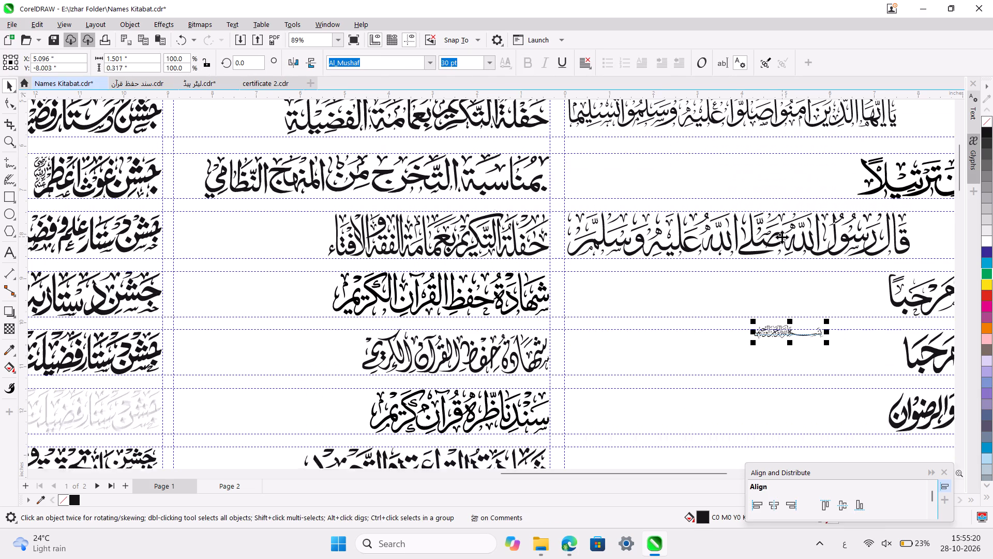
scroll(782, 237, up, 1)
scroll(806, 343, up, 1)
ctrl+scroll(806, 343, down, 2)
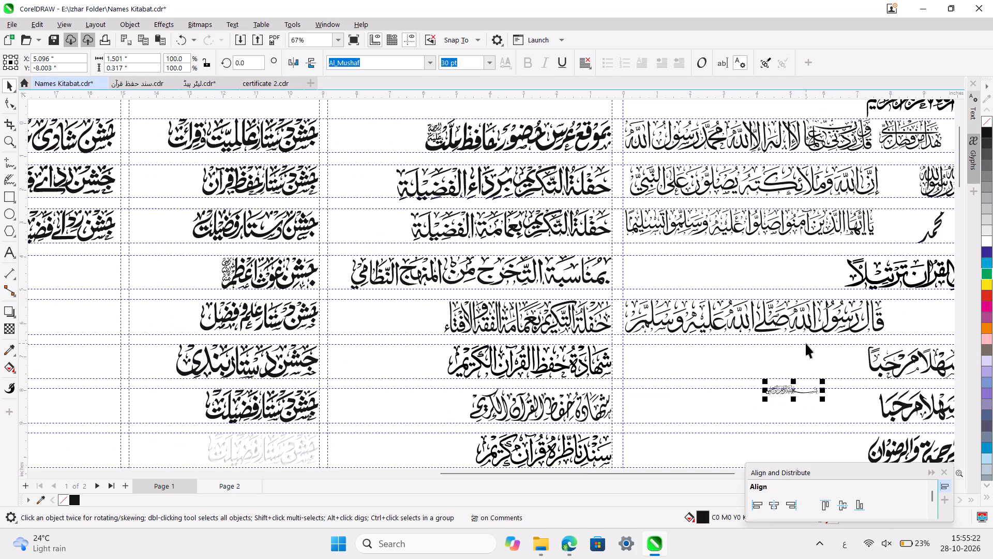
scroll(806, 343, left, 2)
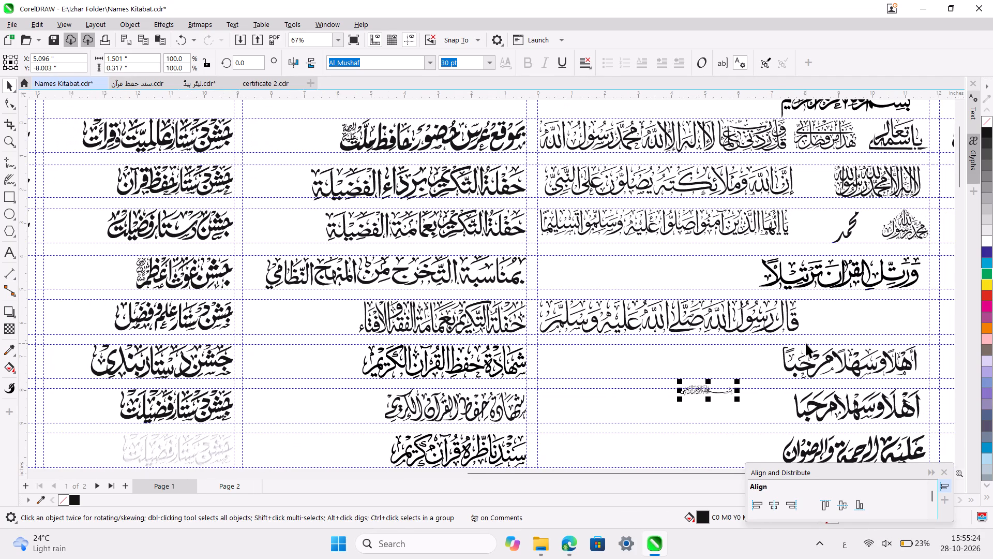
scroll(806, 343, up, 1)
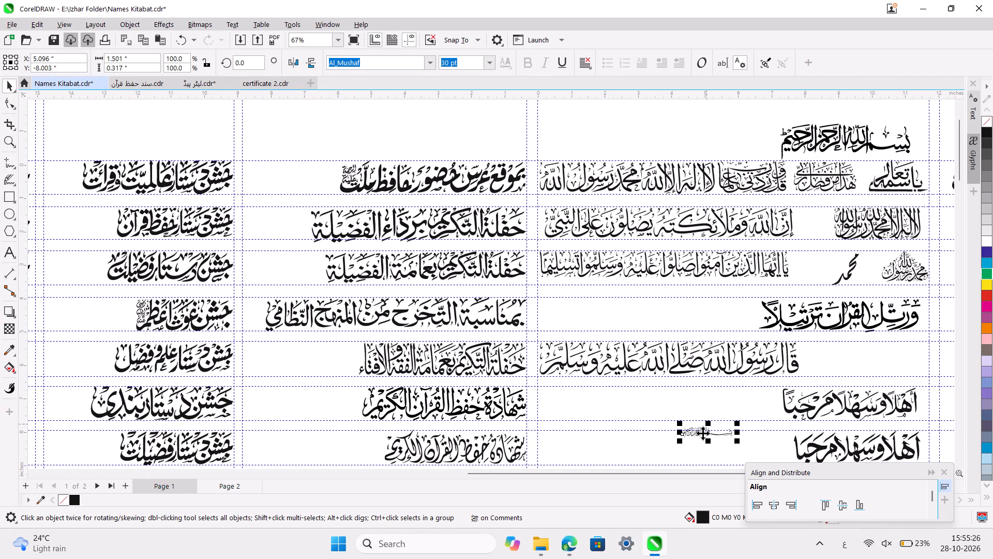
drag(703, 433, 726, 303)
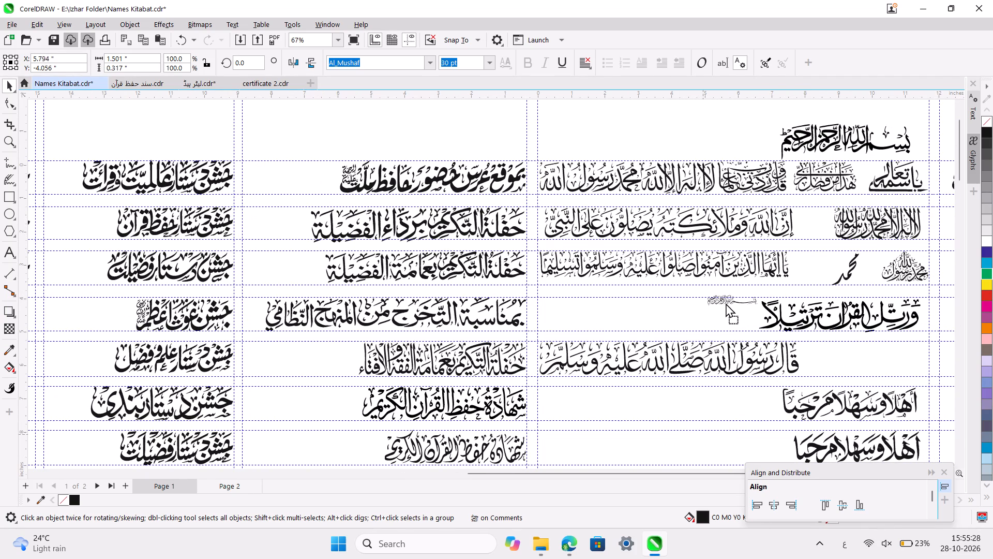
drag(726, 303, 723, 304)
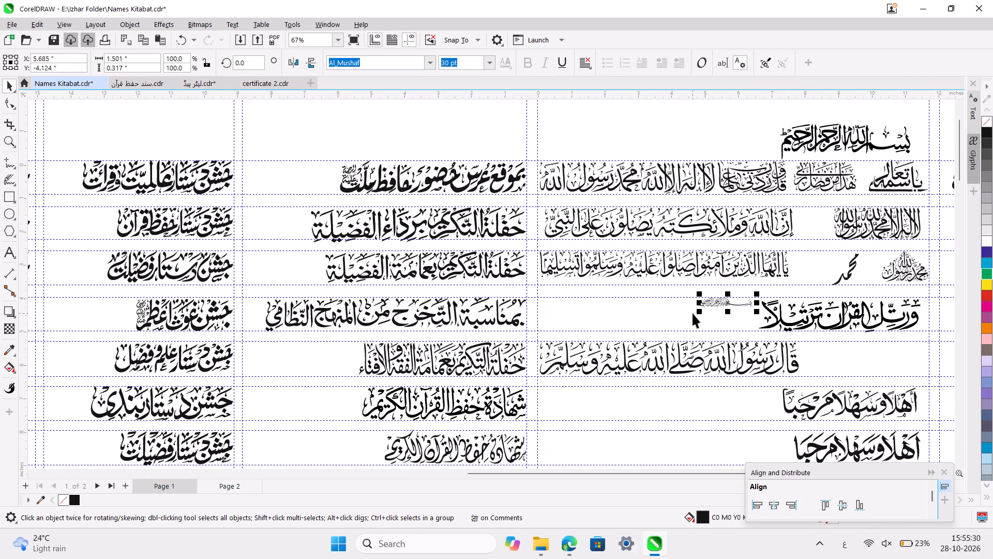
Enlarge the Bismillah proportionally to about 4.89 by 1.03 inches and shift it clear of the neighbouring "ورتل القرآن ترتيلا" entry.
drag(695, 313, 598, 348)
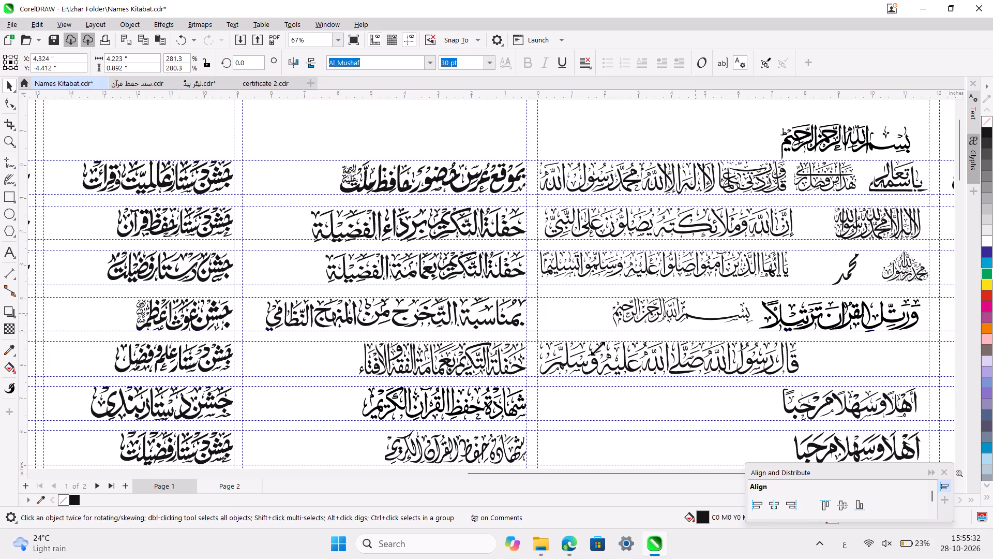
drag(598, 348, 582, 351)
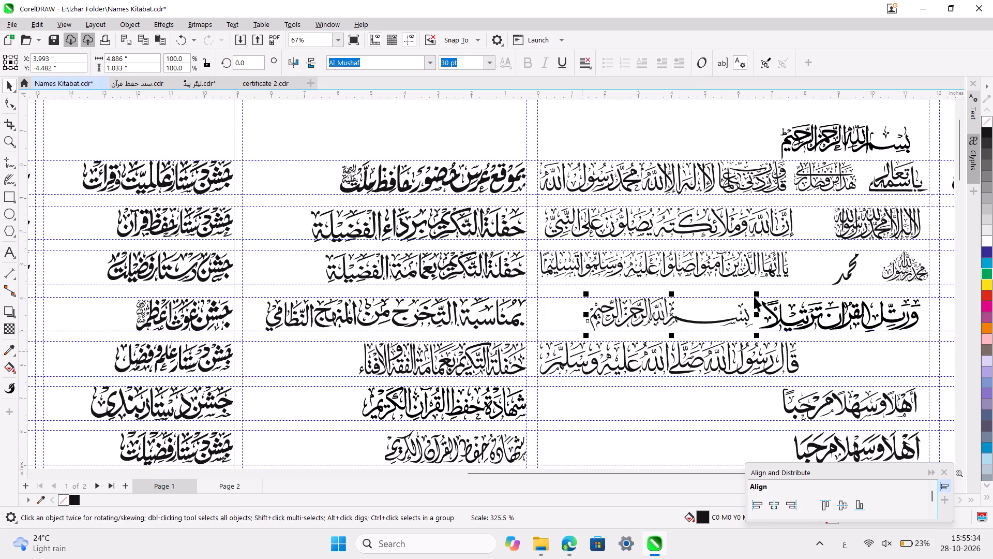
drag(666, 316, 645, 316)
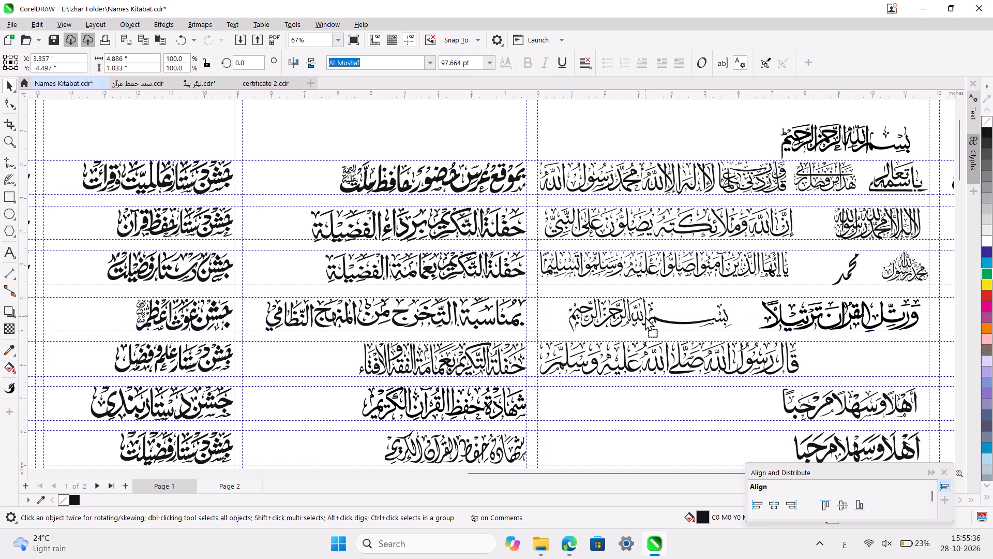
drag(645, 316, 642, 316)
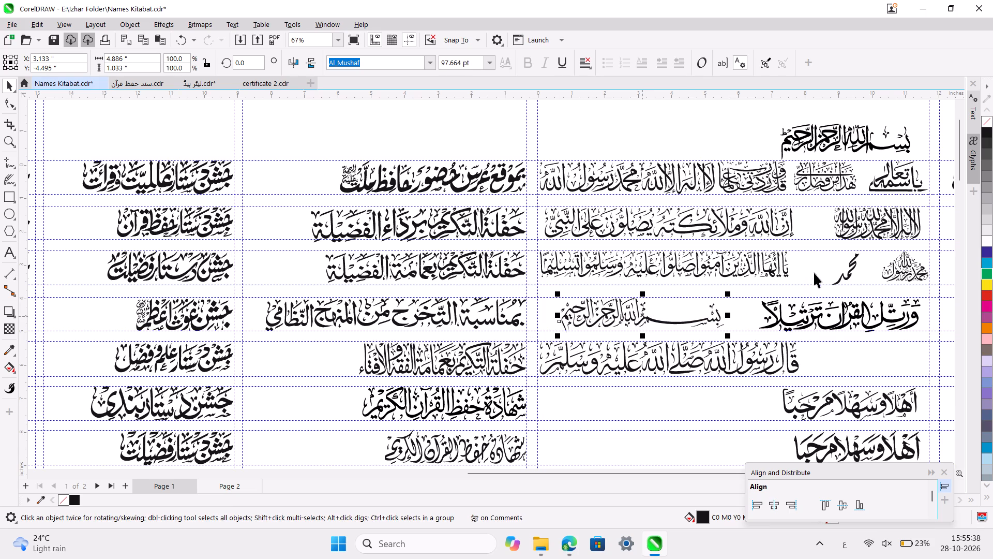
Save Names Kitabat.cdr.
click(817, 269)
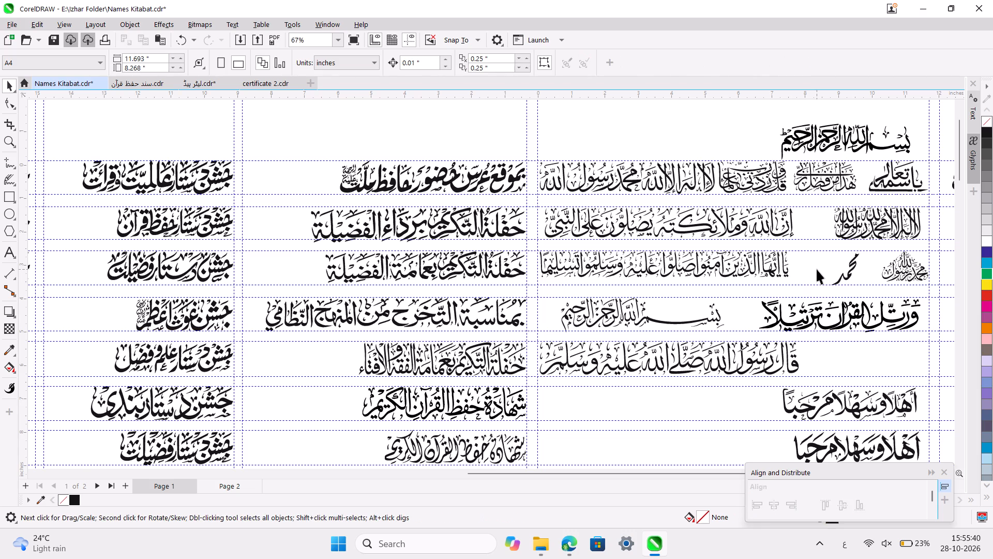
key(ctrl+s)
Copy the enlarged Bismillah into سند حفظ قرآن.cdr and place it over the top edge of the certificate page.
click(605, 318)
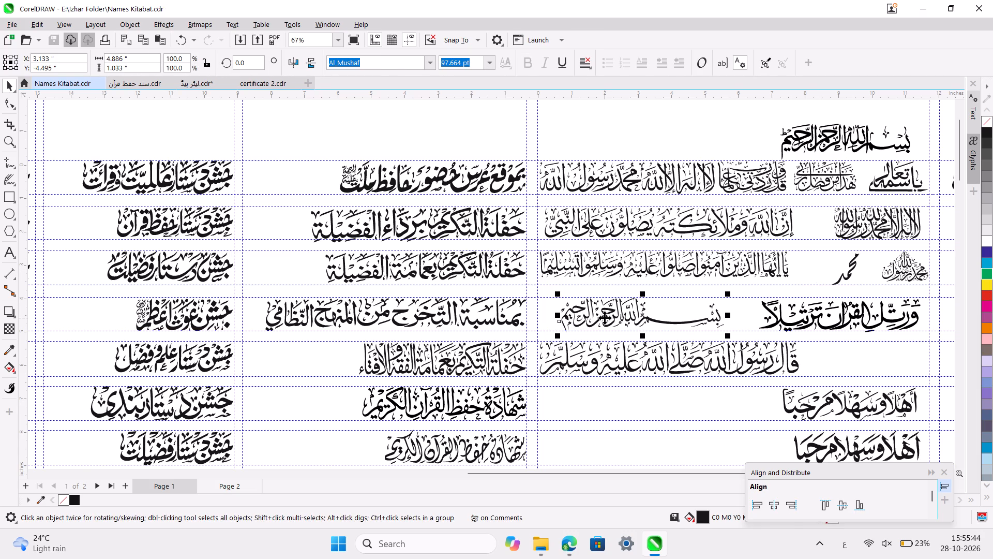
key(ctrl+c)
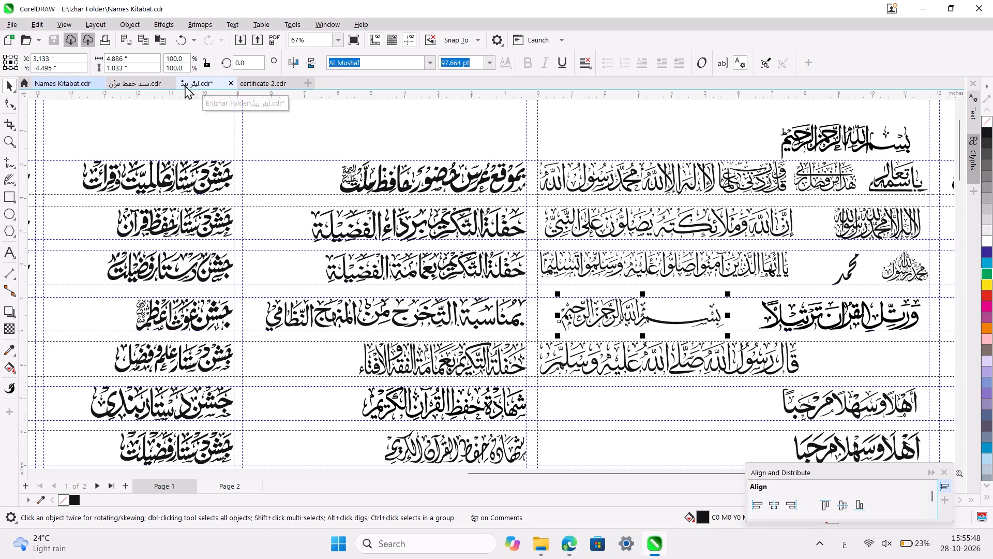
click(141, 80)
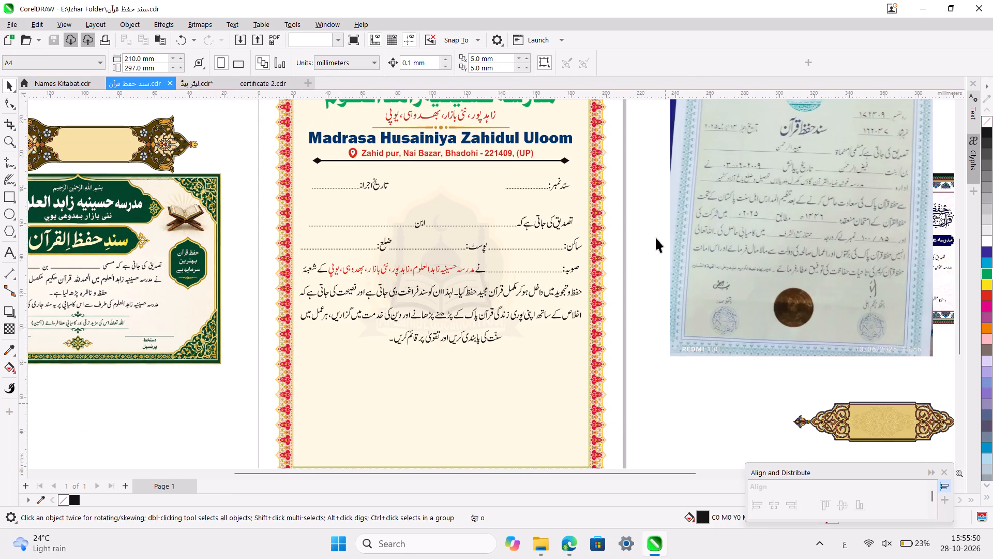
click(656, 236)
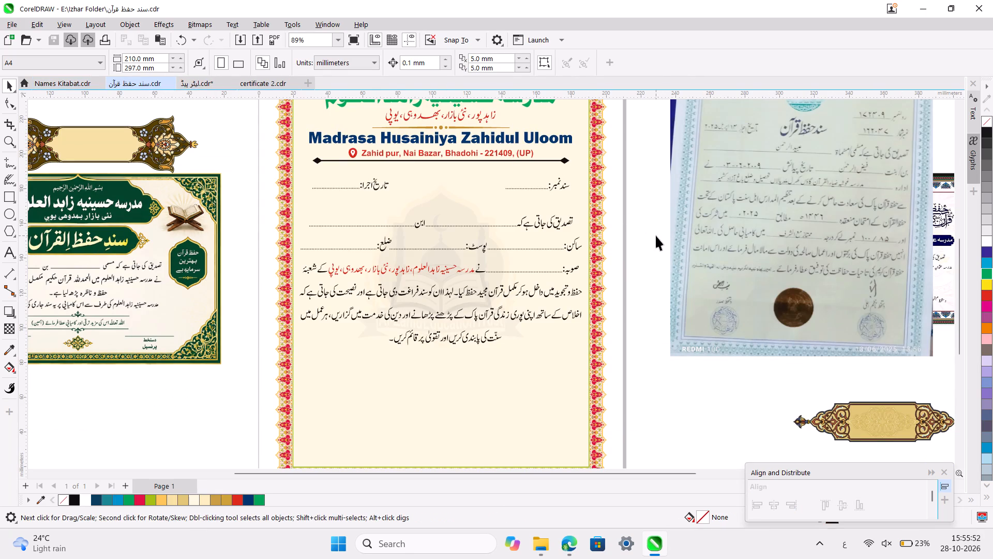
key(ctrl+v)
scroll(656, 236, up, 3)
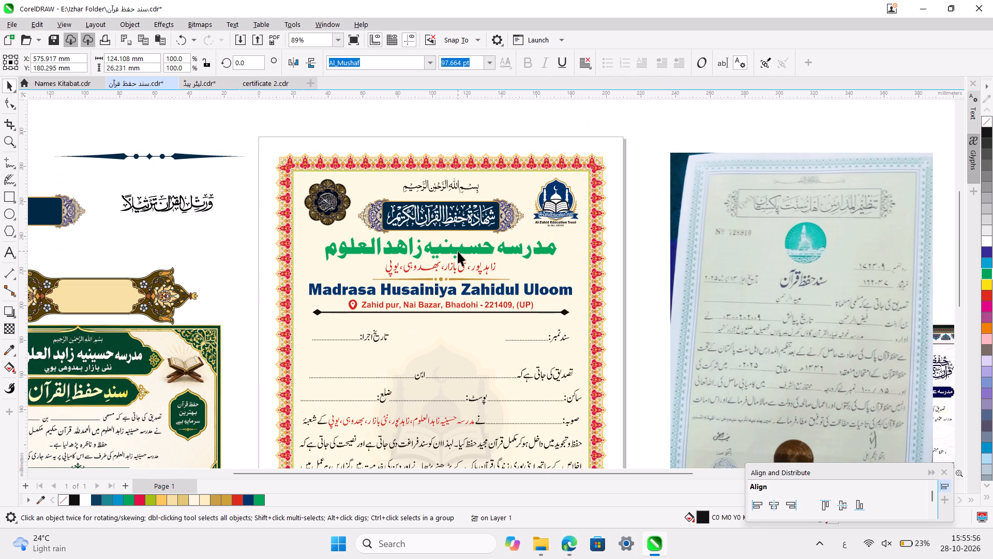
ctrl+scroll(458, 251, down, 4)
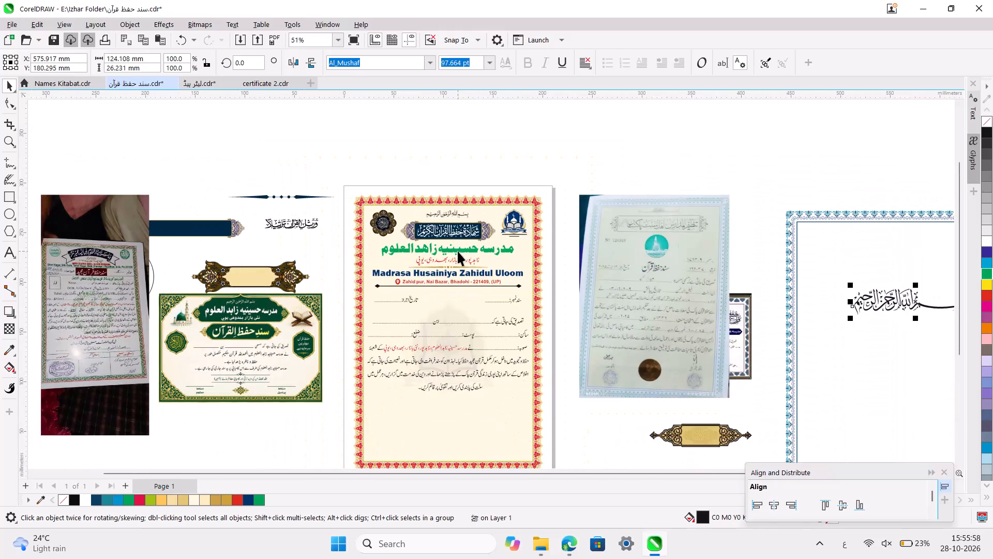
drag(904, 308, 494, 186)
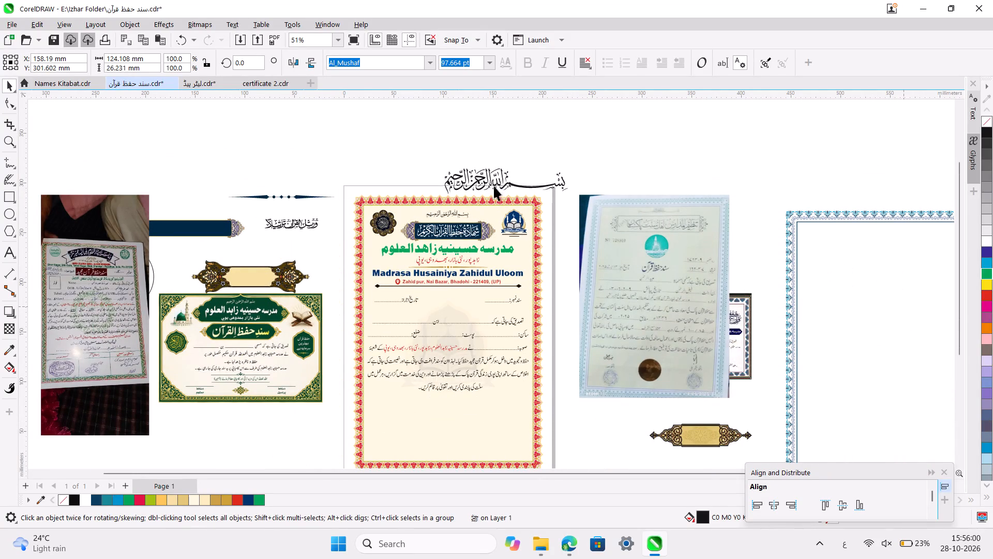
Shrink the pasted Bismillah proportionally to about 47 by 10 mm.
ctrl+scroll(494, 186, up, 2)
drag(590, 157, 489, 149)
Move the certificate's existing Urdu Symbol Bismillah out of the header to the empty area above the page.
ctrl+scroll(450, 218, up, 4)
scroll(450, 218, right, 1)
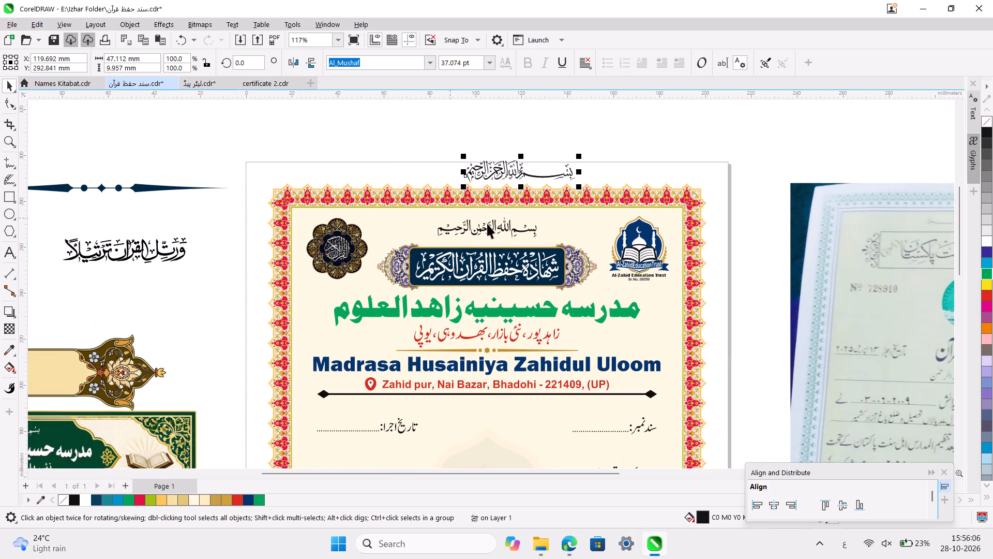
click(496, 229)
drag(496, 229, 371, 137)
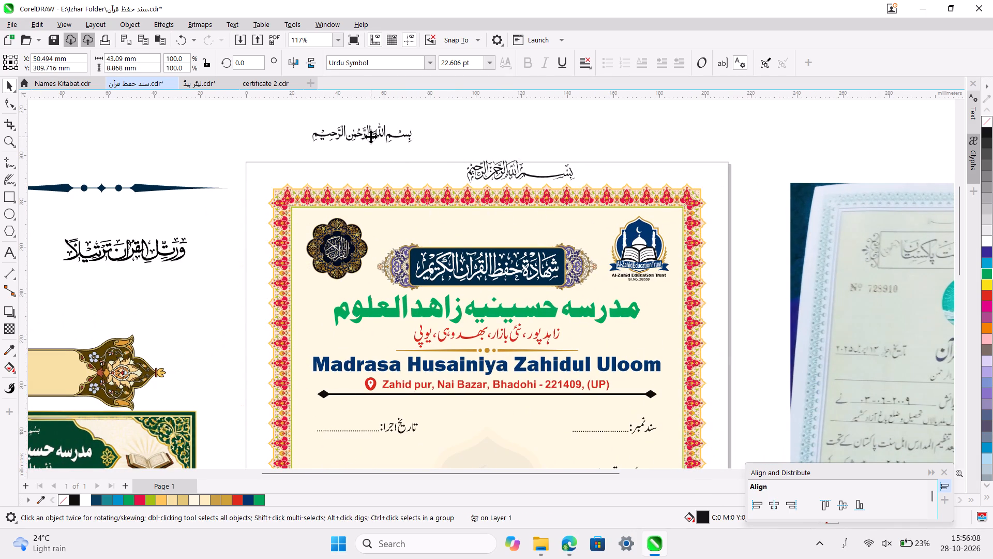
Place the new Al_Mushaf Bismillah above the "شهادة حفظ القرآن الكريم" title and centre it horizontally on the page.
click(501, 170)
drag(501, 170, 494, 204)
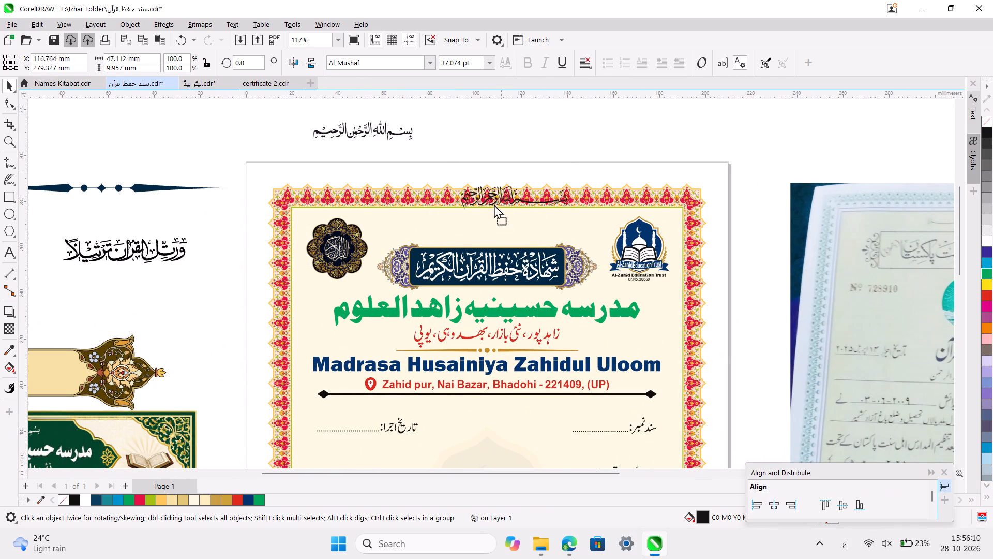
drag(494, 204, 467, 229)
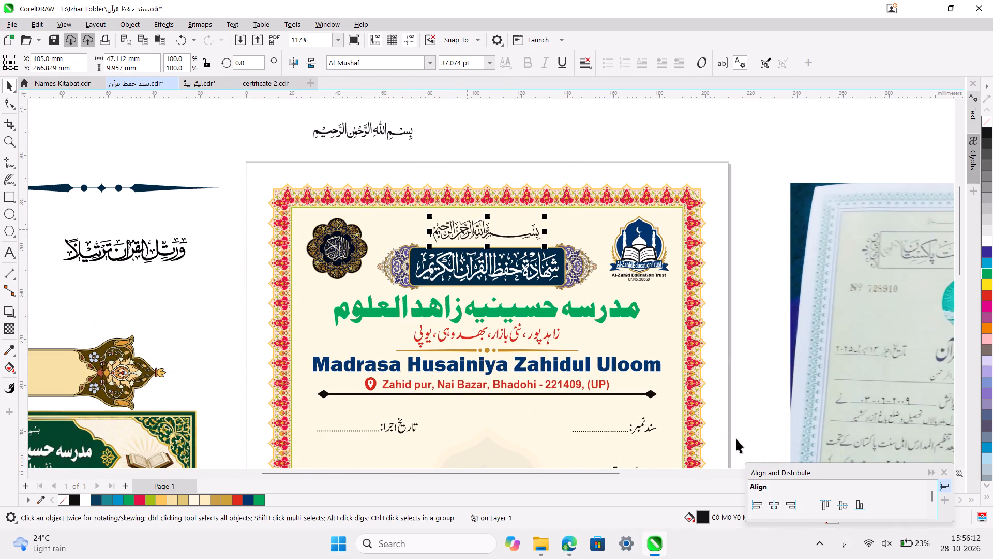
click(774, 502)
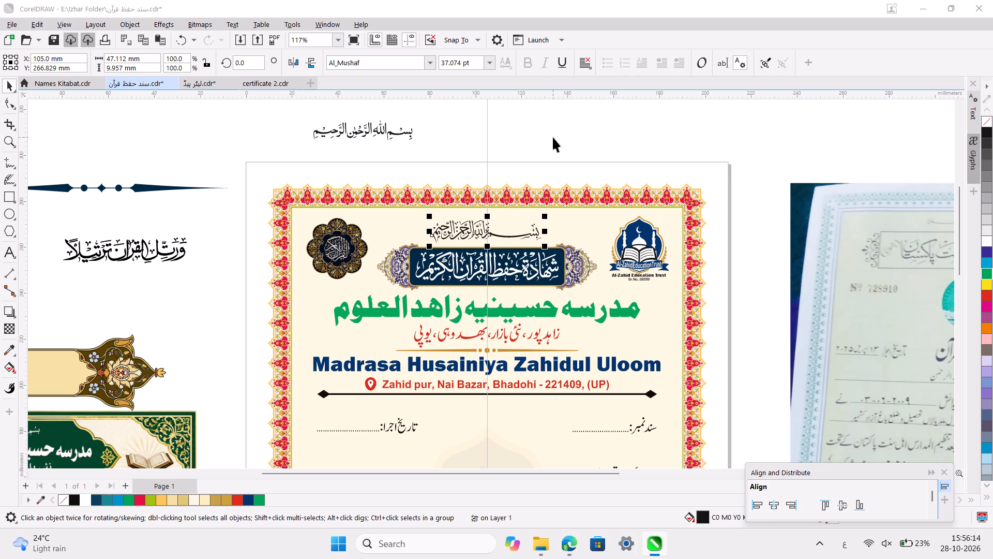
click(553, 137)
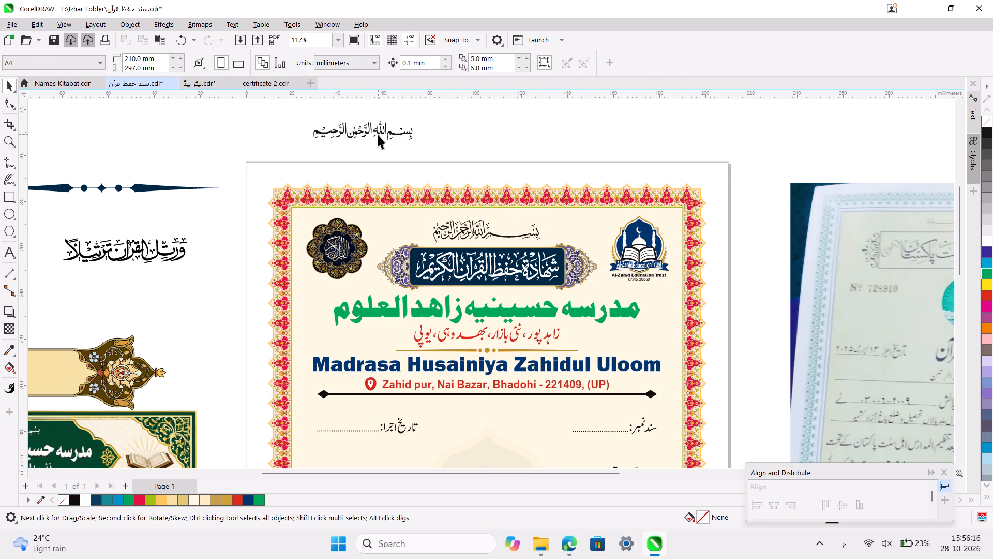
Delete the old Bismillah lying above the page.
click(378, 134)
key(BackSpace)
key(Delete)
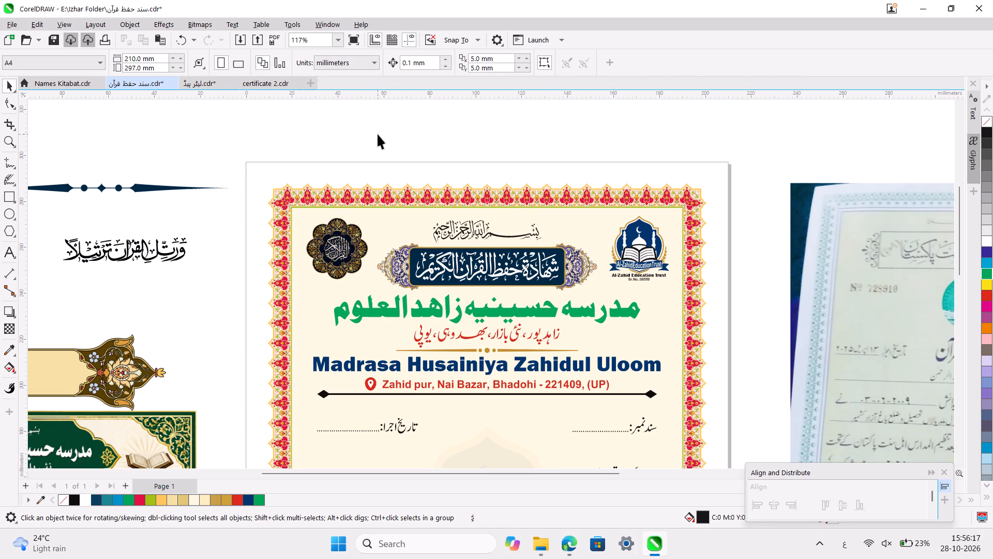
Raise the new Bismillah slightly above the title ornament to about Y 268.4 mm and recentre it horizontally on the page.
scroll(518, 209, down, 1)
click(470, 176)
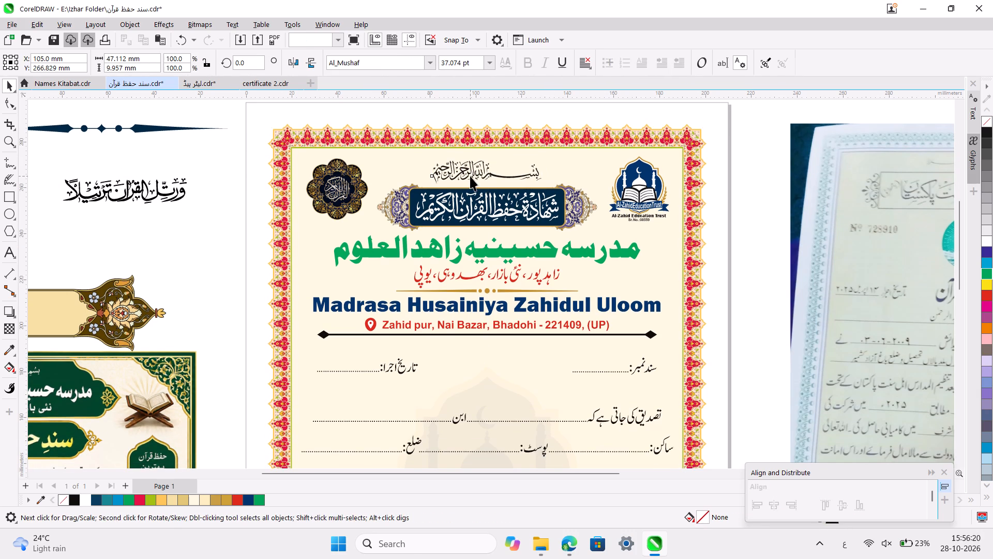
drag(470, 176, 476, 173)
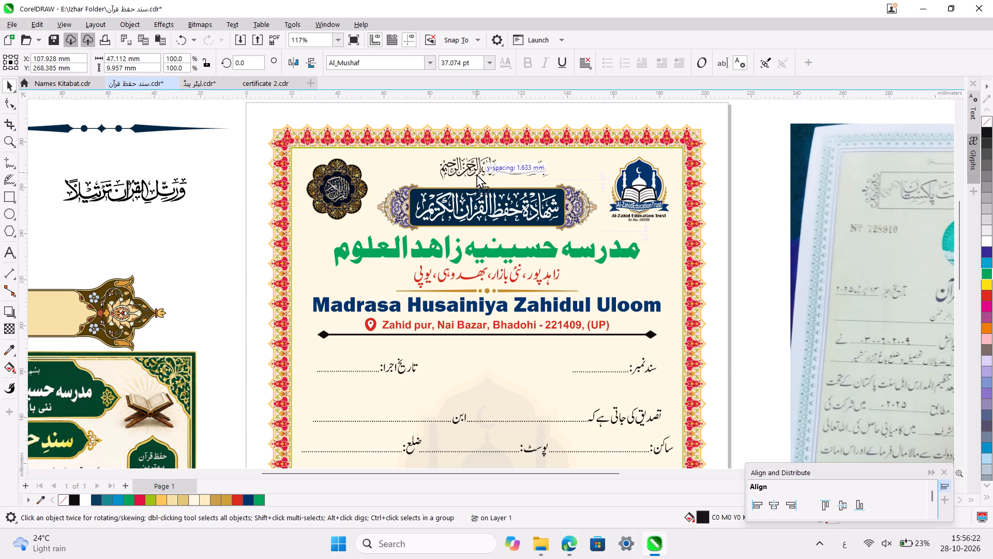
drag(476, 173, 475, 173)
click(774, 496)
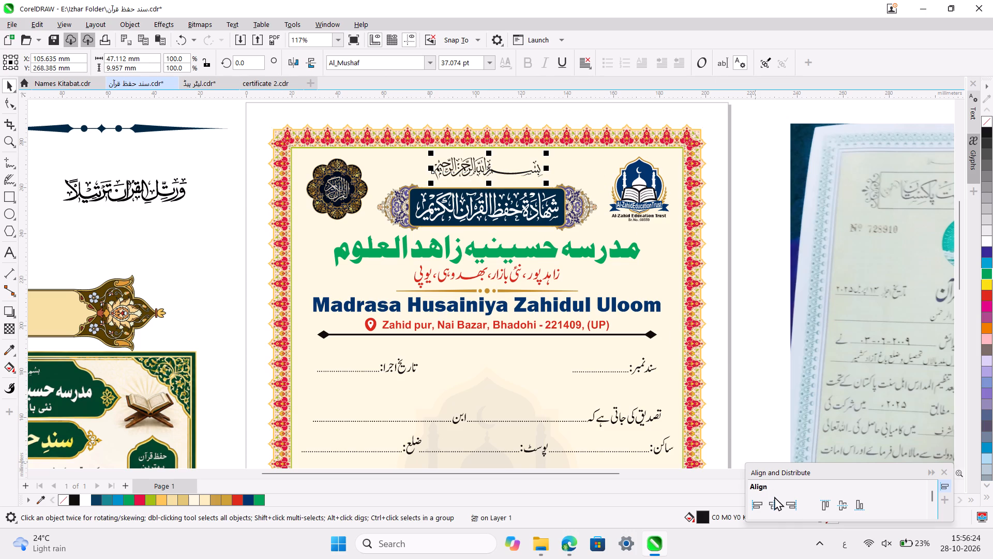
click(778, 512)
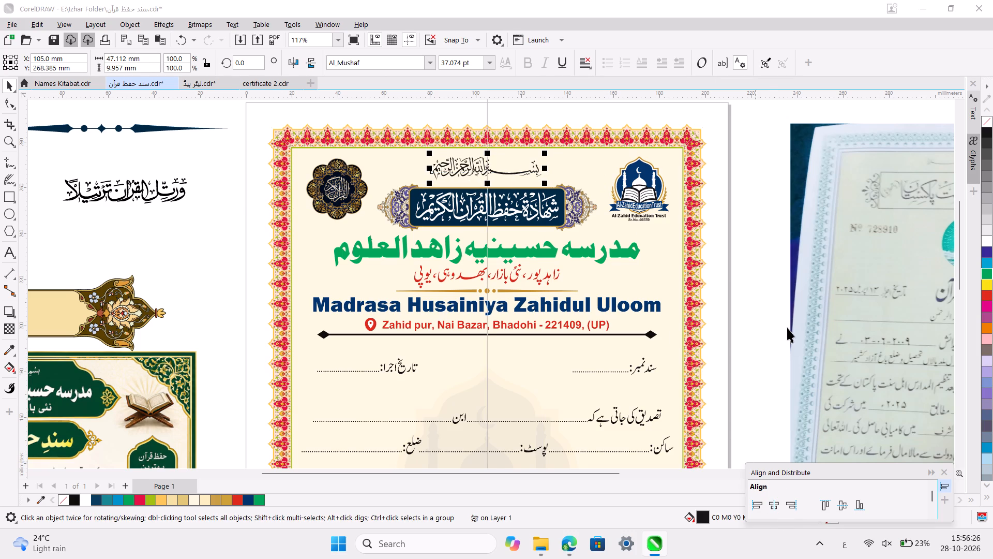
click(769, 321)
Review the certificate's layout from the header through the body text to the empty area beneath it.
scroll(769, 321, down, 1)
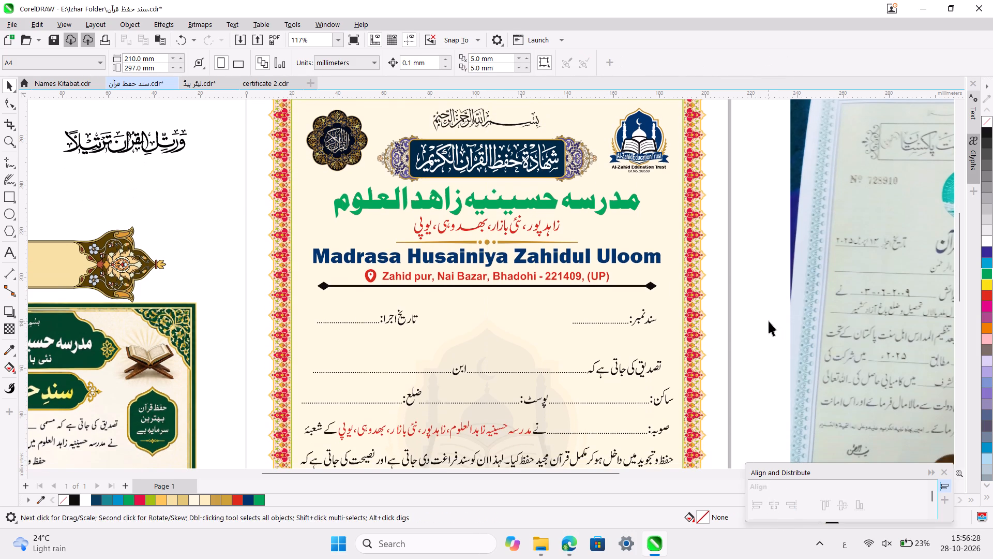
scroll(341, 370, down, 3)
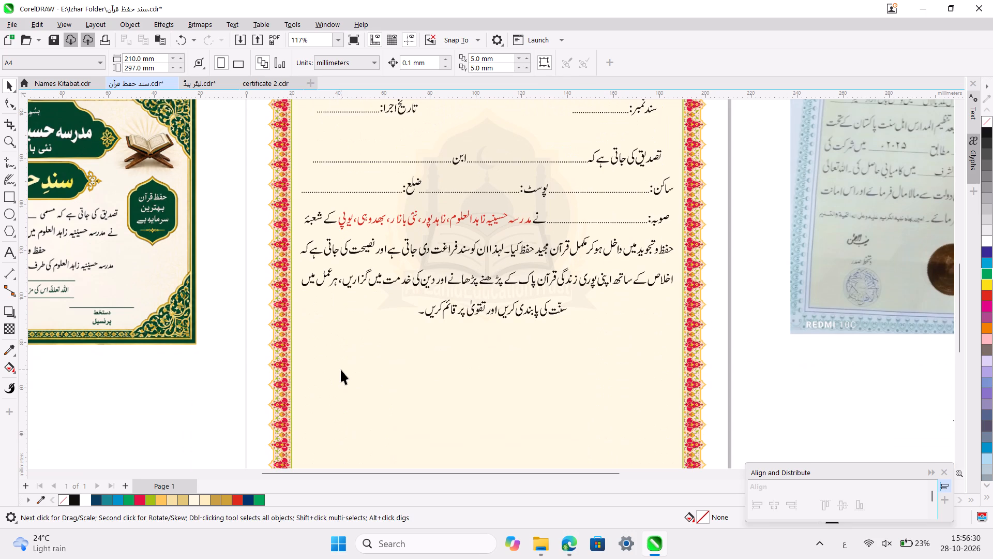
scroll(341, 370, down, 1)
scroll(341, 370, up, 4)
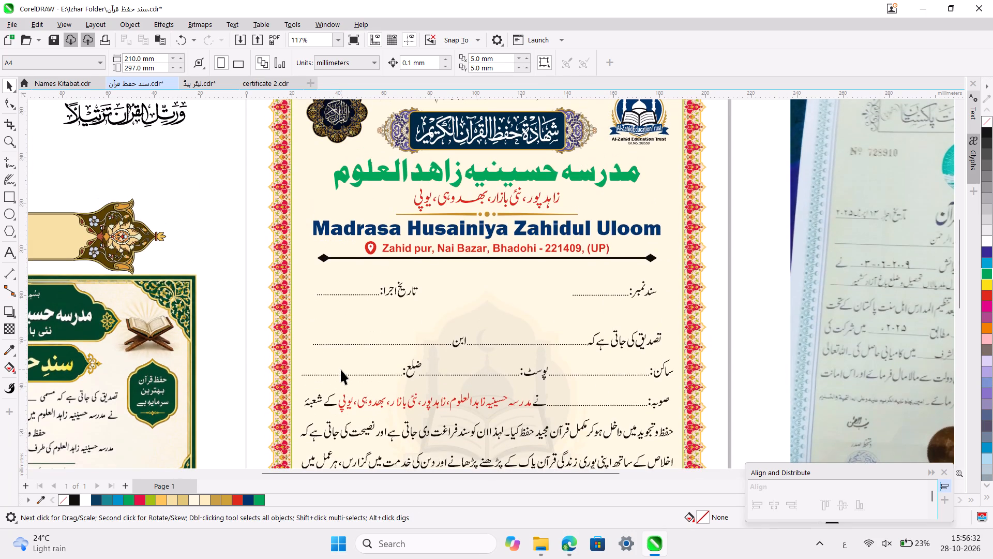
scroll(341, 370, down, 2)
scroll(341, 370, up, 3)
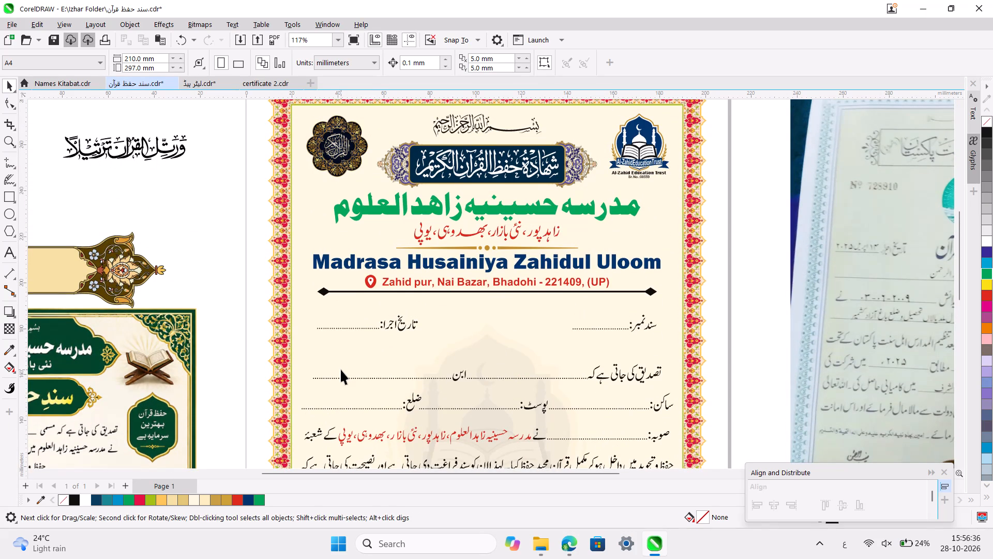
scroll(341, 370, down, 1)
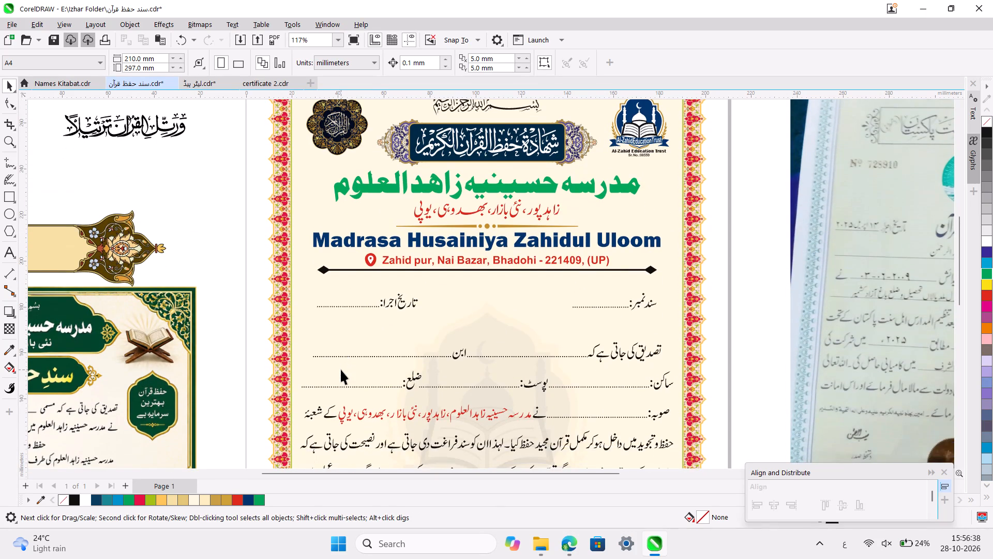
scroll(341, 370, up, 1)
scroll(341, 370, down, 2)
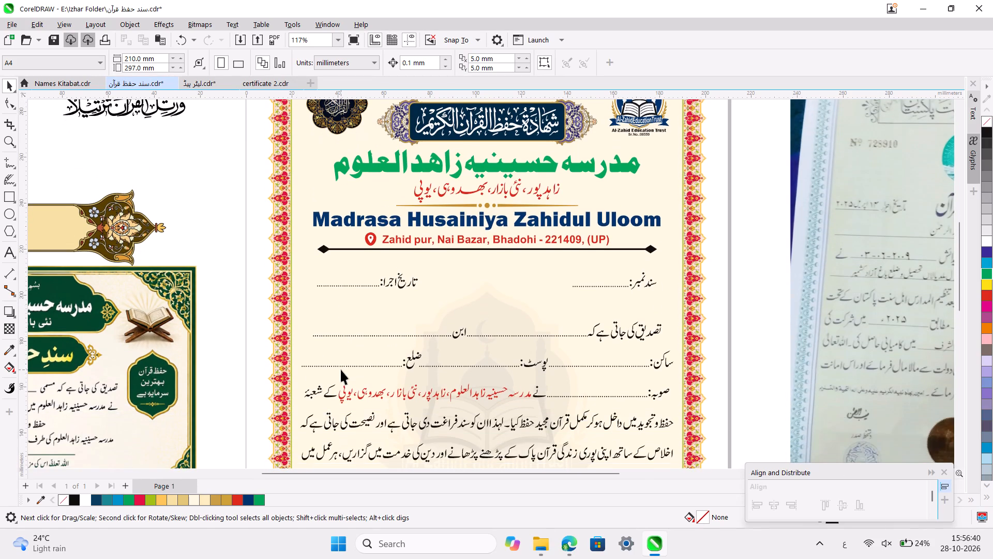
Shrink the faded logo watermark to about 67.6 × 65.9 mm and place it beneath the body text at about X 108.3, Y 54.5 mm.
scroll(341, 370, down, 4)
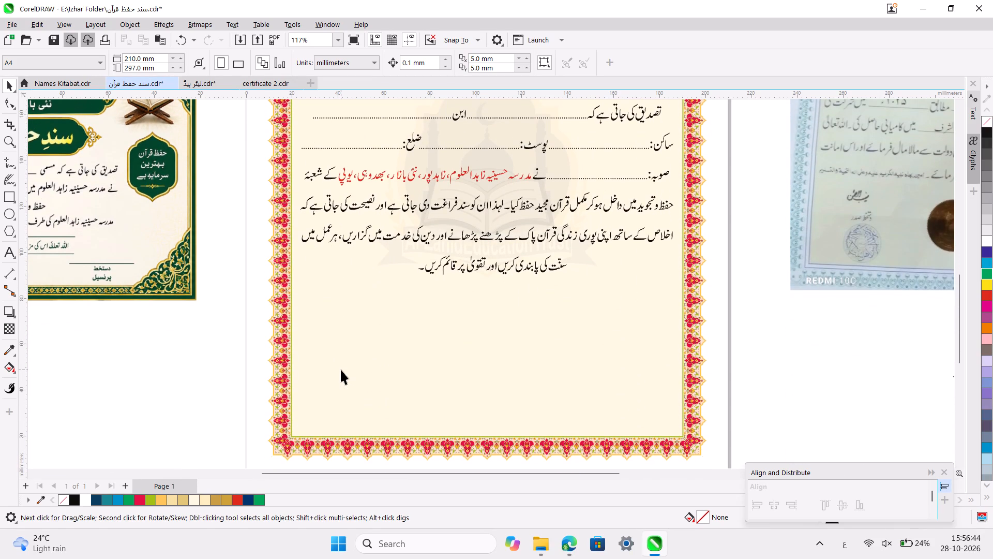
scroll(341, 370, down, 1)
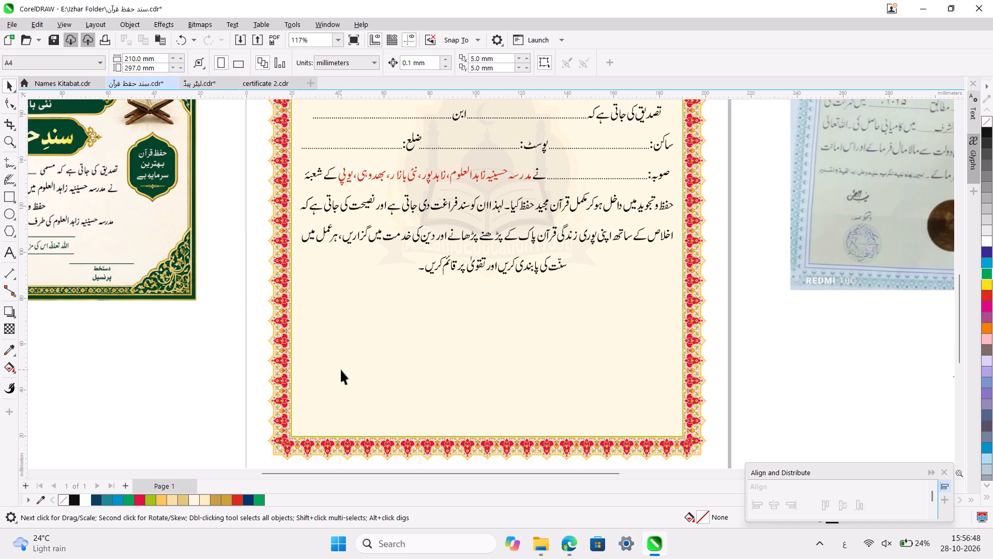
scroll(341, 370, up, 2)
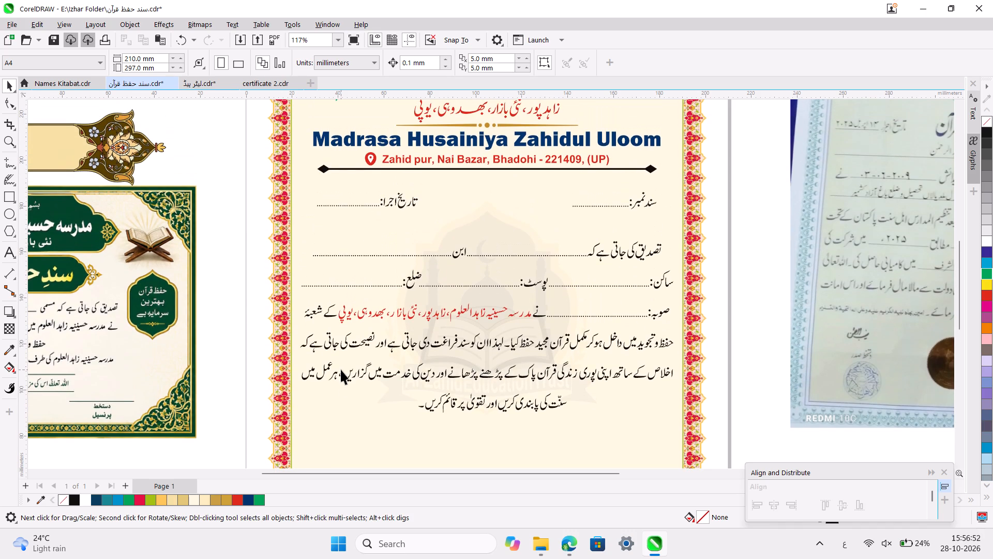
click(494, 298)
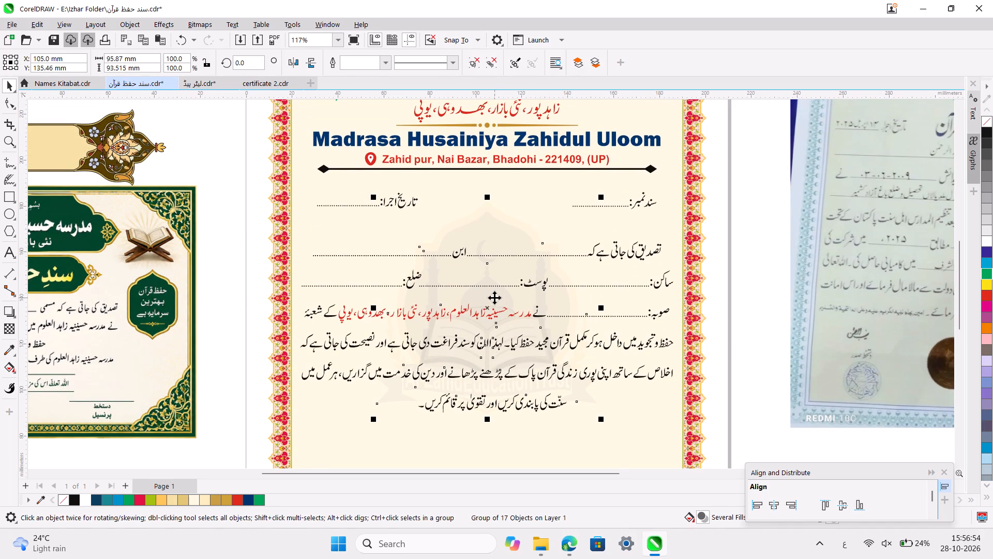
scroll(494, 298, down, 1)
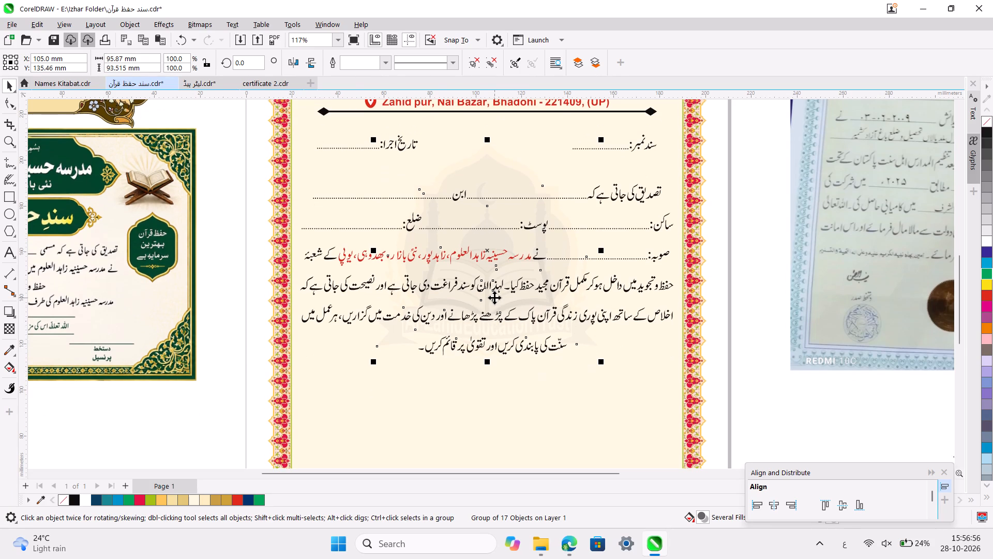
scroll(494, 298, down, 1)
drag(603, 135, 537, 149)
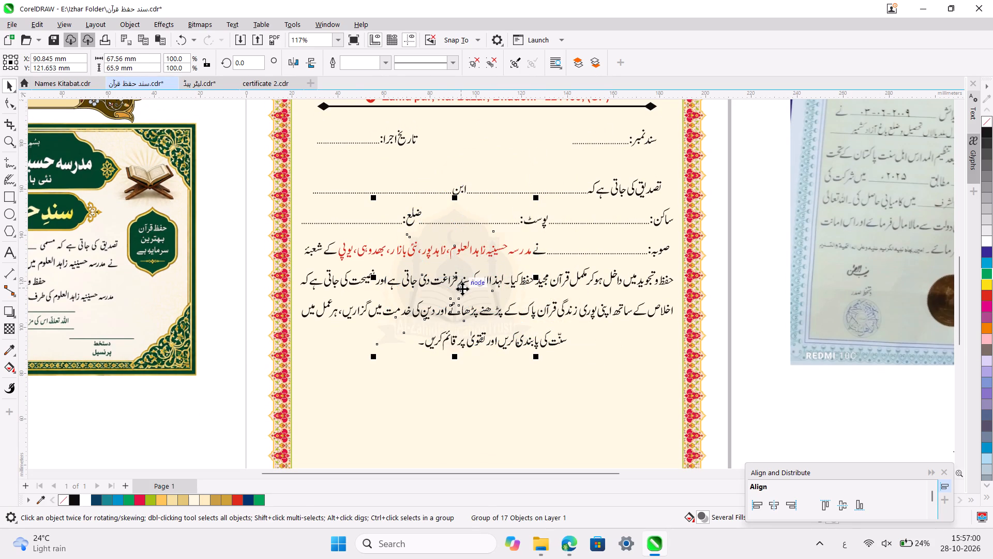
drag(455, 279, 491, 416)
scroll(491, 416, down, 1)
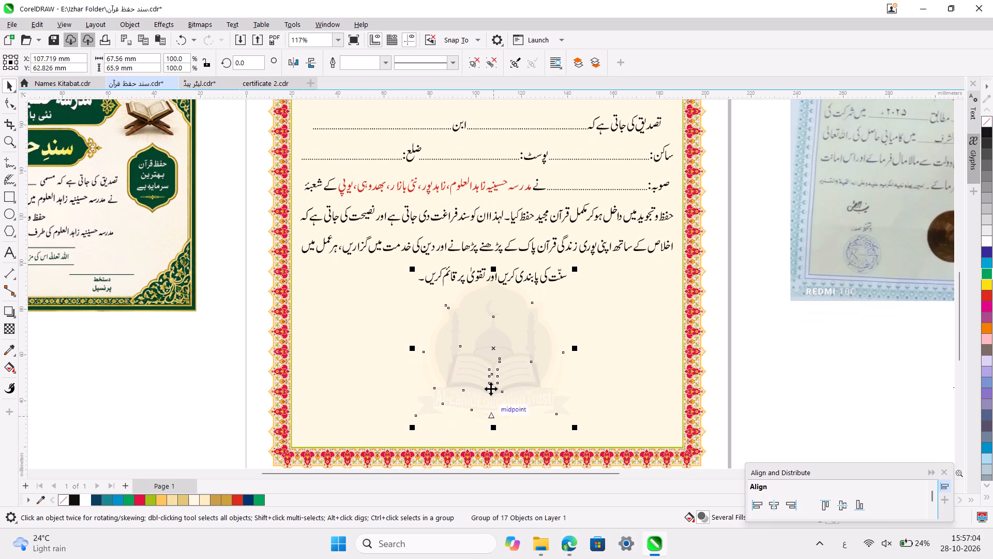
drag(494, 357, 494, 372)
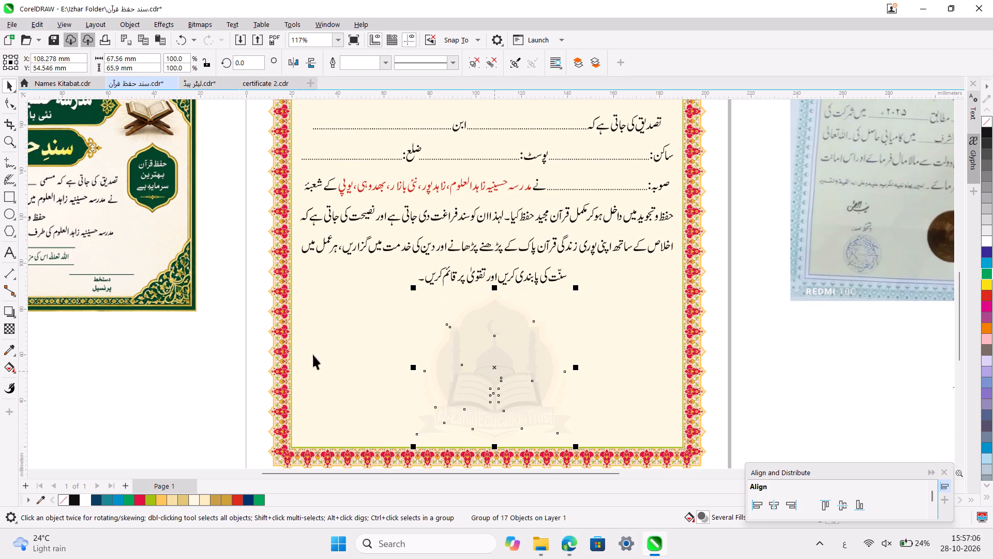
Ungroup the faded Al-Zahid Education Trust logo watermark in the empty area below the body text.
click(218, 365)
ctrl+scroll(461, 396, up, 4)
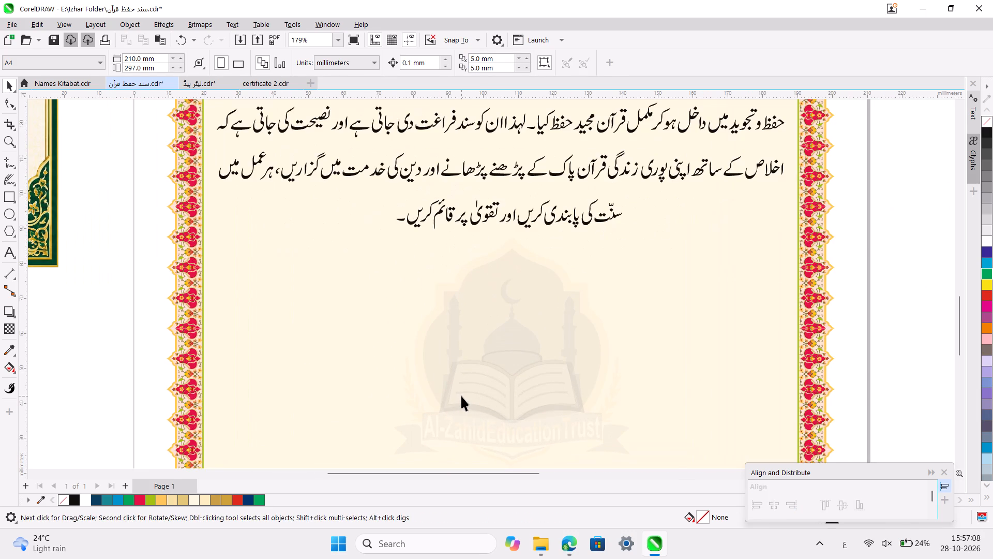
ctrl+scroll(461, 396, up, 1)
scroll(461, 396, right, 1)
ctrl+scroll(521, 349, up, 4)
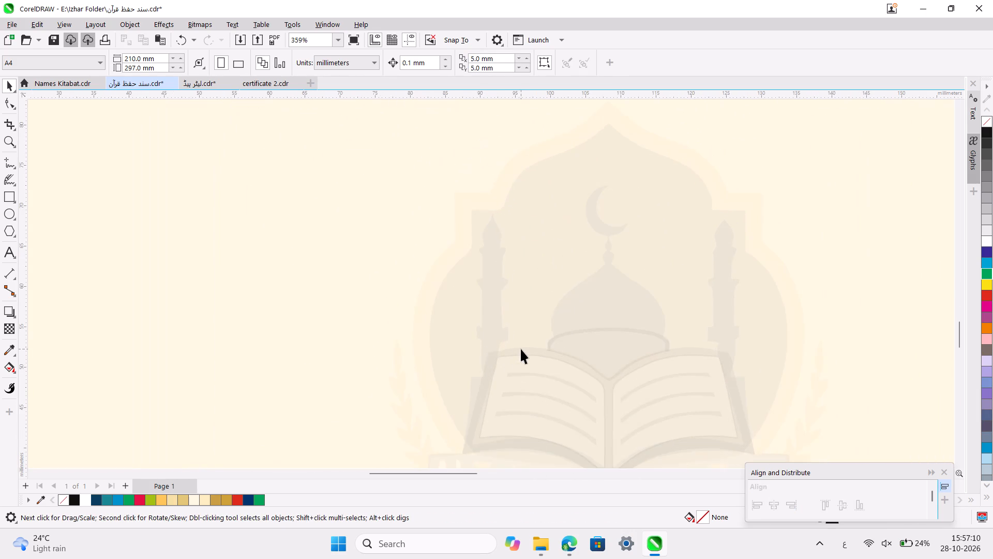
scroll(521, 349, down, 2)
scroll(521, 349, up, 1)
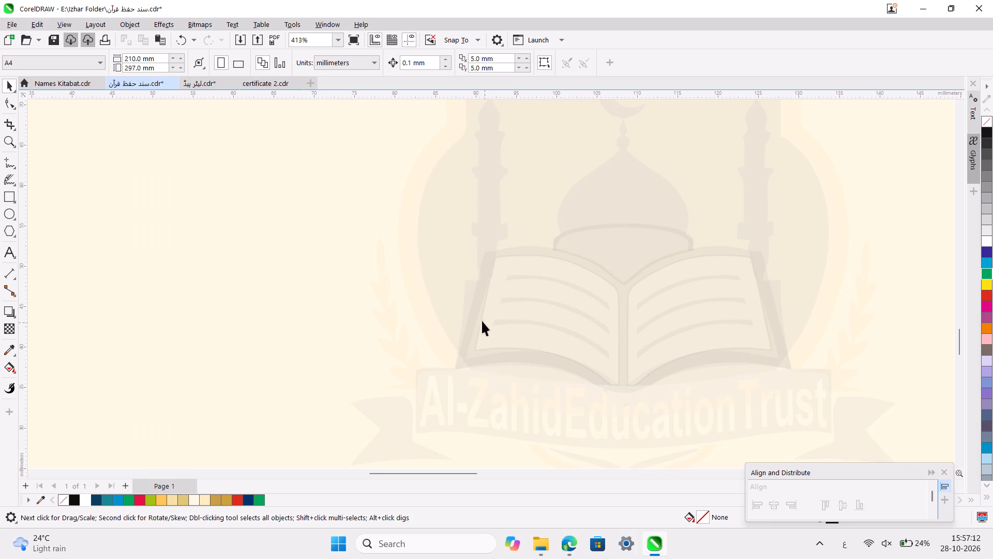
click(478, 318)
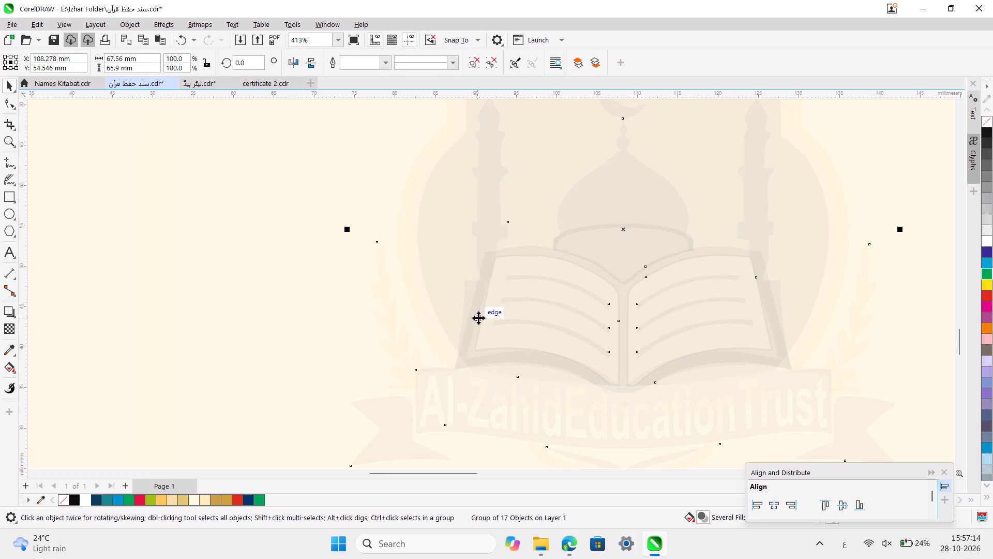
key(ctrl+u)
click(209, 279)
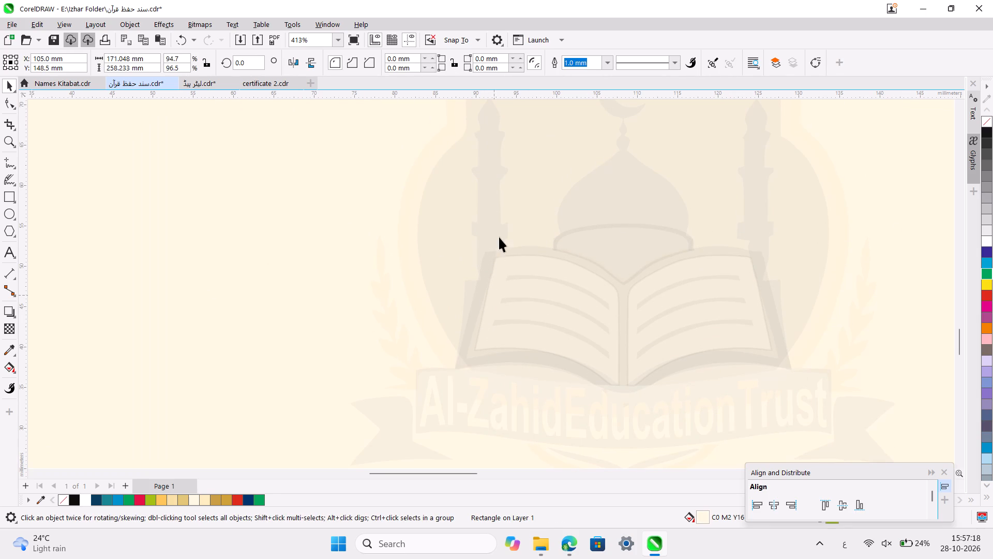
Trim the watermark's minaret shape with the open-book shape in front of it.
click(550, 254)
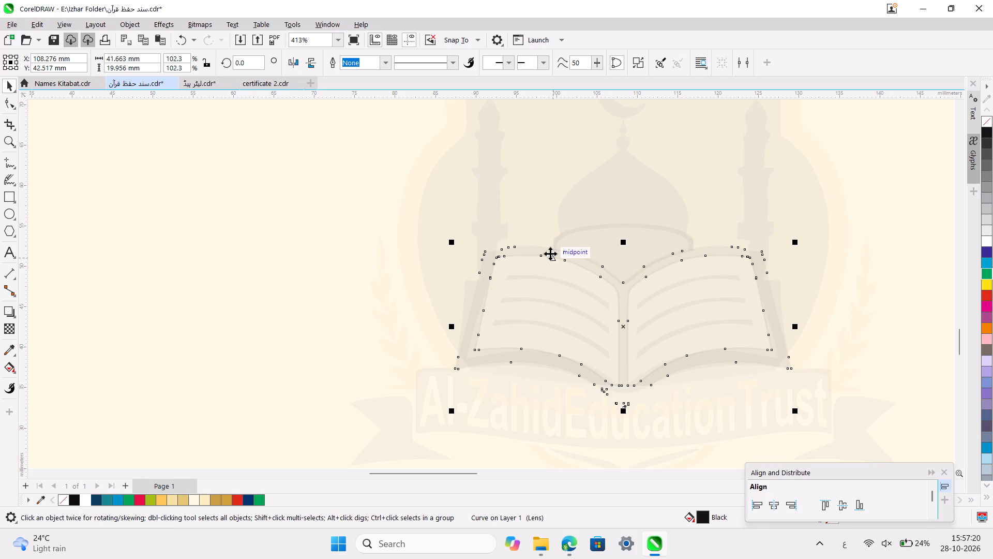
shift+click(490, 215)
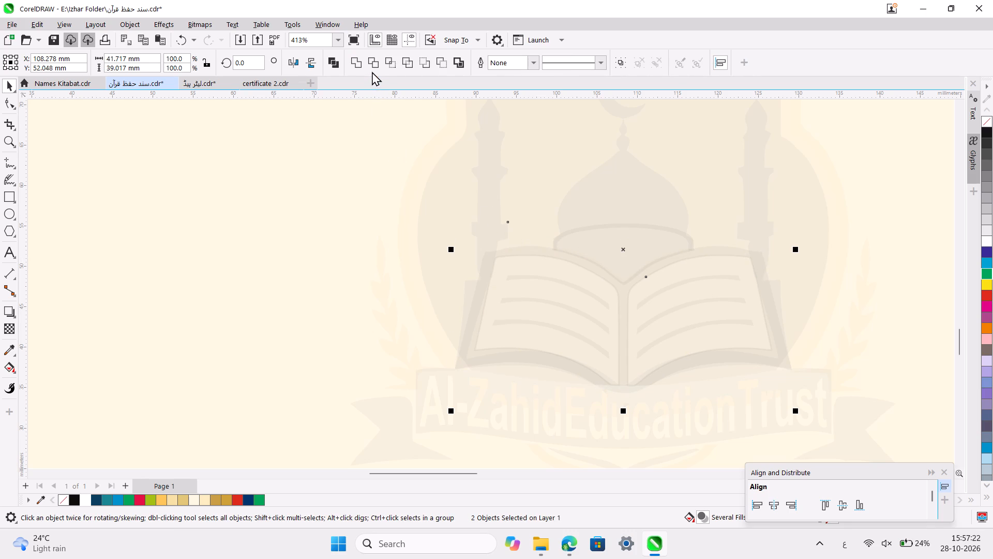
click(372, 67)
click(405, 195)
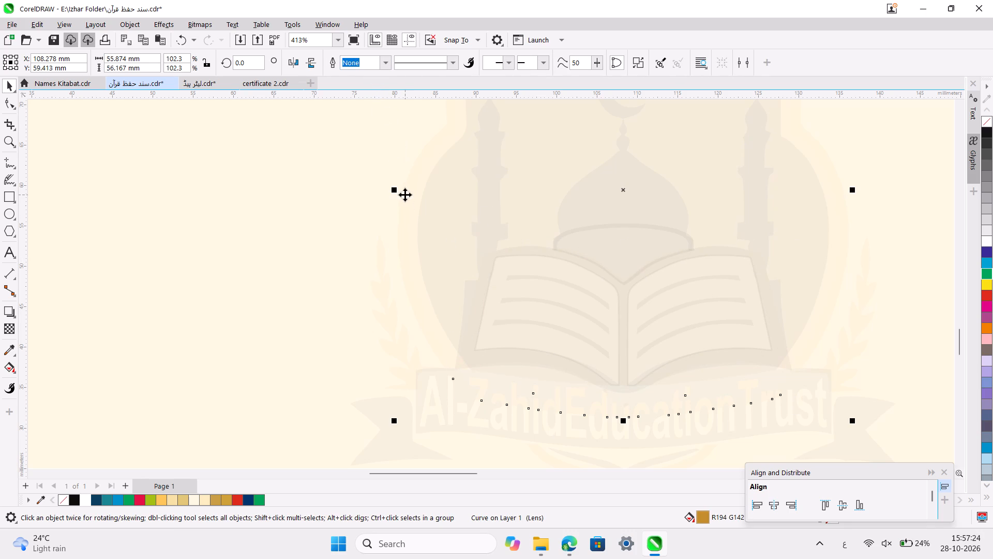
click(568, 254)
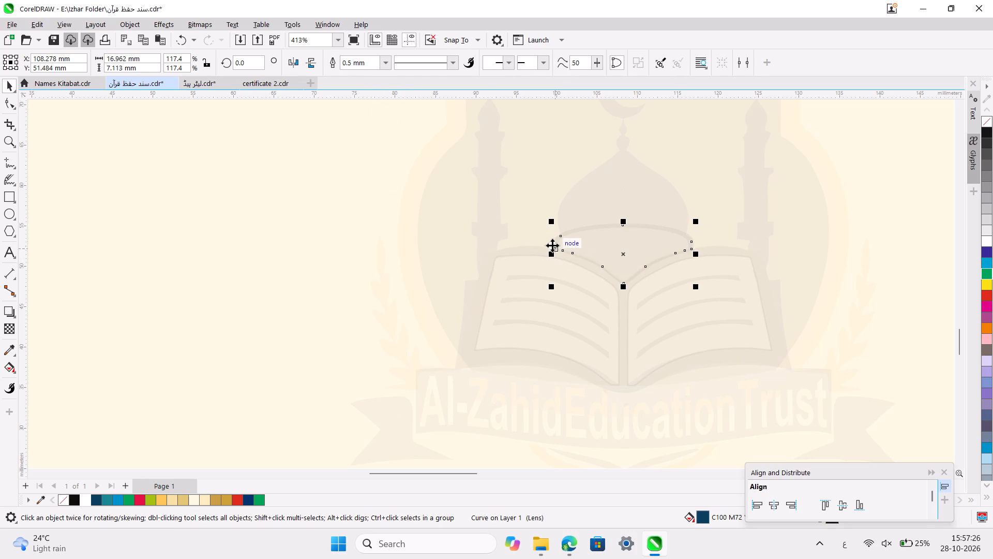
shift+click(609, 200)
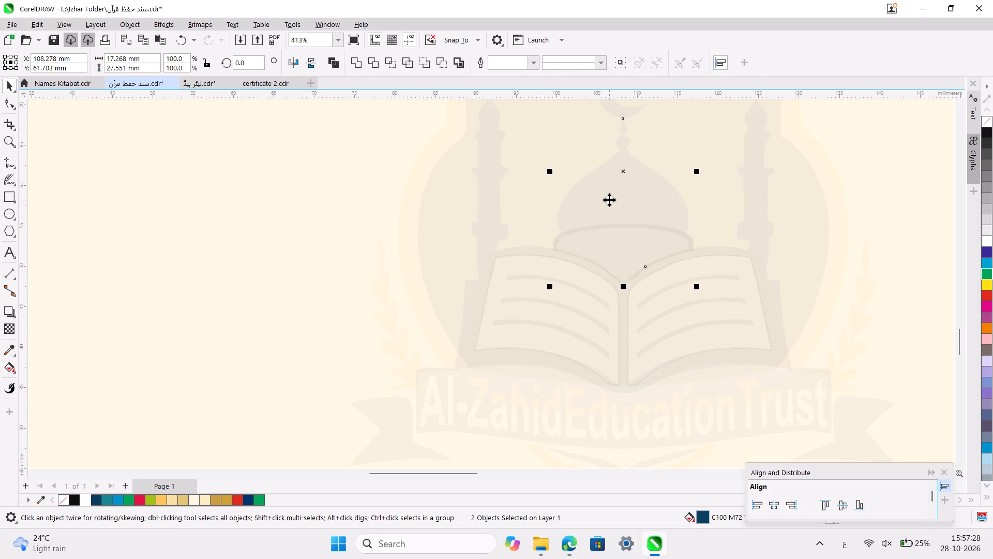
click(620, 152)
Trim the watermark's navy inner arch with the minaret shape and fill the minarets white.
click(479, 140)
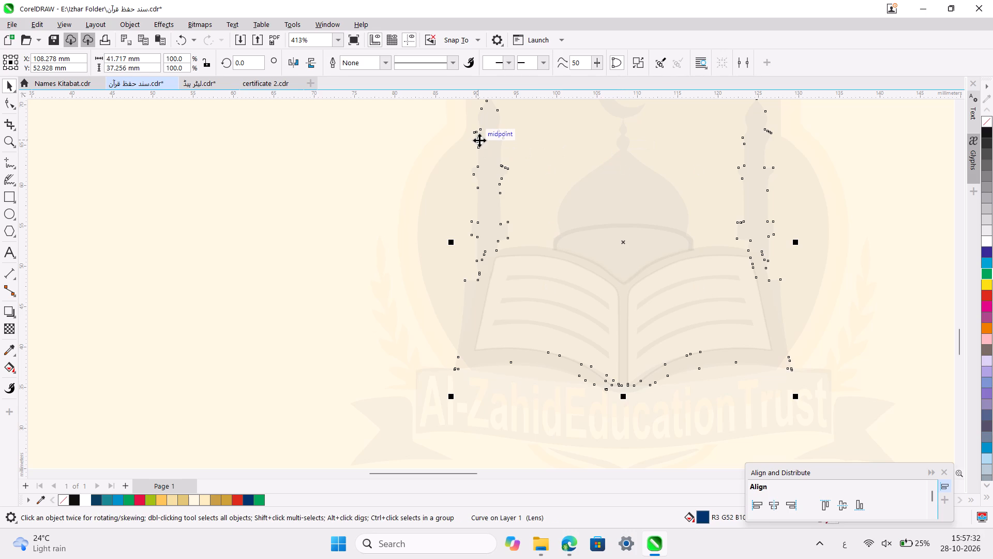
shift+click(445, 200)
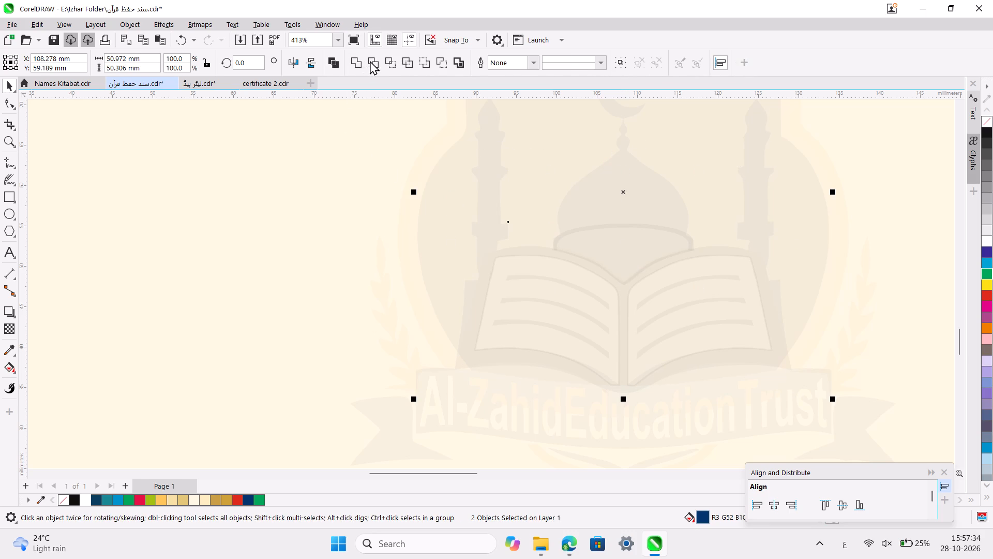
click(370, 61)
click(321, 179)
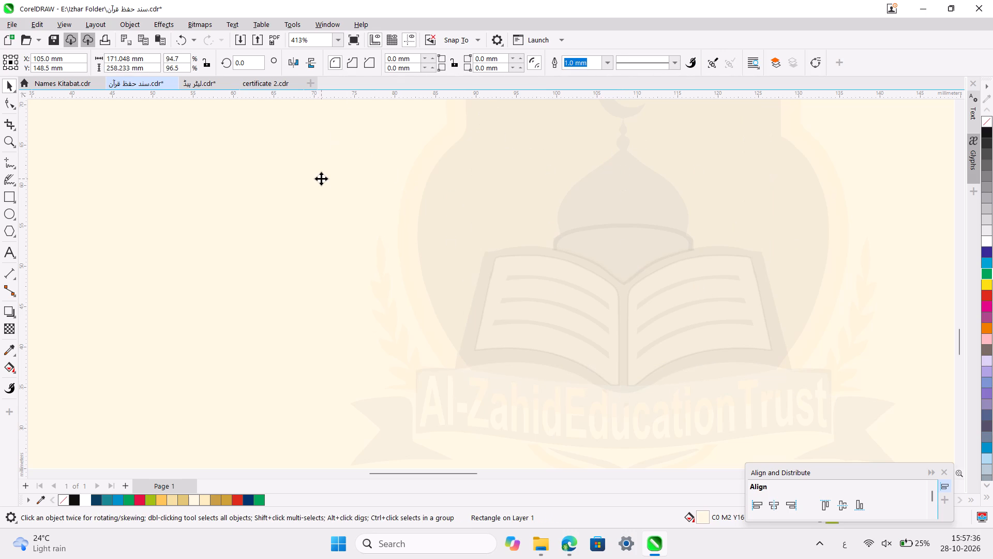
scroll(321, 179, up, 2)
click(506, 280)
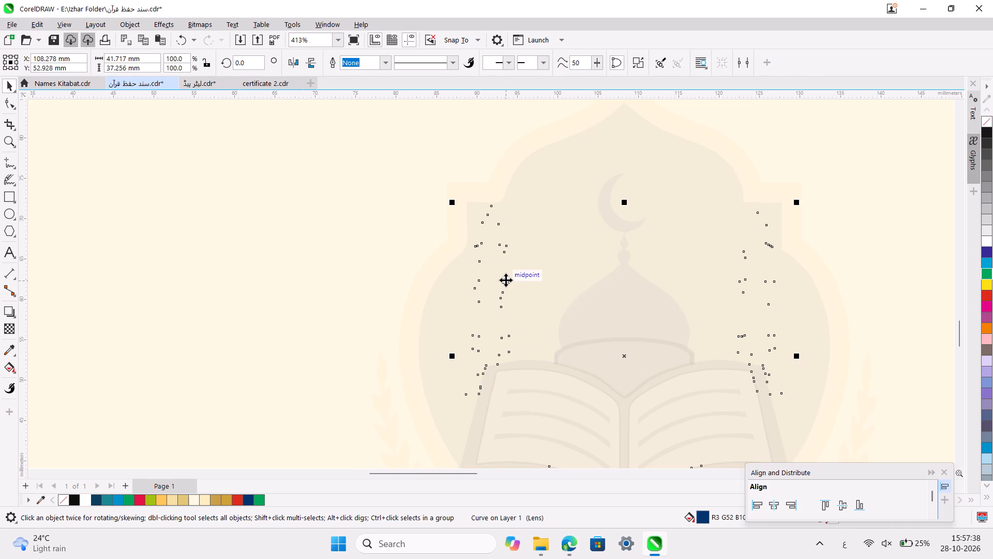
click(86, 502)
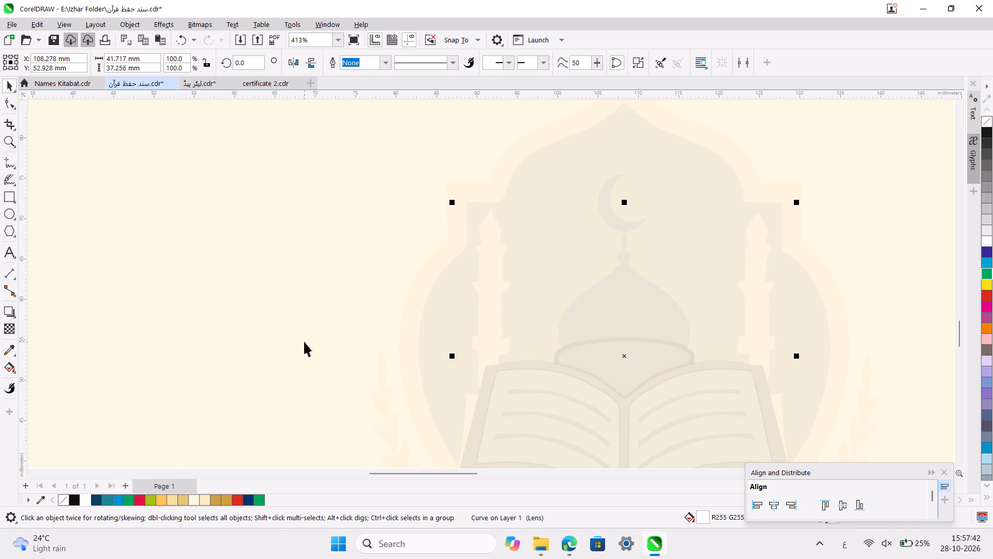
Trim the navy inner arch with the dome-and-crescent shape and fill the dome and crescent white.
click(537, 252)
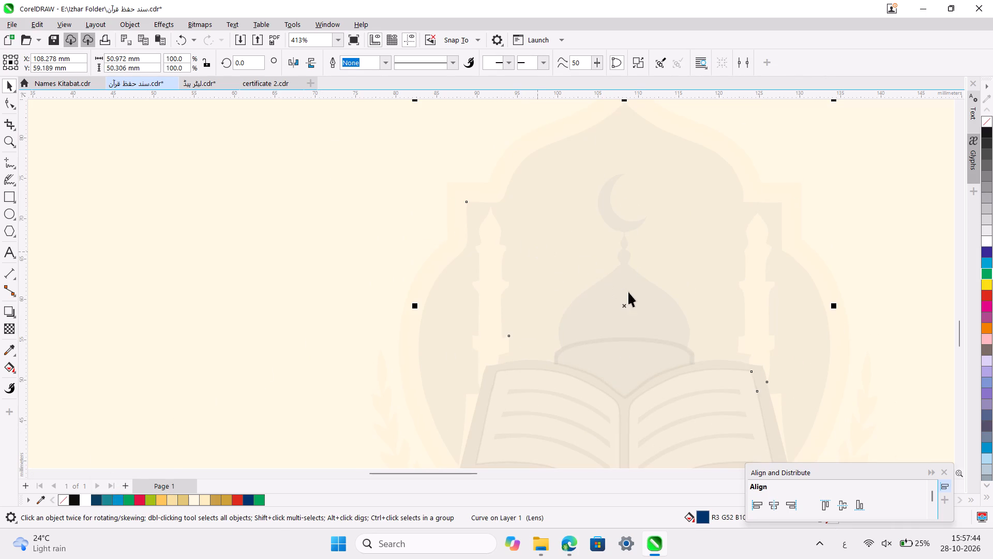
click(641, 304)
shift+click(553, 228)
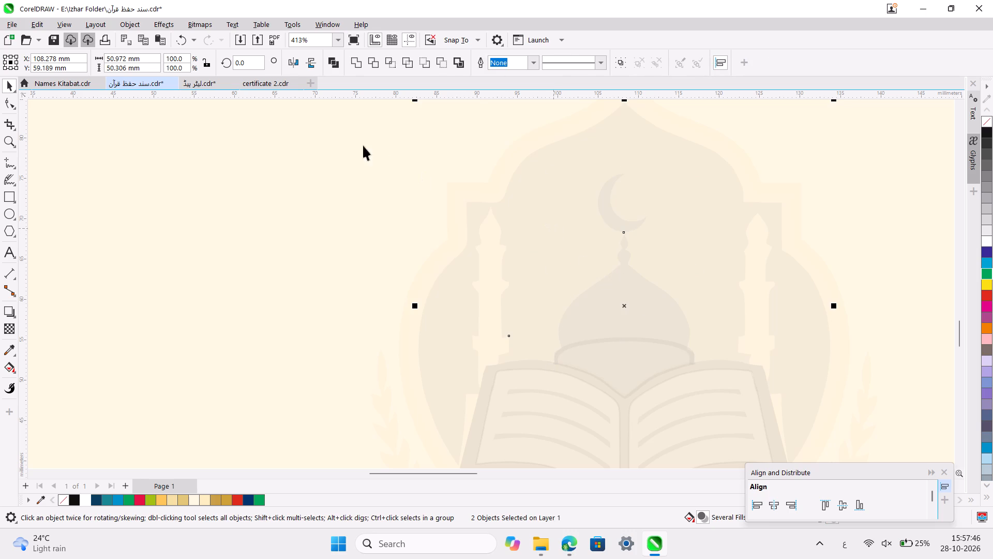
click(370, 64)
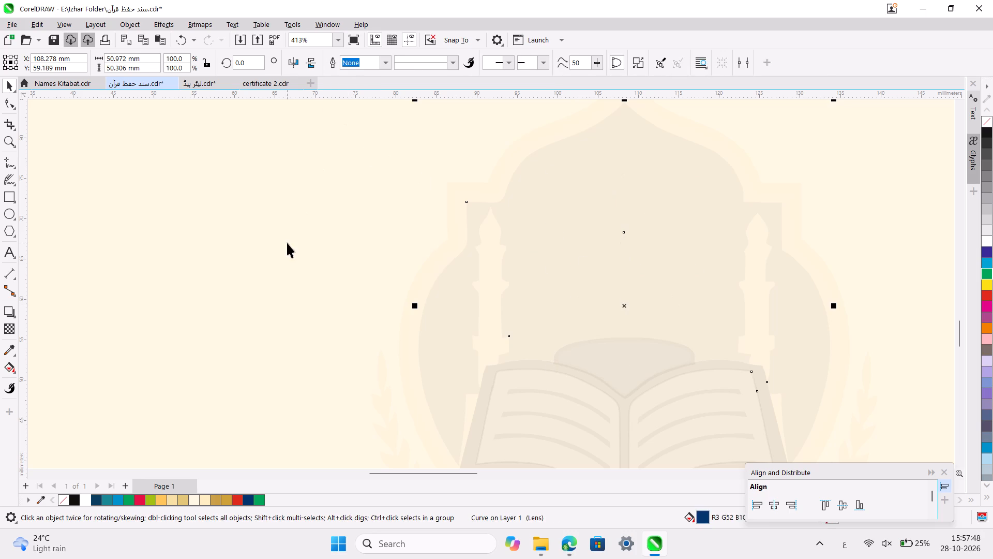
click(287, 243)
click(615, 293)
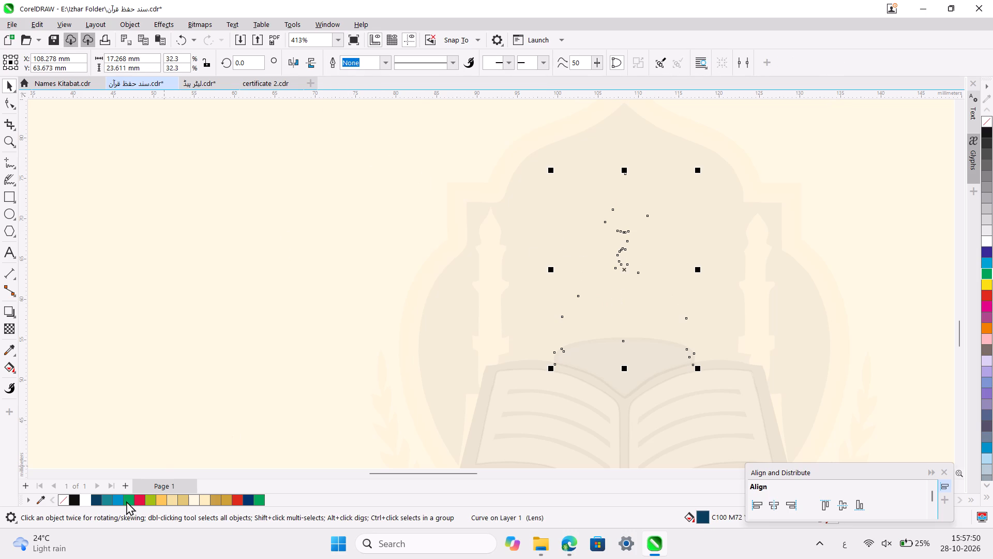
click(83, 503)
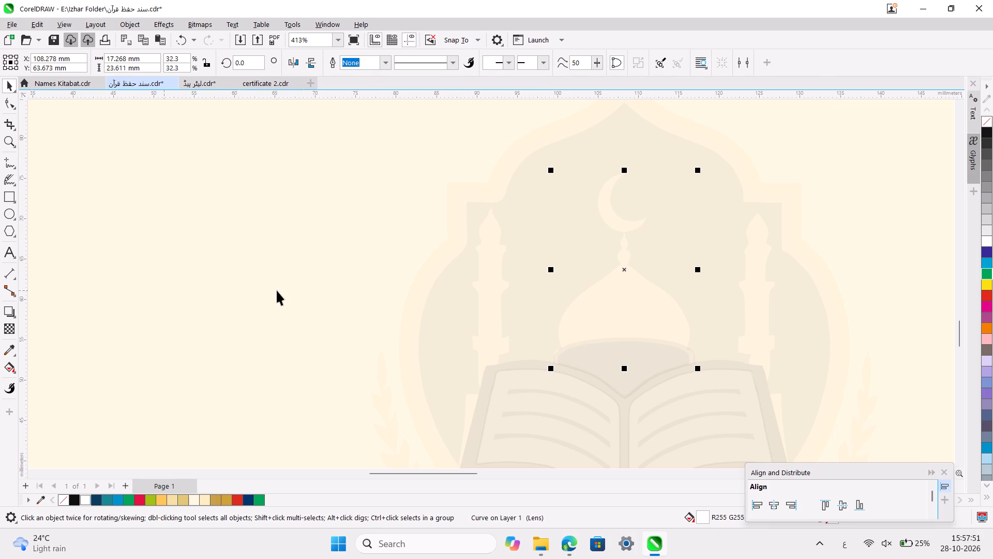
Trim the watermark's gold outer arch with the white dome-and-crescent shape.
click(277, 290)
click(615, 290)
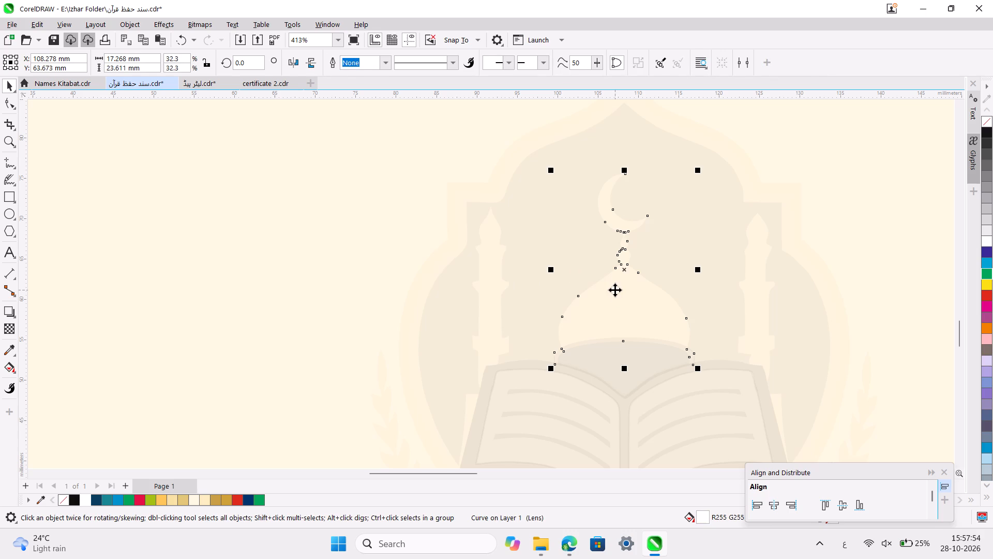
shift+click(500, 186)
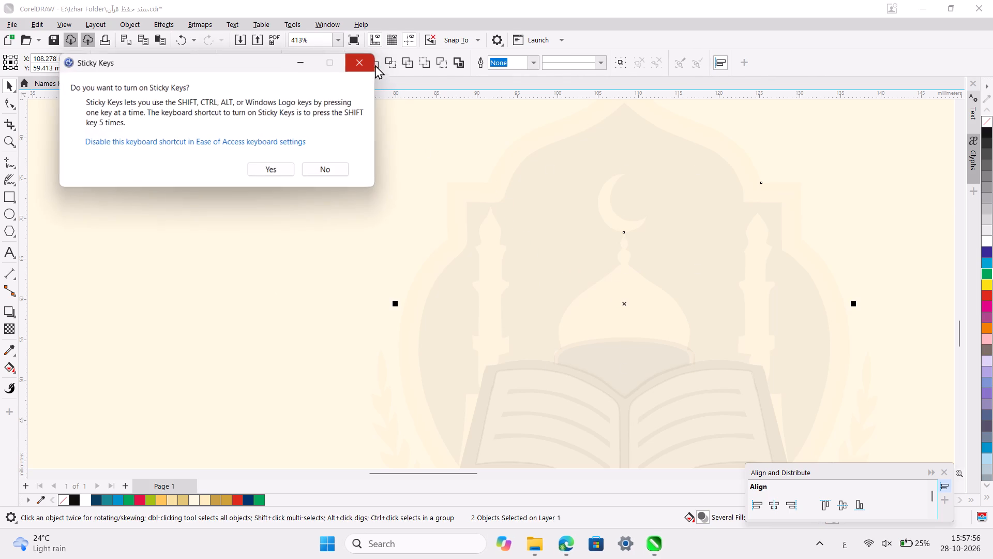
click(371, 62)
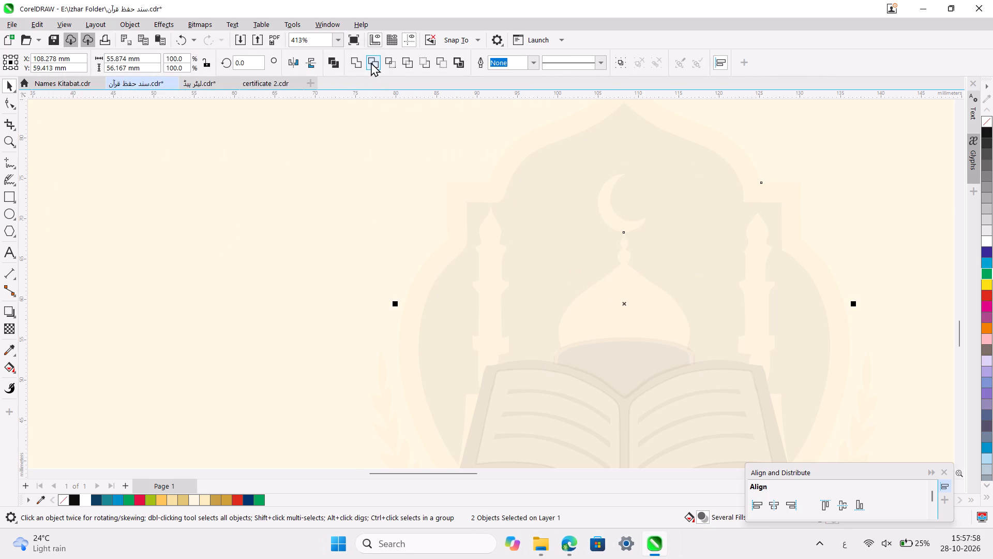
click(318, 253)
Trim the watermark's gold outer arch with the white minaret shape.
click(499, 293)
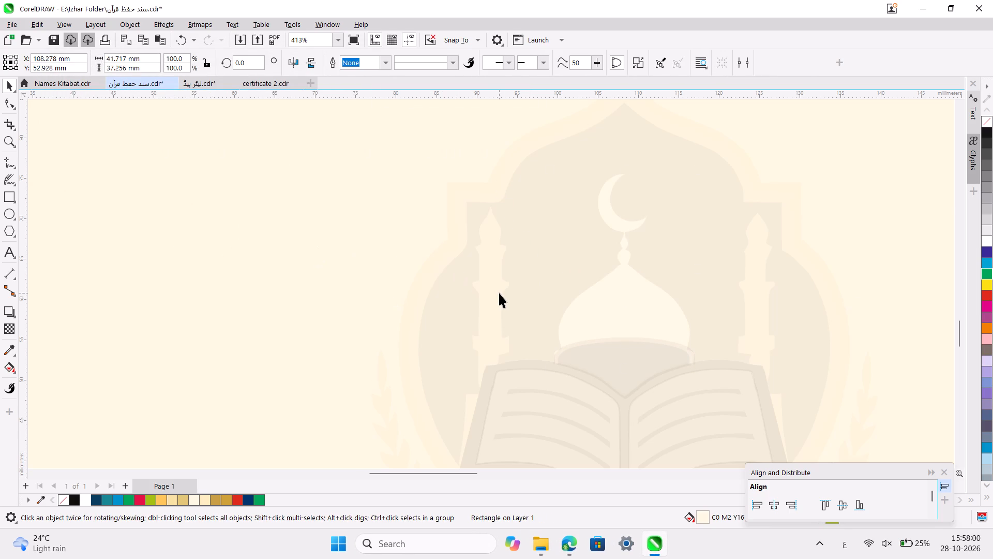
shift+click(443, 252)
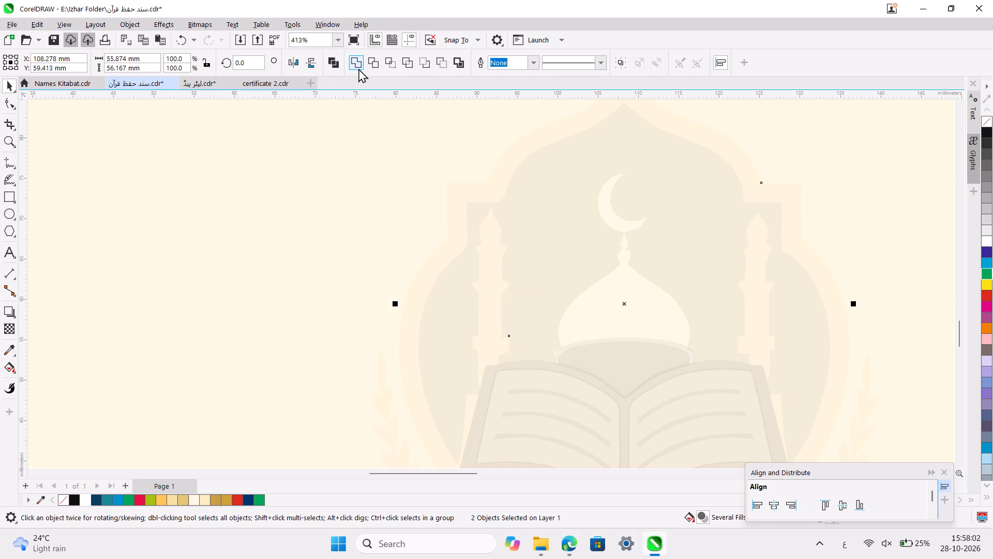
click(370, 61)
click(326, 227)
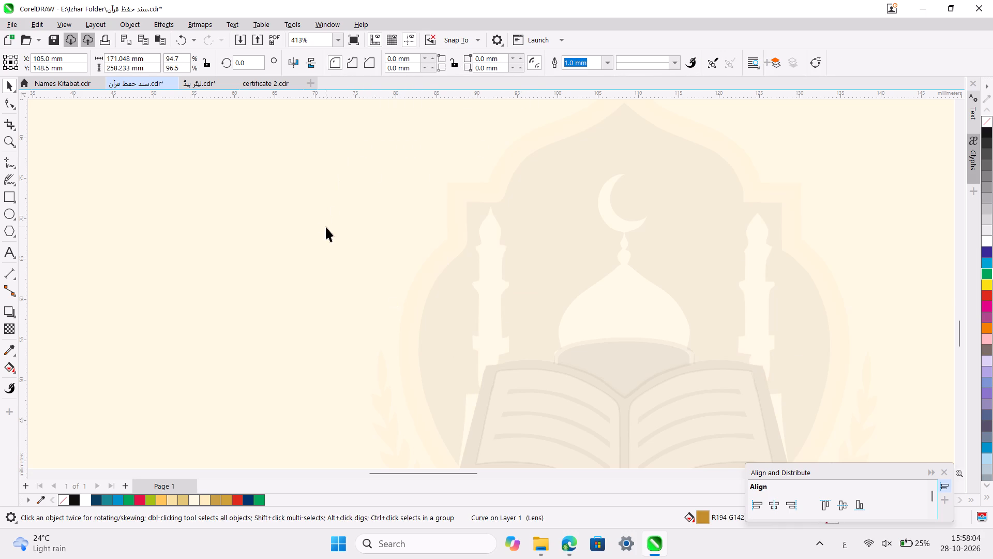
Trim the watermark's navy inner arch with the curved dome-base shape just above the open book.
scroll(430, 300, down, 1)
click(622, 293)
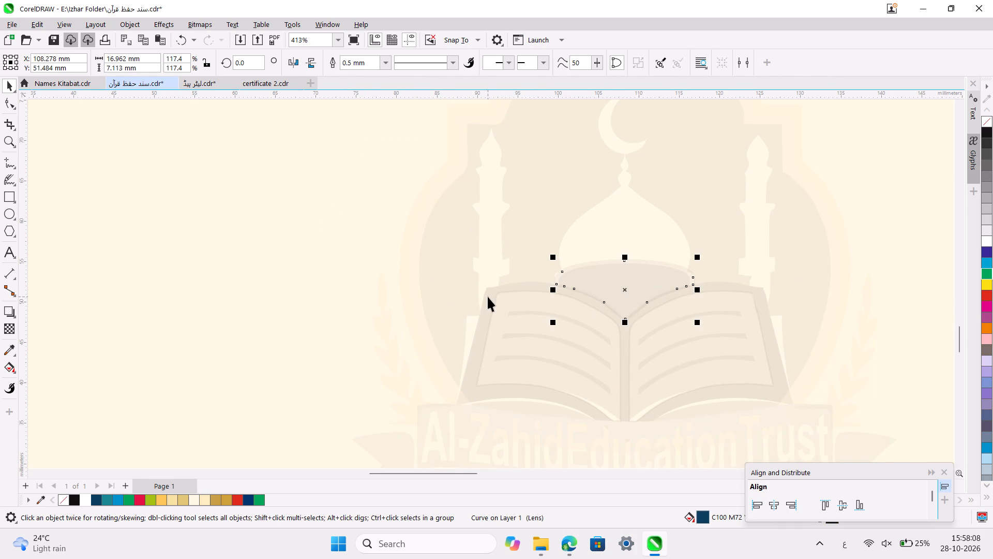
shift+click(442, 259)
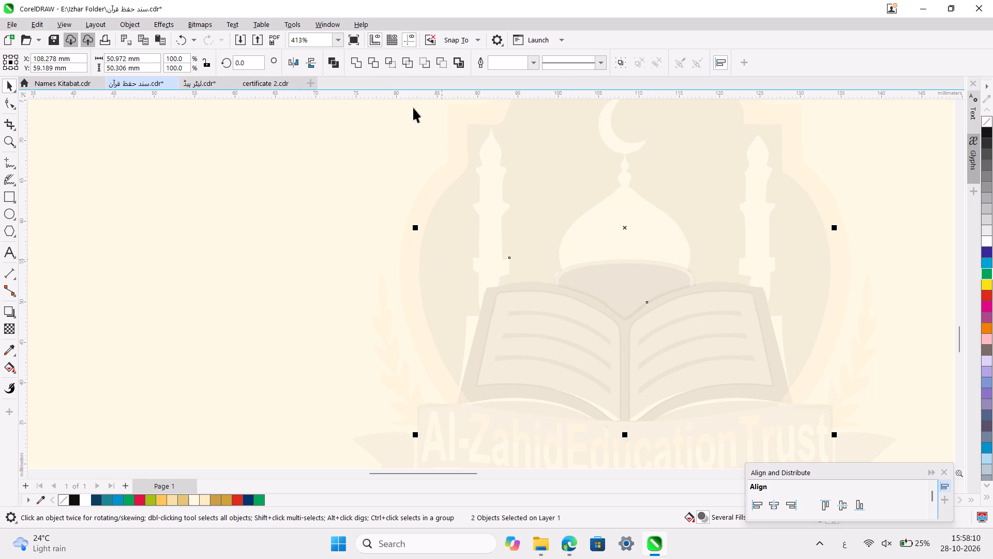
click(375, 61)
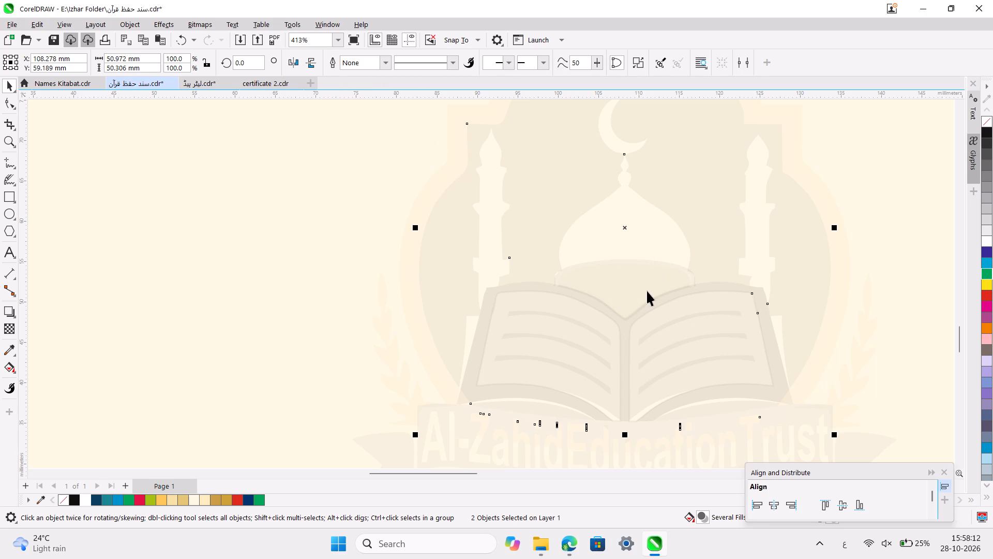
Trim the gold outer arch with the curved dome-base shape and fill the dome base white.
click(647, 291)
shift+click(409, 266)
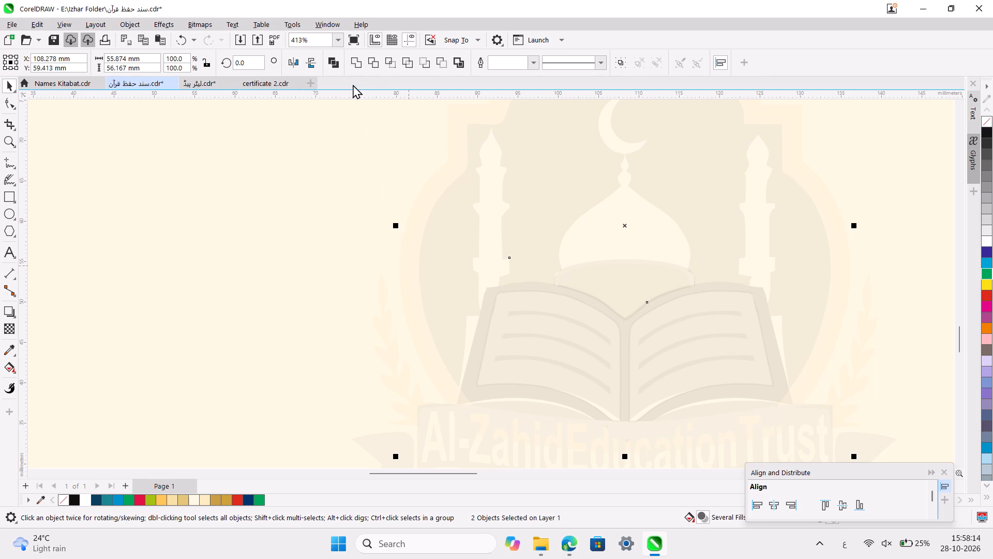
click(377, 62)
click(298, 227)
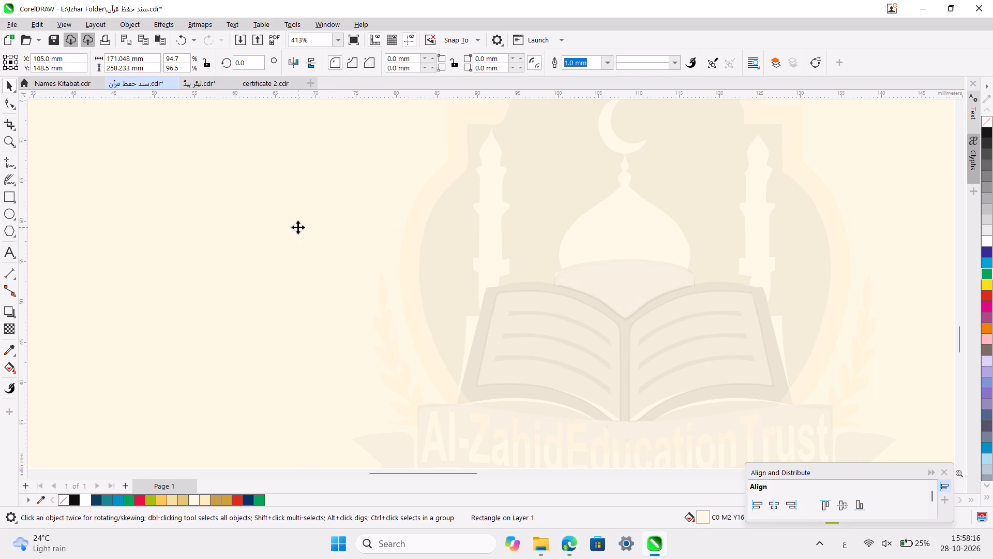
click(596, 284)
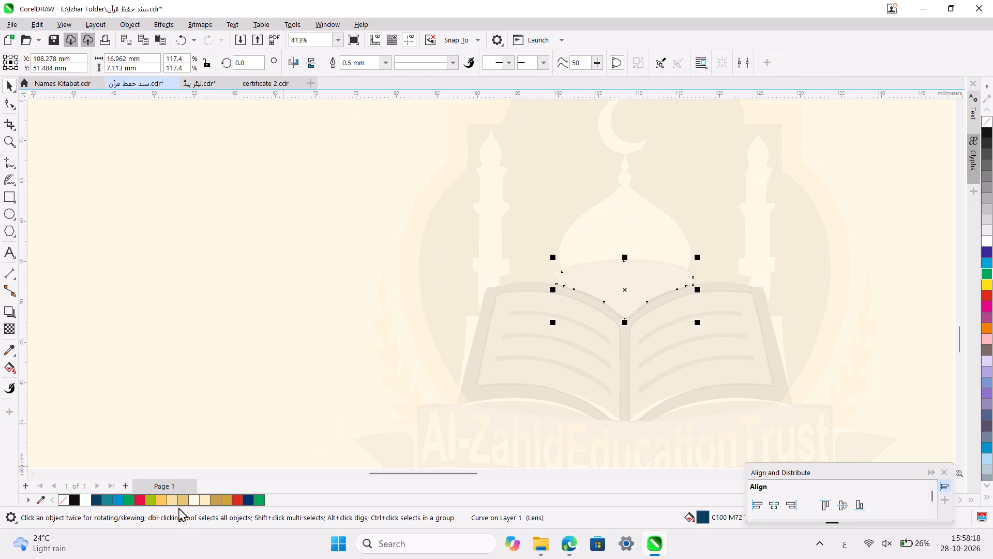
click(82, 499)
click(181, 347)
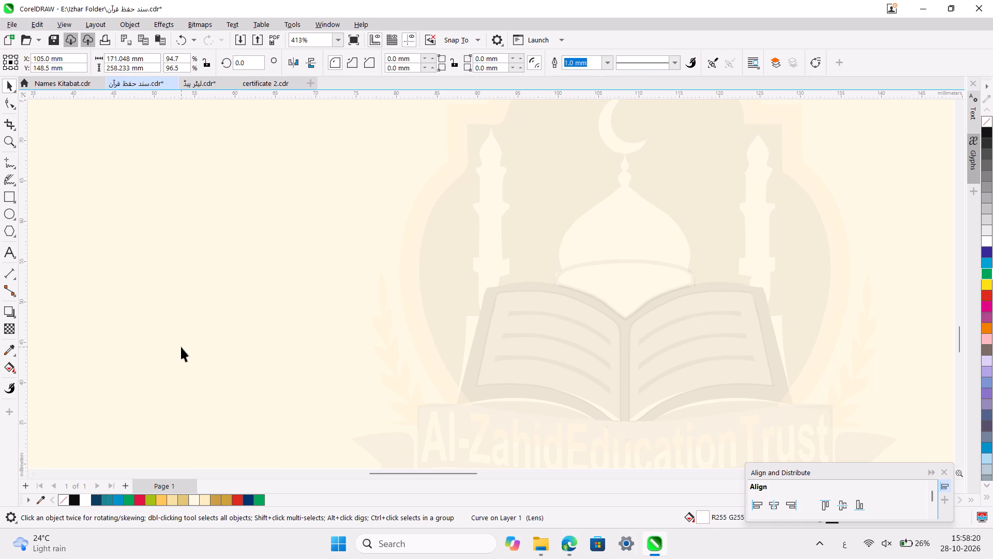
Trim the gold outer arch with the black open-book outline shape.
click(593, 300)
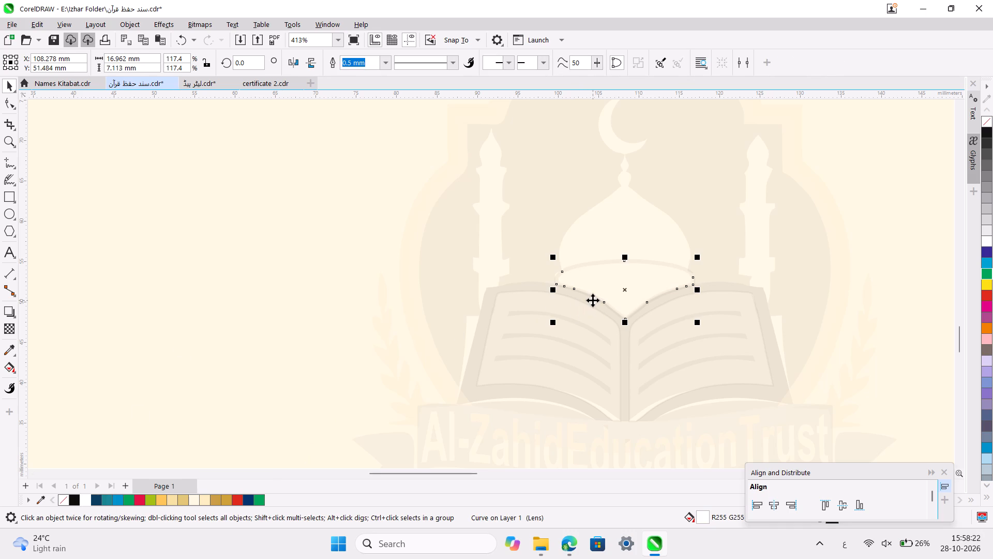
click(488, 299)
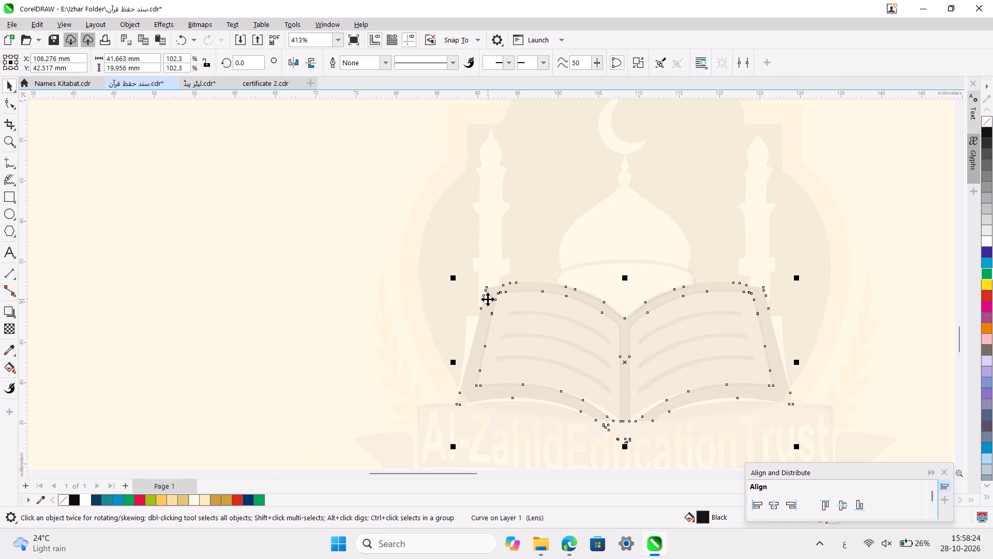
shift+click(411, 267)
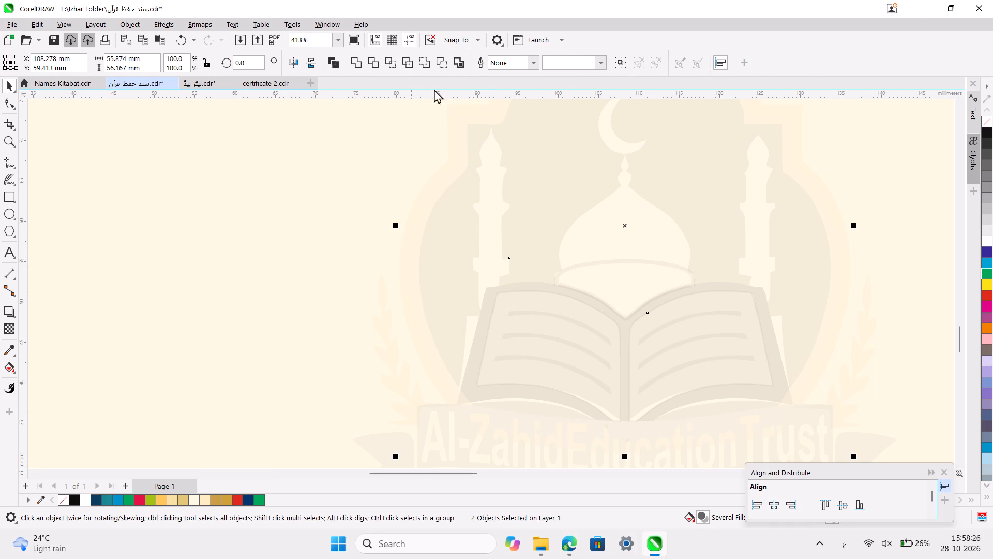
click(374, 63)
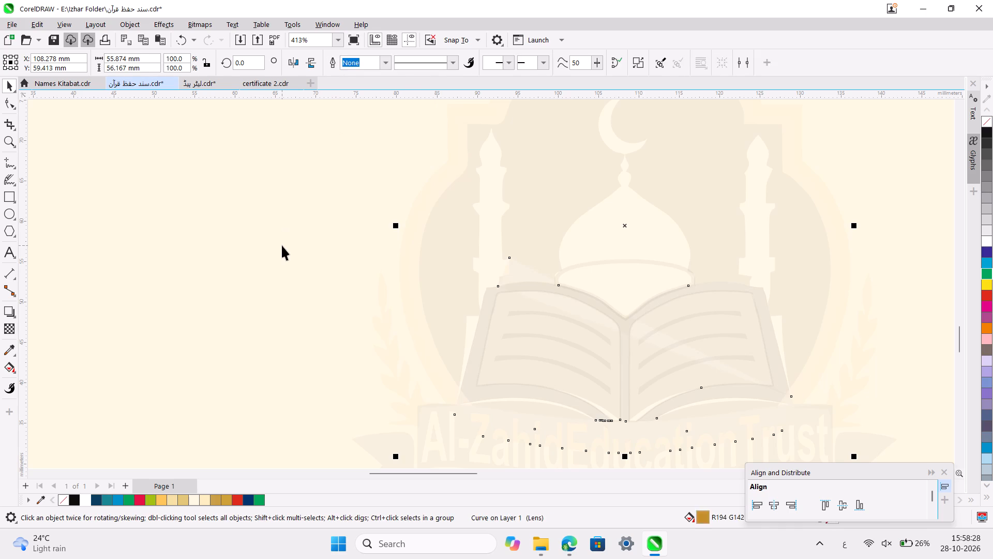
click(282, 245)
Examine the navy inner arch's nodes around the open book with the Shape tool.
scroll(600, 265, down, 1)
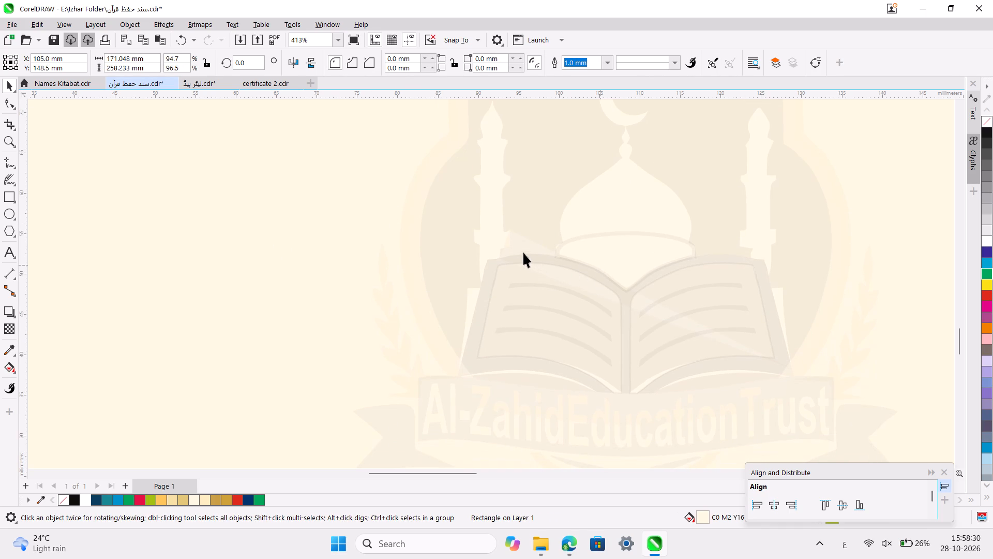
click(521, 250)
scroll(521, 250, down, 2)
click(13, 109)
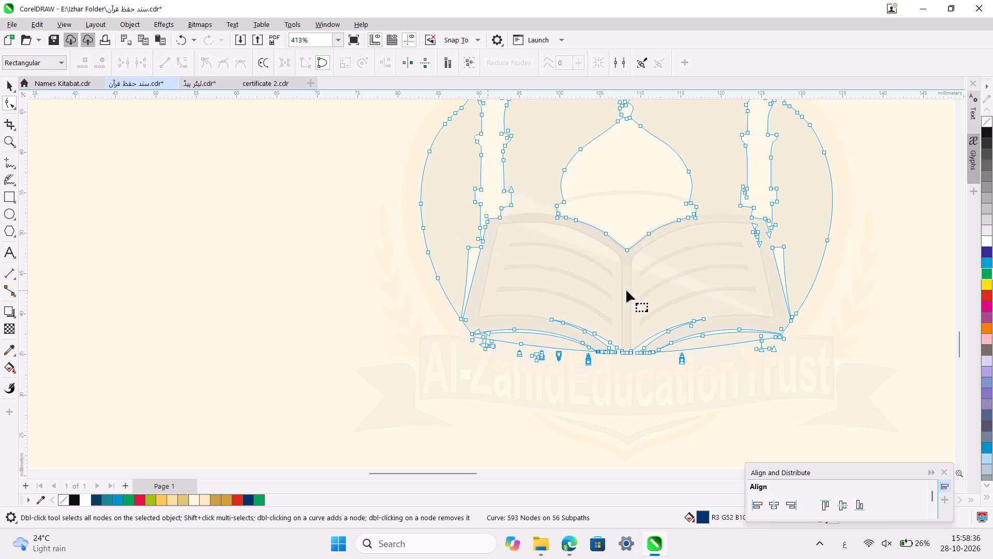
ctrl+scroll(626, 290, up, 1)
ctrl+scroll(793, 305, up, 3)
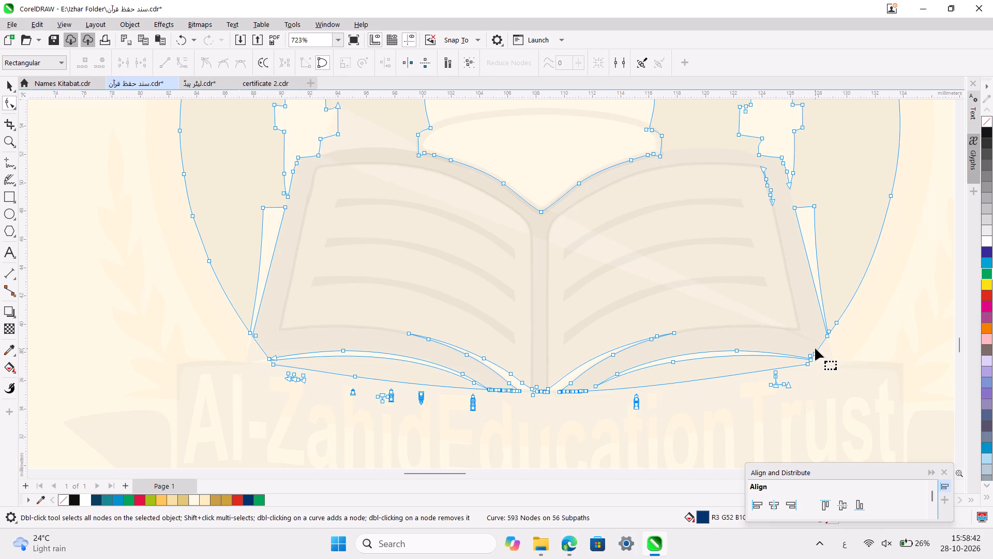
key(ctrl+space)
ctrl+scroll(665, 299, down, 4)
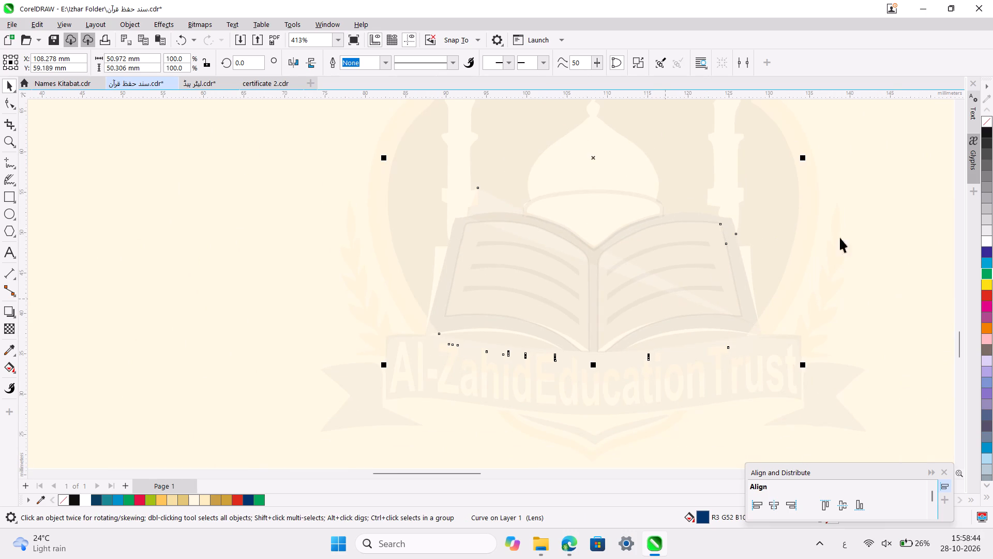
click(893, 254)
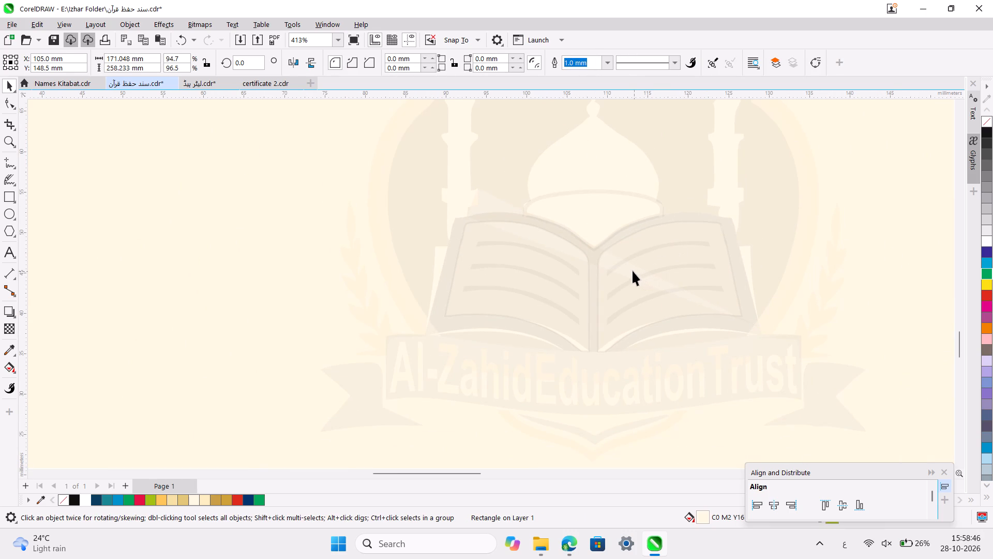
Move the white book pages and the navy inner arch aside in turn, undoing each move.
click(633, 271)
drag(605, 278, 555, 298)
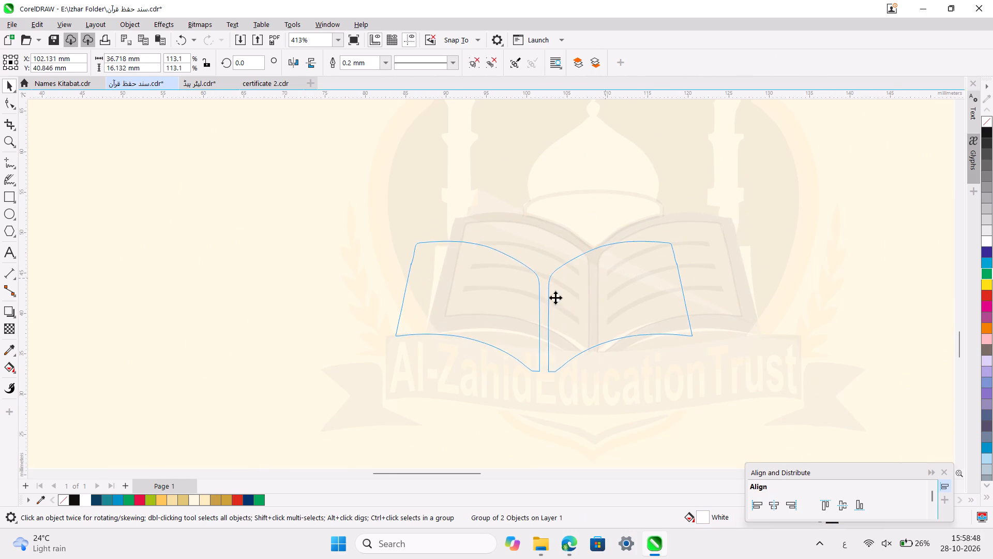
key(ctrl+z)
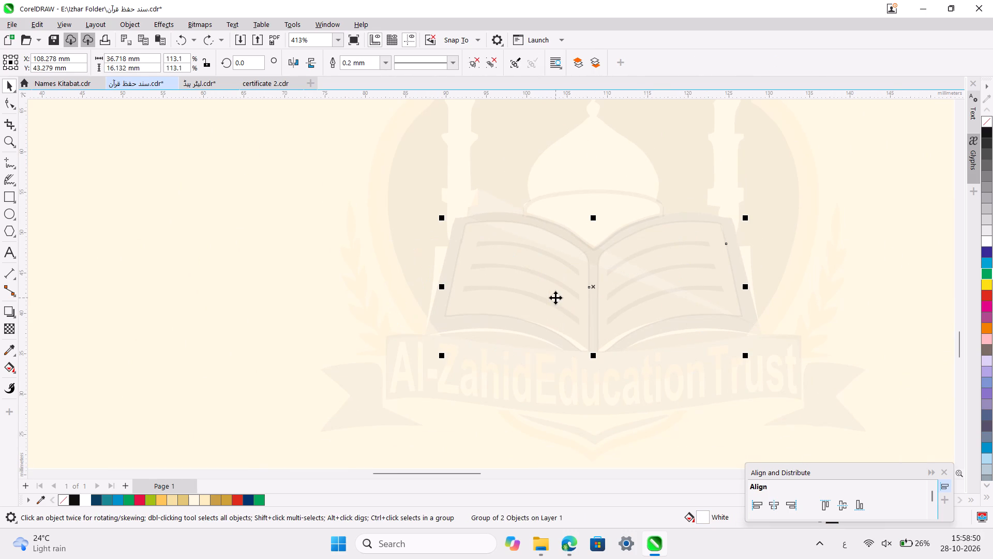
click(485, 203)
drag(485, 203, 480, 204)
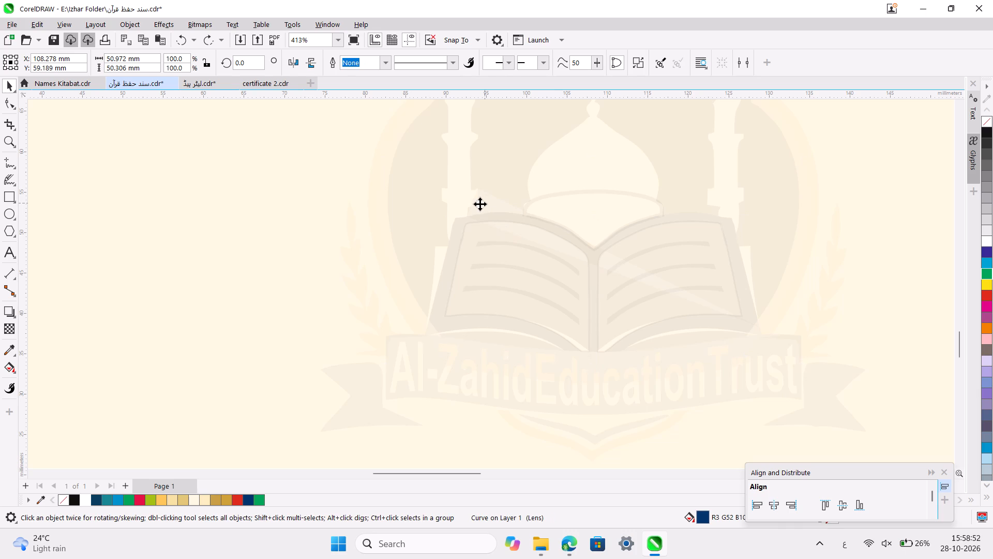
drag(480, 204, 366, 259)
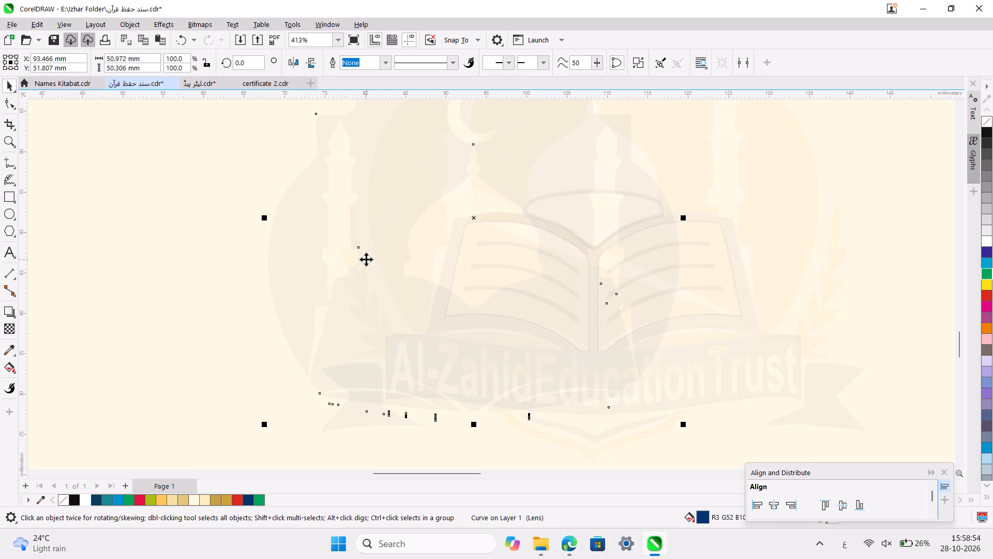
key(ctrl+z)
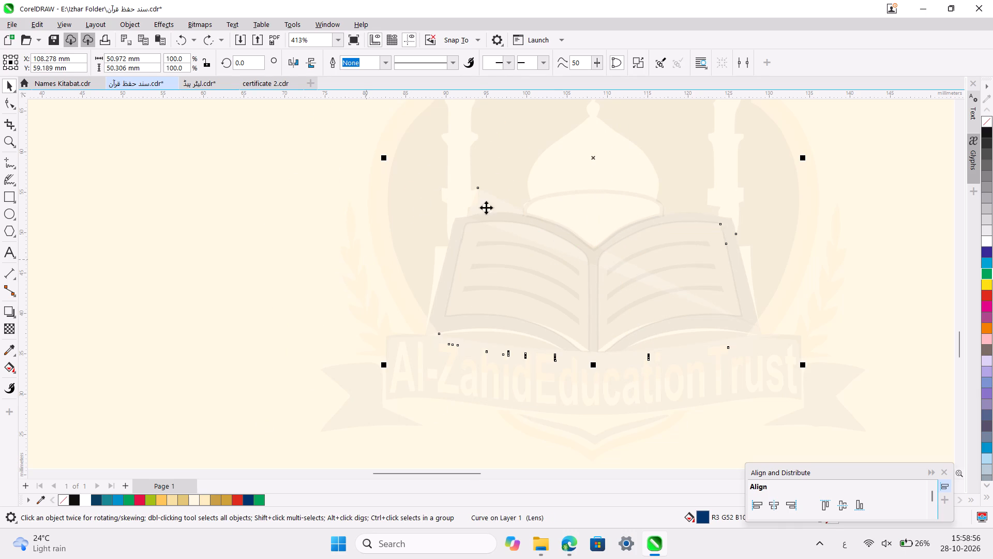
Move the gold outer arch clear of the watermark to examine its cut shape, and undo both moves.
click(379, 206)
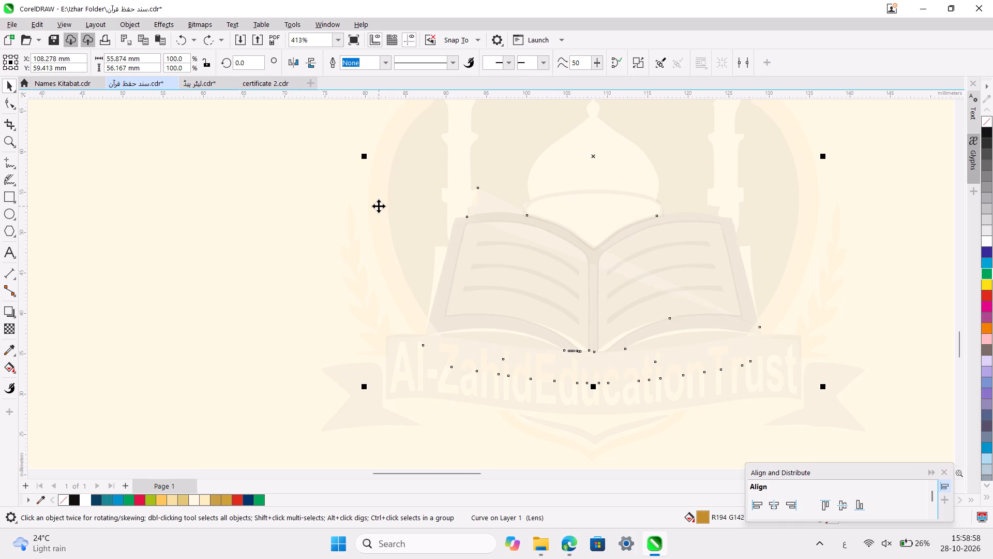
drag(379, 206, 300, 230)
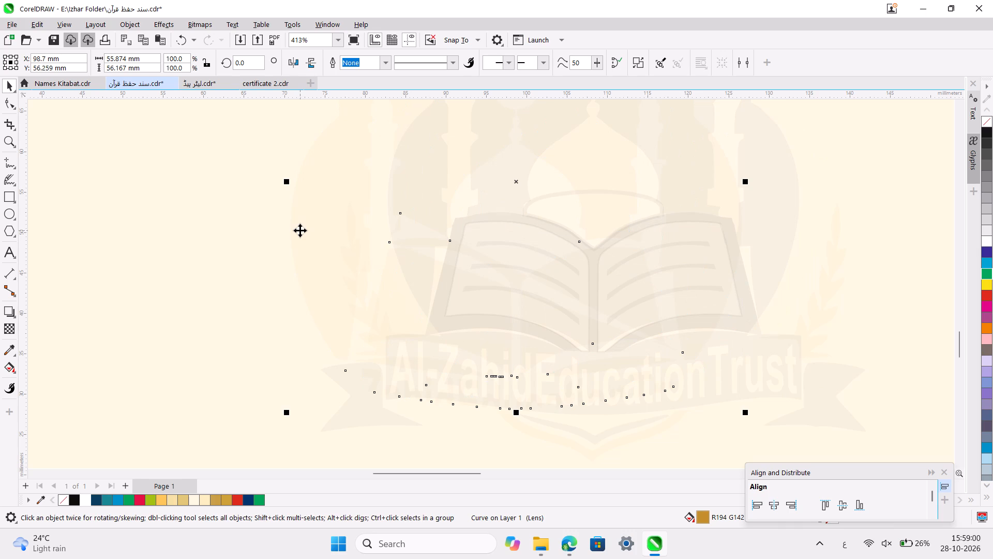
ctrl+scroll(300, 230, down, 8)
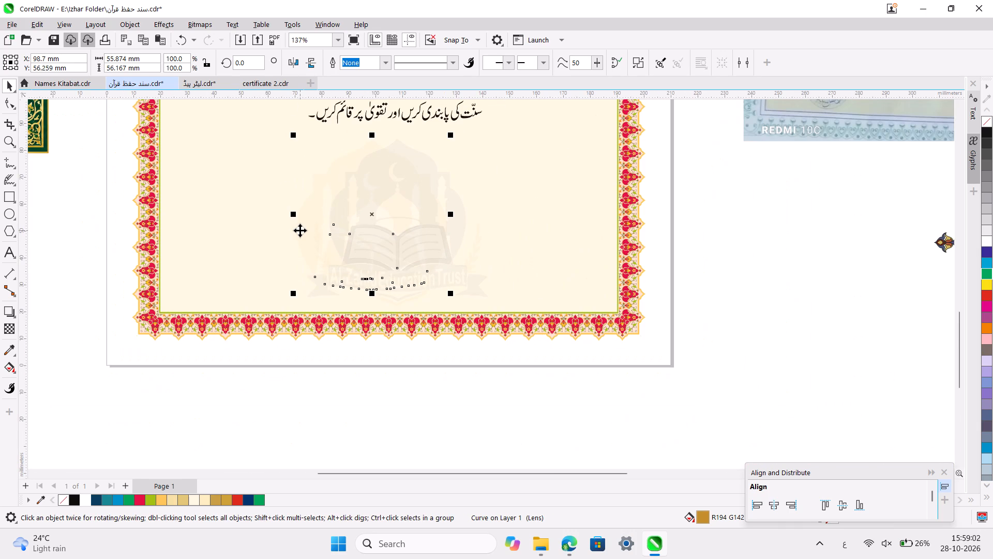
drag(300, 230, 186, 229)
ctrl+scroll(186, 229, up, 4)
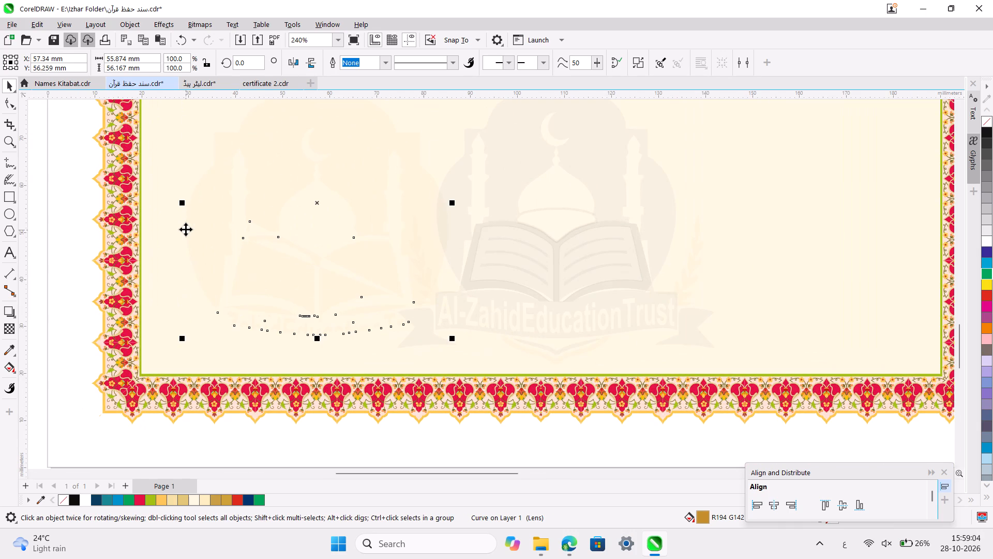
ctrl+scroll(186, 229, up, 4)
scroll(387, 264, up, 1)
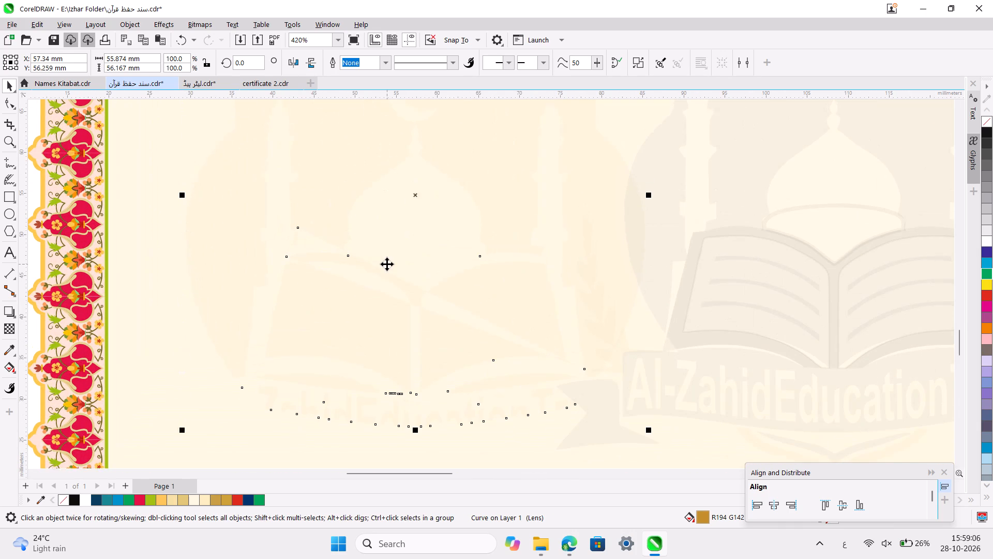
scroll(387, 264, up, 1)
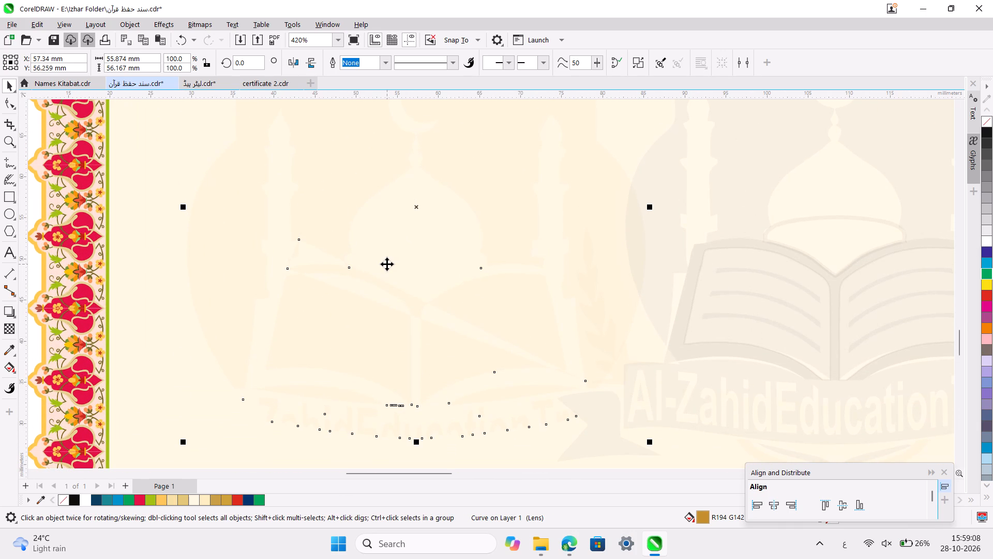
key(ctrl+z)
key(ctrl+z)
Trim the gold outer arch of the watermark with the black open-book outline shape.
ctrl+scroll(387, 264, down, 5)
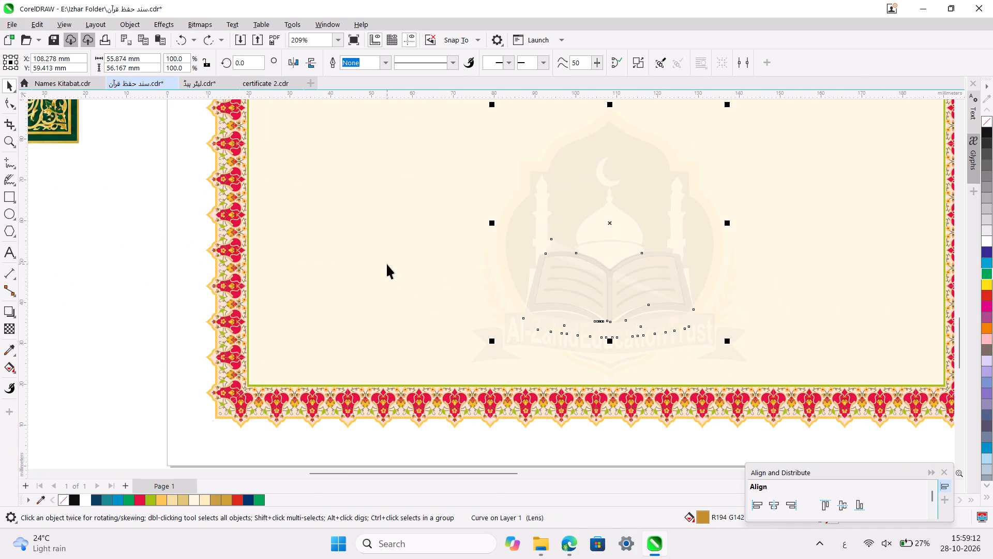
drag(147, 280, 702, 304)
ctrl+scroll(702, 304, up, 1)
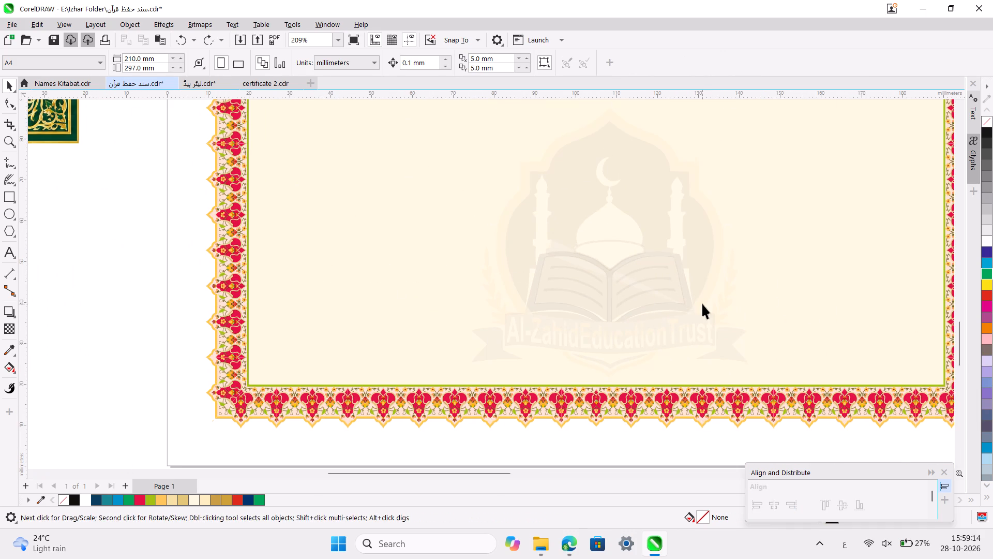
ctrl+scroll(702, 304, up, 2)
click(681, 297)
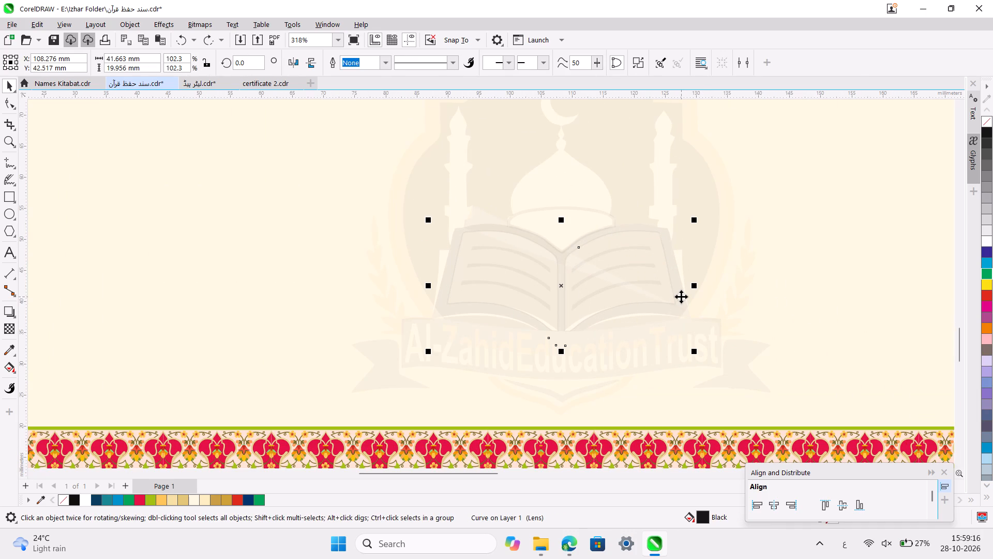
shift+click(407, 285)
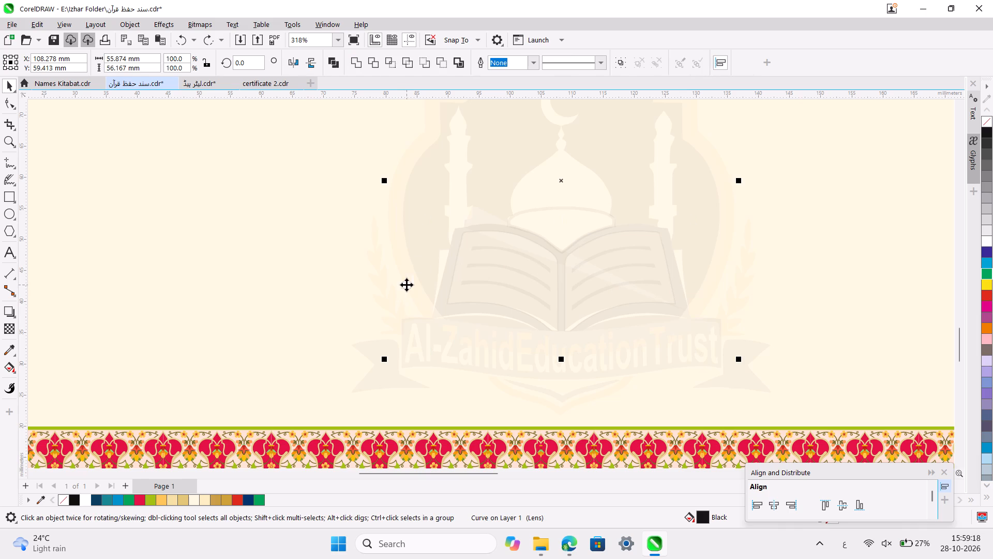
click(377, 65)
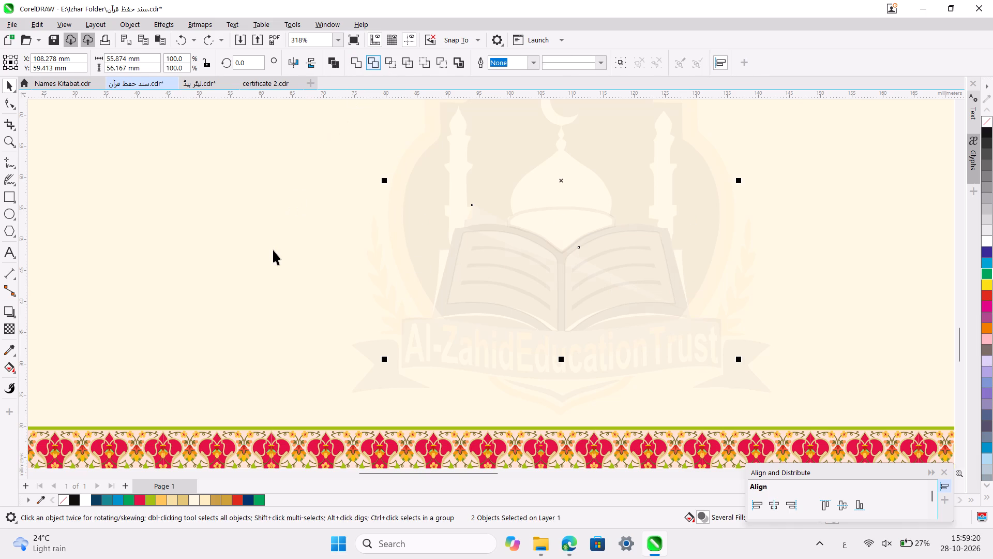
click(273, 250)
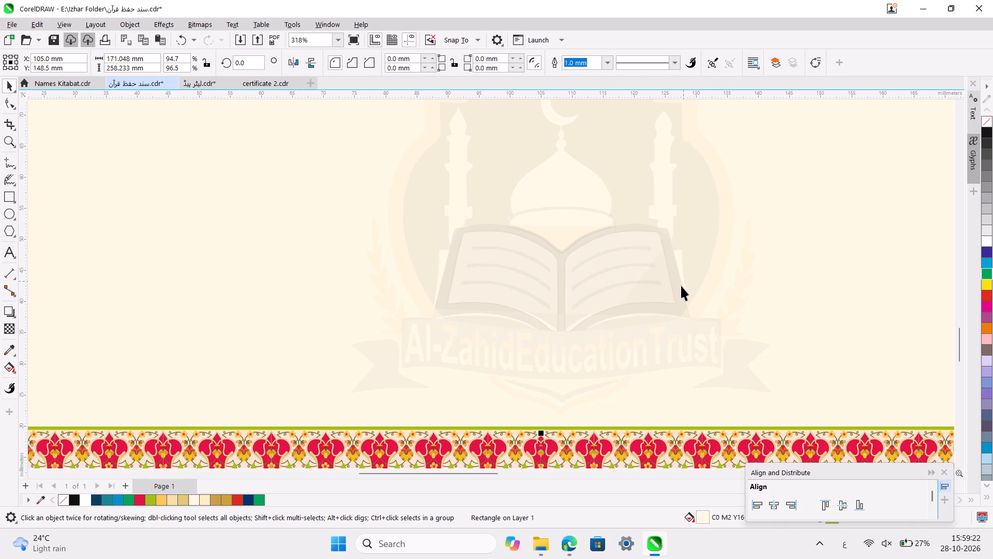
Trim the navy inner arch of the watermark with the black open-book outline shape.
click(681, 289)
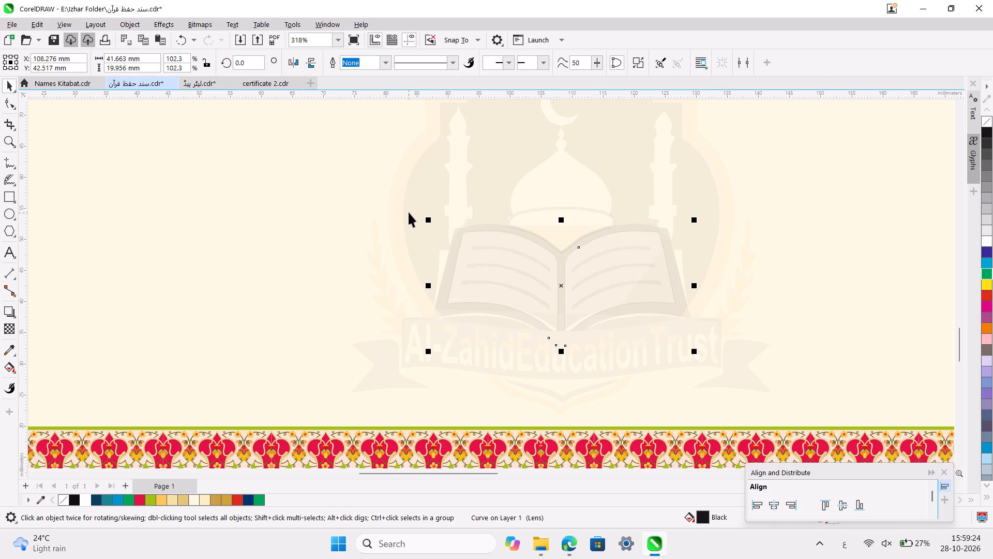
shift+click(409, 212)
click(373, 63)
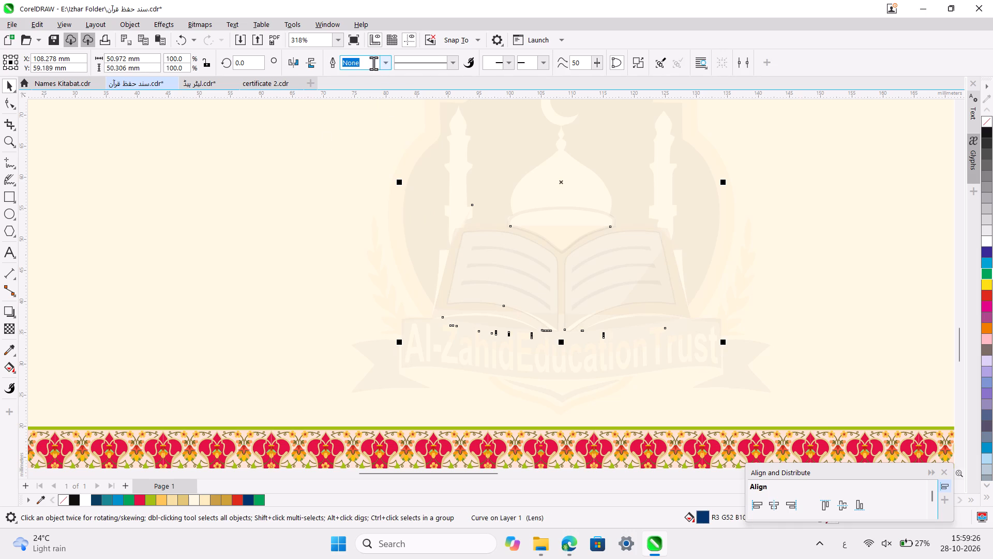
click(283, 223)
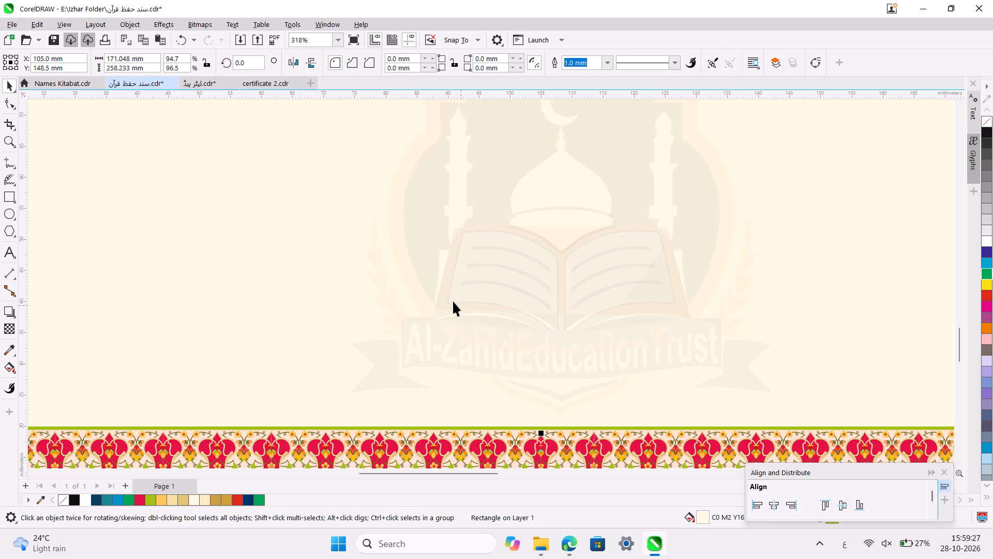
Change the fill of the black open-book outline shape to white.
click(444, 309)
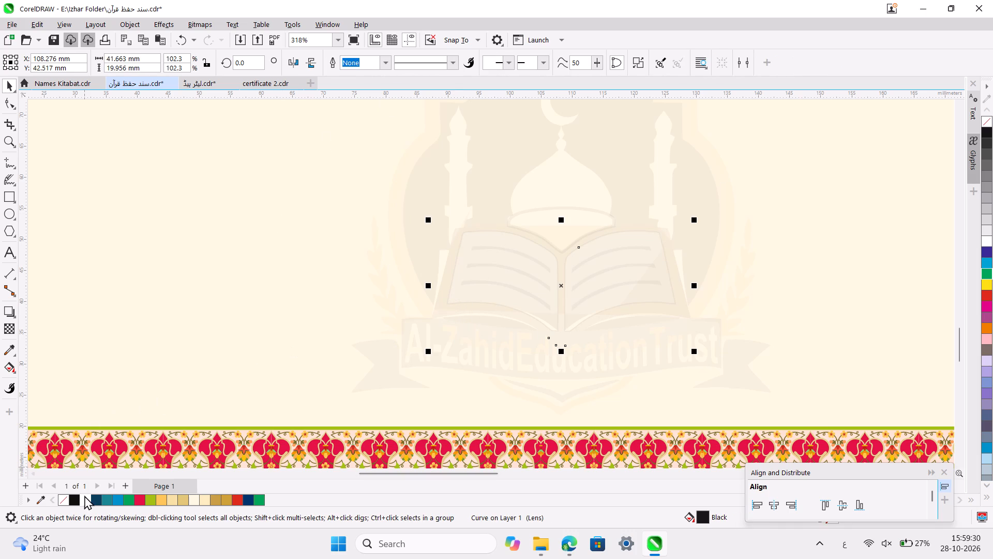
click(85, 500)
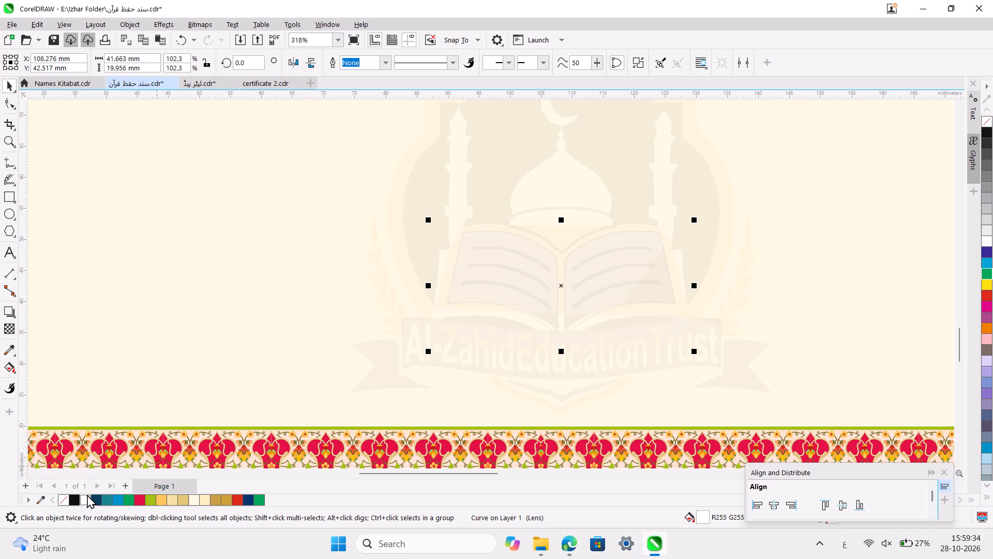
click(87, 494)
click(290, 306)
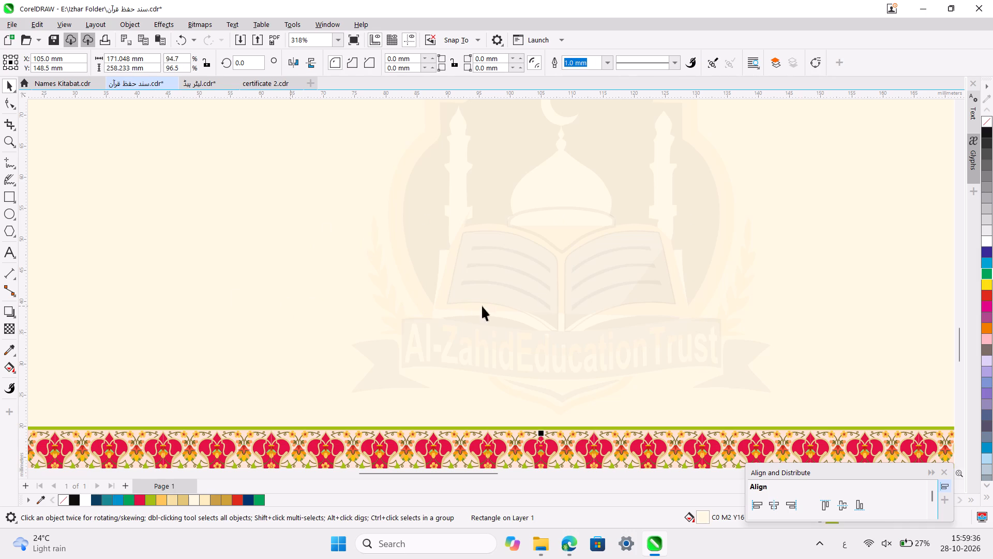
Trim the navy inner arch with the grouped white book pages.
click(666, 296)
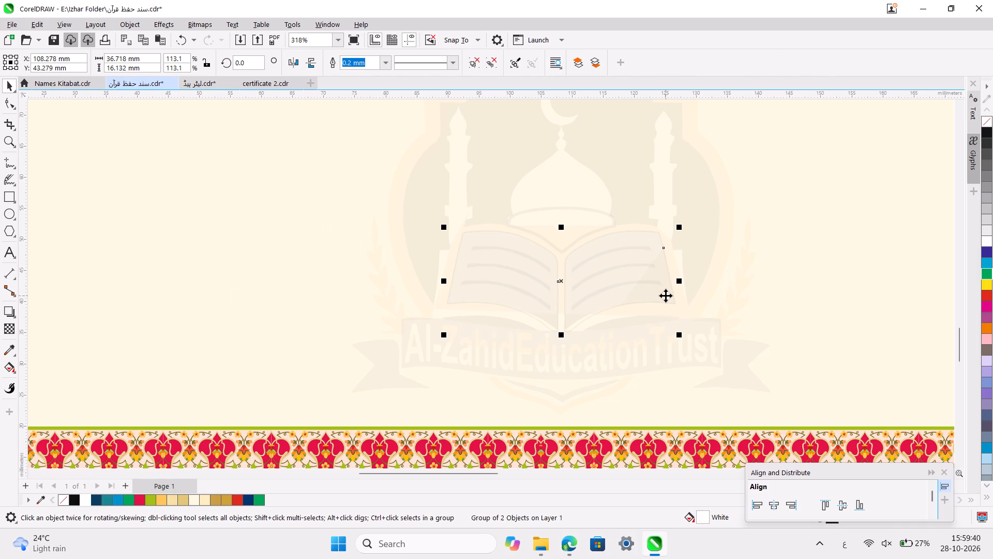
shift+click(520, 154)
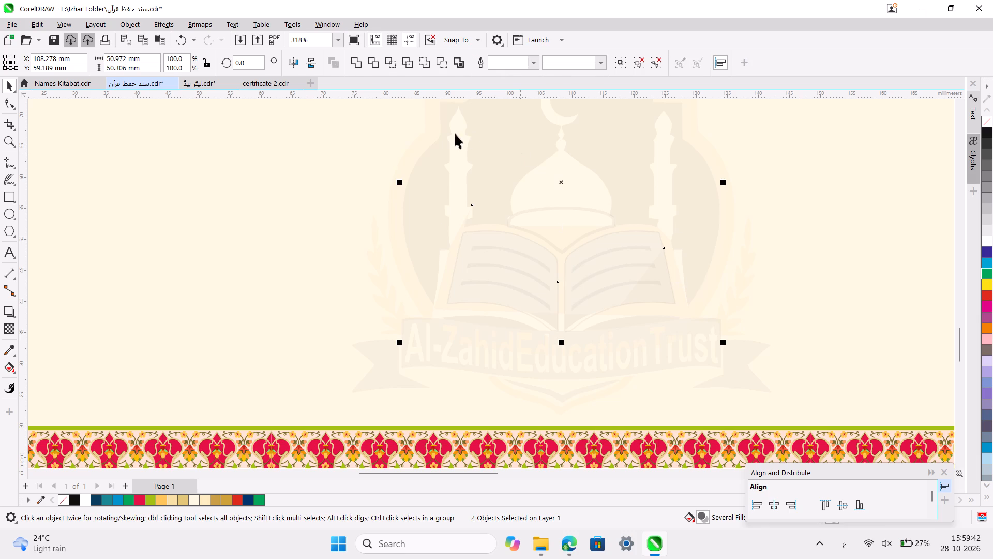
click(371, 58)
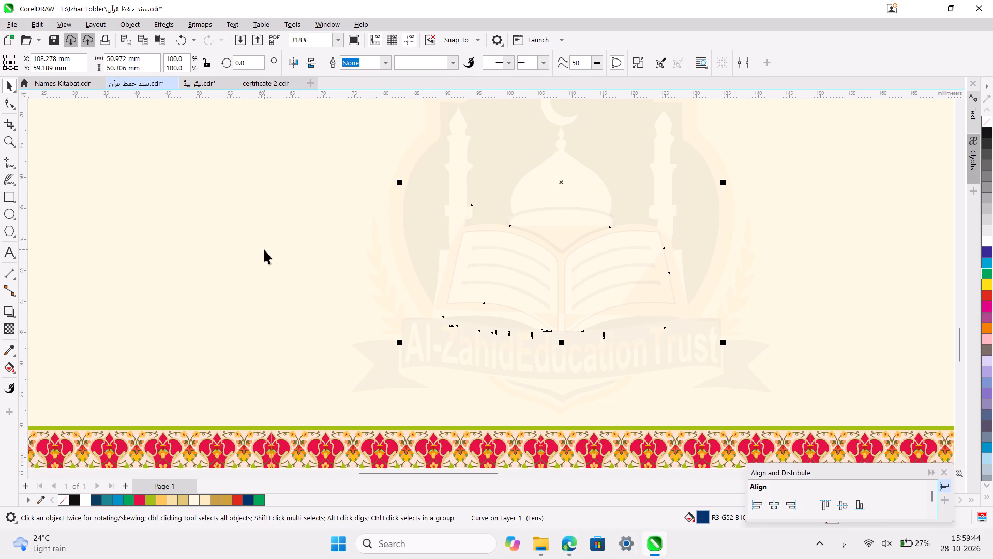
click(264, 249)
Trim the gold outer arch with the grouped white book pages.
click(509, 297)
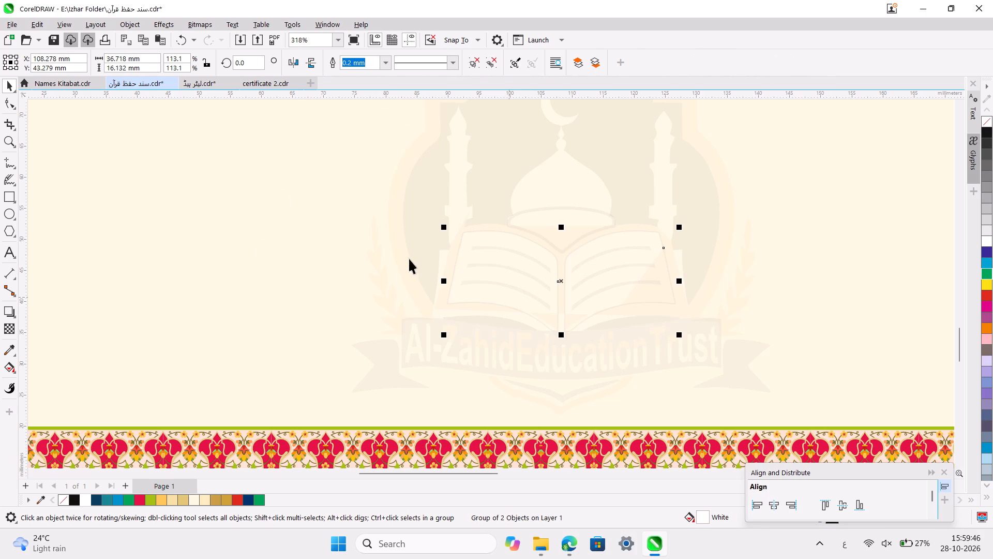
shift+click(397, 251)
click(374, 61)
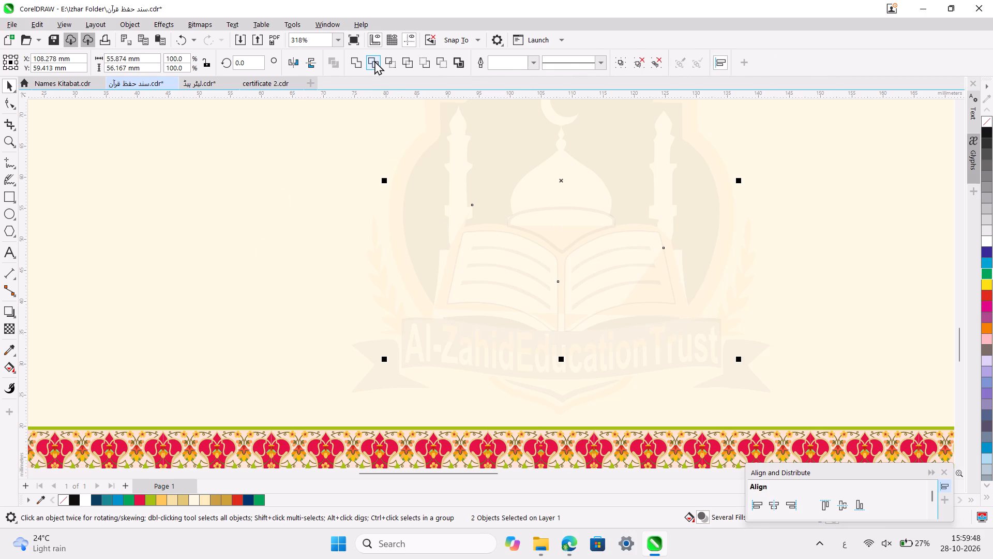
click(306, 257)
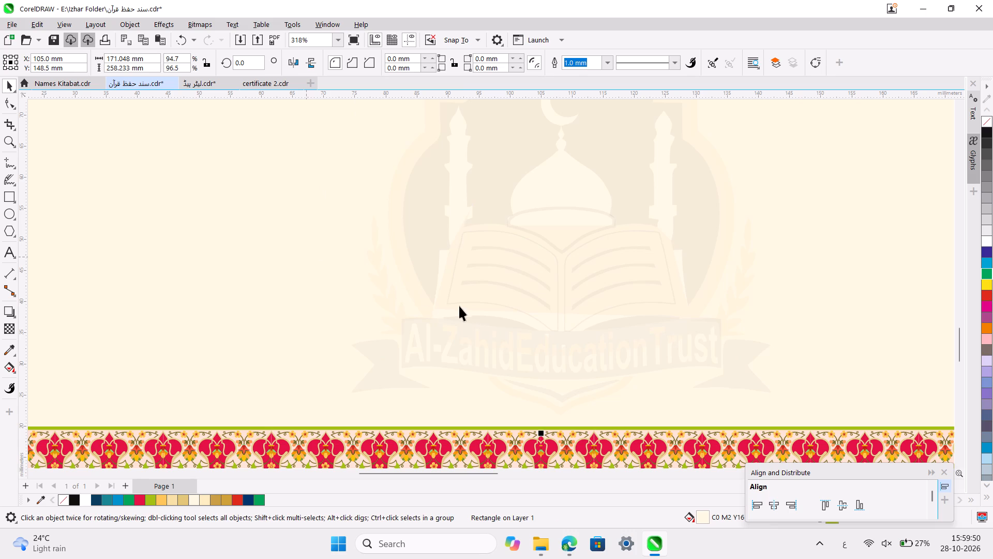
Apply the RGB white fill from the document's colours to the grouped book pages.
click(494, 295)
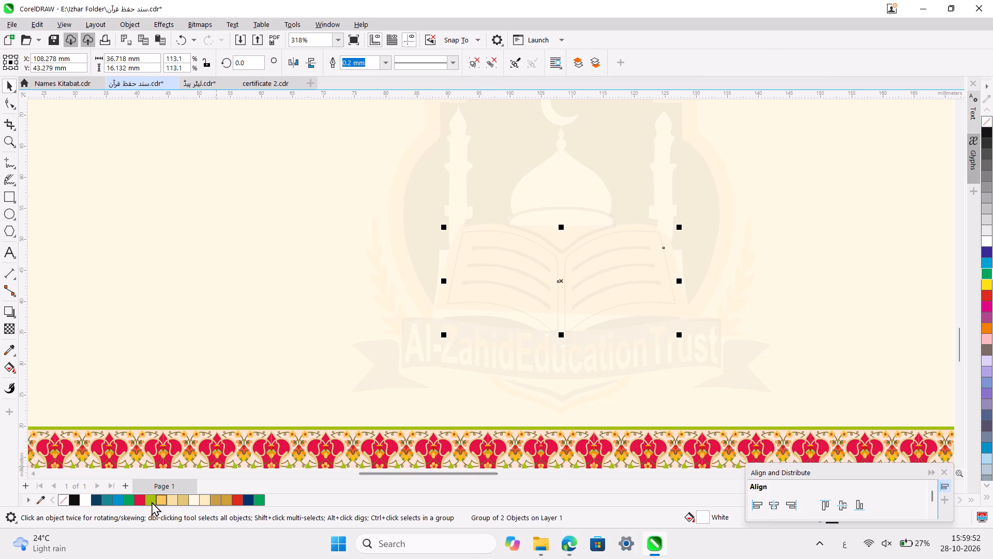
click(81, 502)
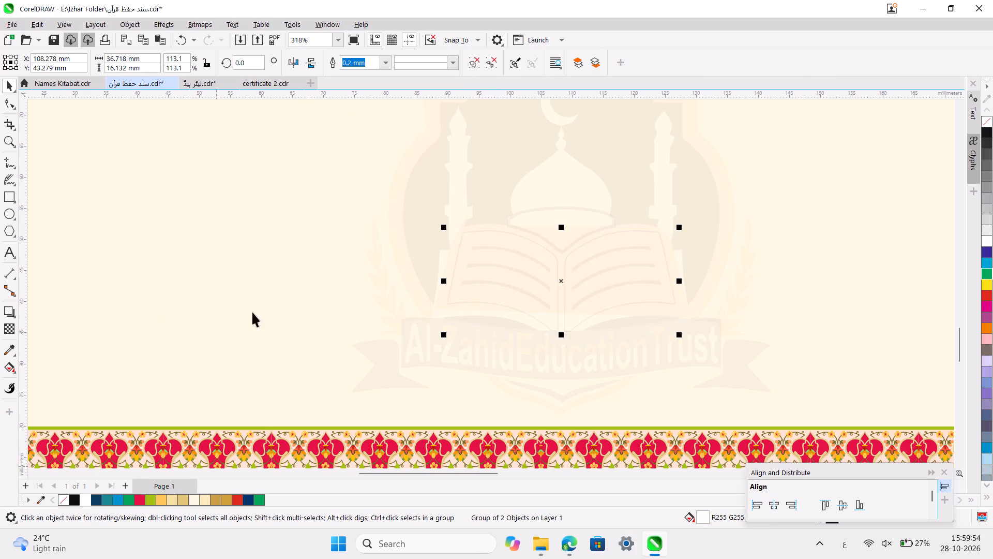
click(270, 341)
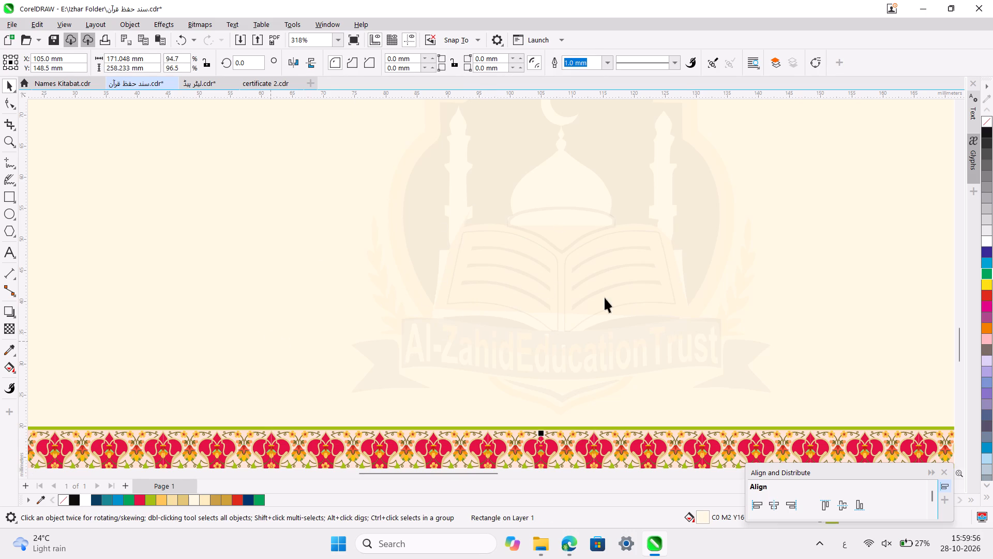
Group the two white curved shapes between the open book and the Al-Zahid Education Trust ribbon.
ctrl+scroll(686, 296, down, 4)
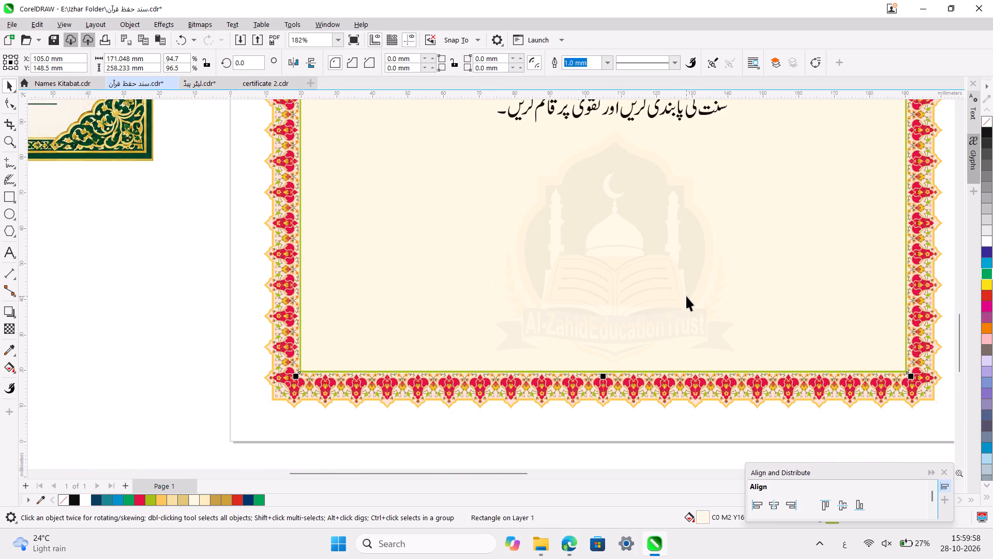
ctrl+scroll(686, 296, up, 4)
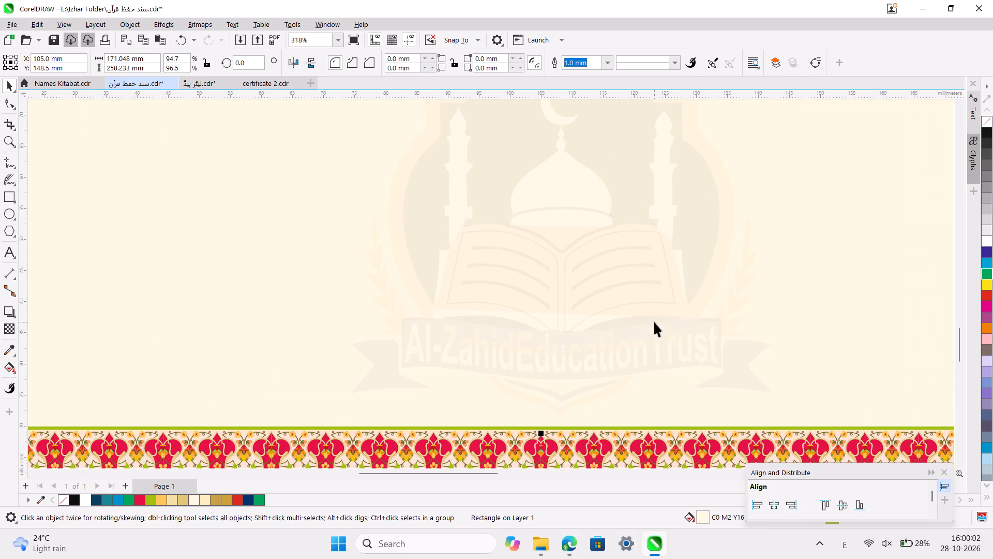
click(625, 322)
ctrl+scroll(625, 322, up, 2)
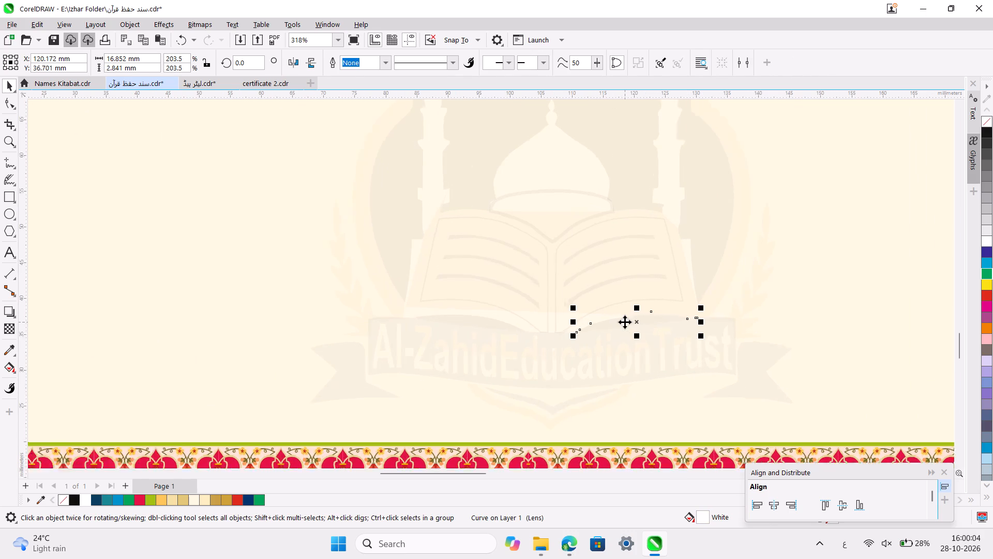
ctrl+scroll(625, 322, up, 2)
shift+click(420, 325)
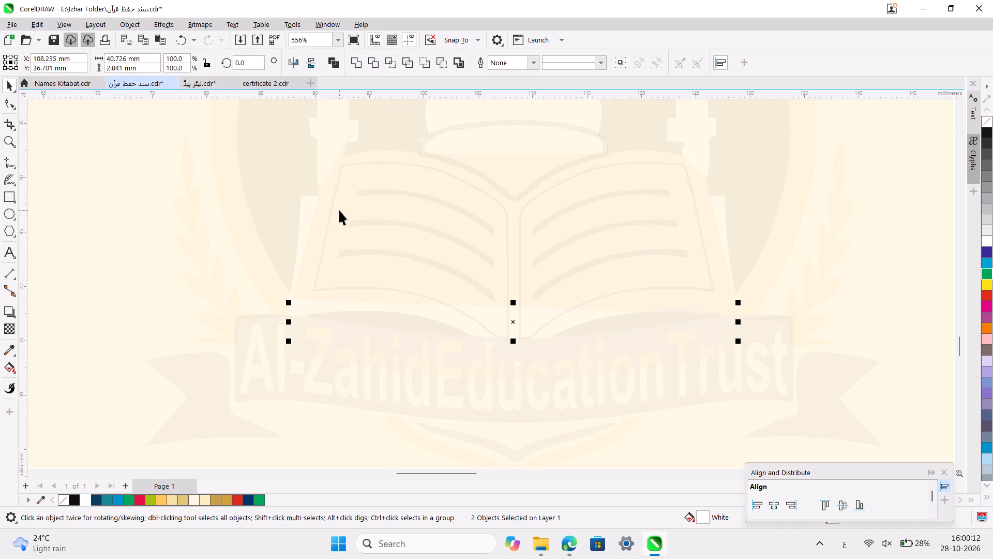
key(ctrl+g)
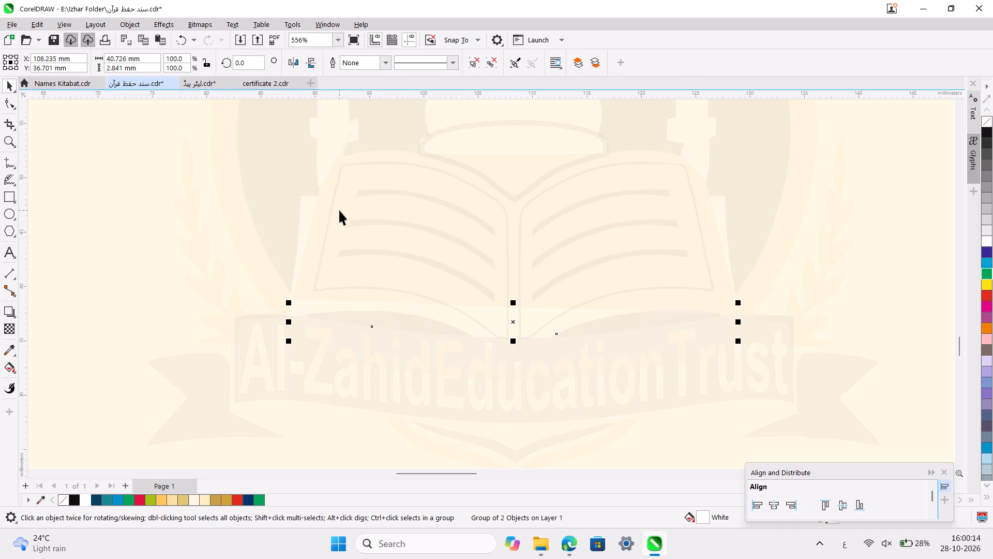
Trim the navy inner arch with the grouped white curved shapes beneath the open book.
shift+click(286, 191)
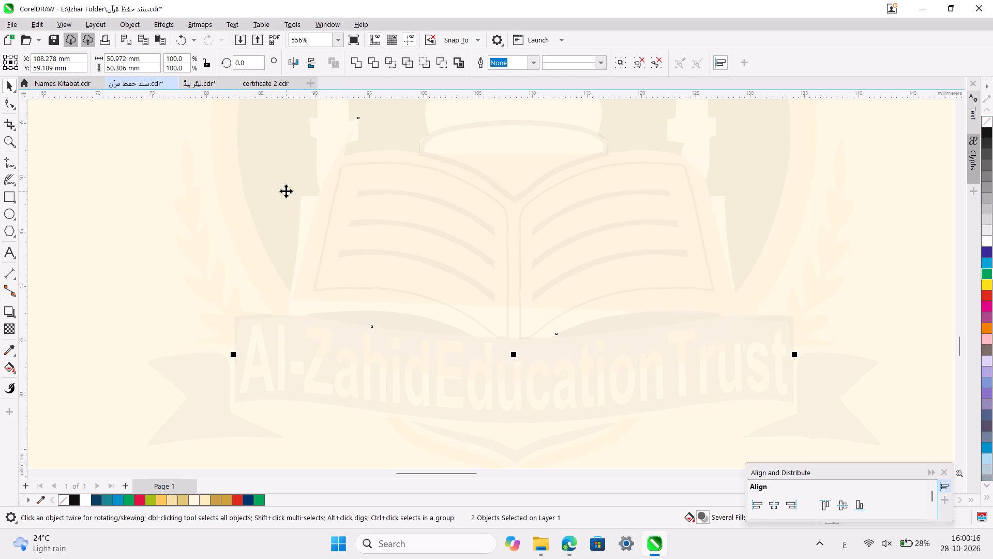
click(373, 63)
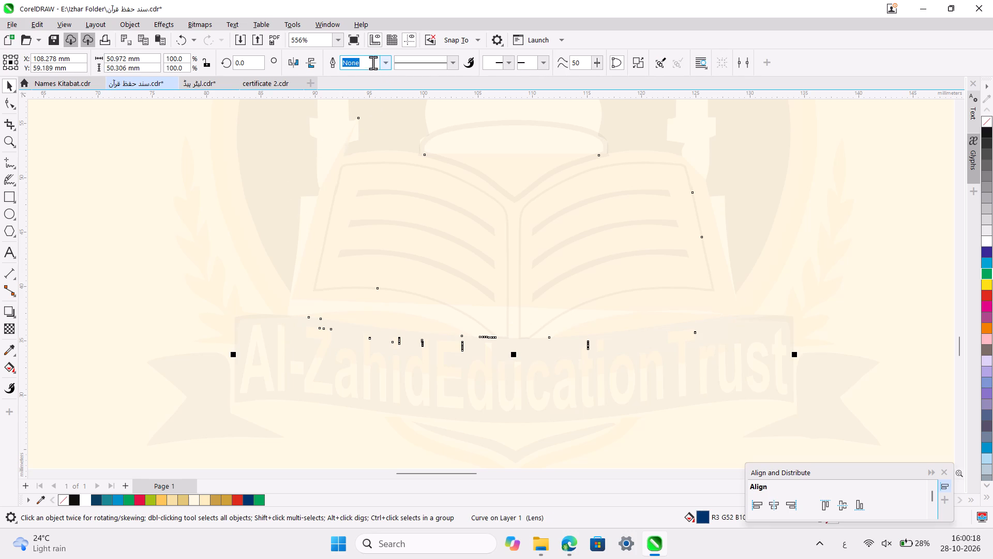
click(219, 205)
Trim the gold outer arch with the grouped white curved shapes beneath the open book.
ctrl+scroll(219, 205, down, 4)
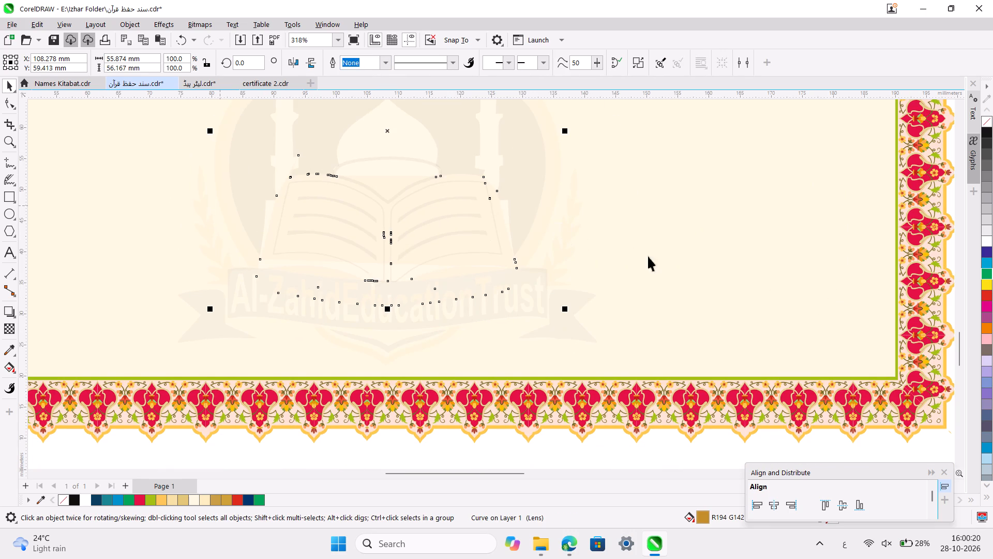
click(688, 276)
click(458, 272)
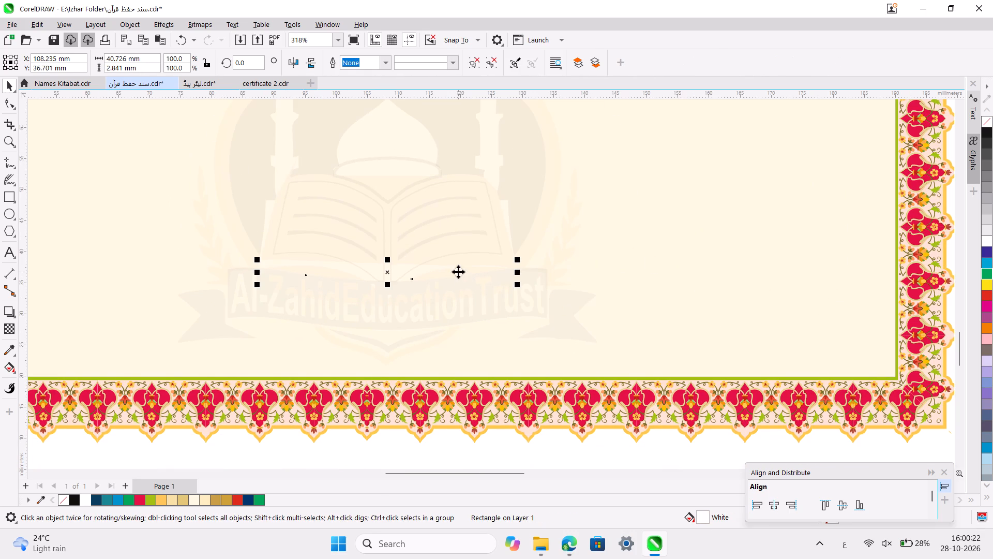
shift+click(225, 194)
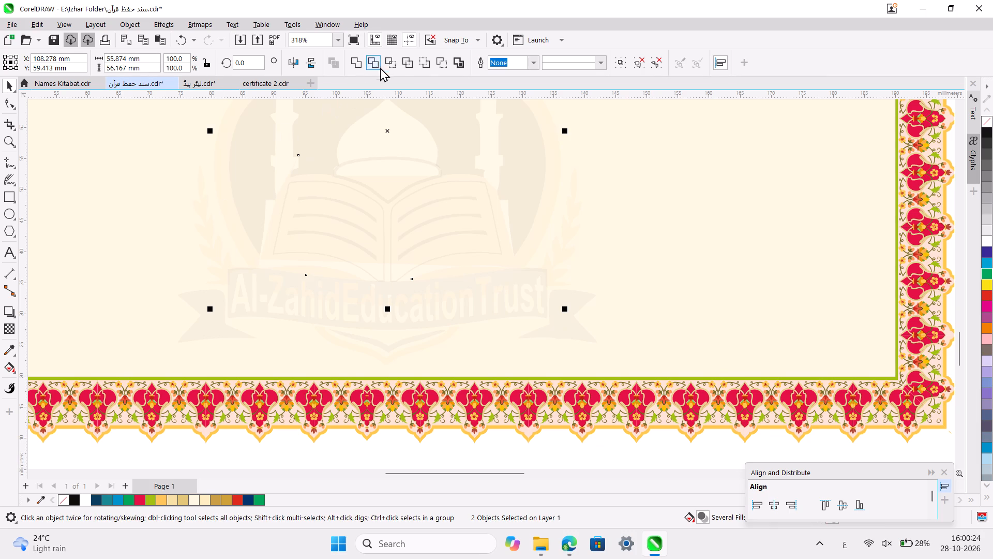
click(379, 64)
click(134, 255)
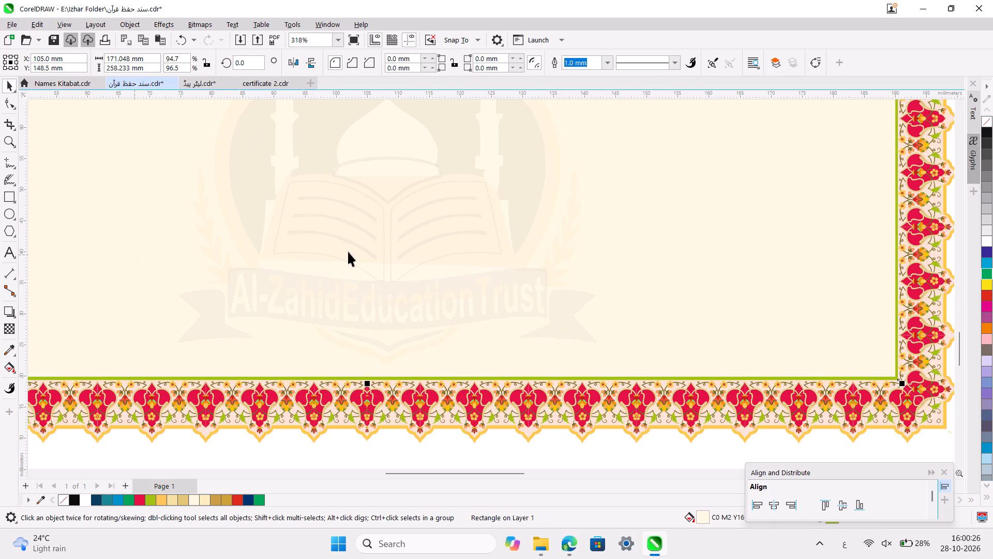
Recolour the grouped curved shapes between the open book and the ribbon navy, with a 0.2 mm RGB white outline.
ctrl+scroll(420, 257, up, 2)
scroll(420, 257, right, 1)
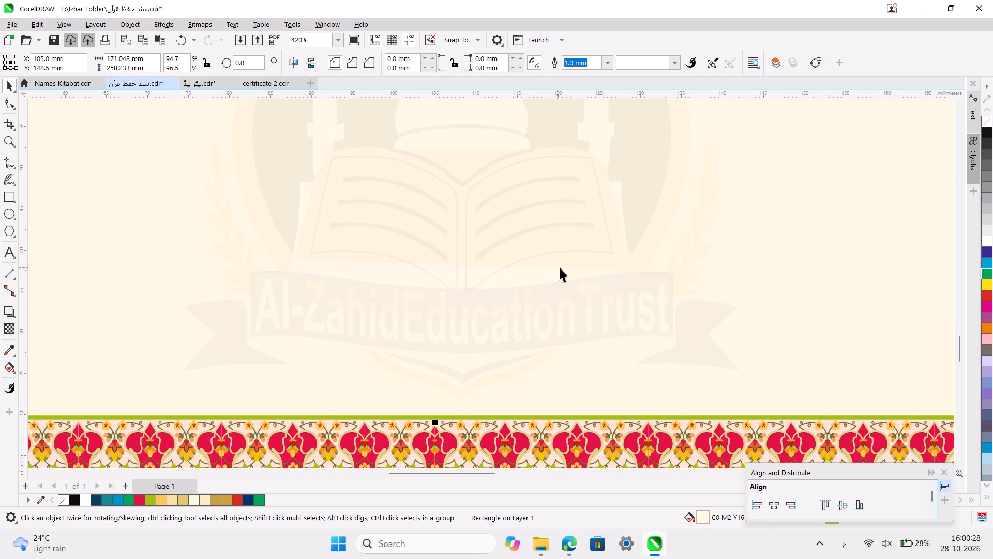
click(591, 266)
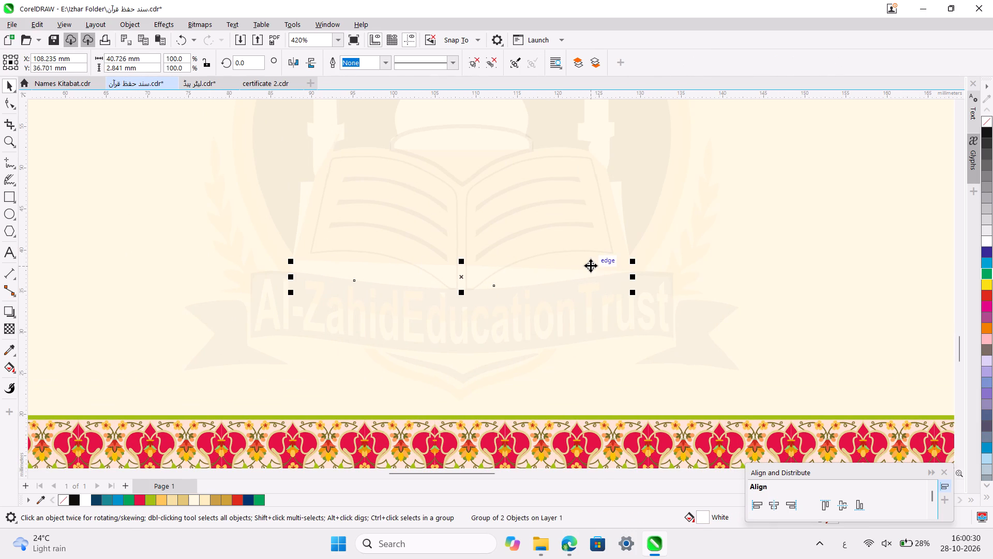
click(634, 207)
click(618, 190)
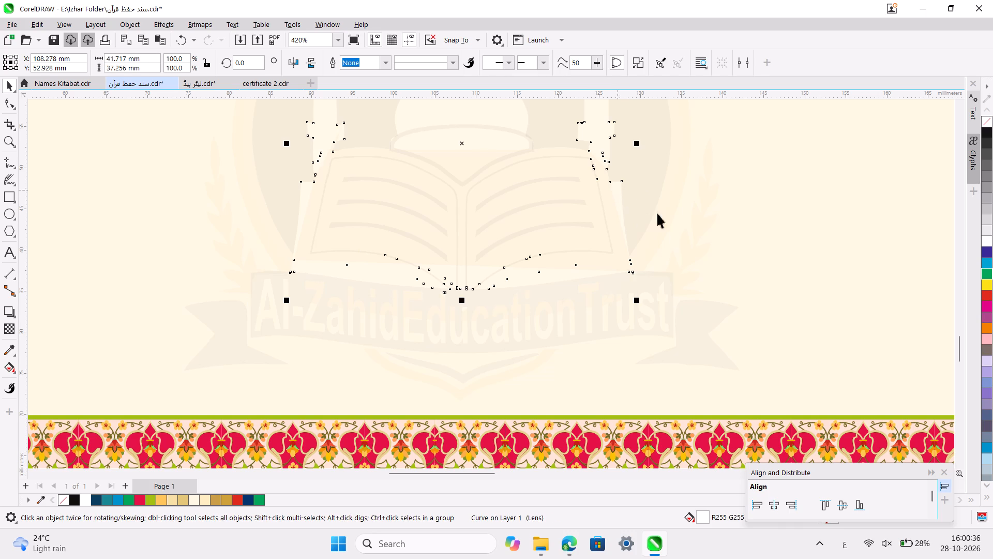
click(679, 247)
click(566, 275)
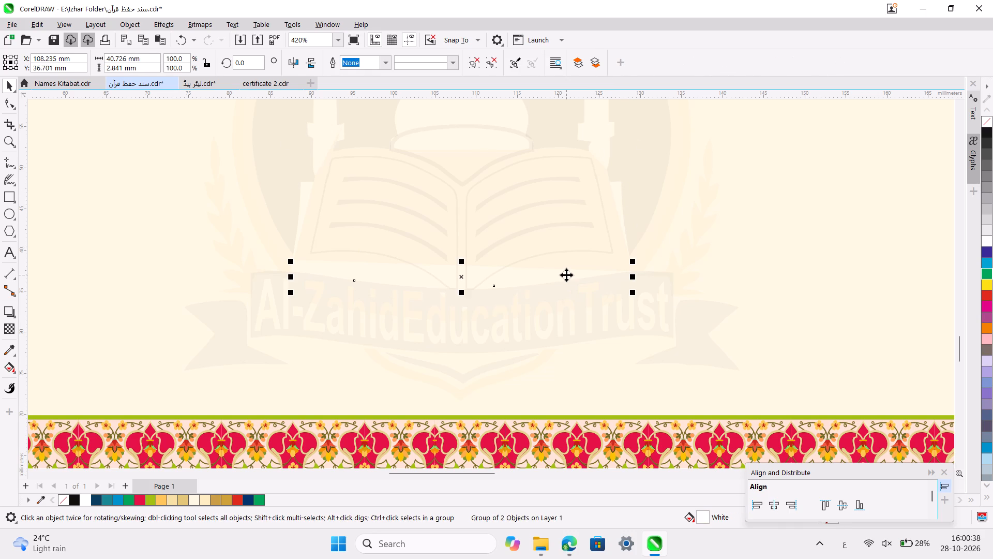
click(242, 499)
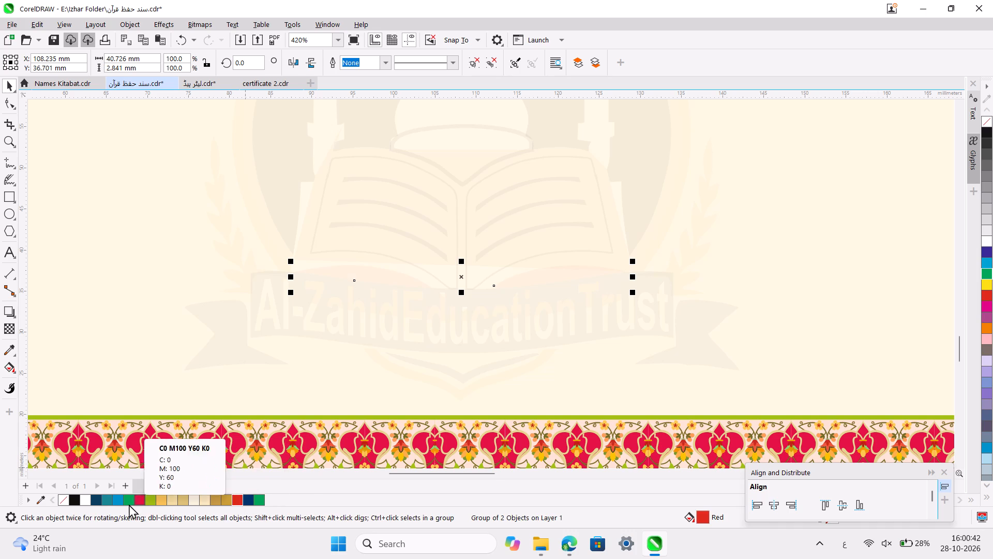
click(93, 500)
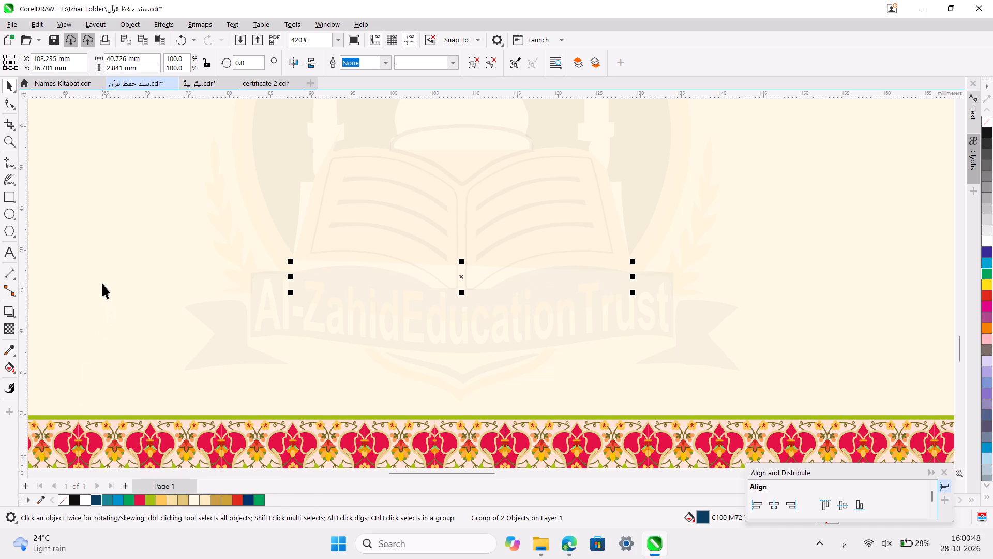
right_click(86, 501)
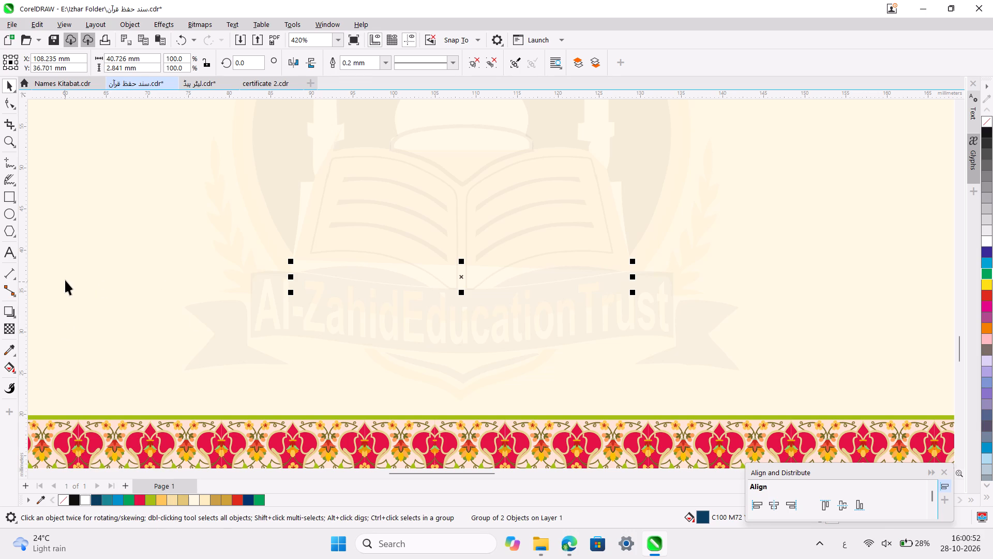
click(65, 280)
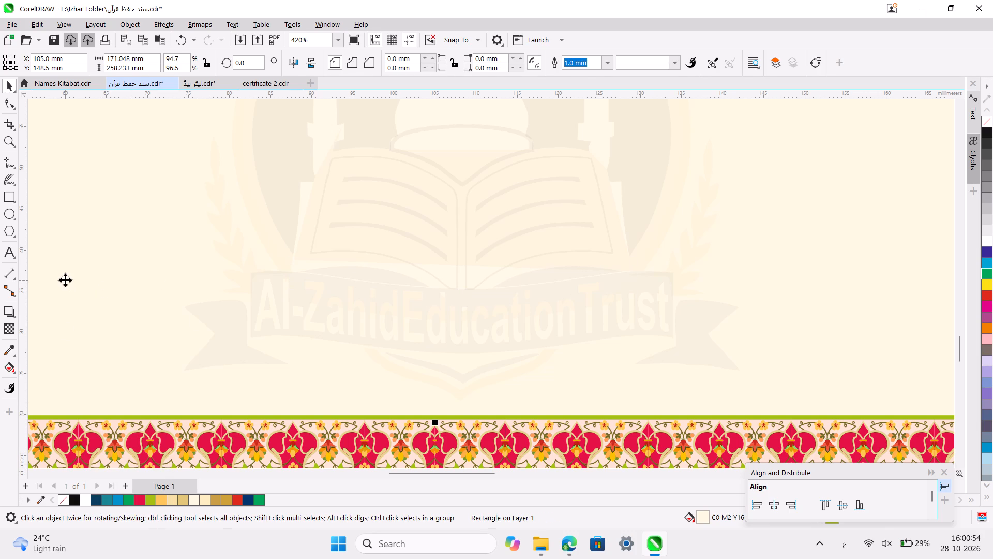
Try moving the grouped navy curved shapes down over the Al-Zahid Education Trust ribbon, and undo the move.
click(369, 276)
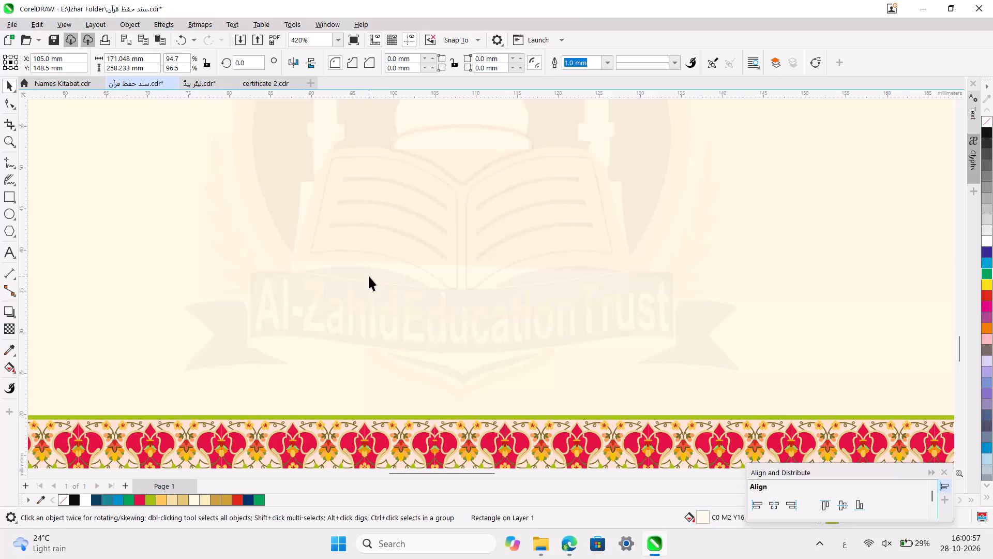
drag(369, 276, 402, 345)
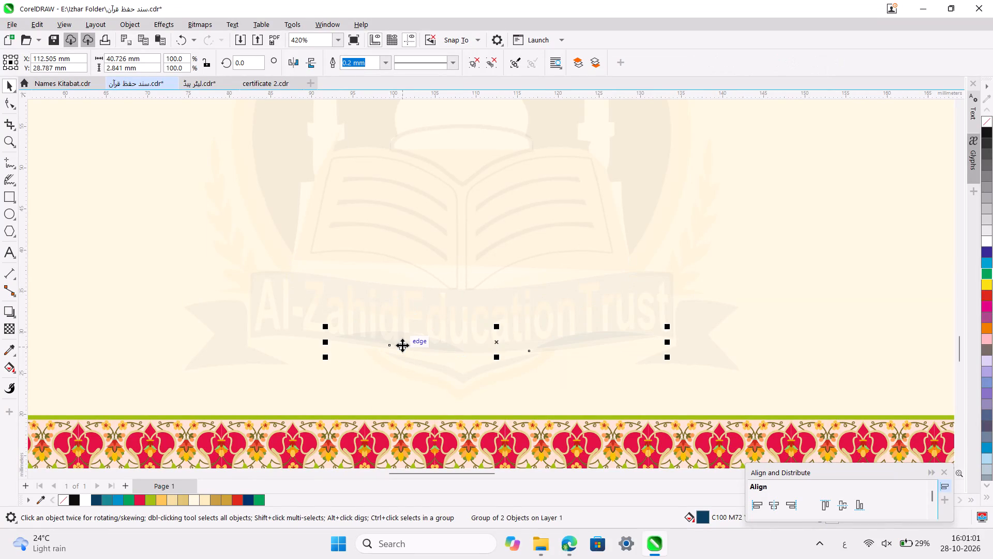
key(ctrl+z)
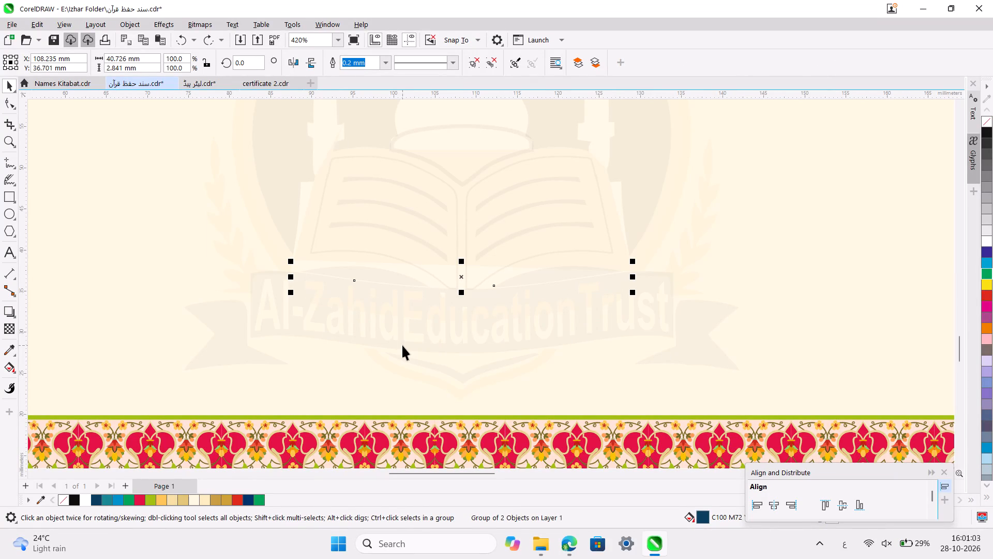
Trim the navy inner arch with the grouped curved shapes beneath the open book.
shift+click(276, 246)
click(377, 60)
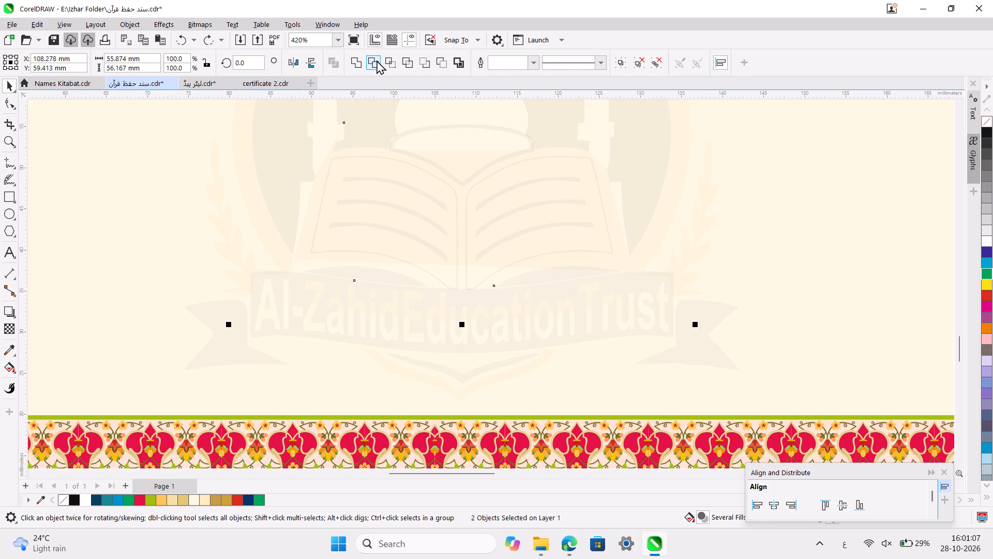
click(125, 240)
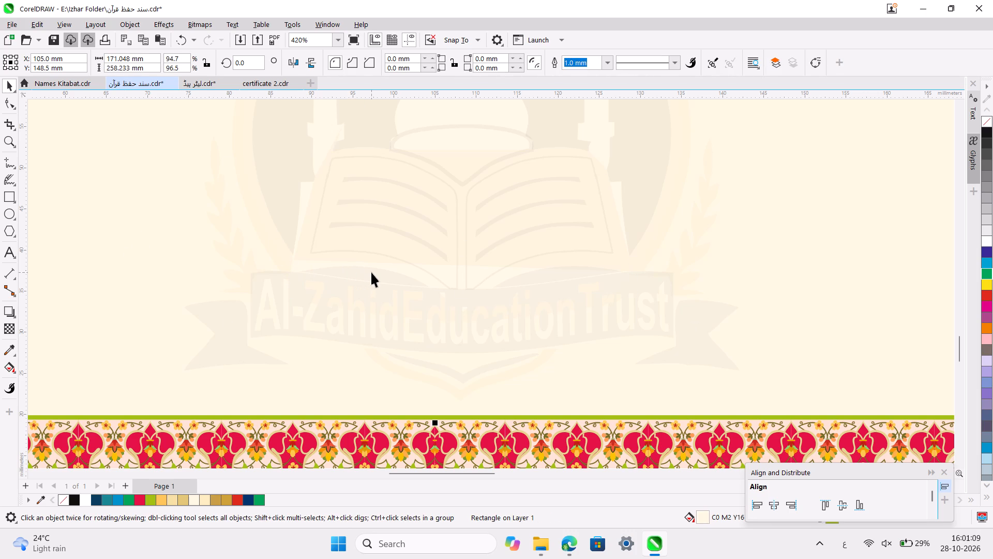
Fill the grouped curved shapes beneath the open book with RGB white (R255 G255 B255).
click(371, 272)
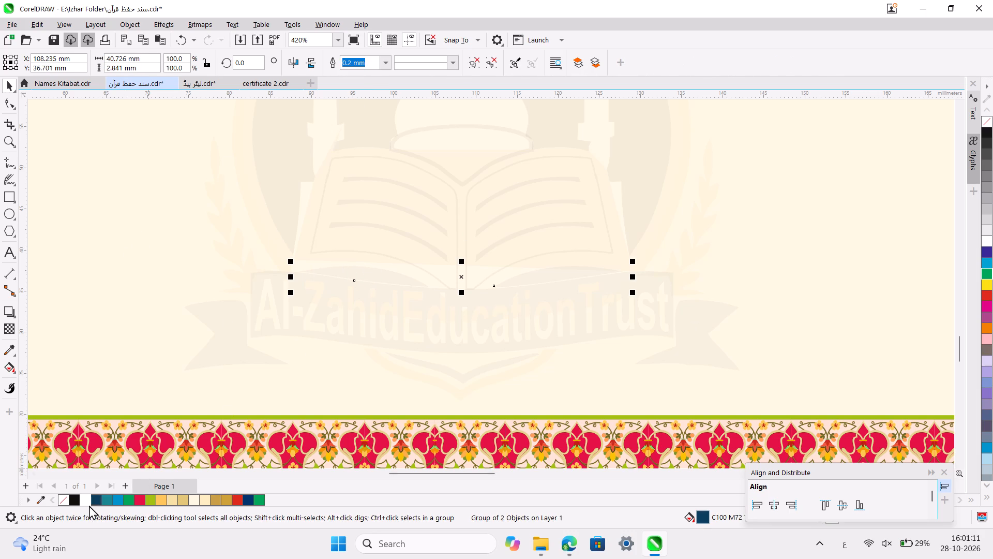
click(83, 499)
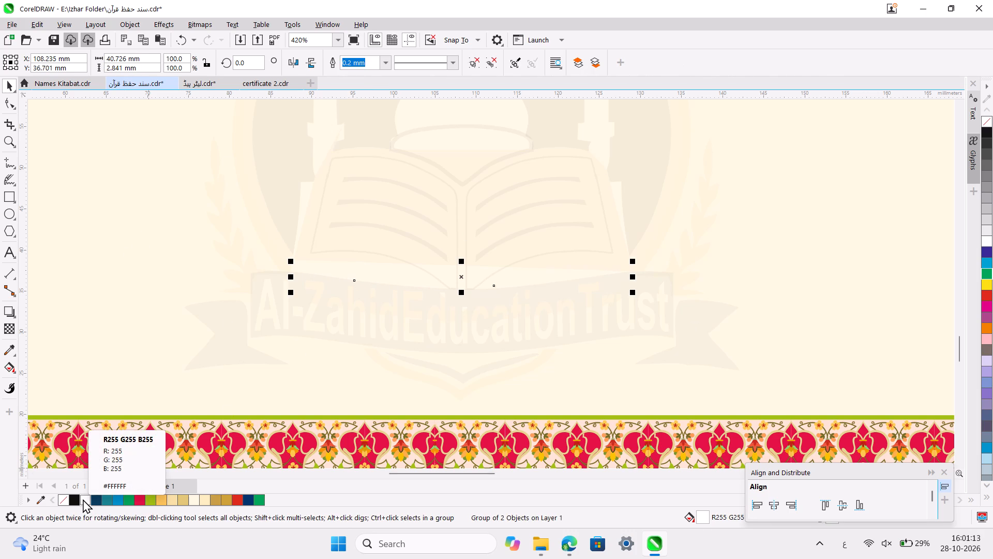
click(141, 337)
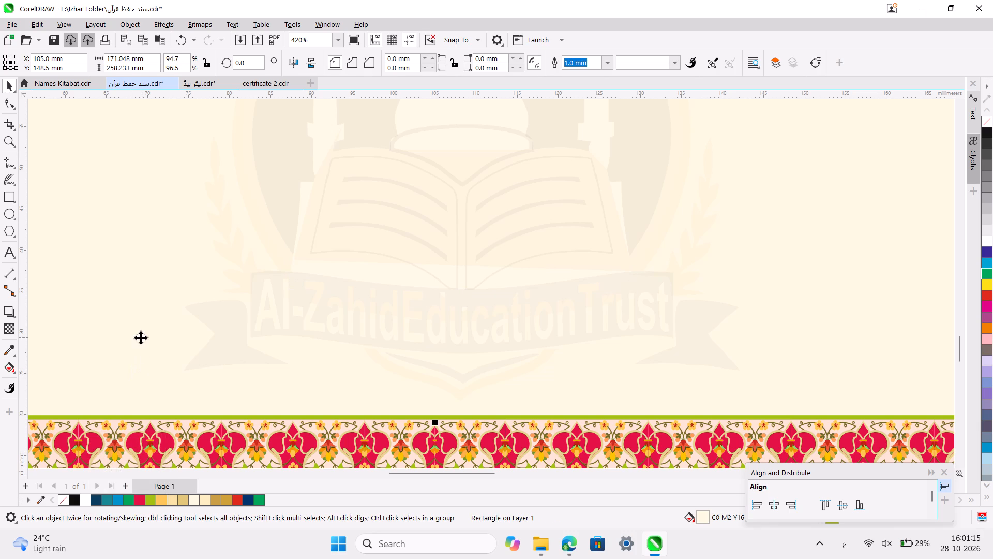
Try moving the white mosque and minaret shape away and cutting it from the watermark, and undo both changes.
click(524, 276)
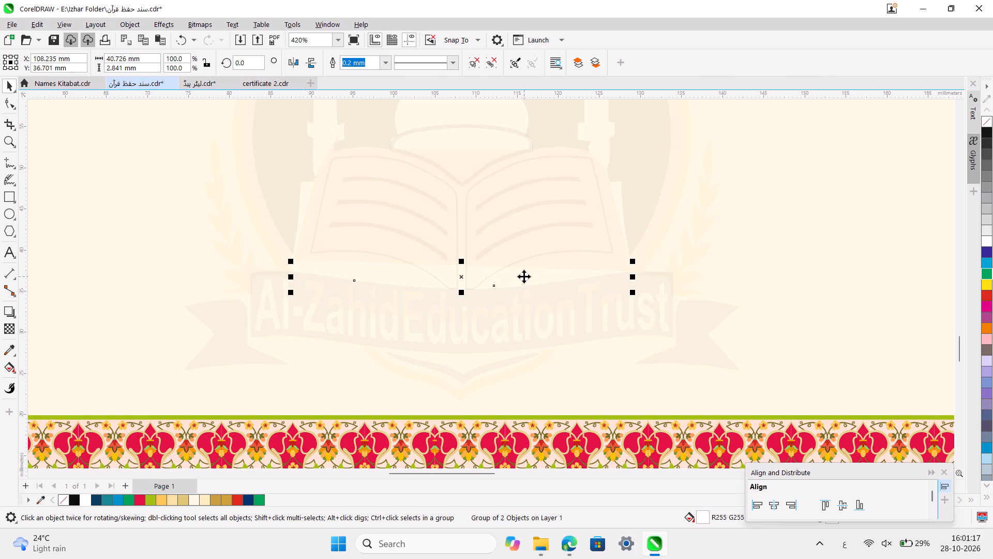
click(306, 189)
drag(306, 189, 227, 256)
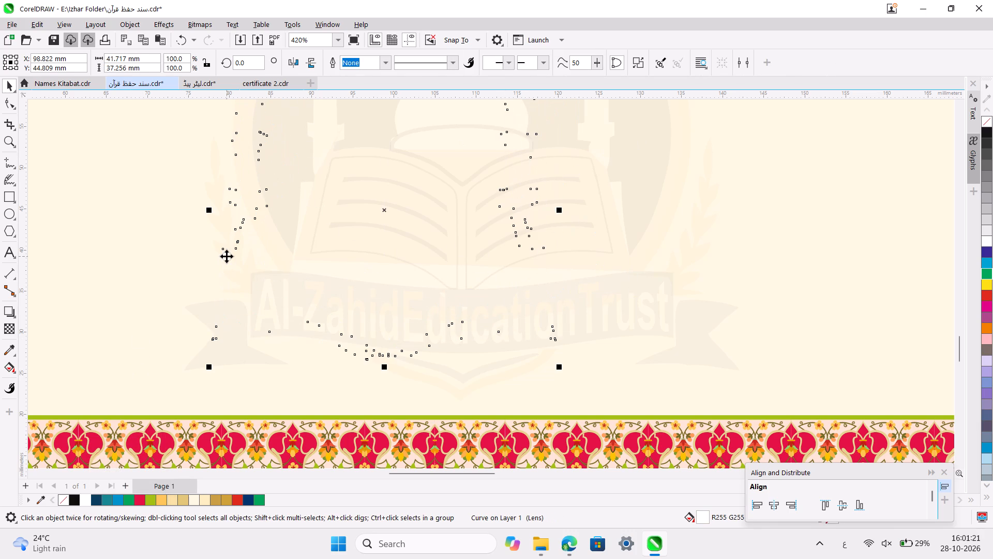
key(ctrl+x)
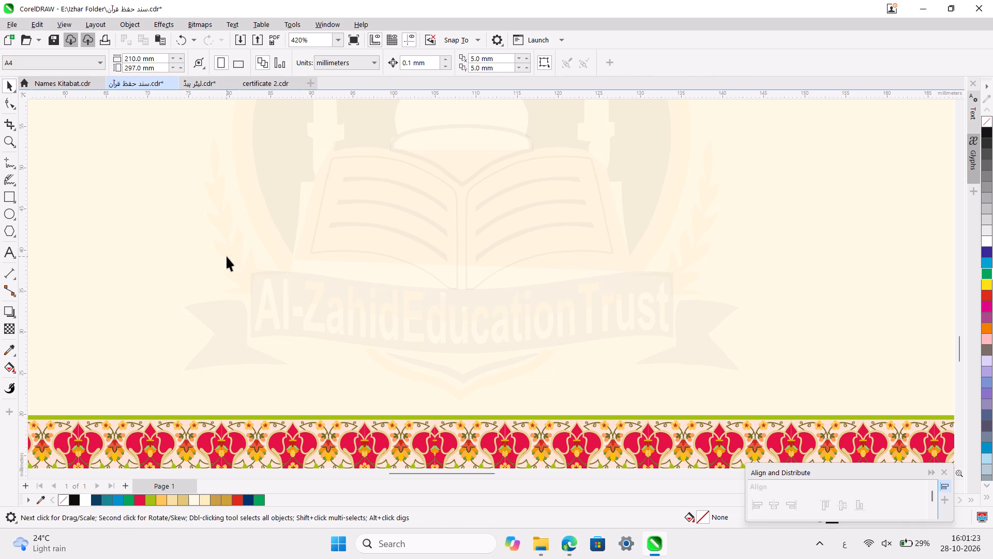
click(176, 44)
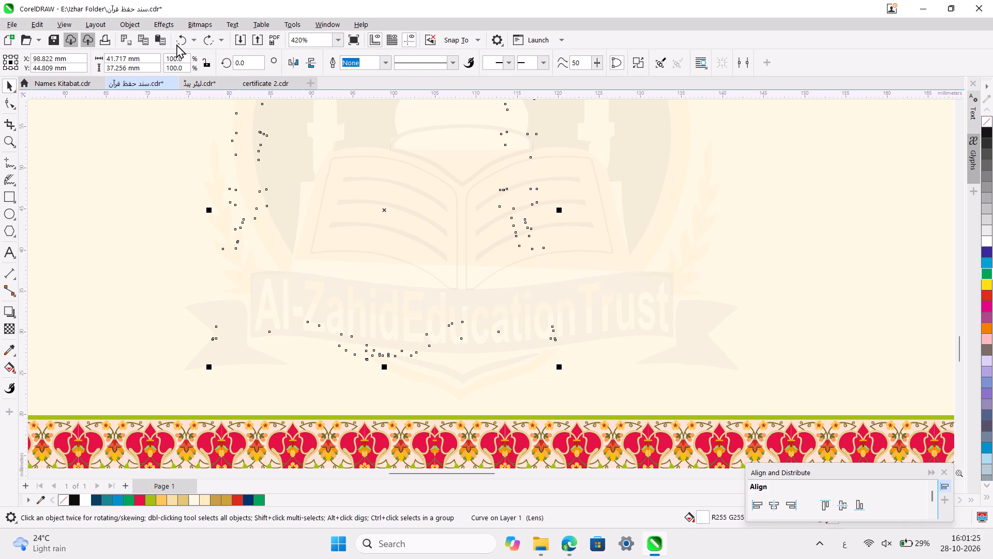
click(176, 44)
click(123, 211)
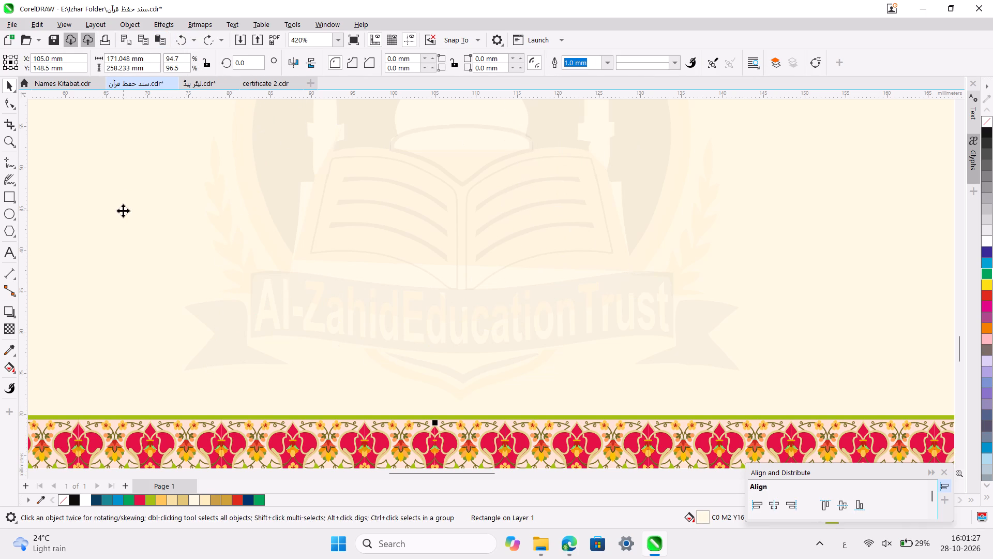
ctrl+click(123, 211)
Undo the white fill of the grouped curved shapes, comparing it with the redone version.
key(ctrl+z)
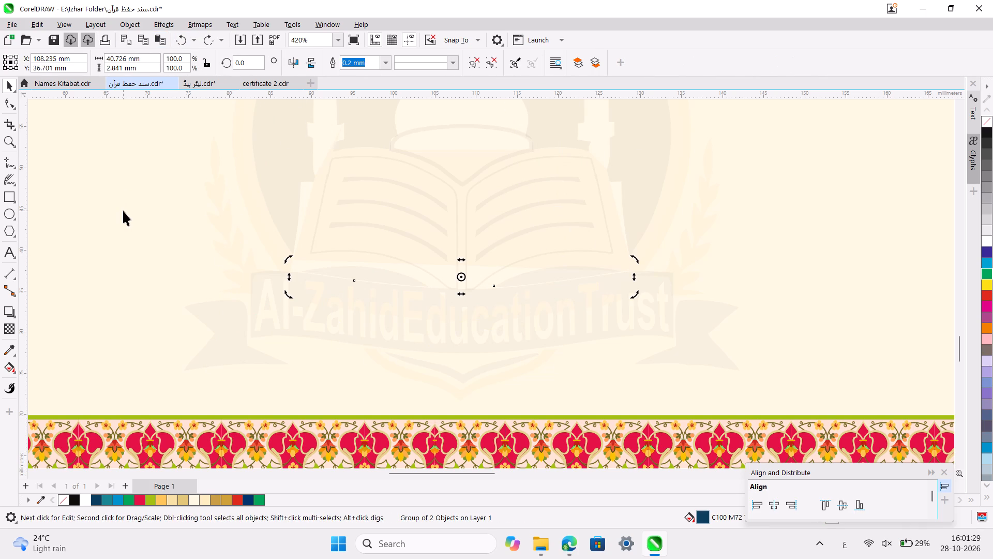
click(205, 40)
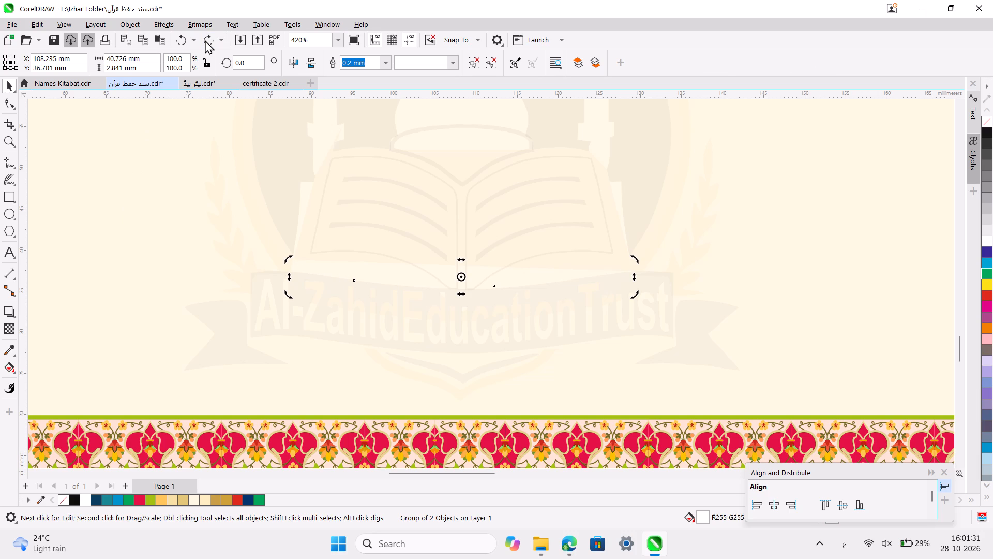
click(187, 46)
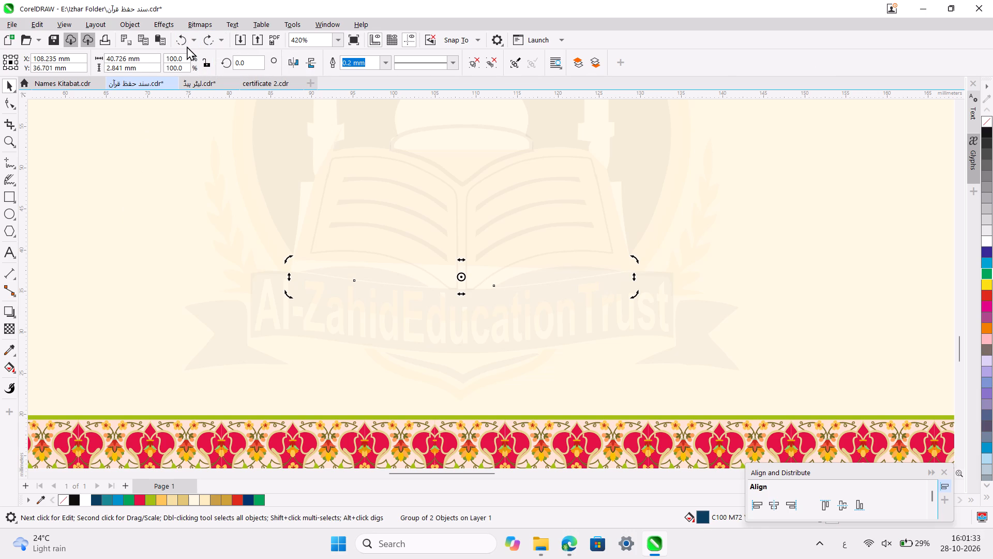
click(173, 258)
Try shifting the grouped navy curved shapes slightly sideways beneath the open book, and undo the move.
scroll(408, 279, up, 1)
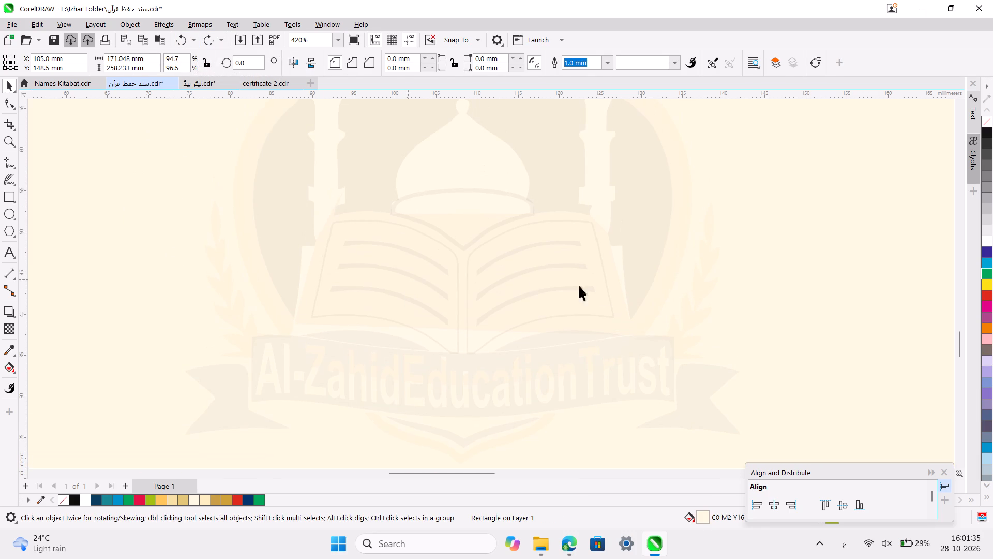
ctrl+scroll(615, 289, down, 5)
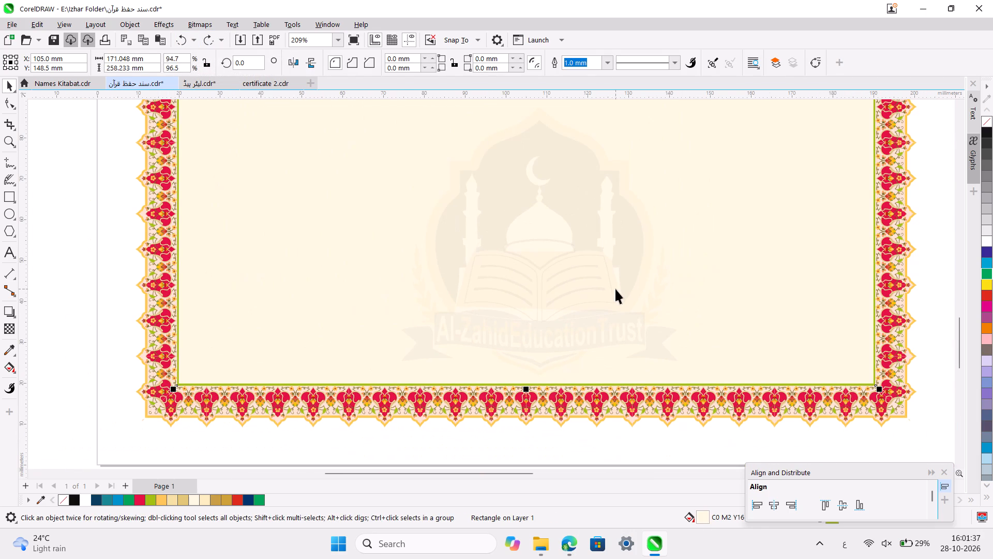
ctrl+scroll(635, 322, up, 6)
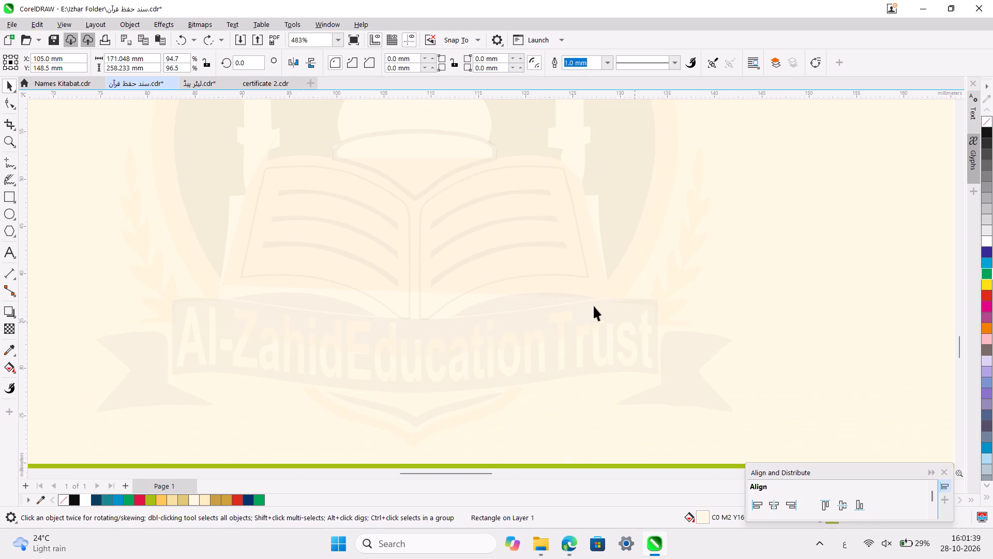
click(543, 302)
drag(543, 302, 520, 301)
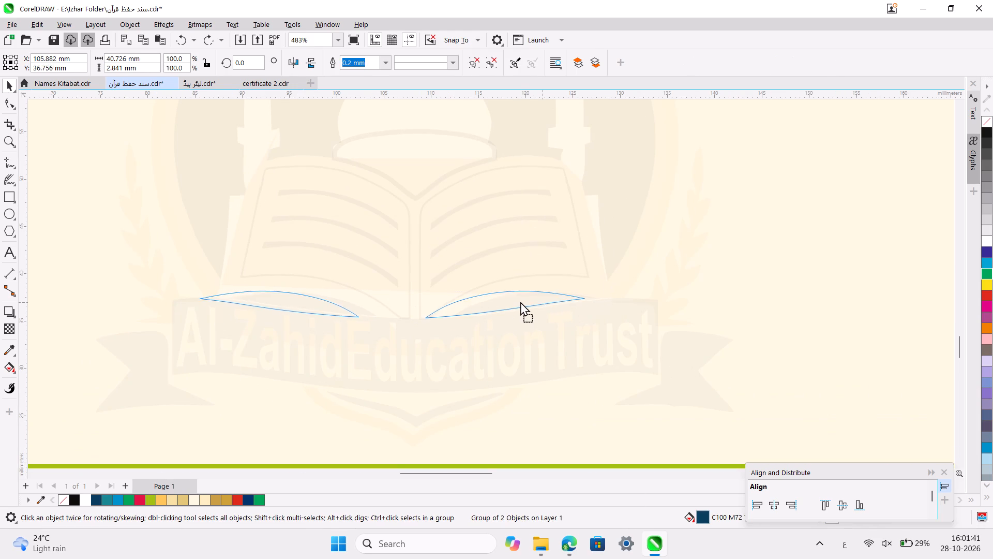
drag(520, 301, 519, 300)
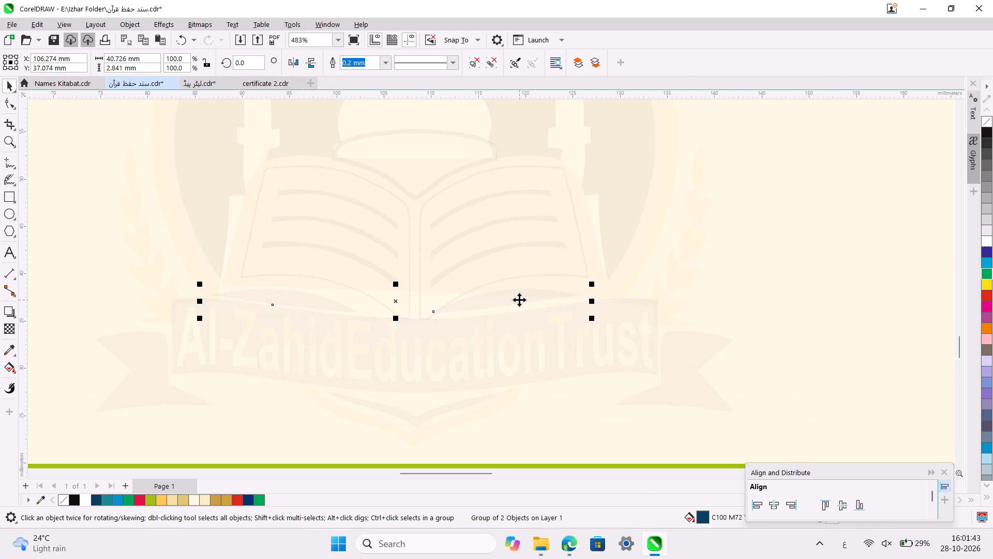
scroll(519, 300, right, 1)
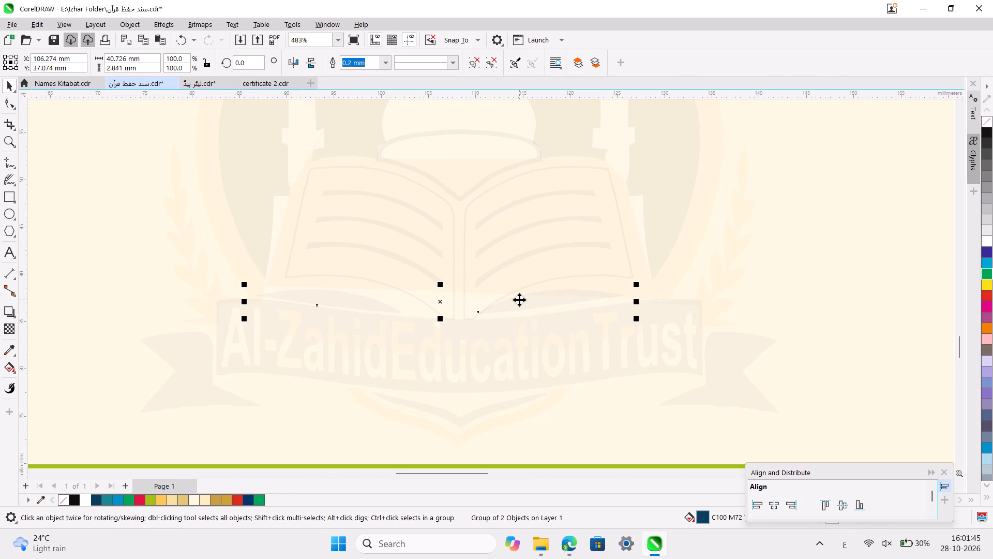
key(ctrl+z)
Apply the RGB white fill from the document's colours to the grouped curved shapes beneath the open book.
click(89, 495)
click(94, 363)
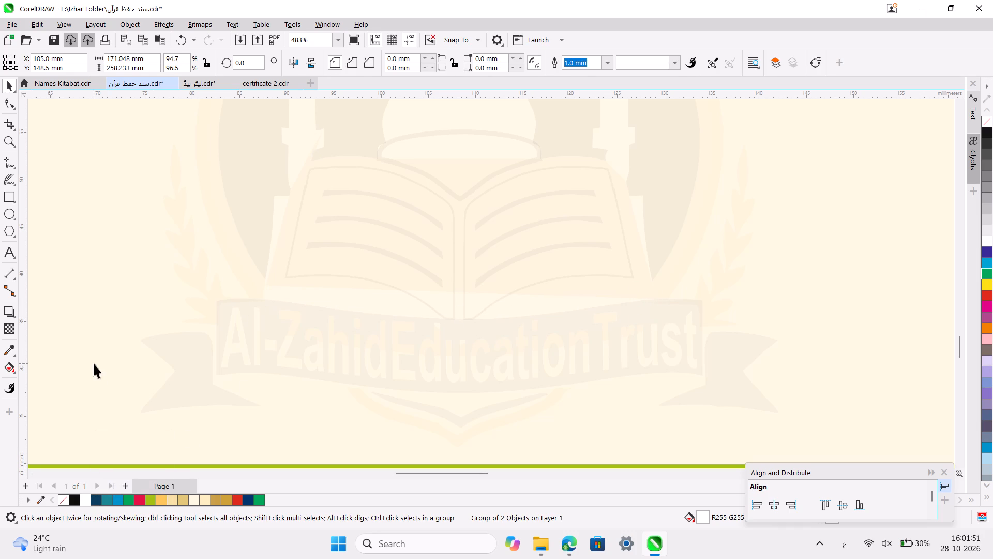
Trim the white minaret shape with the open book's base shape in the watermark.
click(599, 288)
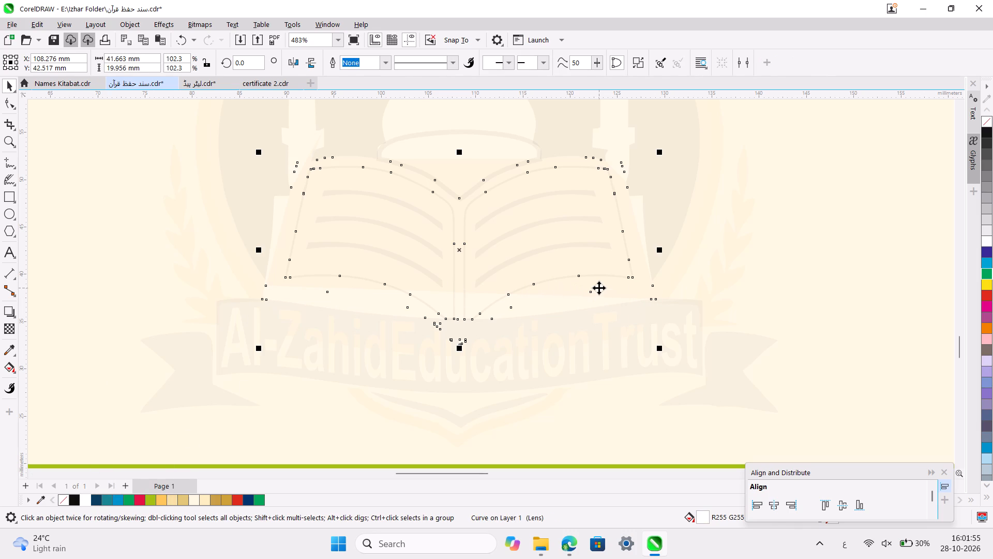
shift+scroll(357, 305, up, 1)
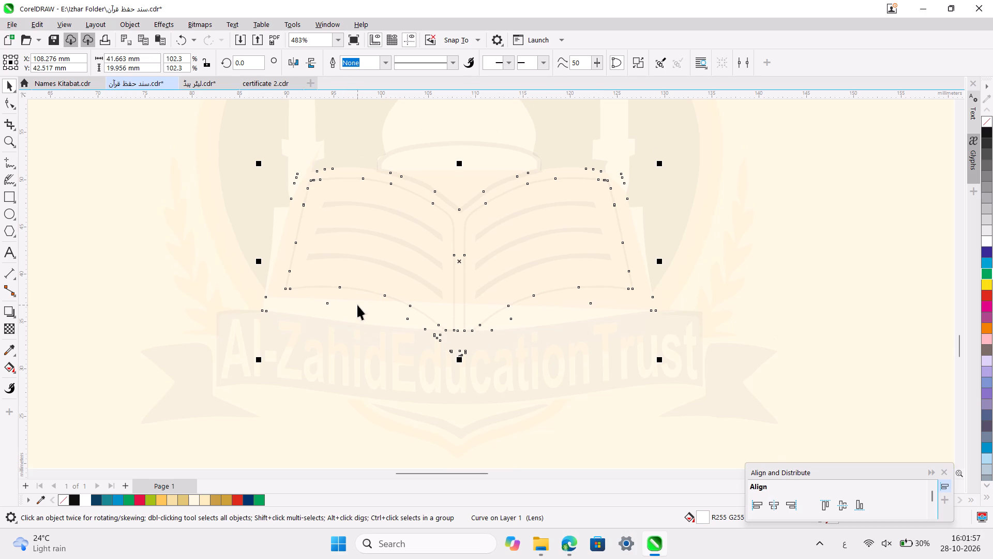
shift+scroll(357, 305, up, 1)
shift+click(303, 142)
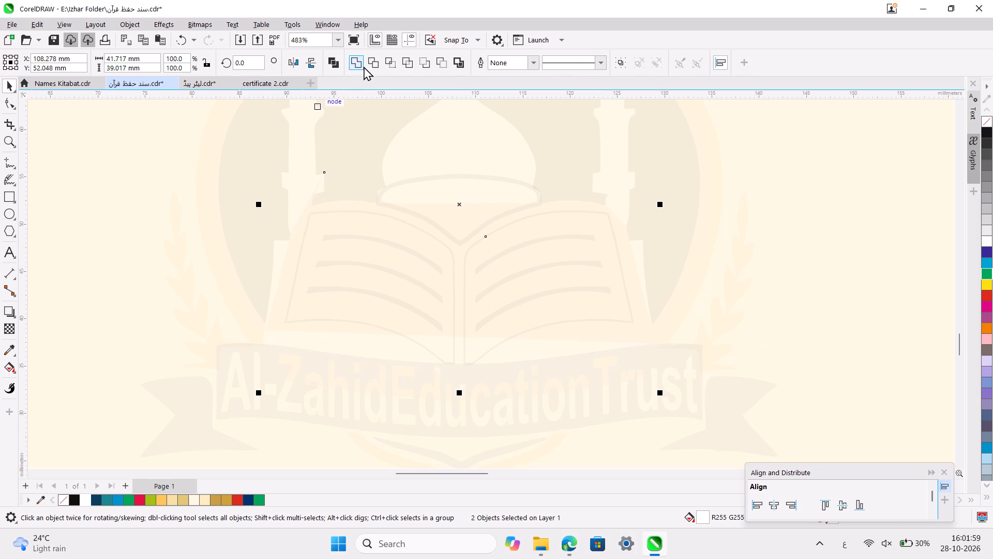
click(377, 64)
click(162, 237)
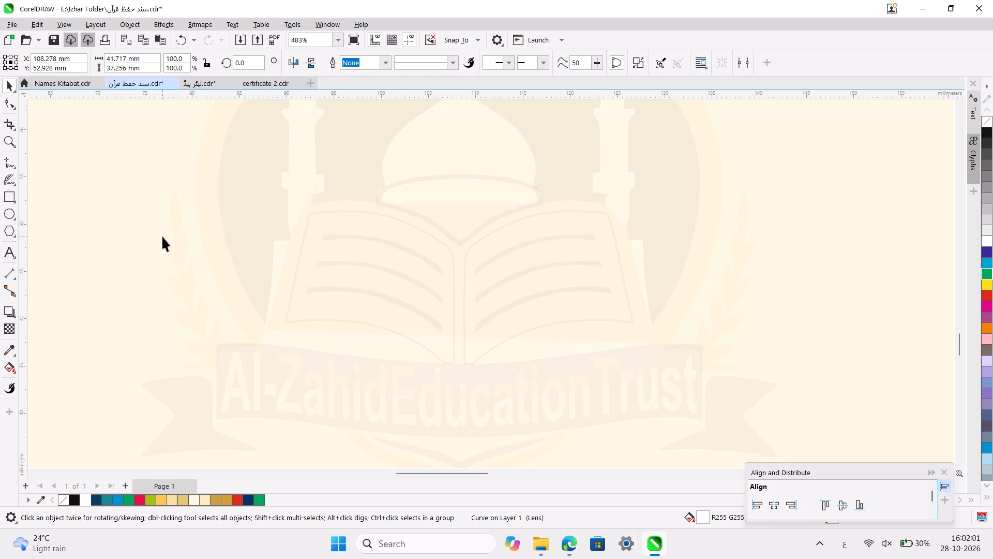
Trim the white minaret shape with the grouped curved shapes beneath the open book.
click(520, 344)
click(569, 353)
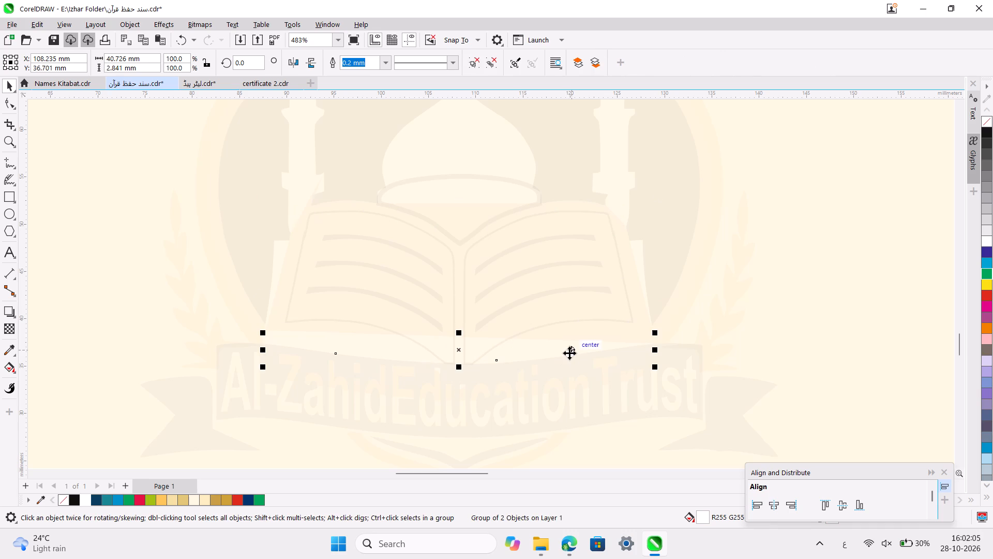
shift+click(618, 165)
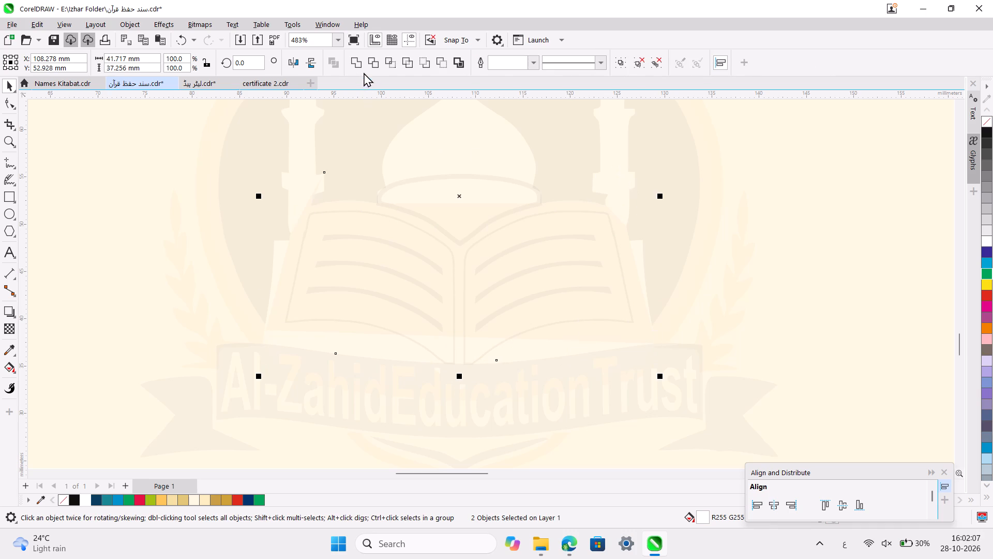
click(372, 65)
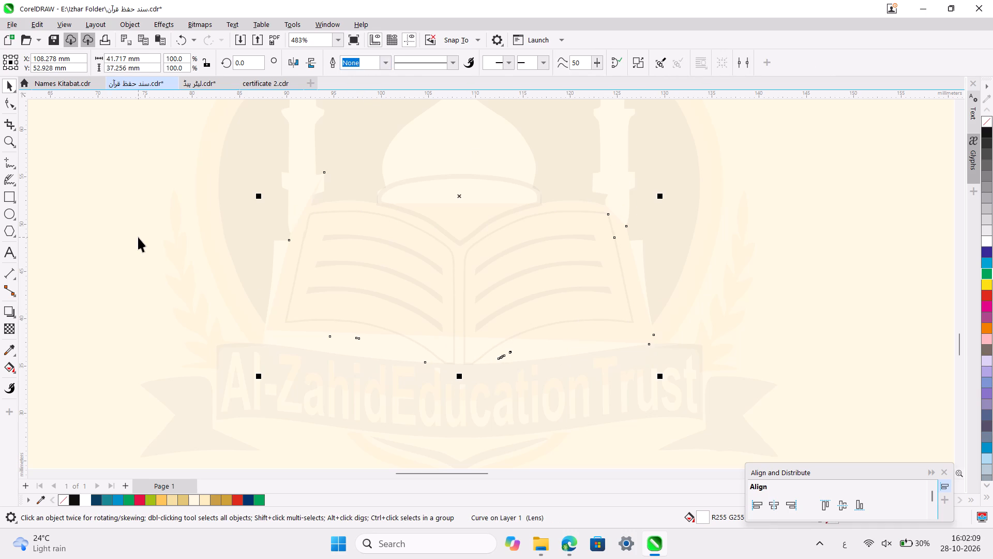
click(138, 237)
Fill the open book's two grouped pages with the document's navy, C100 M72 Y38 K26.
click(556, 345)
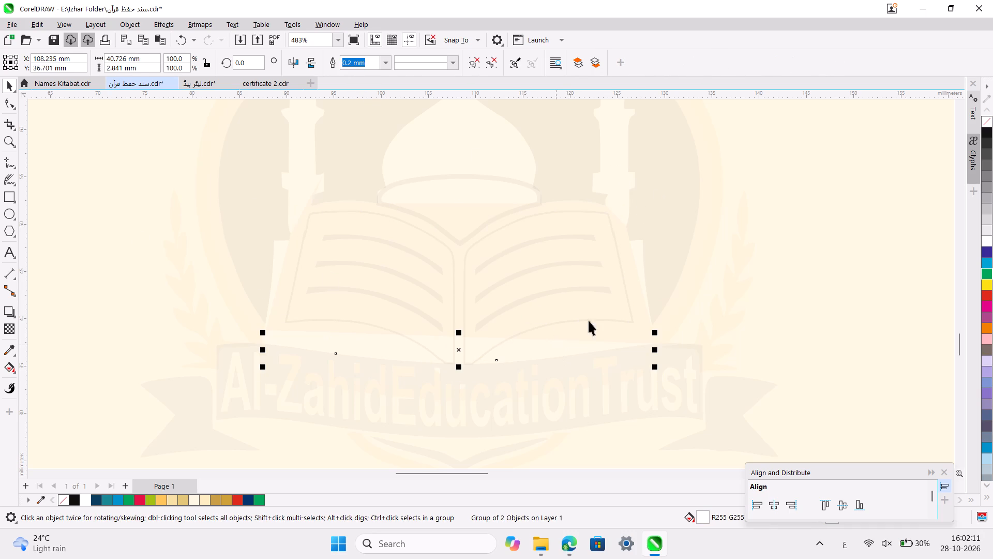
click(614, 298)
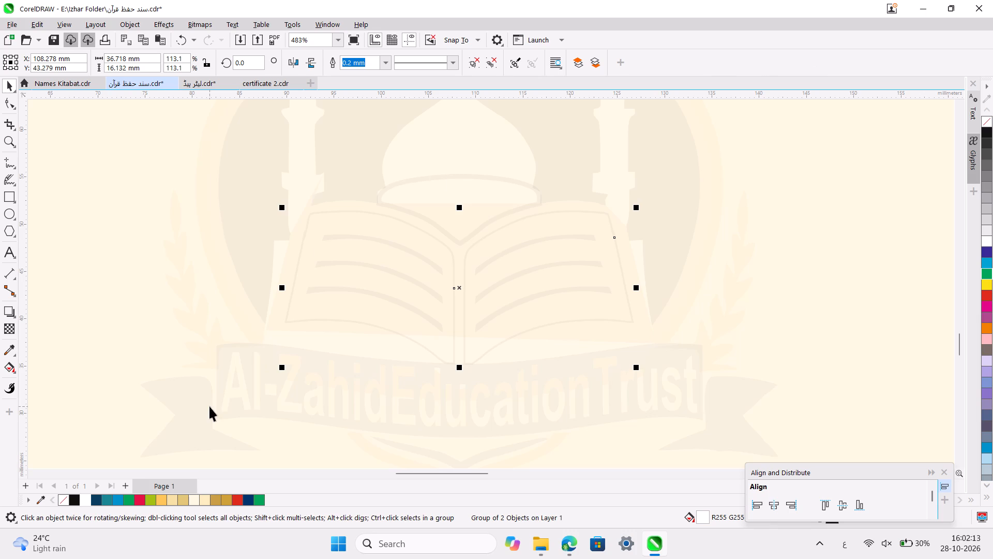
click(87, 501)
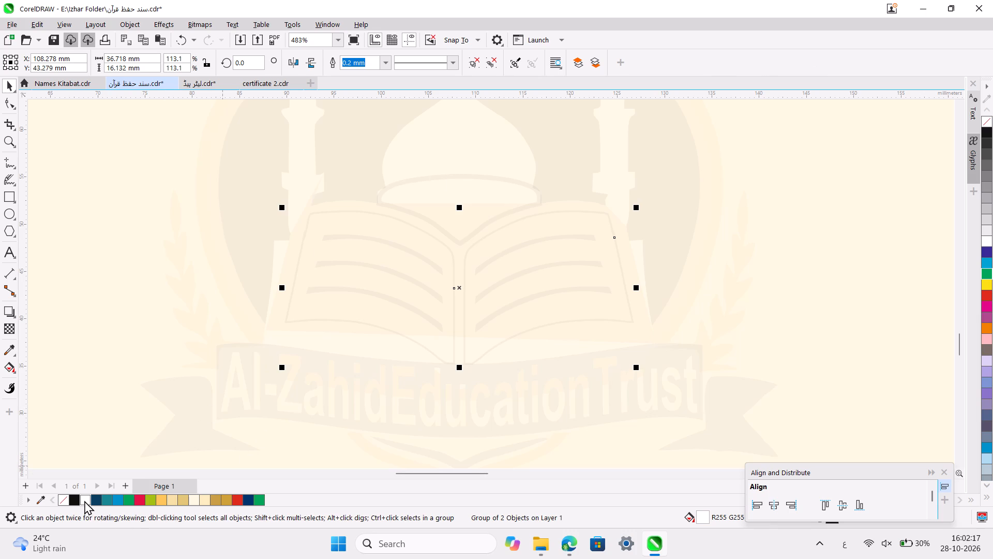
click(94, 501)
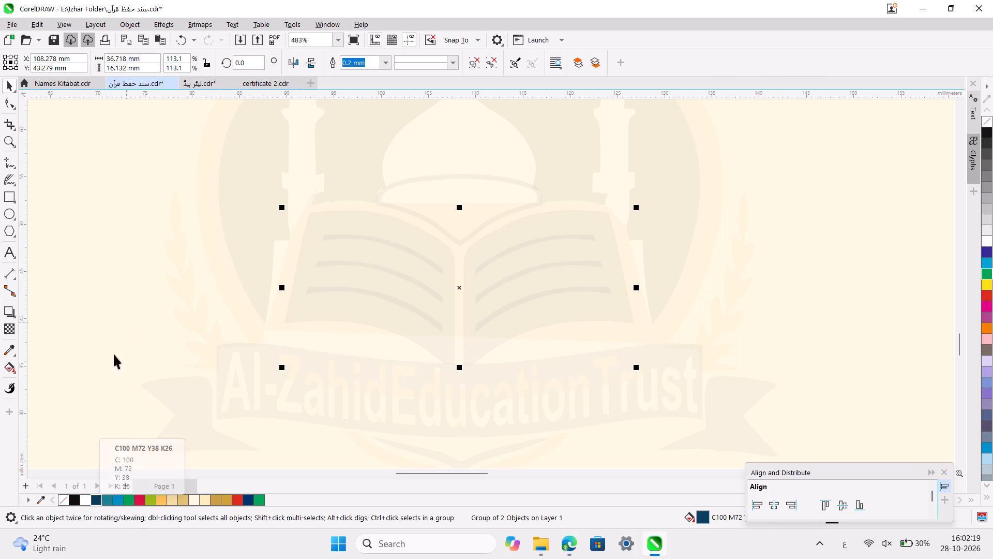
click(83, 321)
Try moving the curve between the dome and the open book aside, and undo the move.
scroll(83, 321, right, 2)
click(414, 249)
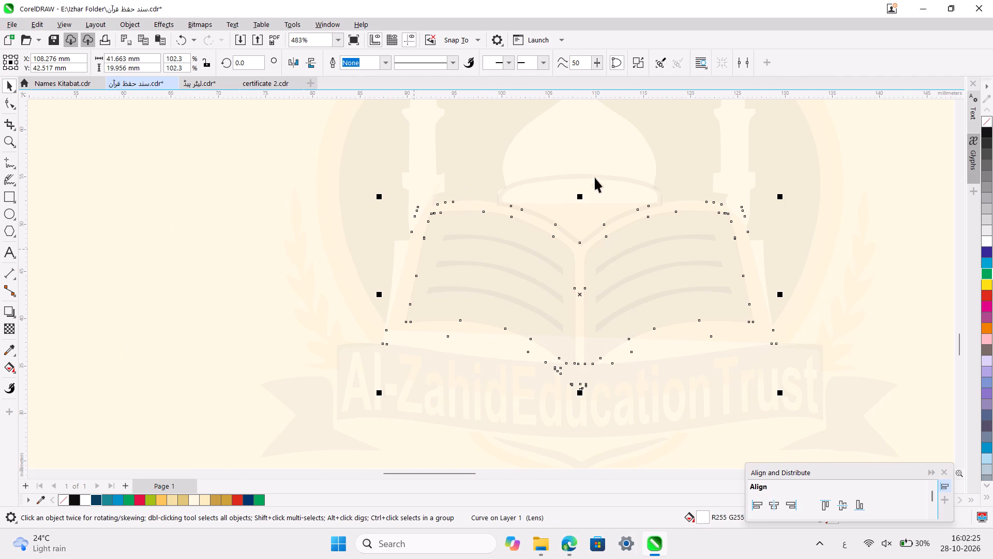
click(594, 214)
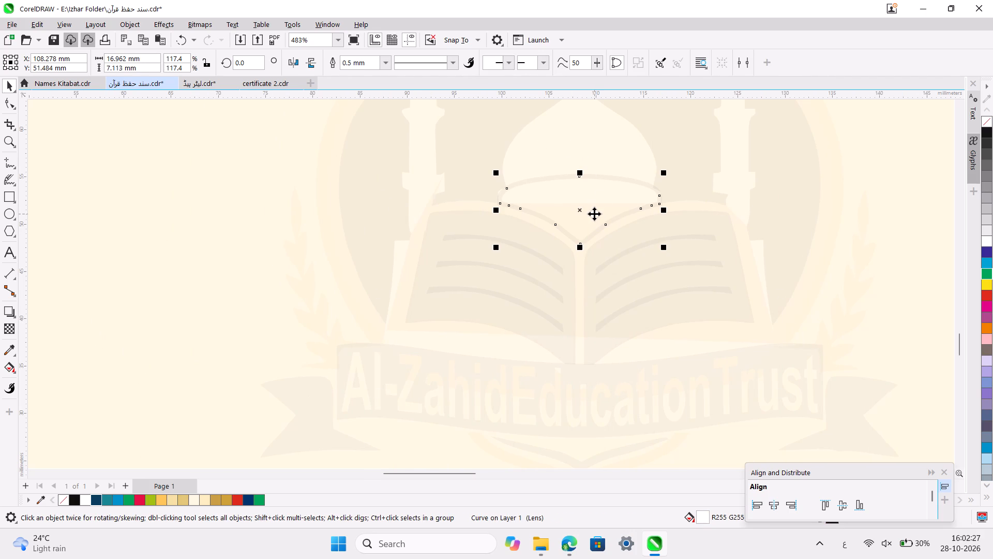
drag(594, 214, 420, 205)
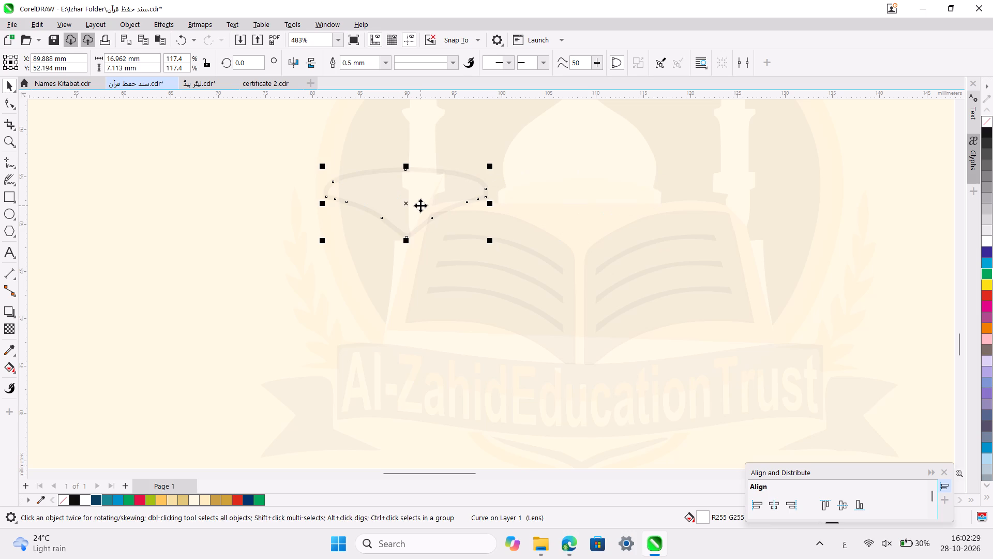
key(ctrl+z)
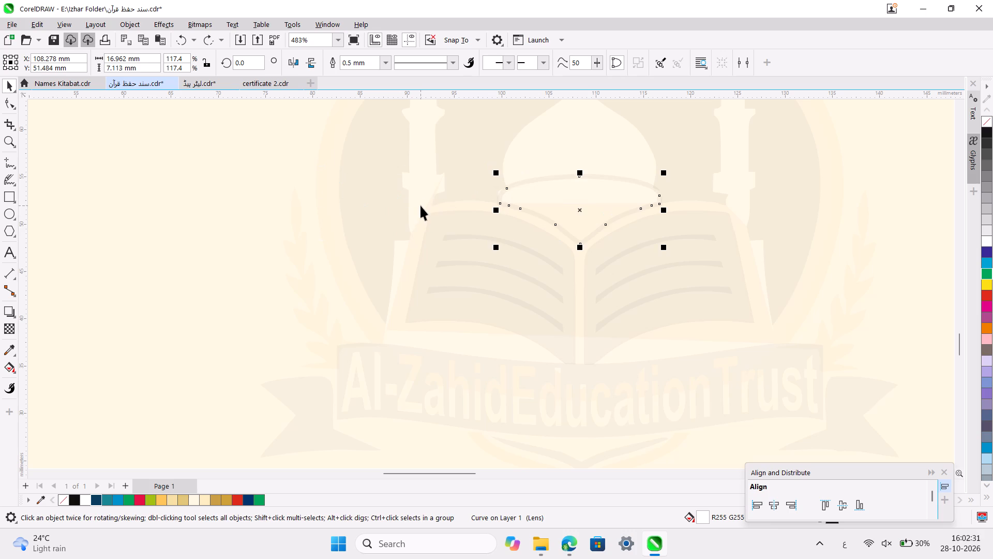
Trim the open book's base shape with the curve just below the dome.
shift+click(702, 208)
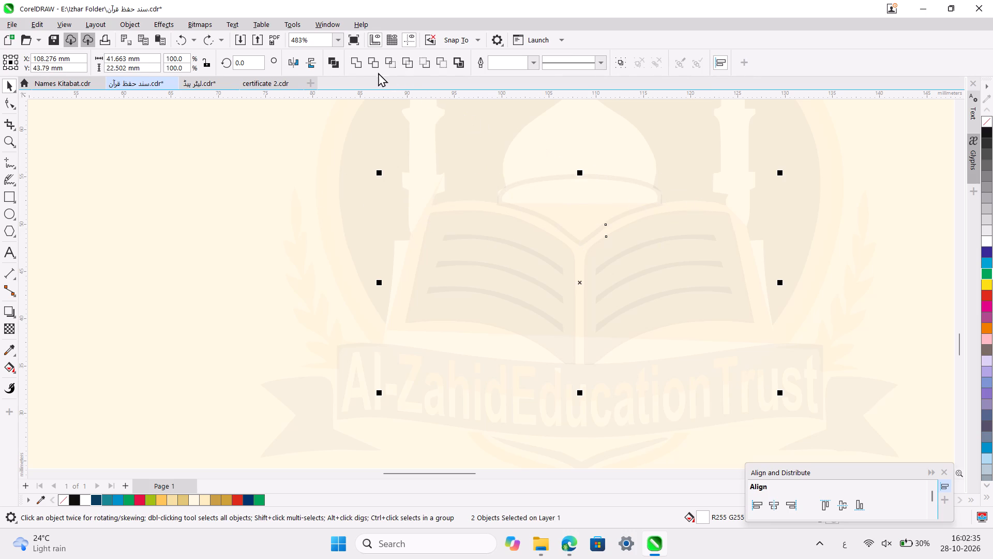
click(377, 66)
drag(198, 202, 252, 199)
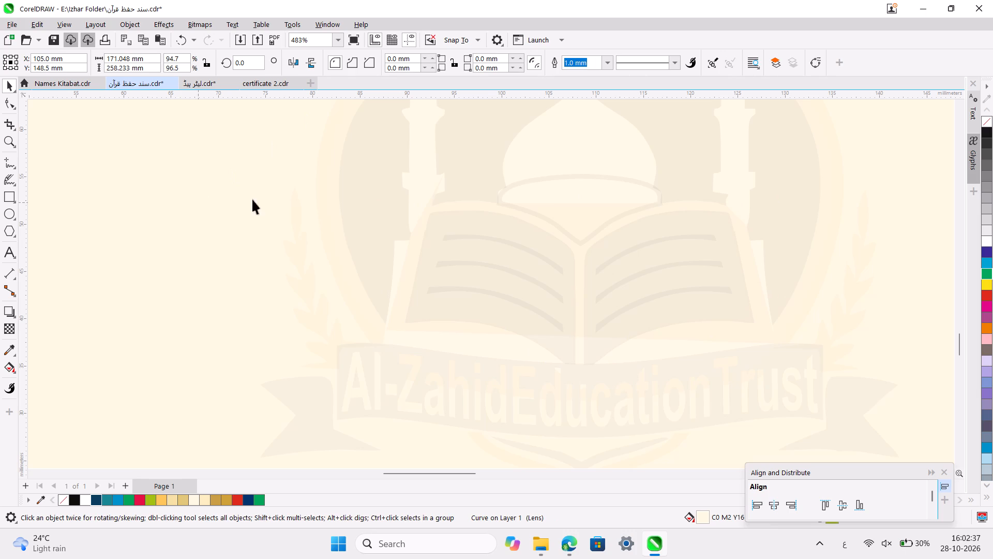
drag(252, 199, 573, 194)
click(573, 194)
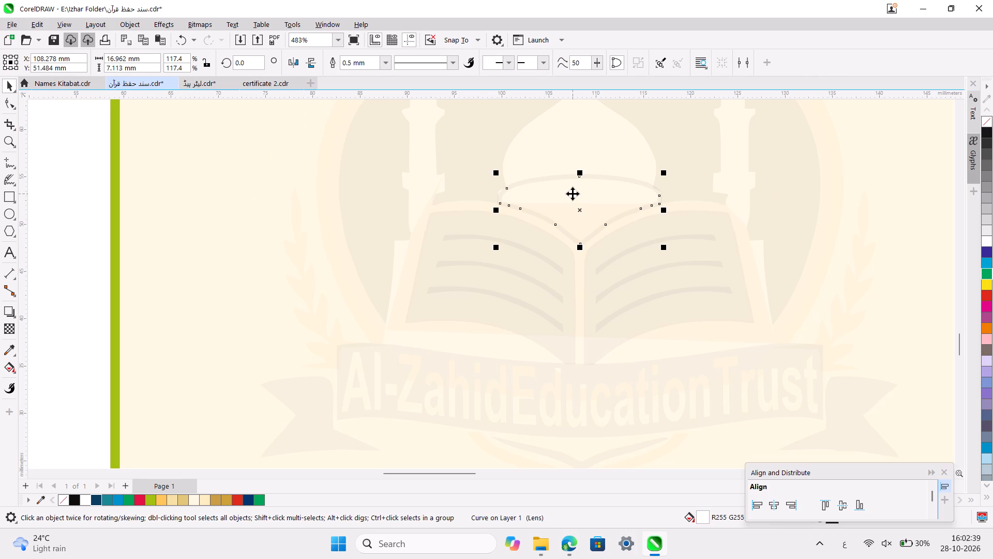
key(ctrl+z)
Trim the gold border shape surrounding the mosque with the curve just below the dome, running the trim twice.
click(573, 197)
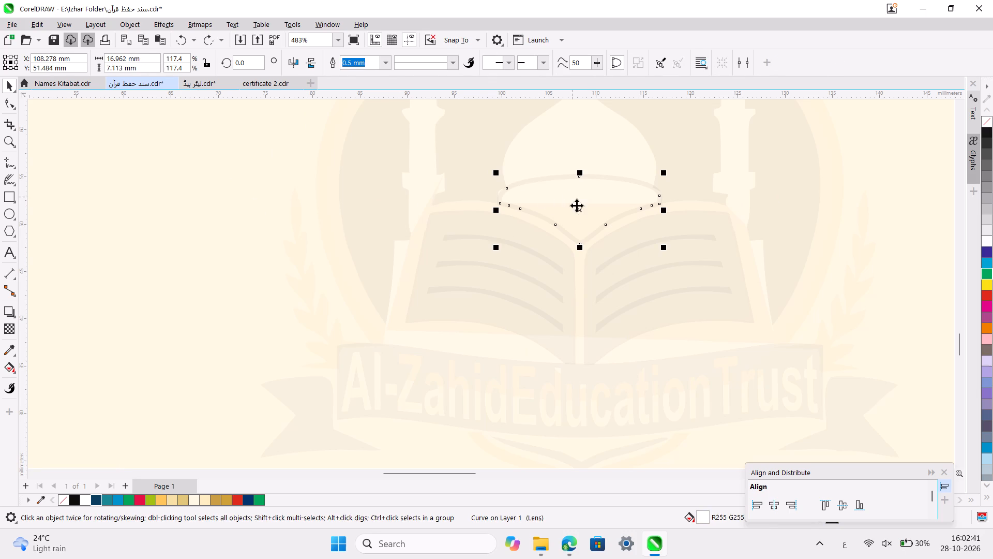
shift+click(328, 179)
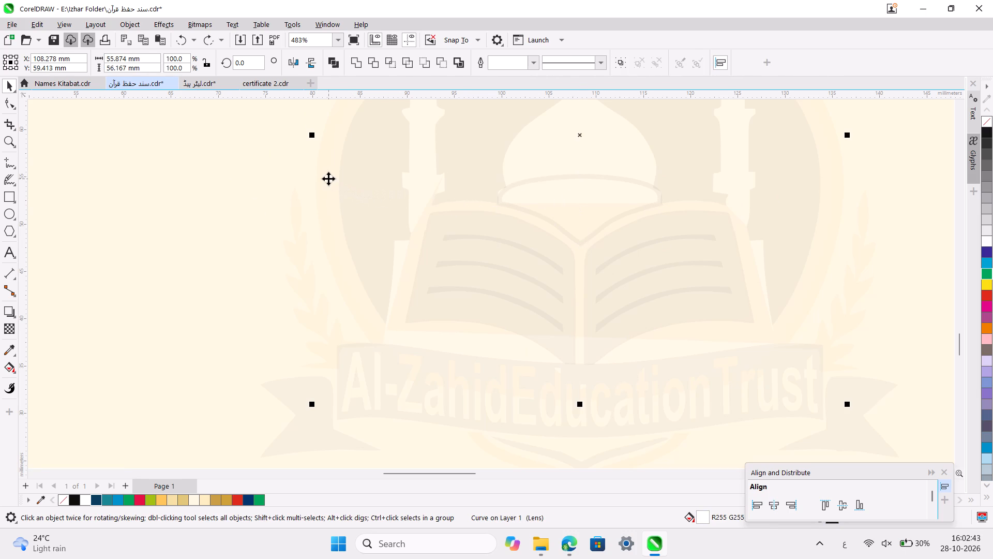
click(374, 67)
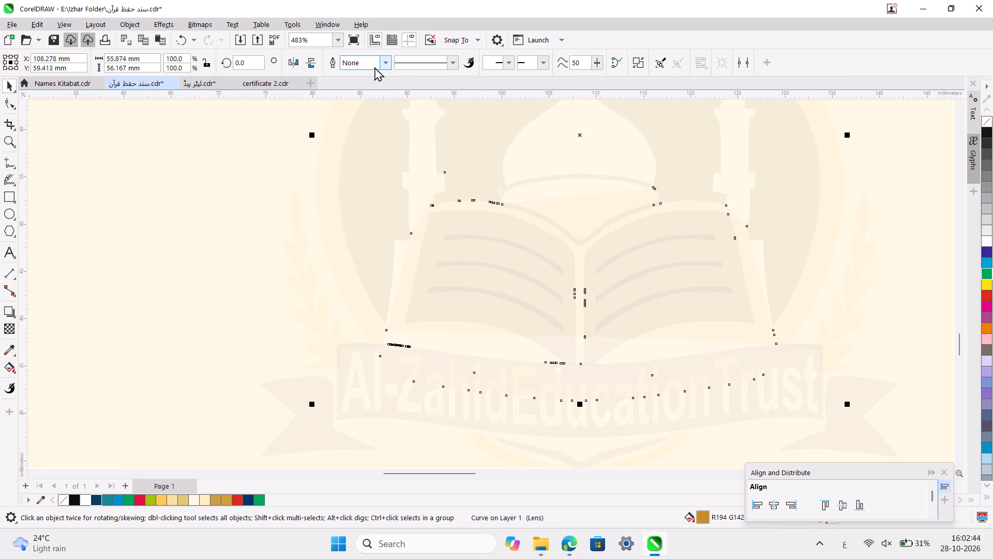
click(244, 243)
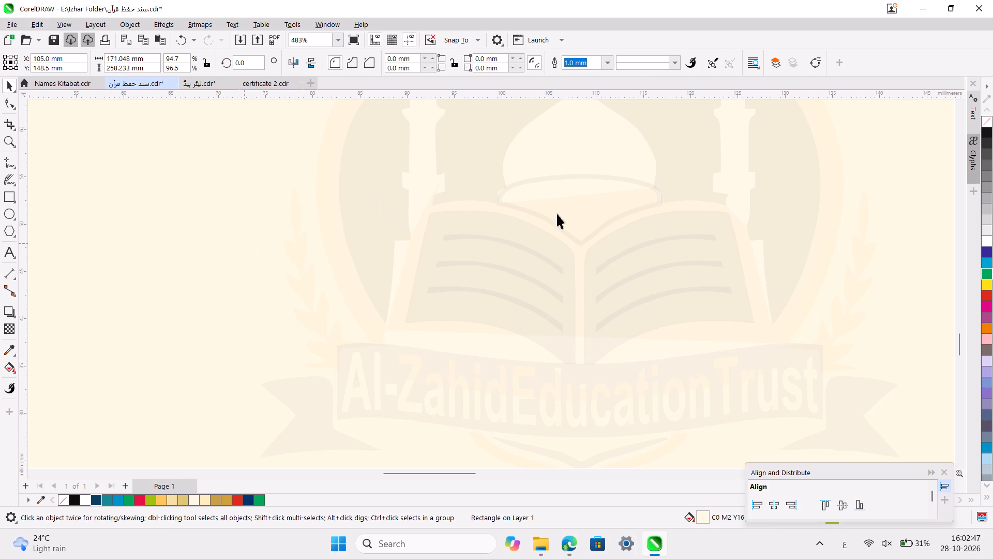
click(603, 201)
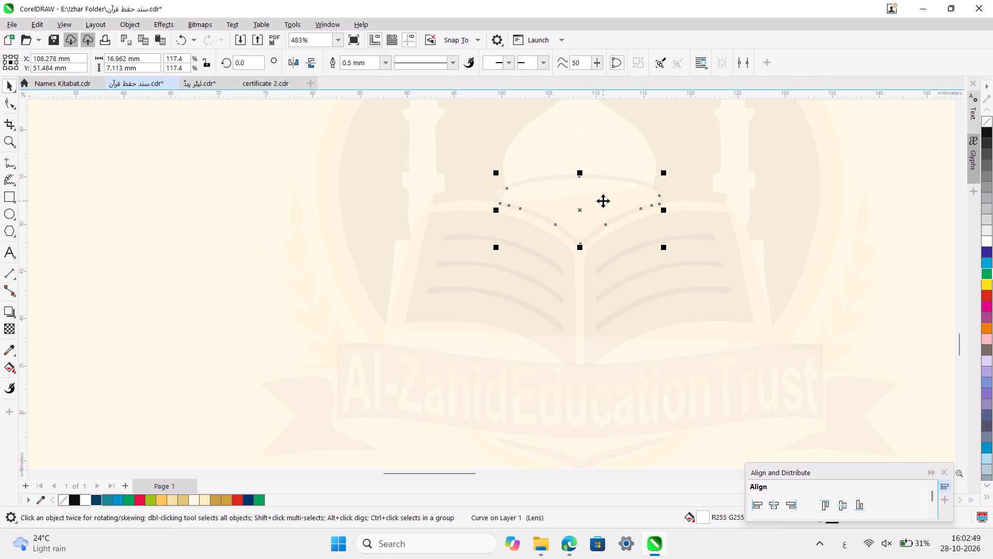
shift+click(333, 195)
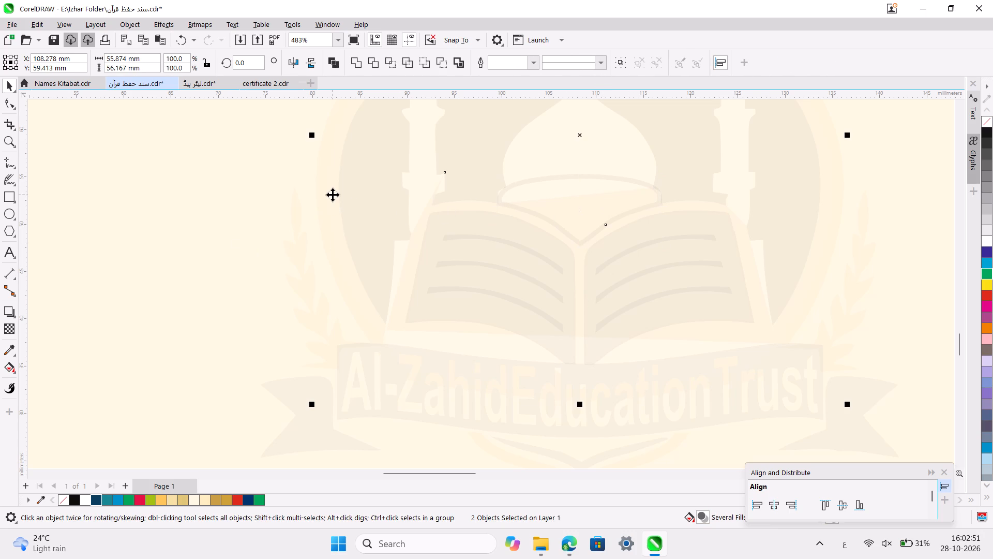
click(374, 65)
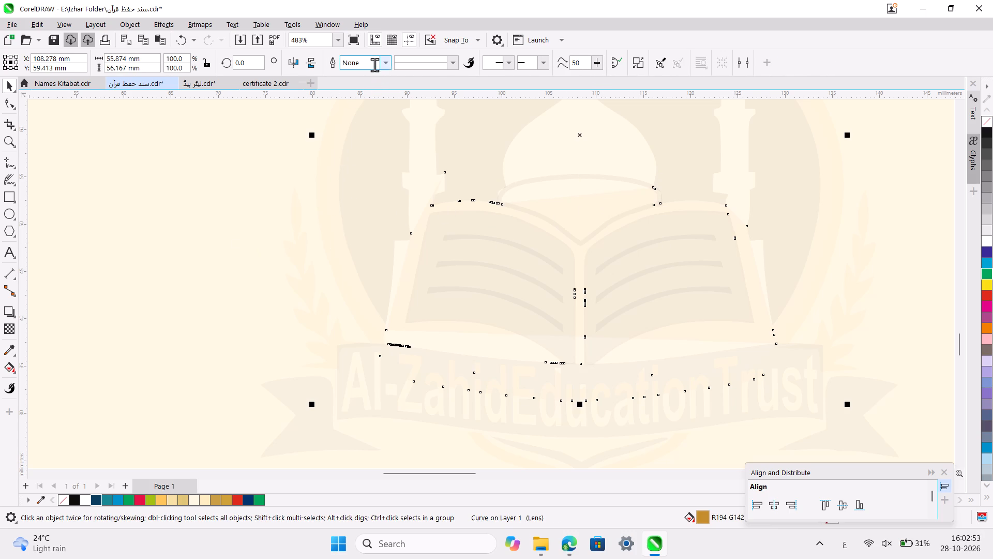
click(355, 235)
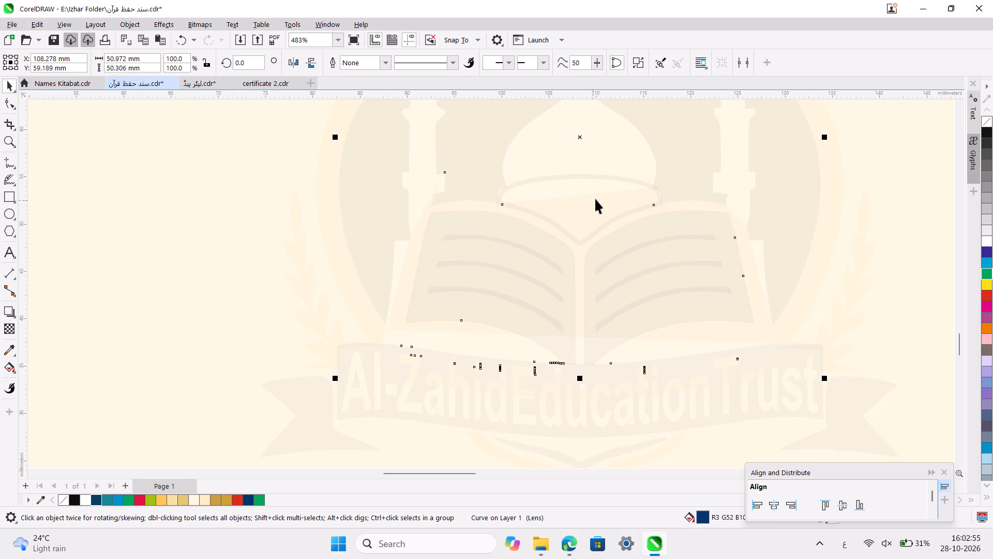
Trim the white dome shape with the curve directly beneath it.
click(595, 199)
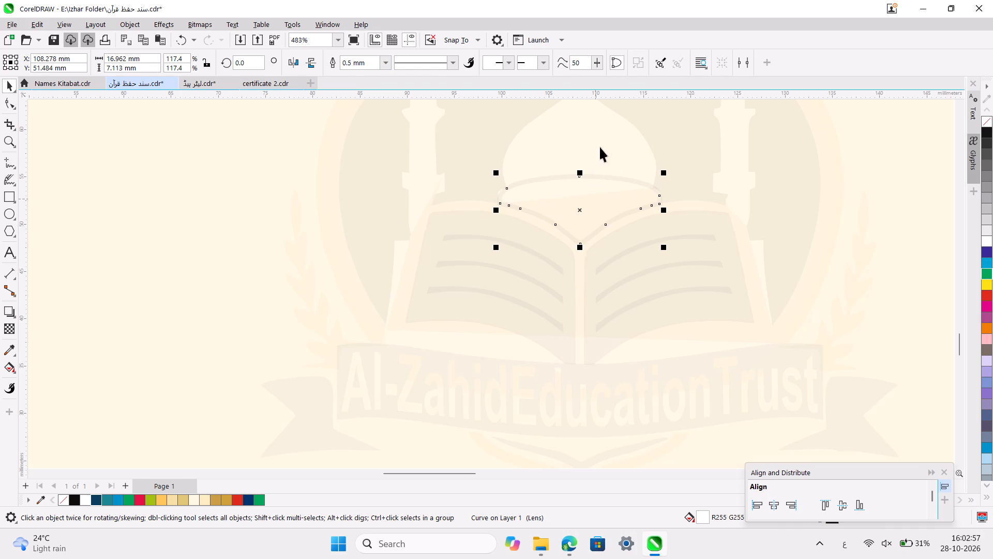
shift+click(600, 147)
click(377, 64)
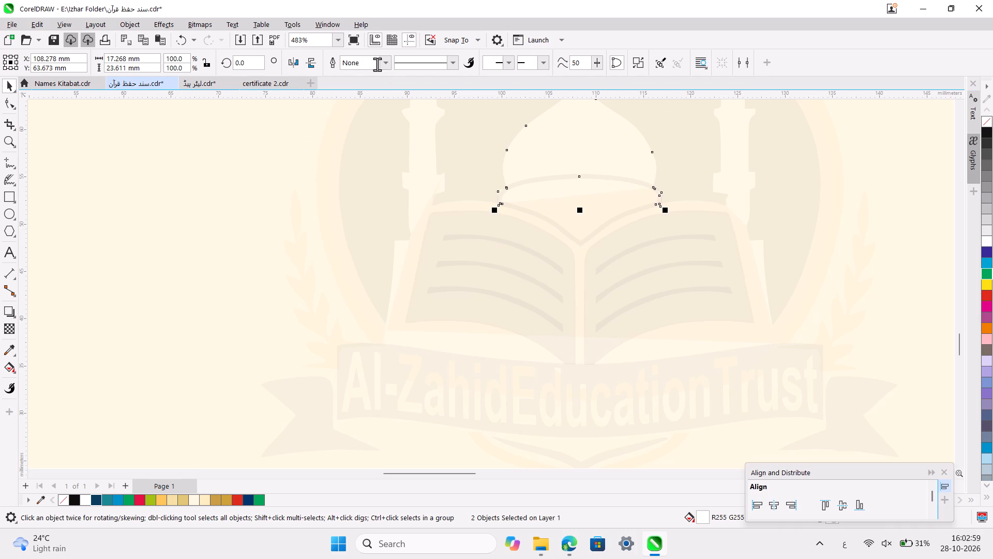
Trim the navy backdrop shape behind the mosque with the curve just below the dome.
click(754, 196)
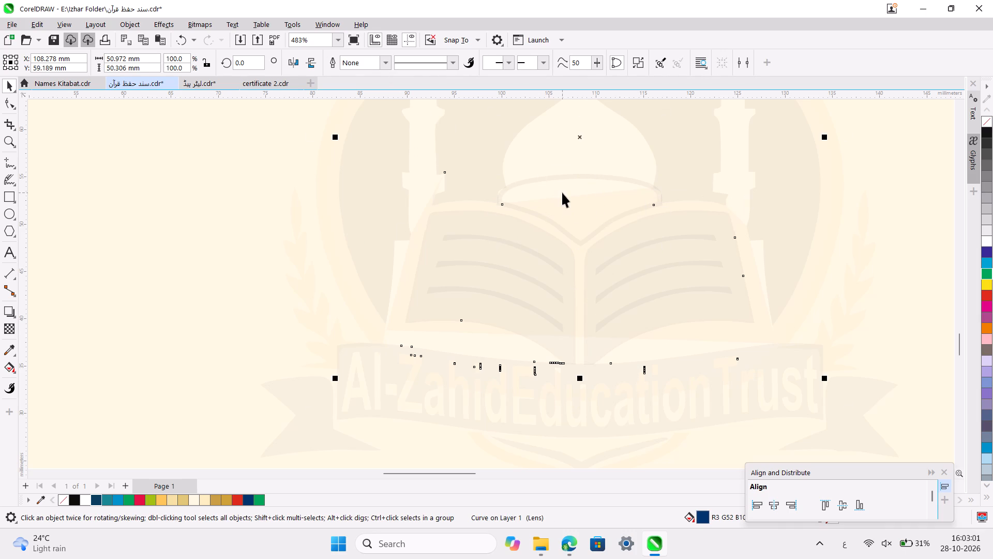
click(562, 193)
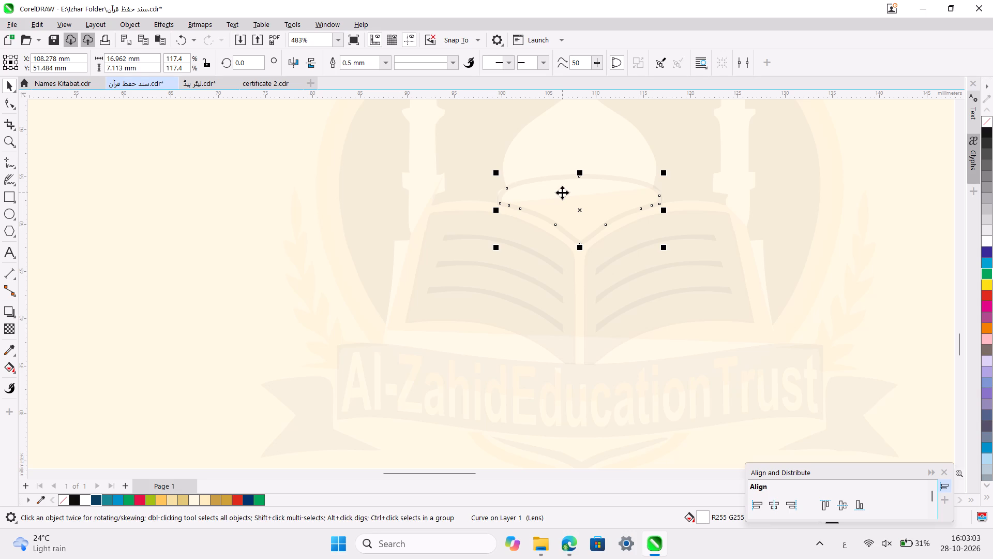
shift+click(697, 137)
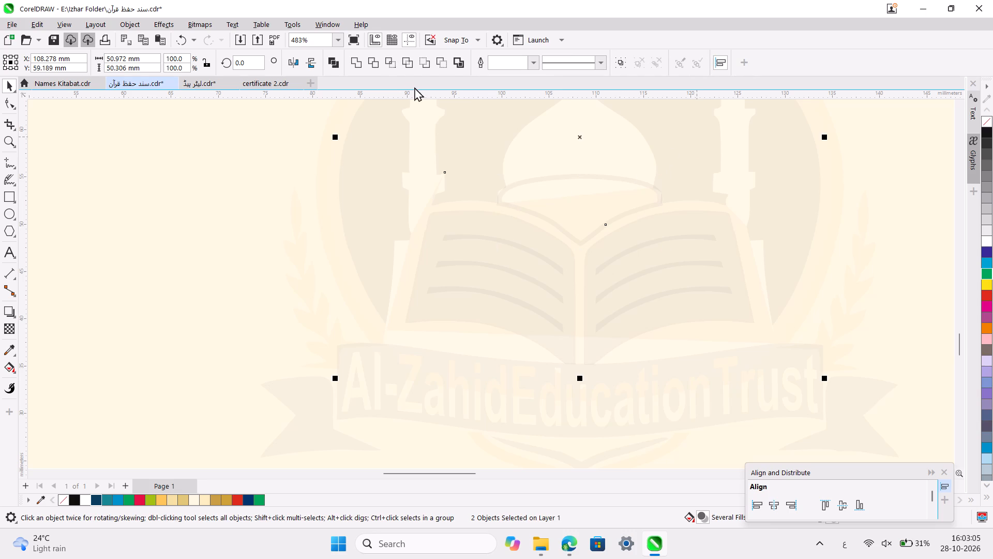
click(377, 64)
click(210, 205)
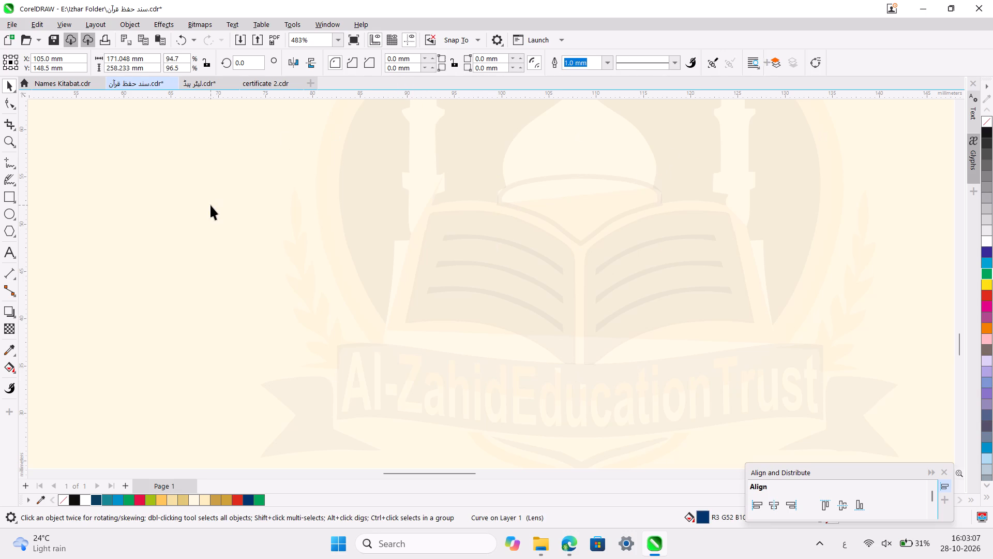
Try to trim the grouped curved shapes beneath the open book with the curve just below the dome.
click(565, 198)
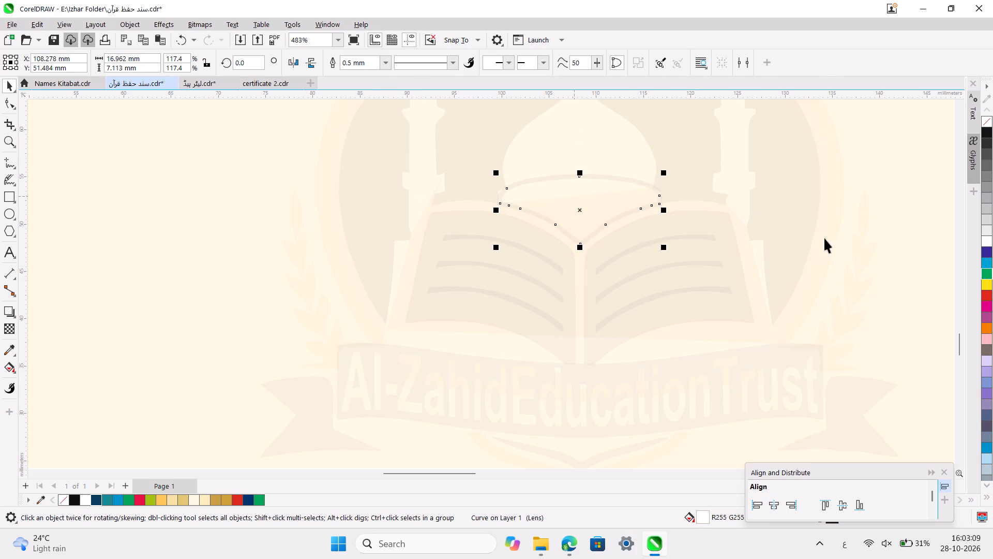
shift+click(658, 349)
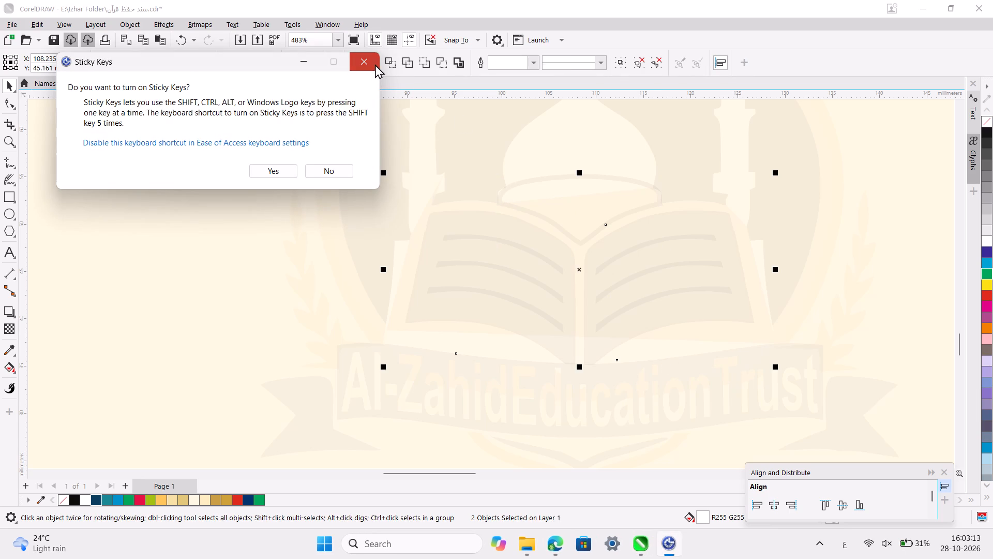
click(376, 63)
click(245, 236)
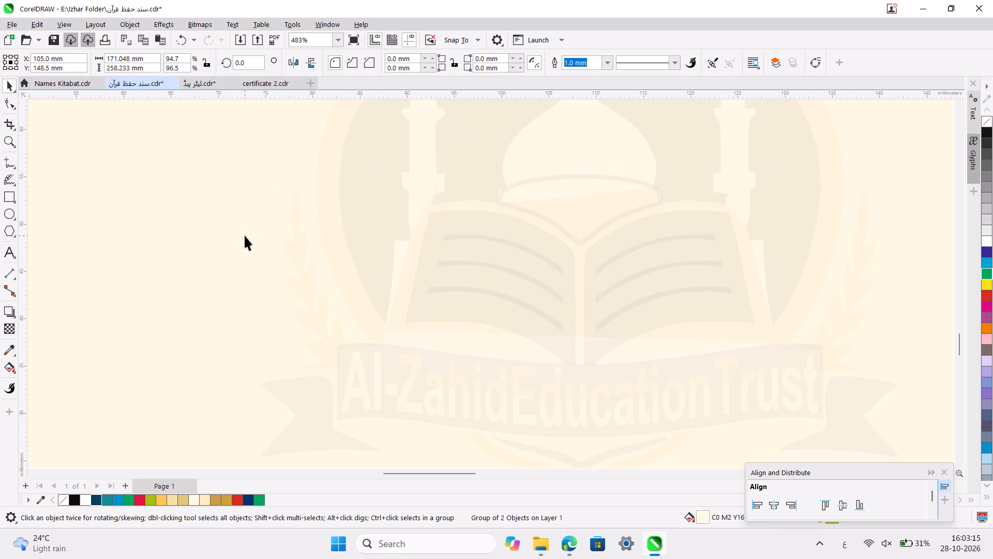
Trim the gold border shape surrounding the mosque with the curve just below the dome.
click(597, 209)
scroll(597, 209, up, 2)
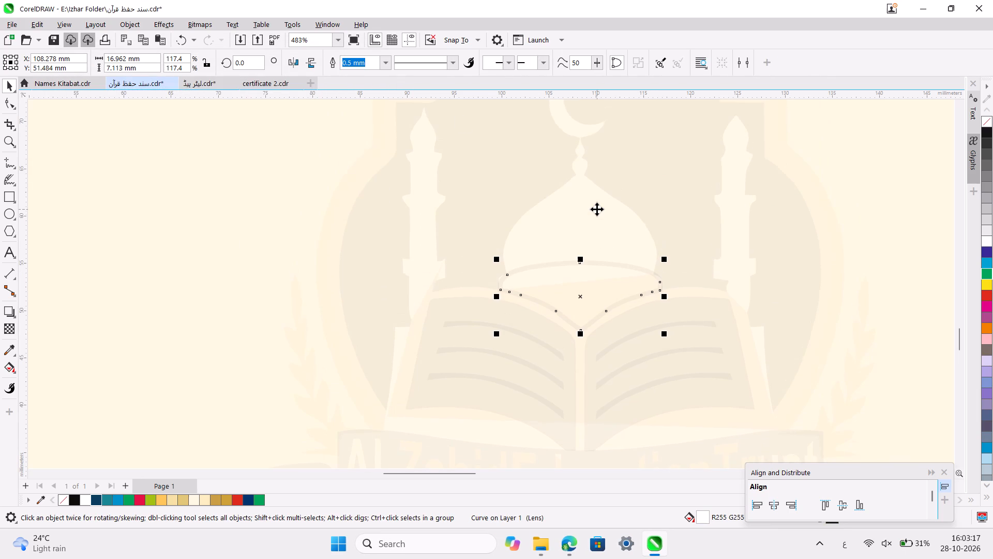
shift+click(780, 133)
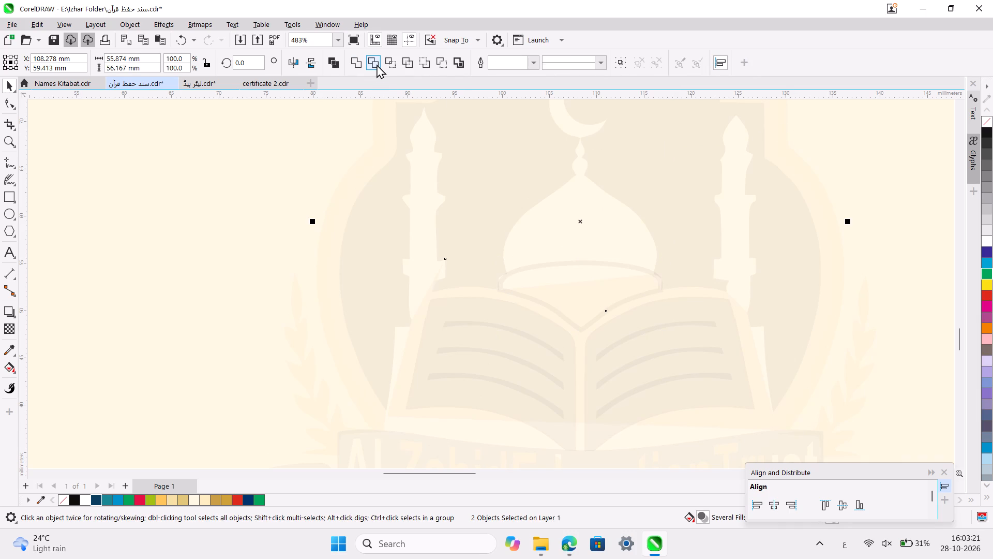
click(377, 64)
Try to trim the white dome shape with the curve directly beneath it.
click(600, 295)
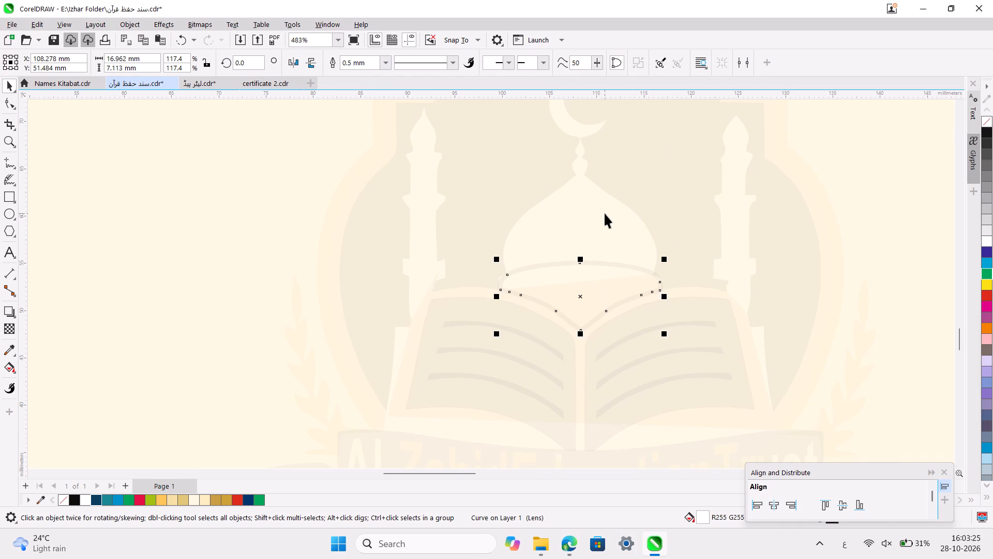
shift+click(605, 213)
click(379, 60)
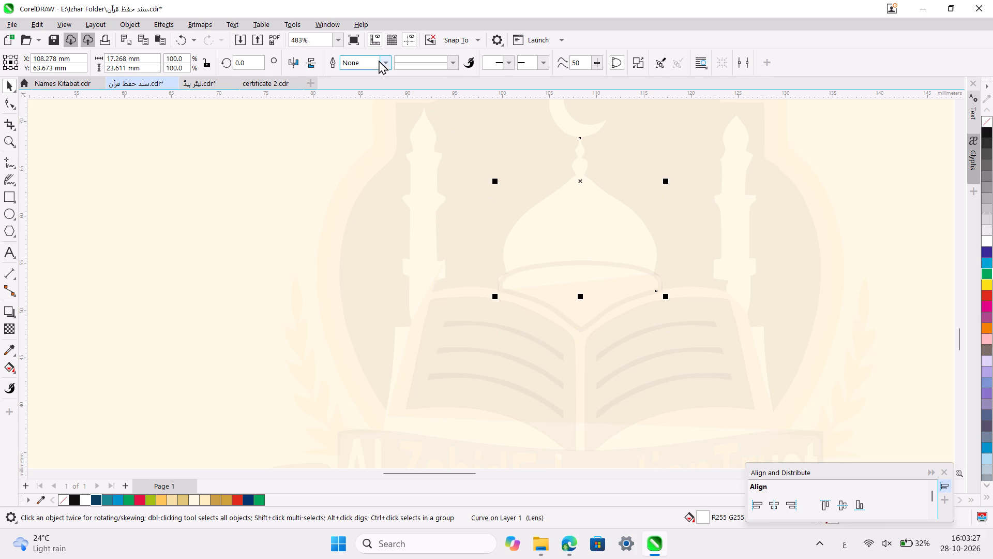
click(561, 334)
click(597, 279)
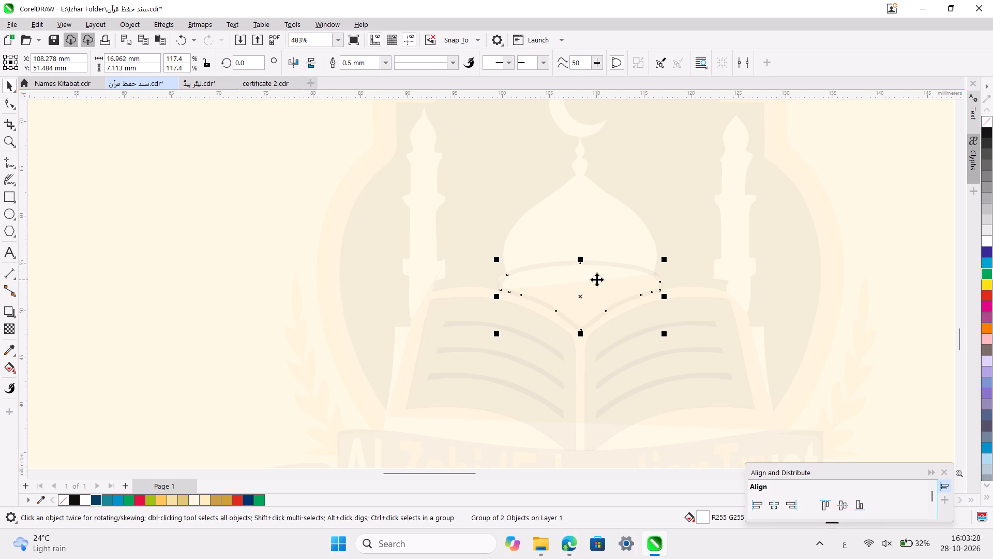
Group all the pieces of the faded Al-Zahid Education Trust watermark into a single object.
ctrl+scroll(597, 279, down, 8)
click(215, 311)
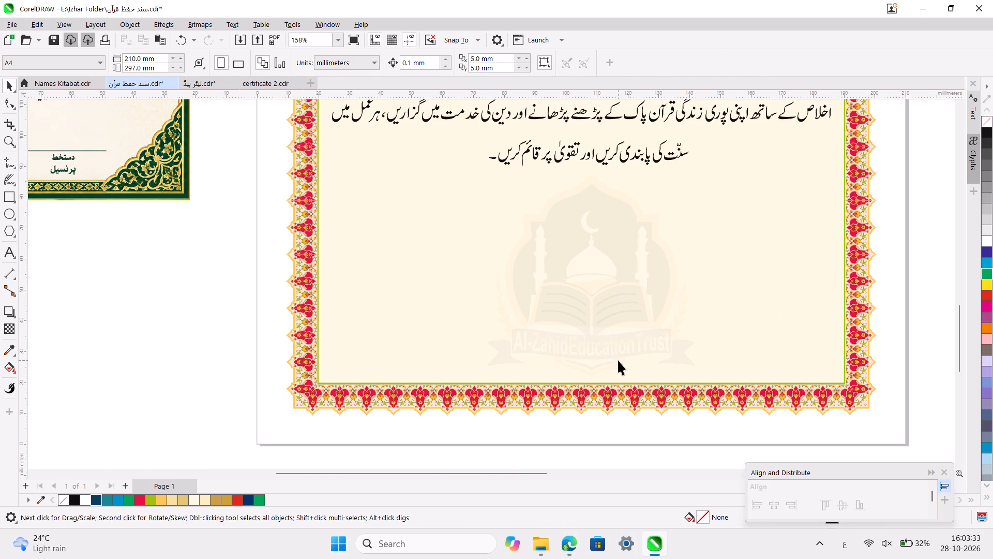
drag(937, 163, 400, 383)
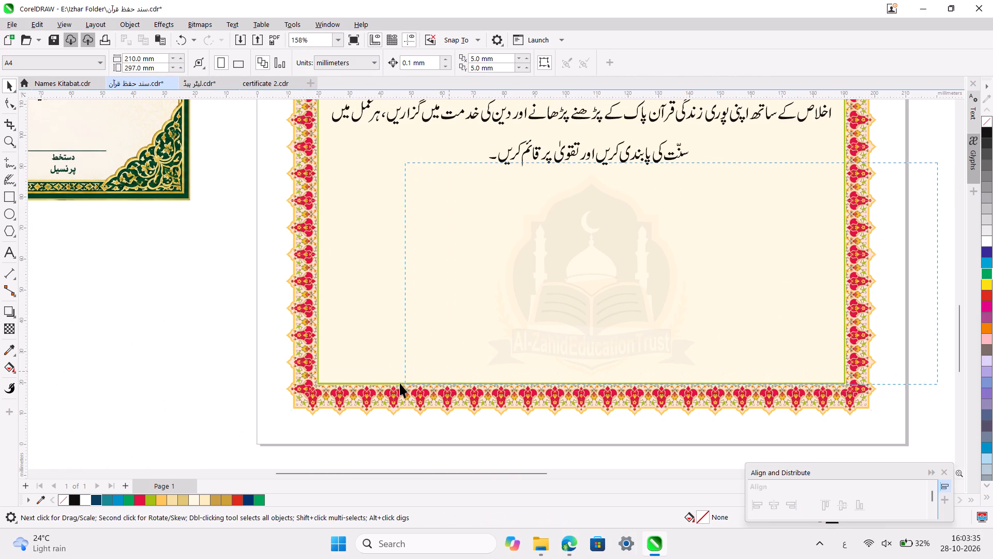
drag(400, 383, 388, 382)
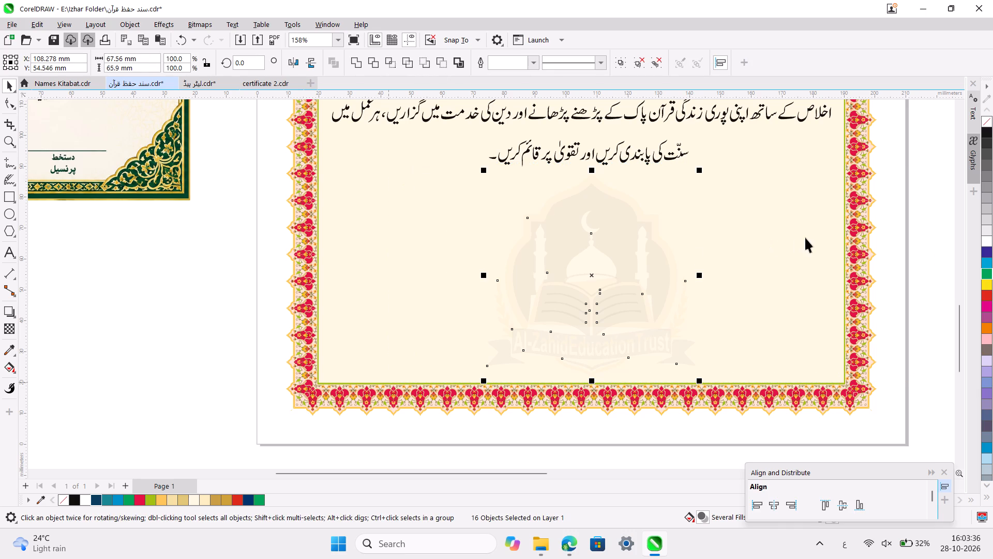
key(ctrl+g)
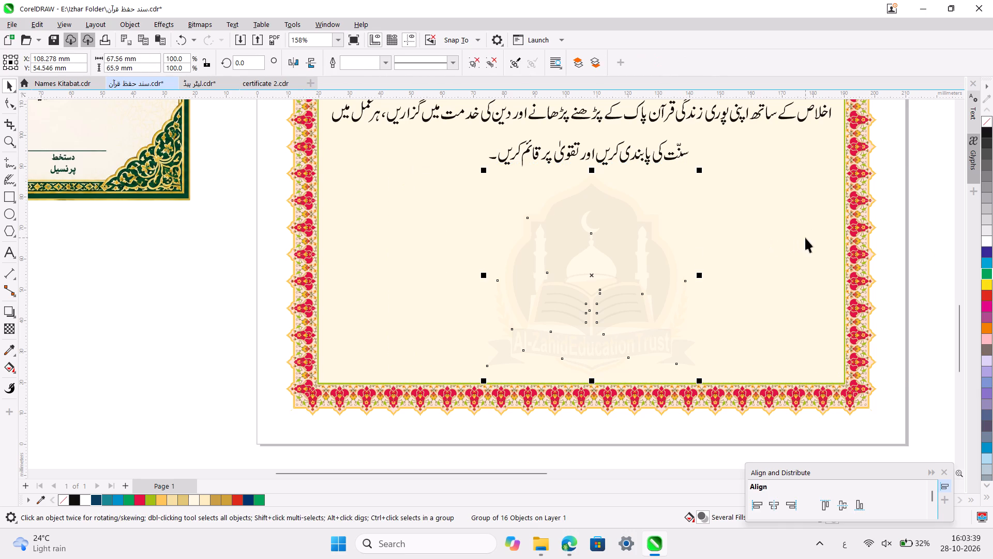
drag(805, 238, 613, 274)
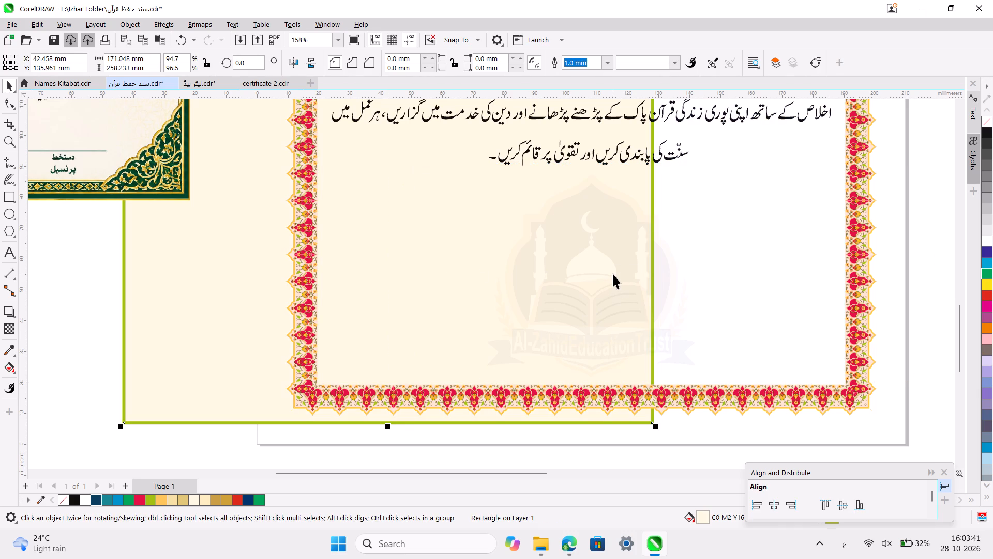
key(ctrl+z)
click(231, 306)
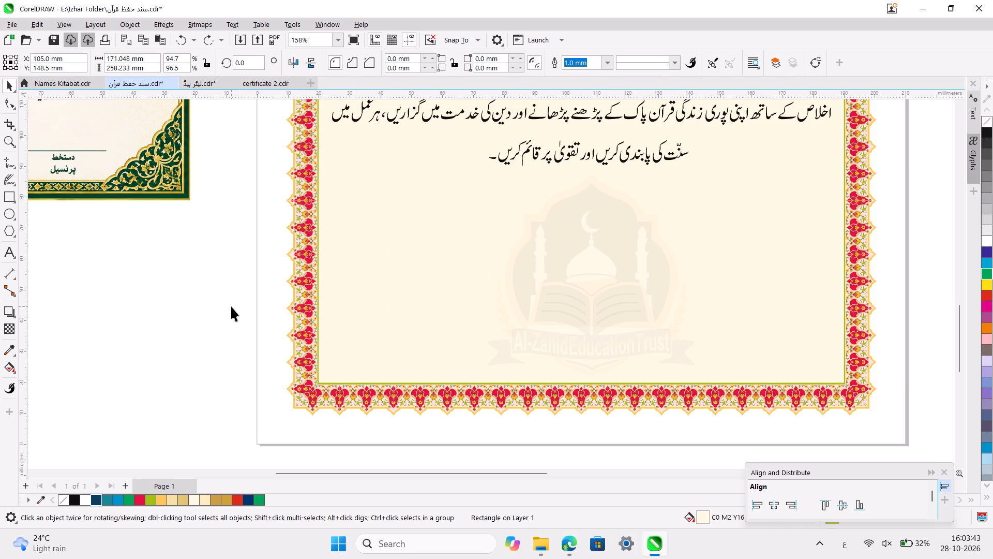
Enlarge the grouped watermark proportionally by about 108.5% to roughly 73 by 71 mm.
click(598, 275)
ctrl+scroll(598, 275, down, 3)
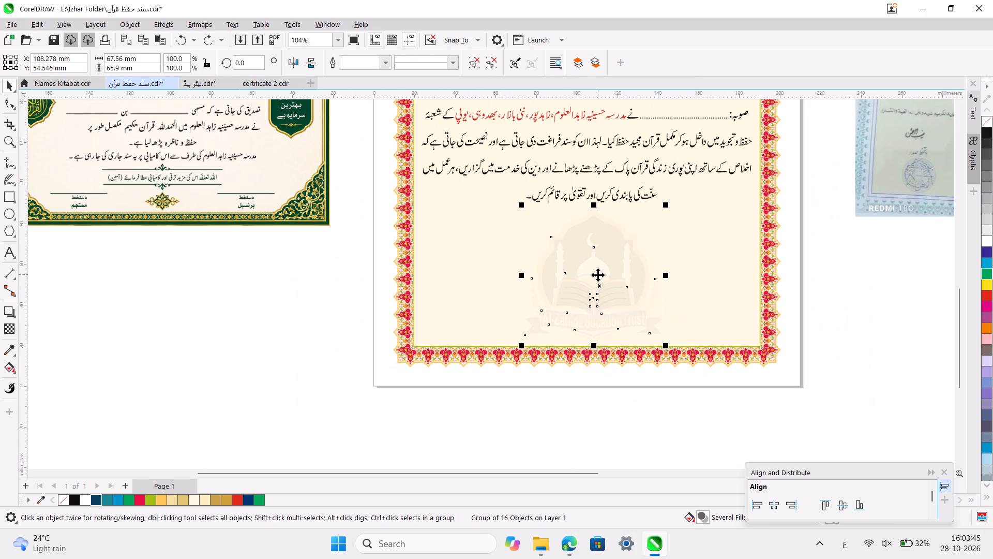
scroll(595, 286, up, 1)
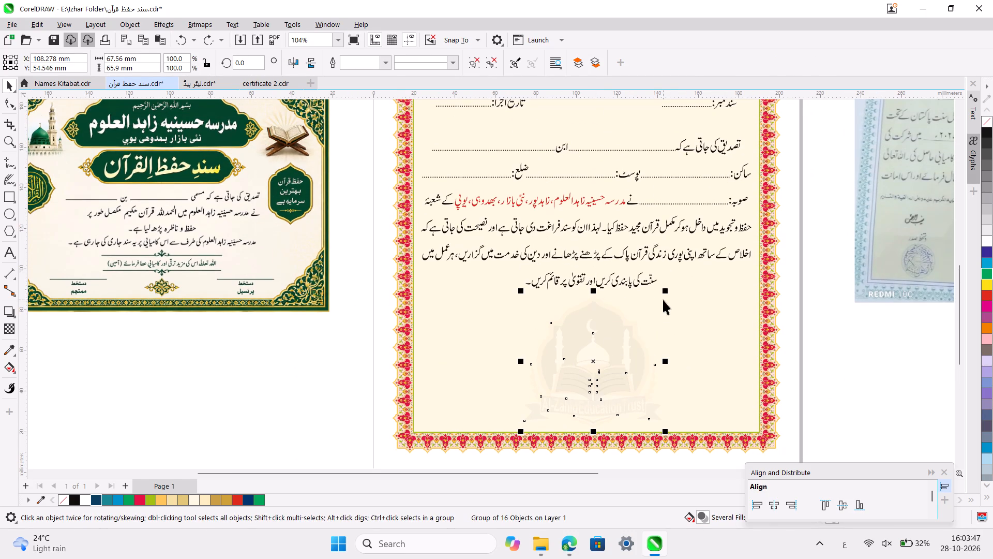
drag(665, 288, 676, 263)
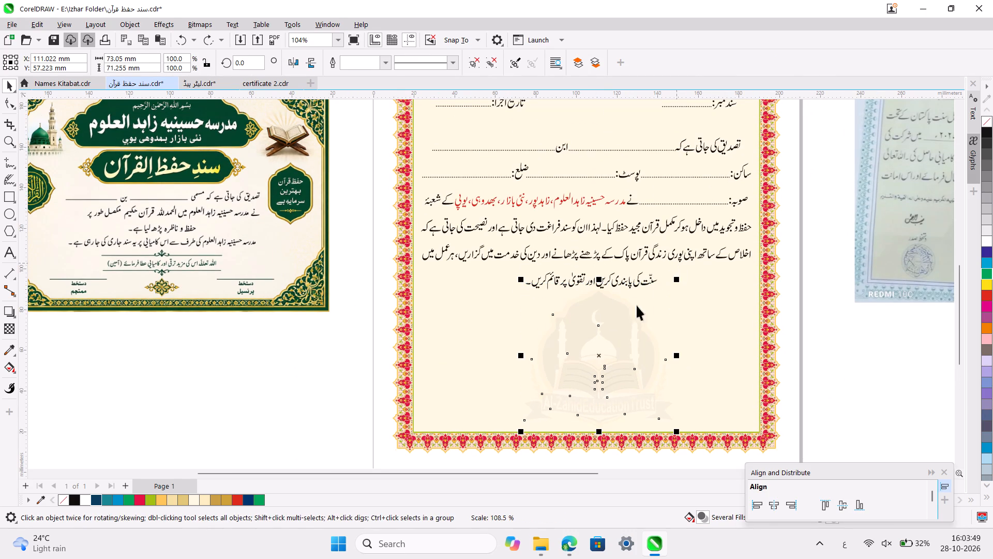
Move the watermark up behind the certificate's body text to about Y 124 mm and centre it horizontally on the page.
drag(596, 356, 580, 185)
scroll(580, 185, up, 1)
click(780, 503)
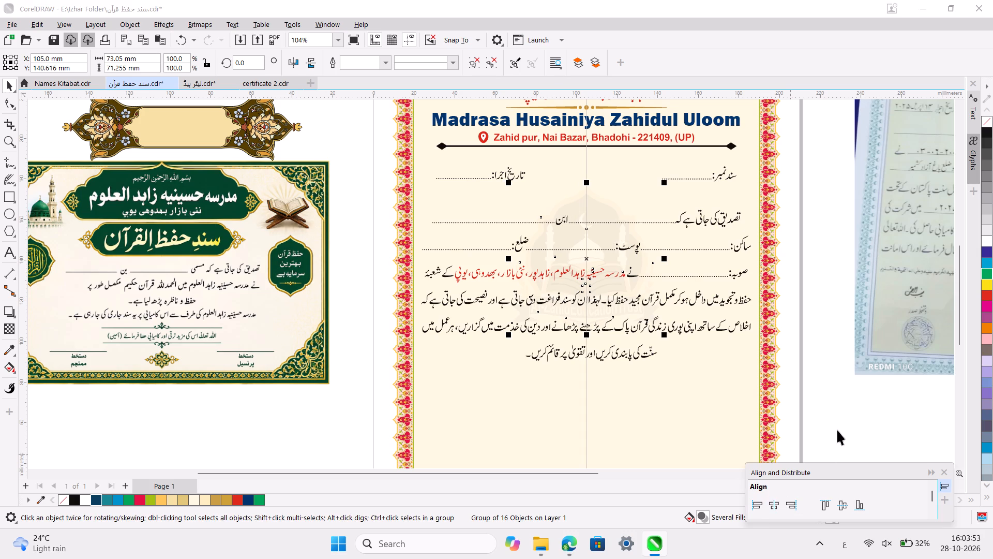
click(844, 424)
click(592, 203)
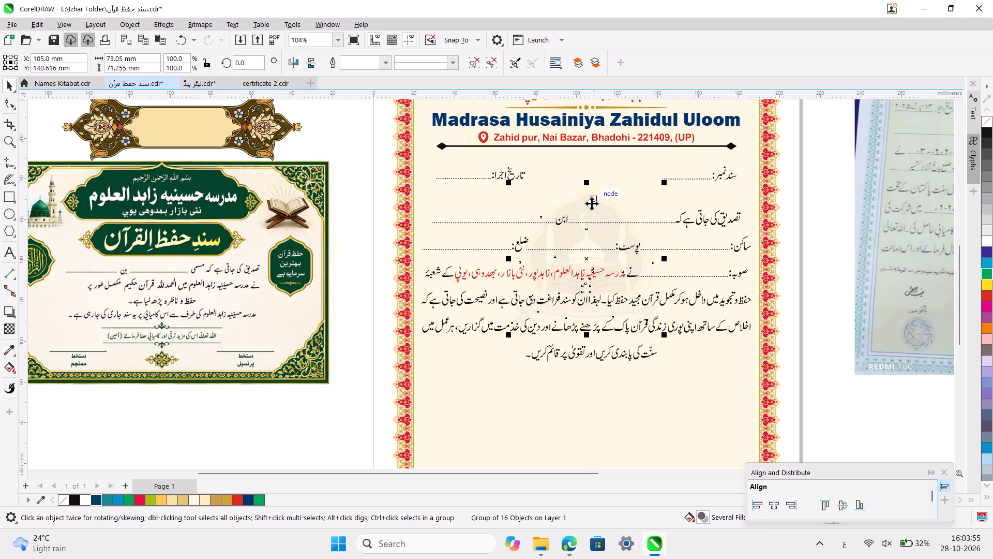
drag(592, 203, 592, 248)
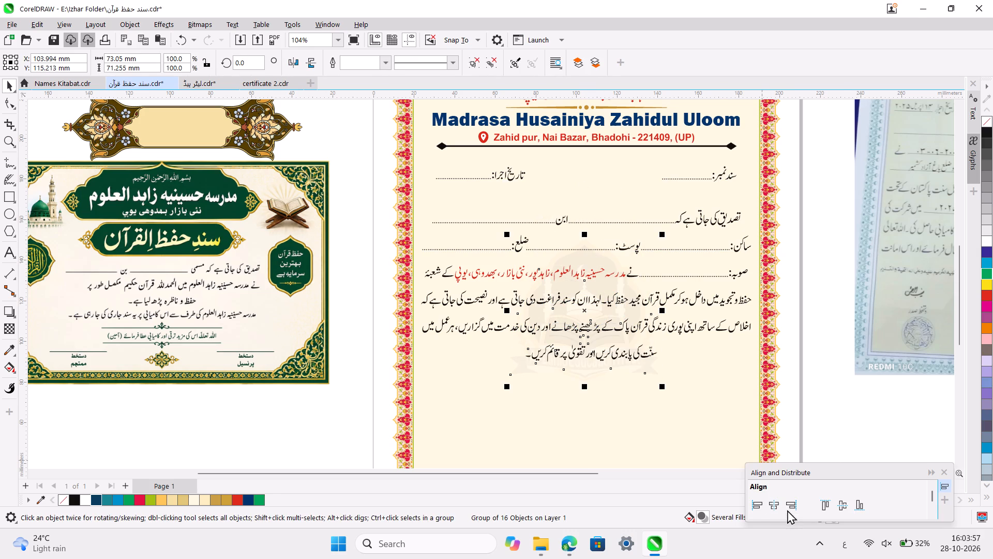
click(776, 502)
drag(589, 312, 594, 289)
click(774, 509)
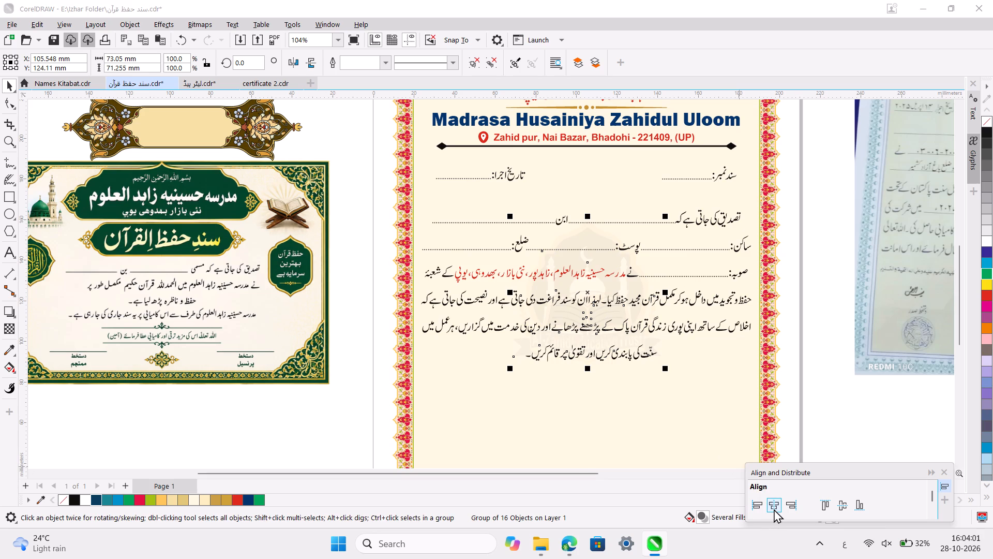
click(852, 398)
Save the certificate document.
scroll(670, 445, up, 2)
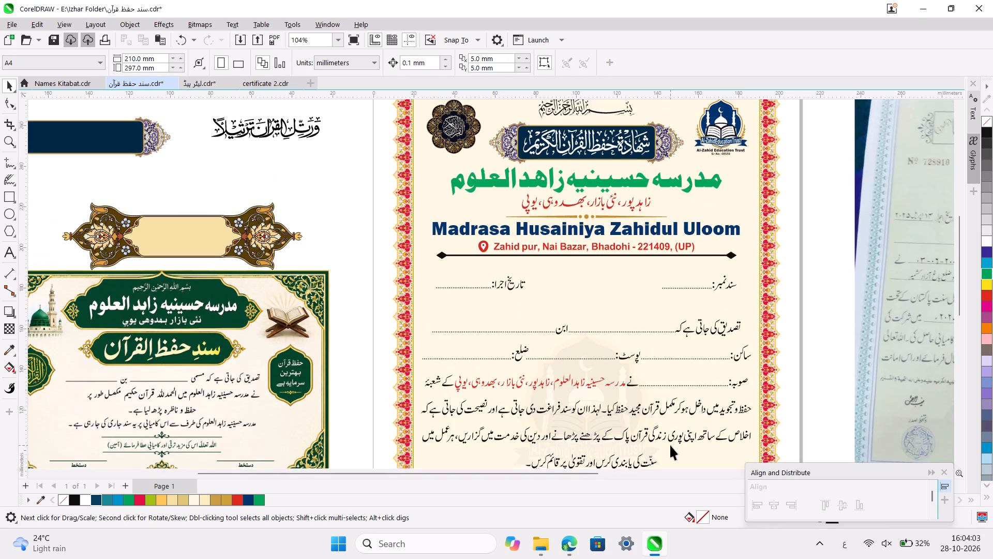
scroll(670, 445, down, 2)
ctrl+scroll(670, 445, down, 4)
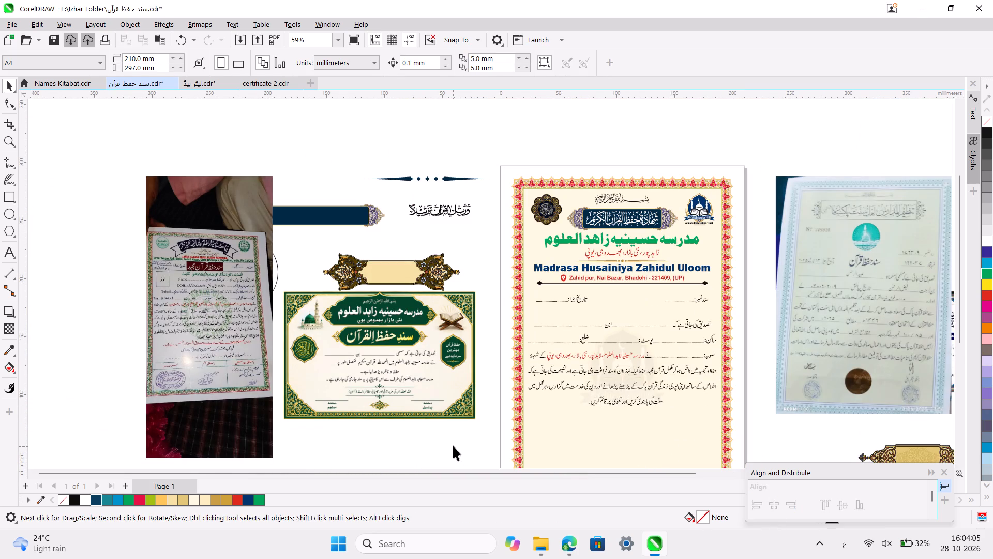
click(453, 445)
key(ctrl+s)
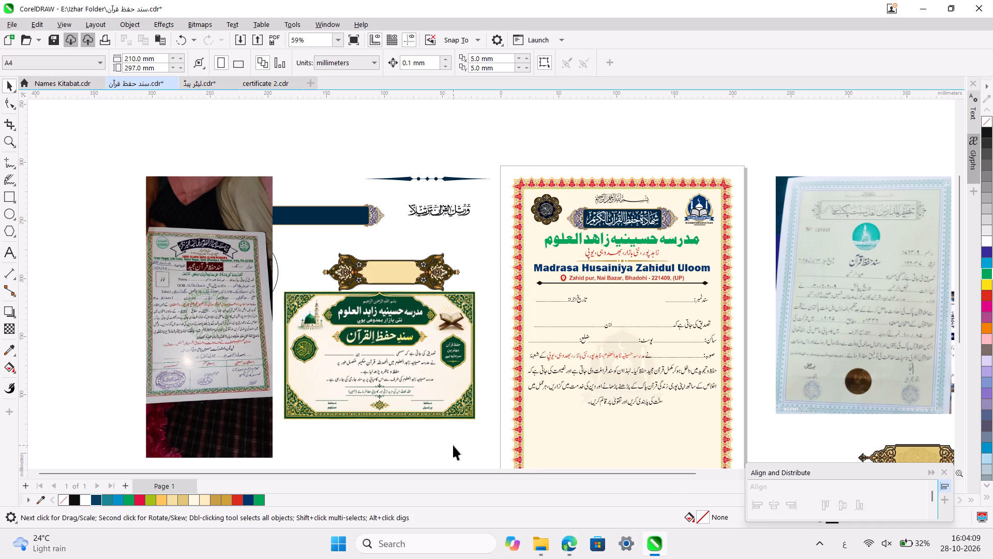
Examine the certificate's overall layout from the header down to the empty area beneath the body text.
scroll(453, 445, down, 1)
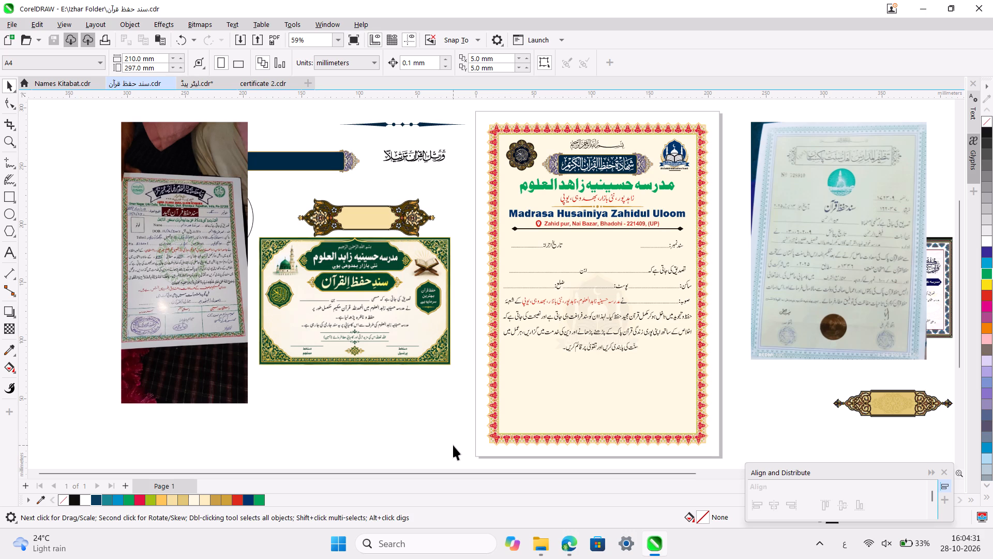
ctrl+scroll(453, 445, up, 3)
scroll(453, 445, up, 3)
scroll(453, 445, left, 2)
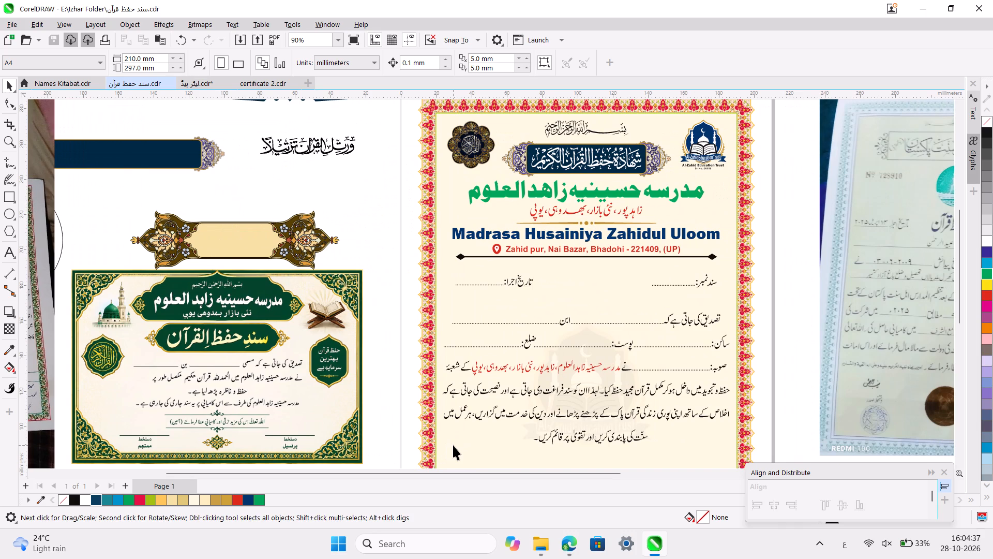
ctrl+scroll(453, 445, down, 3)
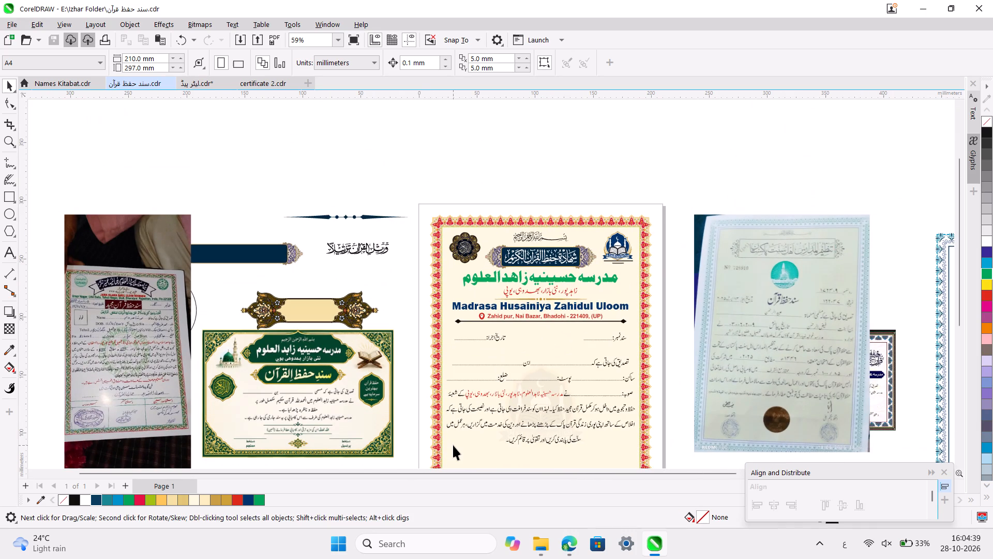
scroll(458, 370, down, 2)
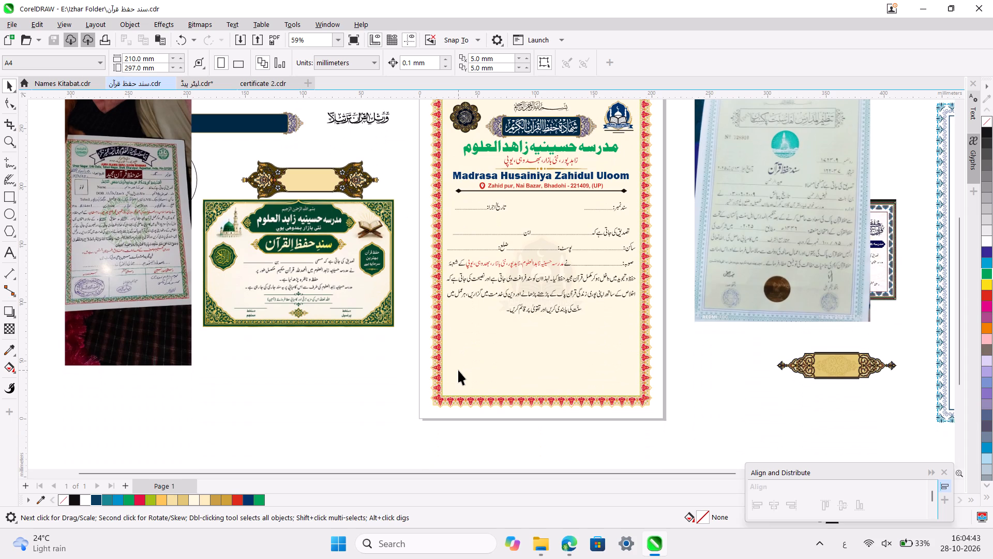
scroll(458, 370, up, 2)
ctrl+scroll(576, 339, up, 7)
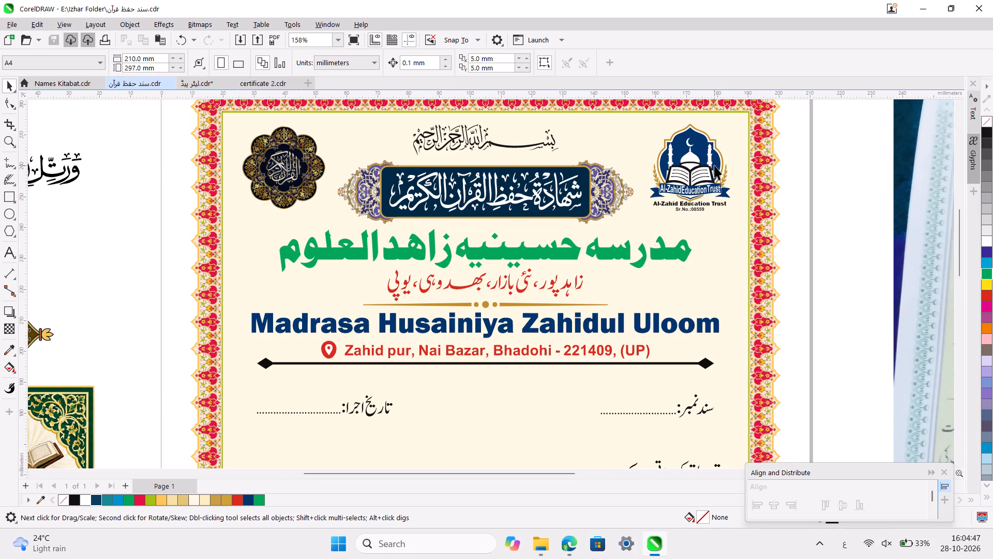
ctrl+scroll(714, 165, down, 3)
ctrl+scroll(522, 200, down, 2)
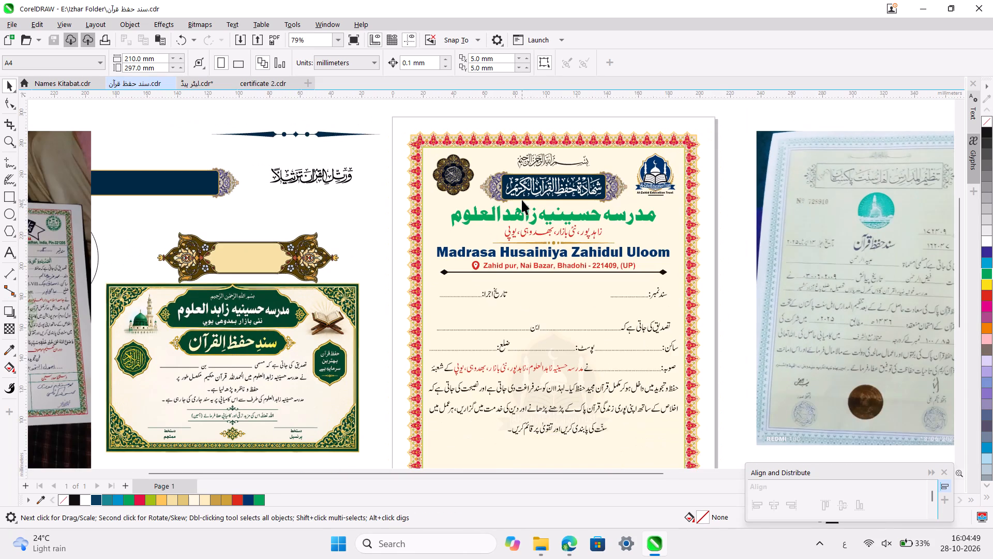
scroll(522, 200, down, 3)
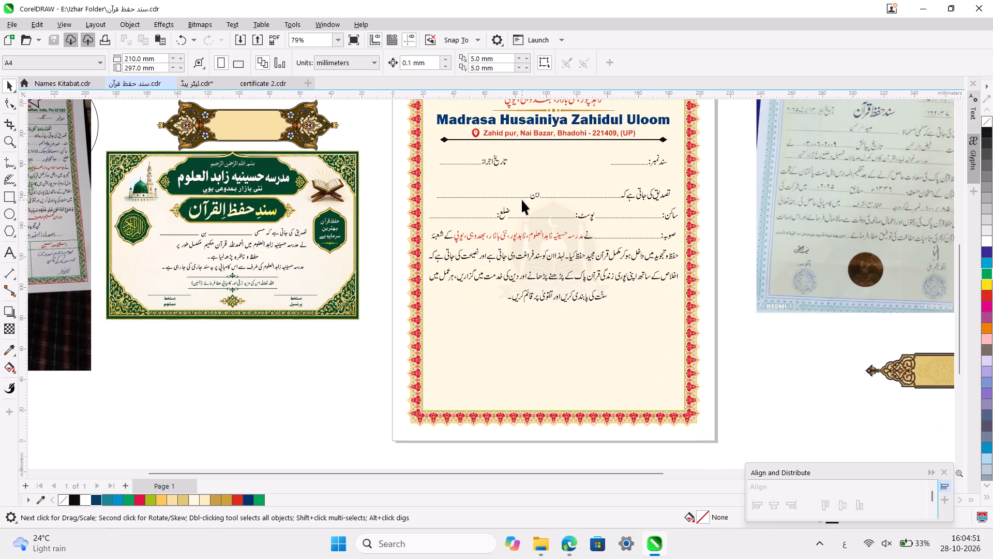
scroll(522, 200, up, 2)
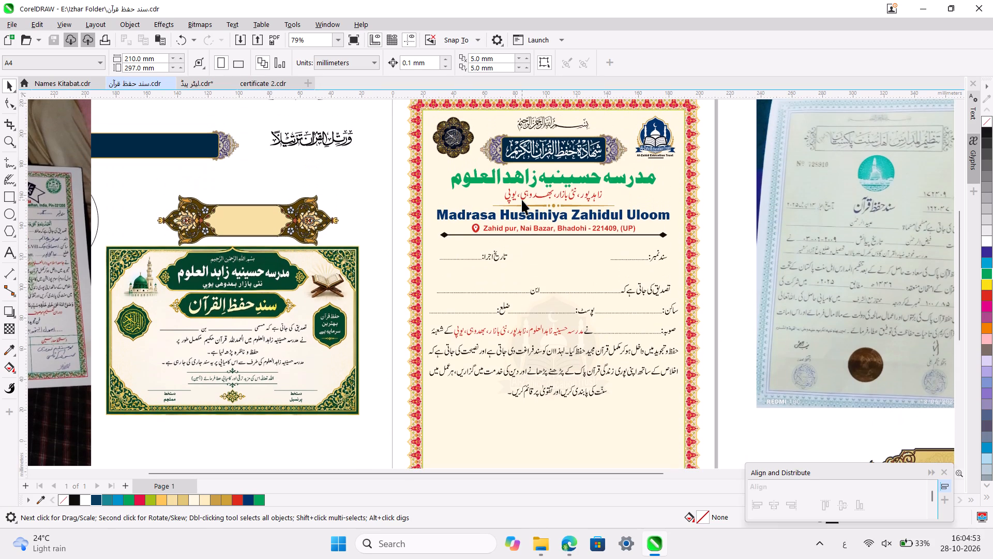
Examine the wording and lower sections of the photographed reference certificate with the red and green floral border.
ctrl+scroll(522, 200, down, 2)
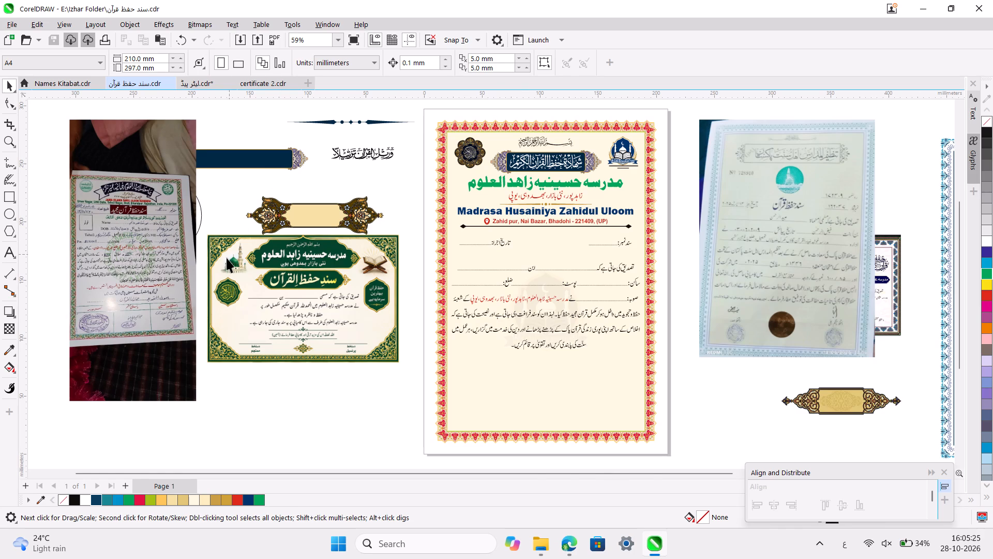
ctrl+scroll(227, 258, up, 2)
scroll(227, 258, right, 4)
ctrl+scroll(227, 258, up, 7)
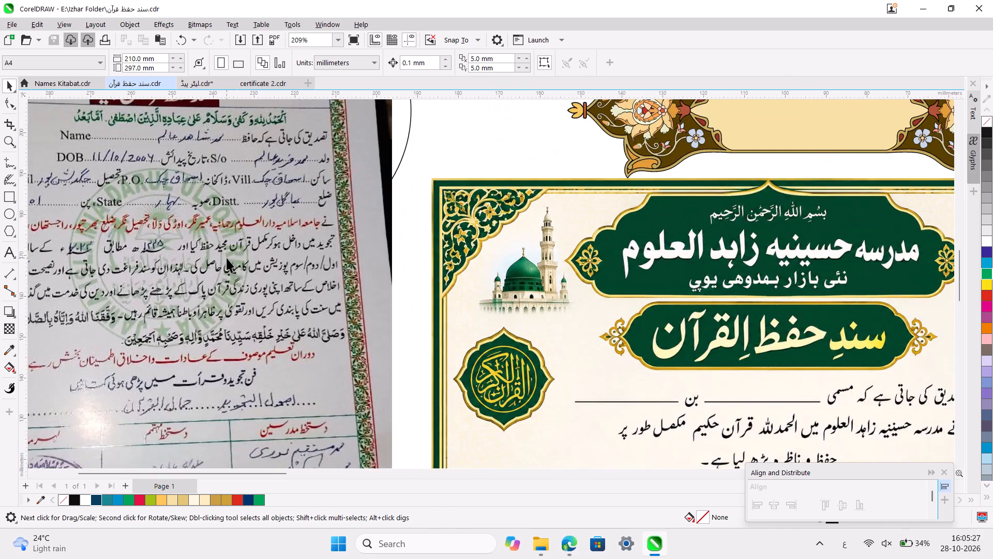
scroll(227, 258, right, 4)
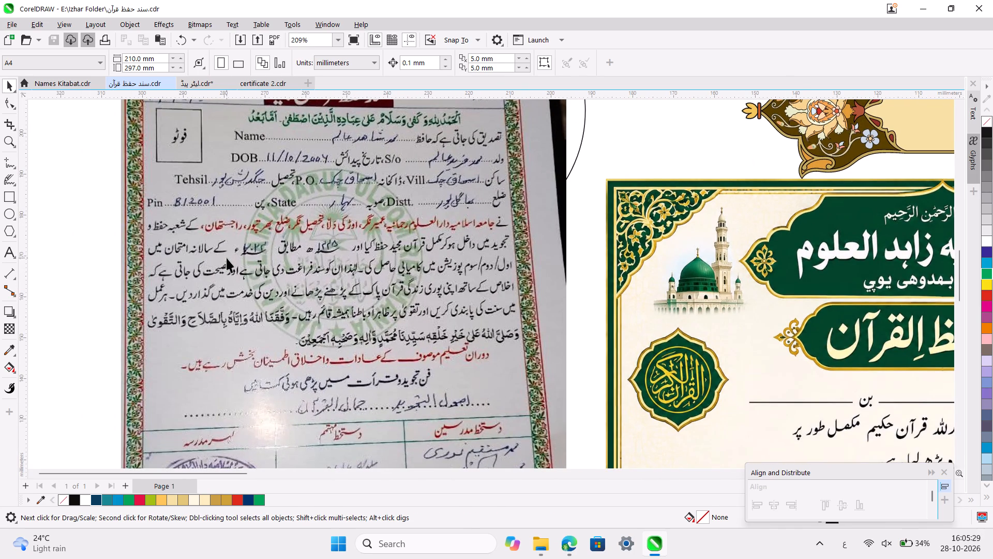